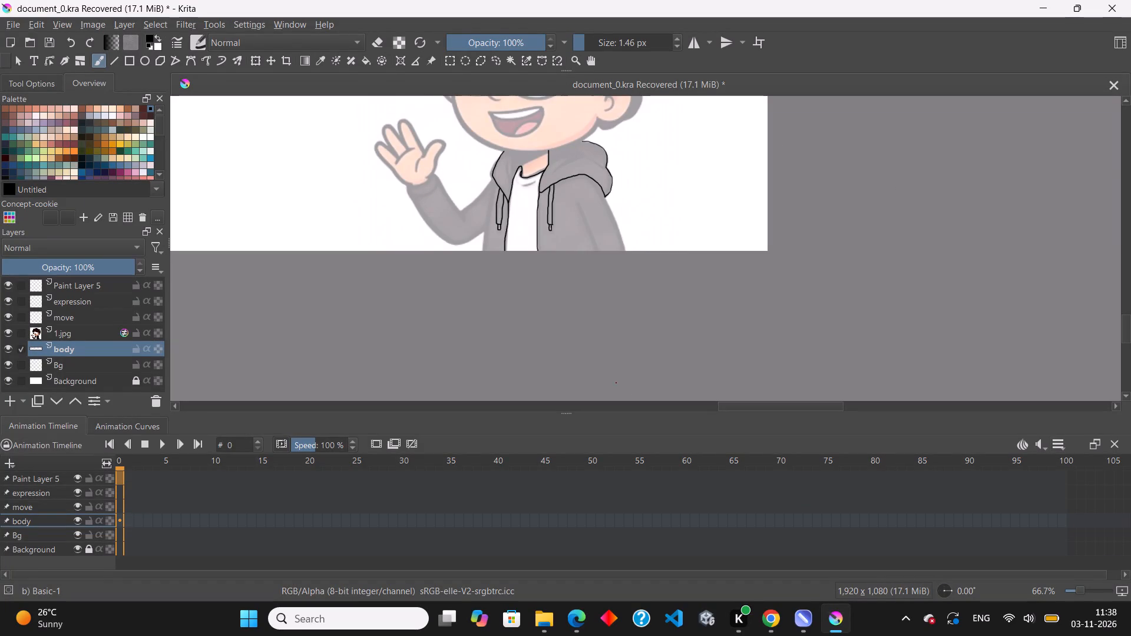
Ink the lowered arm's outer edge from the hood to the canvas bottom, plus the sleeve's inner line, on the body layer.
scroll(583, 190, up, 7)
scroll(555, 205, down, 3)
scroll(702, 254, up, 2)
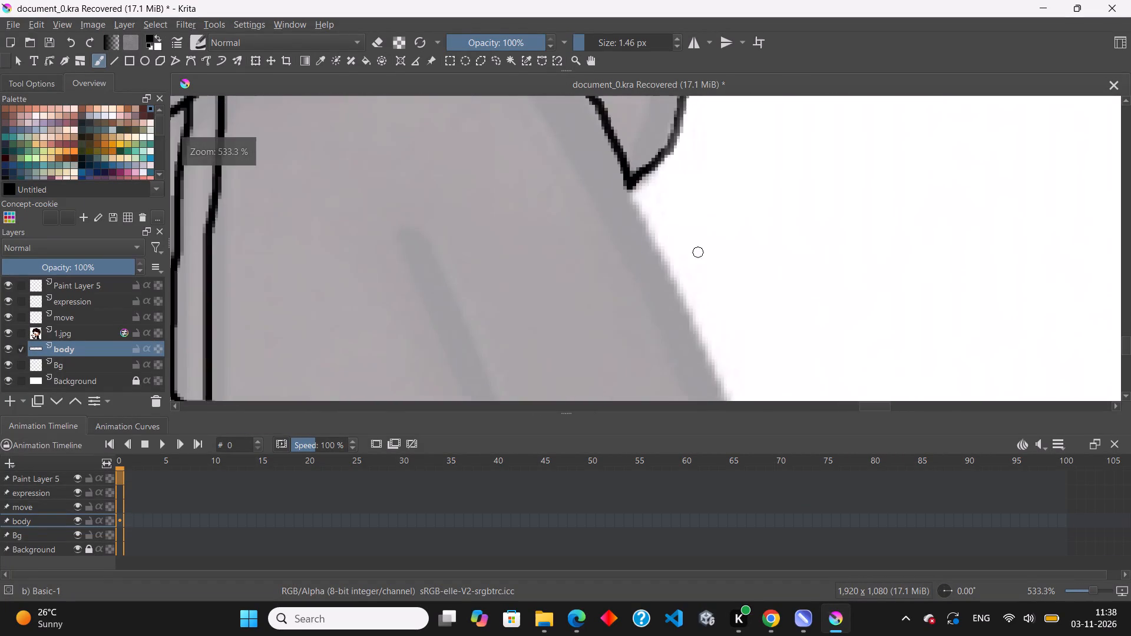
scroll(536, 202, down, 3)
drag(573, 197, 573, 201)
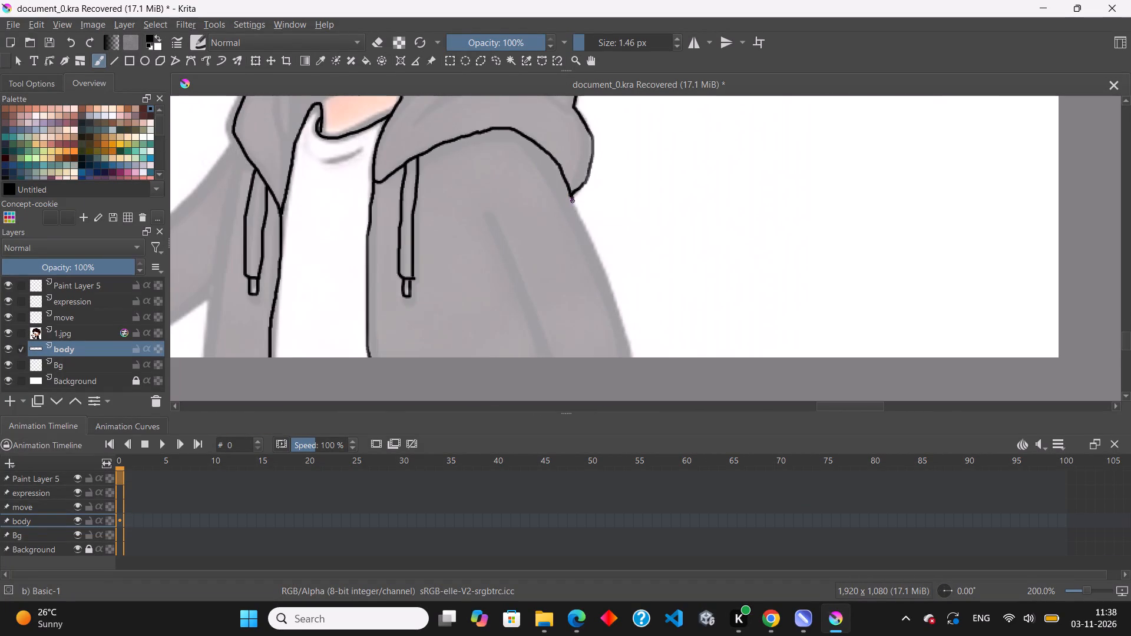
drag(573, 201, 611, 315)
drag(611, 315, 626, 356)
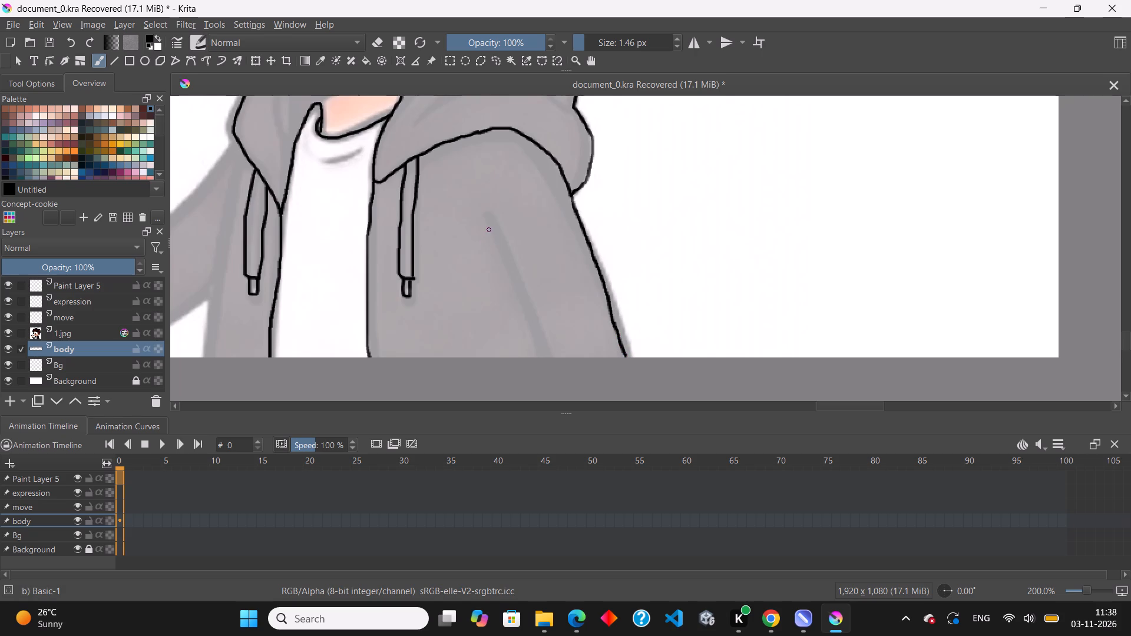
drag(490, 230, 550, 361)
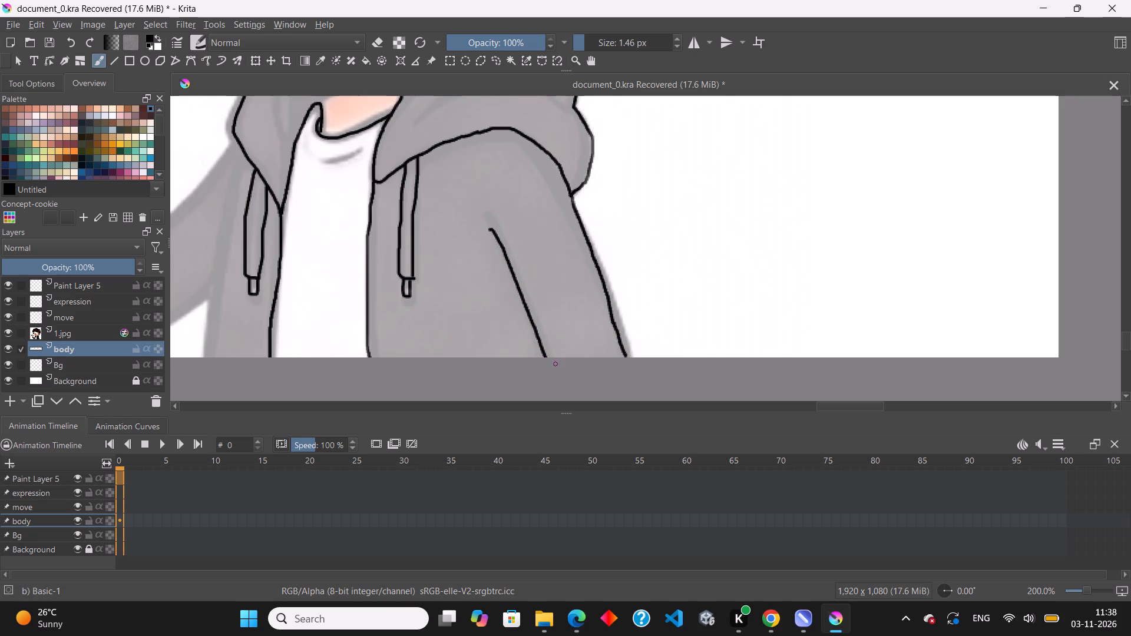
scroll(581, 369, down, 3)
scroll(587, 372, up, 8)
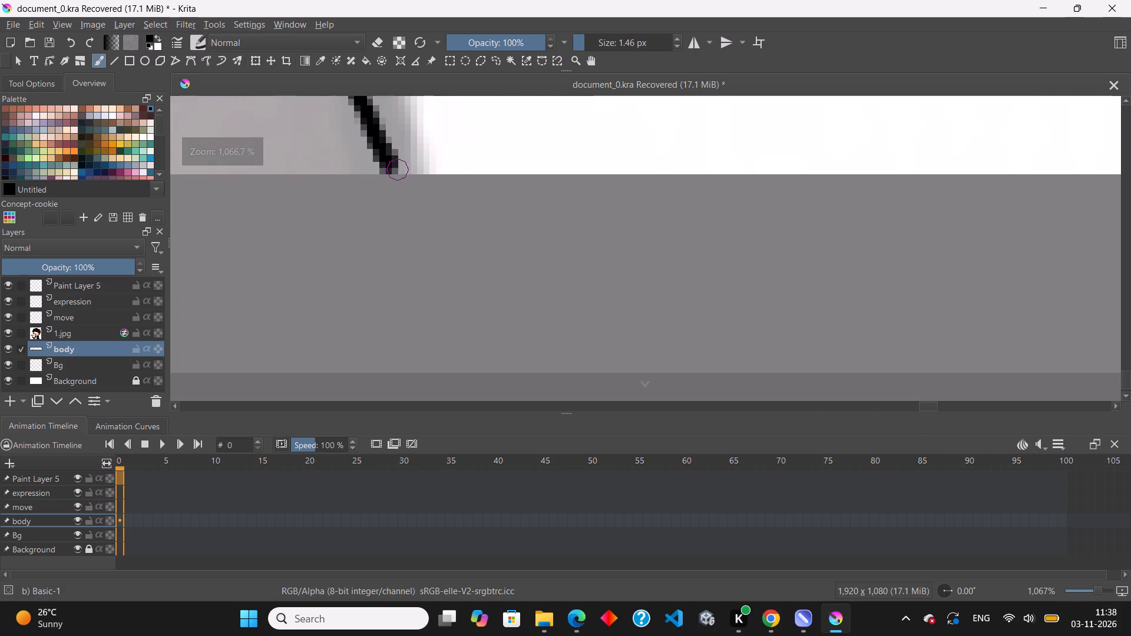
drag(393, 167, 405, 188)
Ink the hoodie's side edge next to the waving arm, from below the hood down to the canvas bottom.
scroll(518, 293, down, 11)
scroll(407, 210, up, 4)
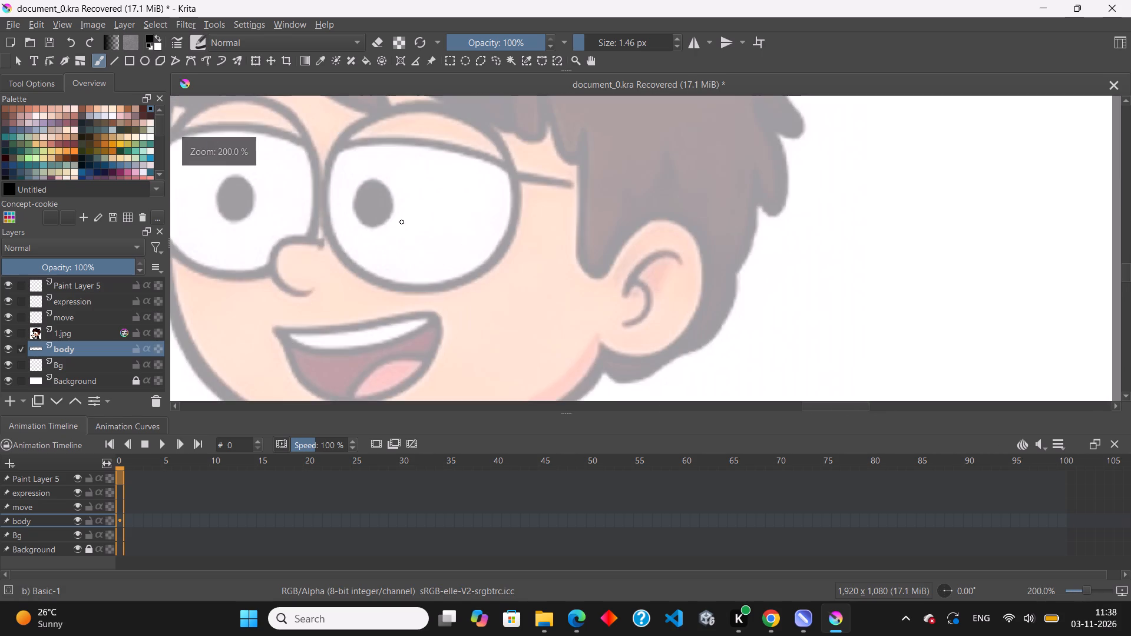
scroll(425, 204, down, 4)
scroll(447, 267, up, 3)
scroll(472, 244, down, 1)
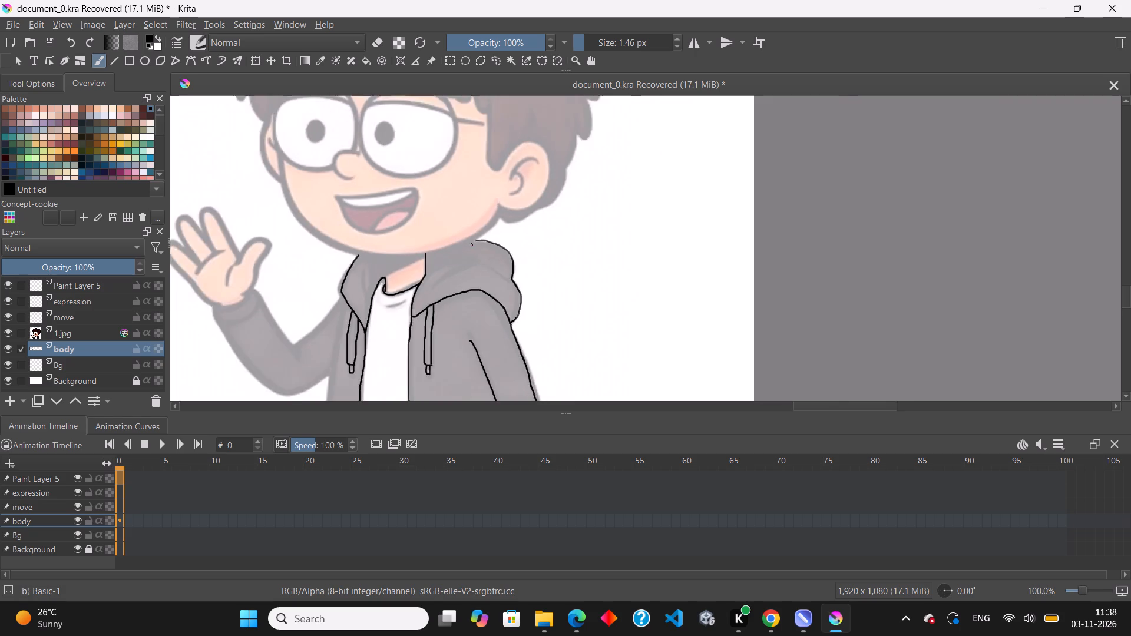
scroll(472, 244, down, 1)
scroll(296, 330, up, 3)
scroll(335, 280, down, 1)
scroll(445, 322, up, 1)
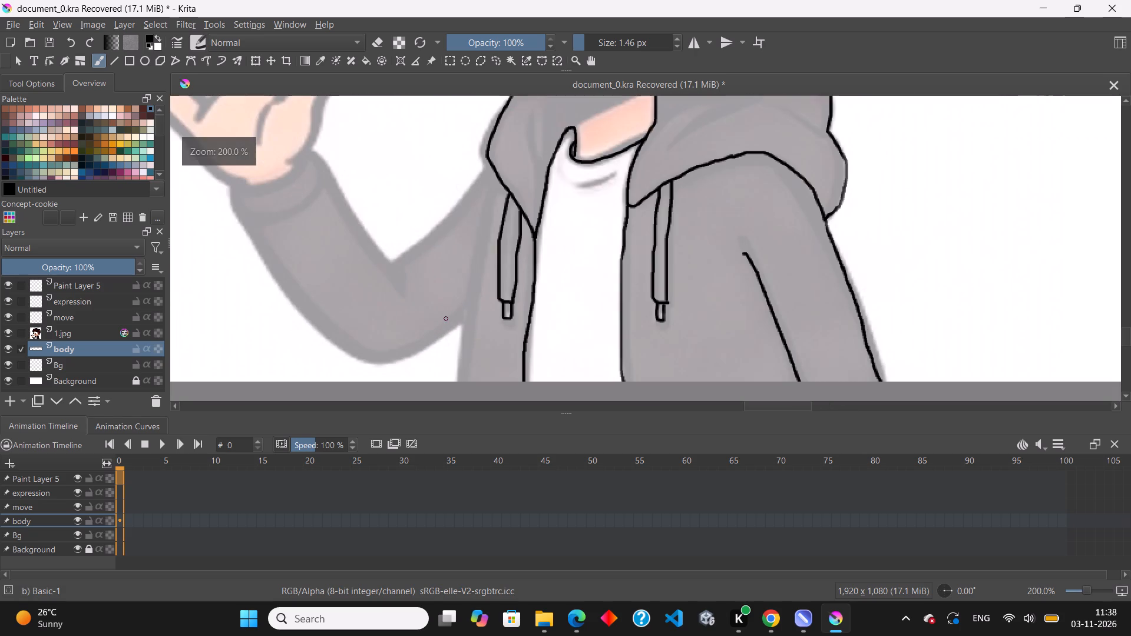
drag(494, 172, 492, 212)
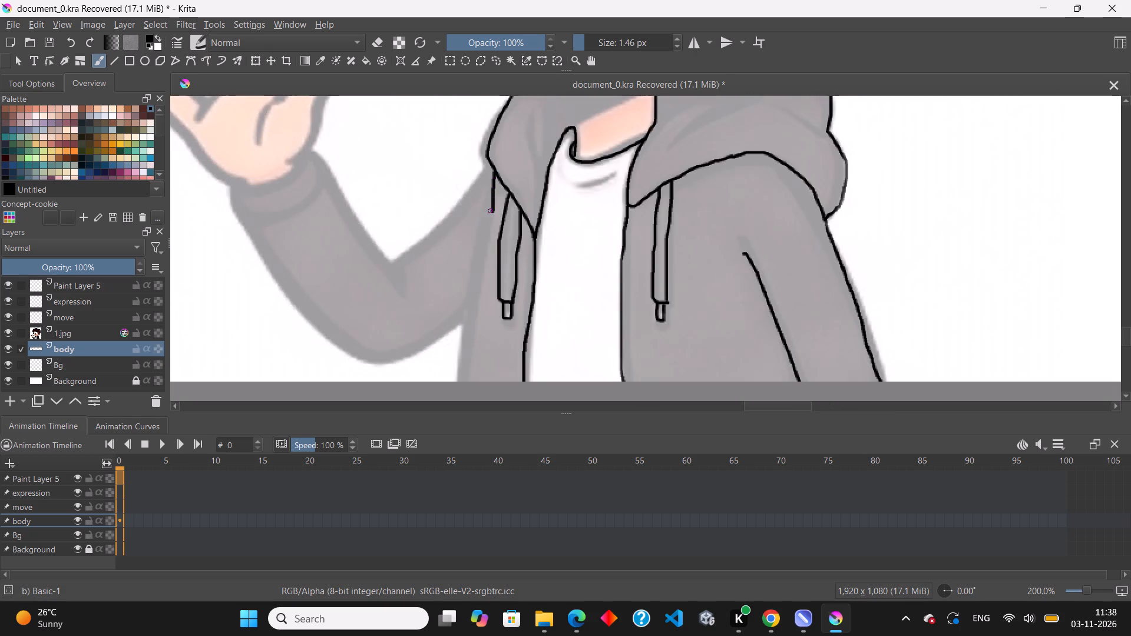
key(ctrl+z)
drag(493, 173, 491, 185)
drag(491, 185, 478, 258)
drag(478, 258, 458, 367)
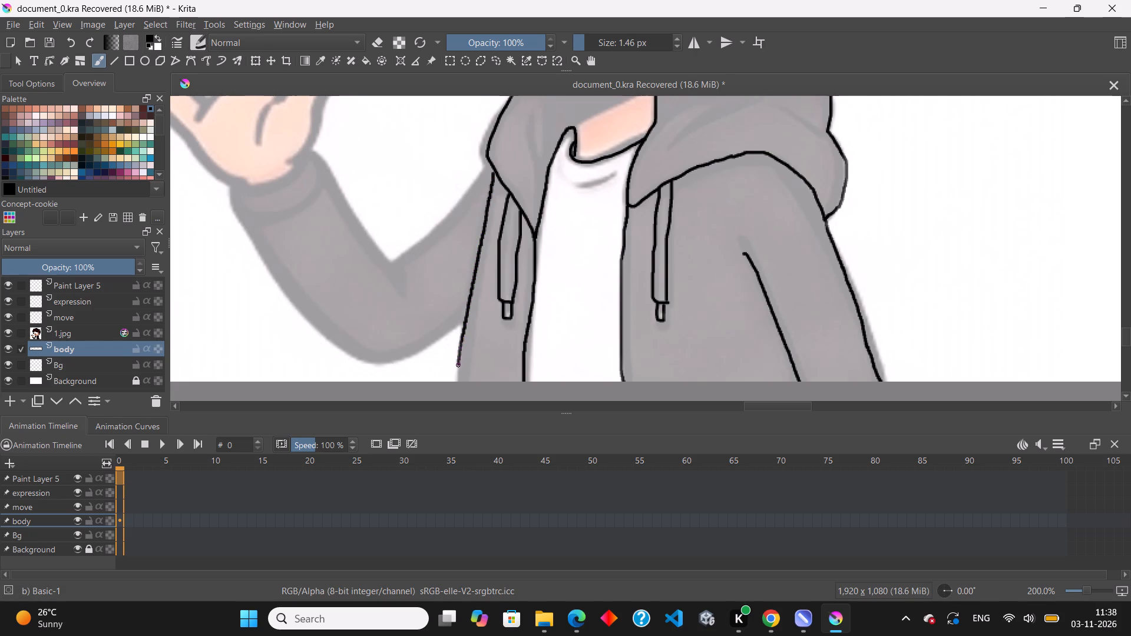
drag(458, 367, 458, 385)
Ink the hood's inner edge from under the chin to the shirt collar, plus a fold line beside it.
scroll(461, 397, down, 4)
scroll(474, 290, down, 2)
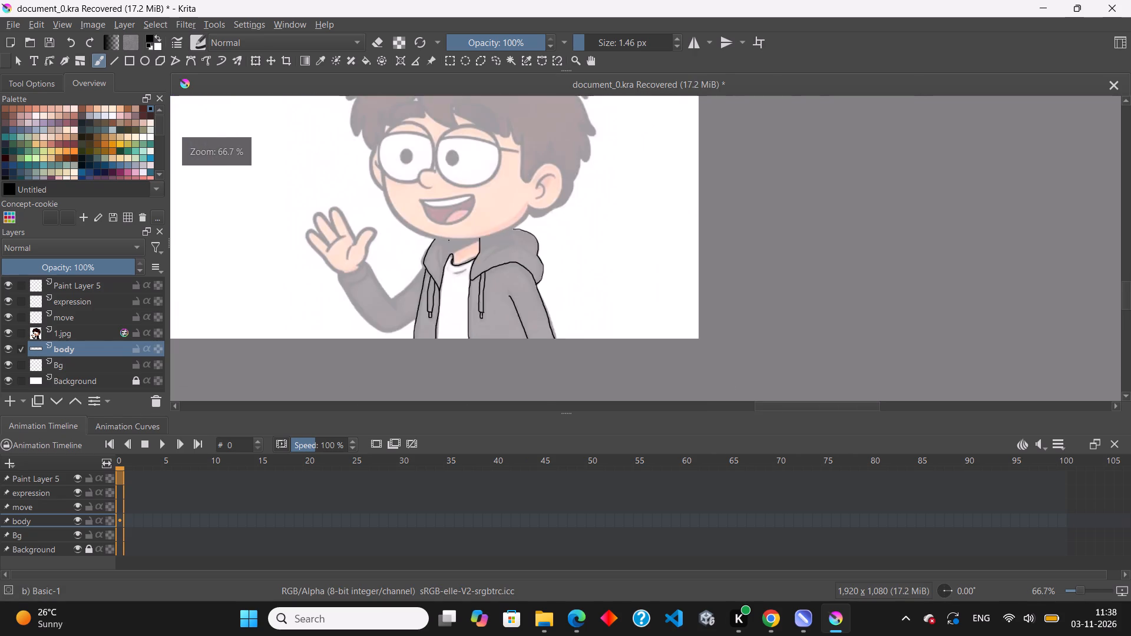
scroll(446, 234, up, 4)
scroll(469, 331, up, 1)
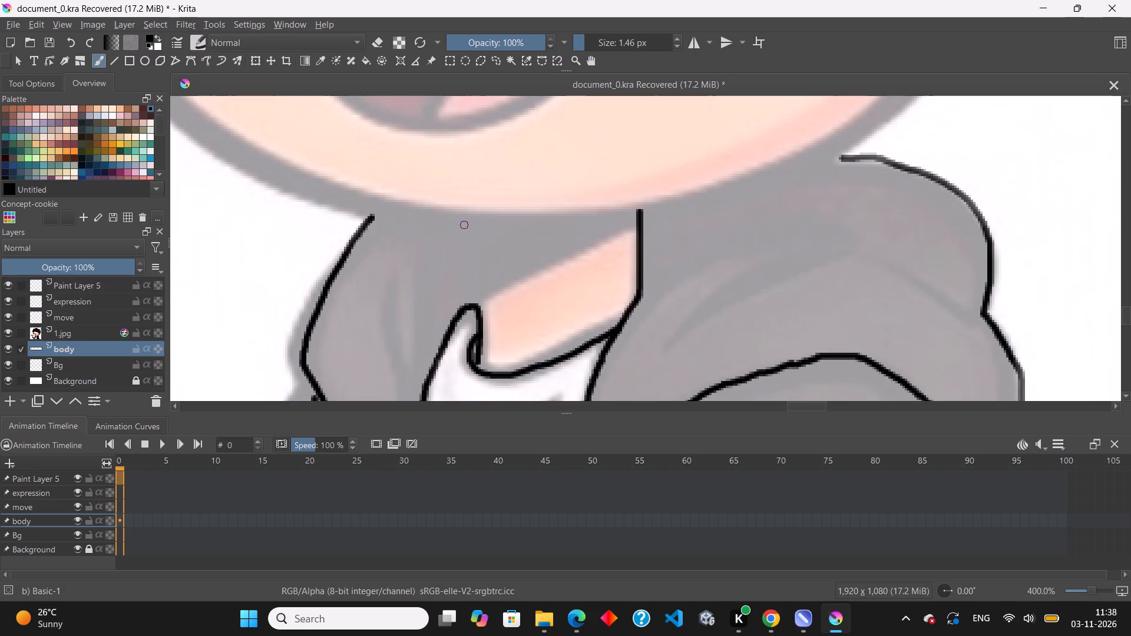
scroll(452, 282, down, 3)
scroll(452, 282, up, 2)
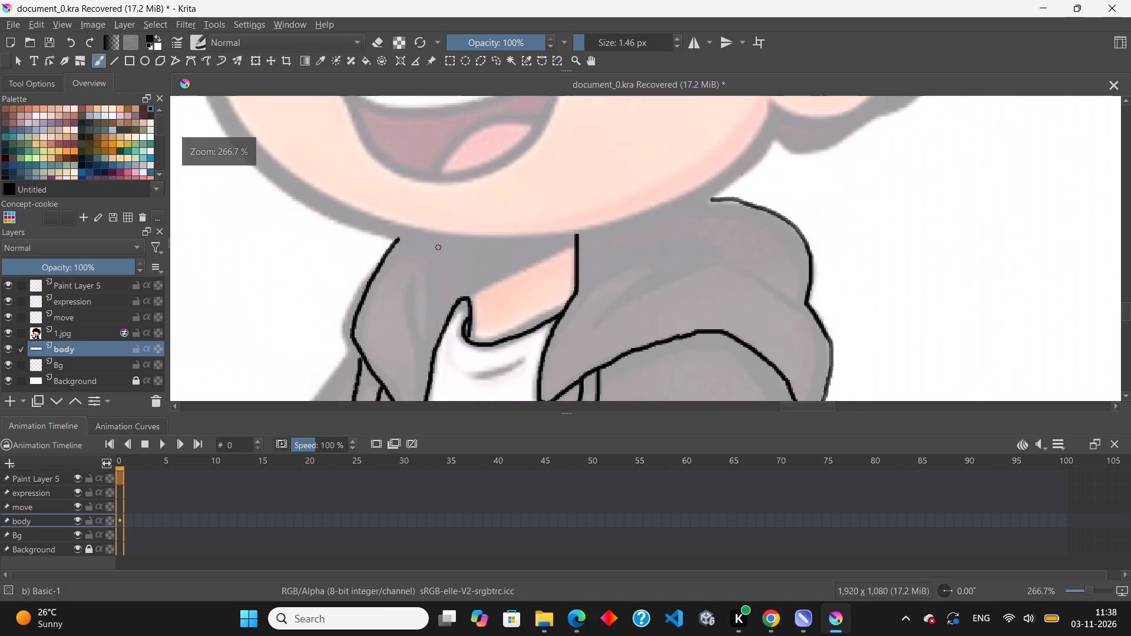
drag(437, 244, 435, 272)
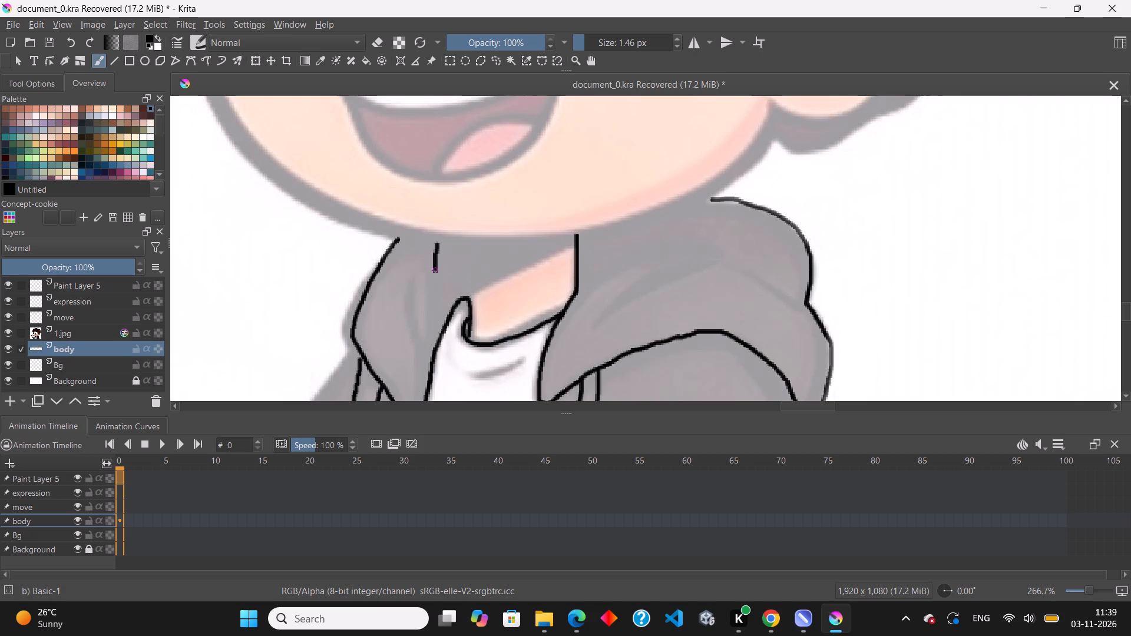
drag(435, 272, 438, 341)
drag(416, 290, 431, 366)
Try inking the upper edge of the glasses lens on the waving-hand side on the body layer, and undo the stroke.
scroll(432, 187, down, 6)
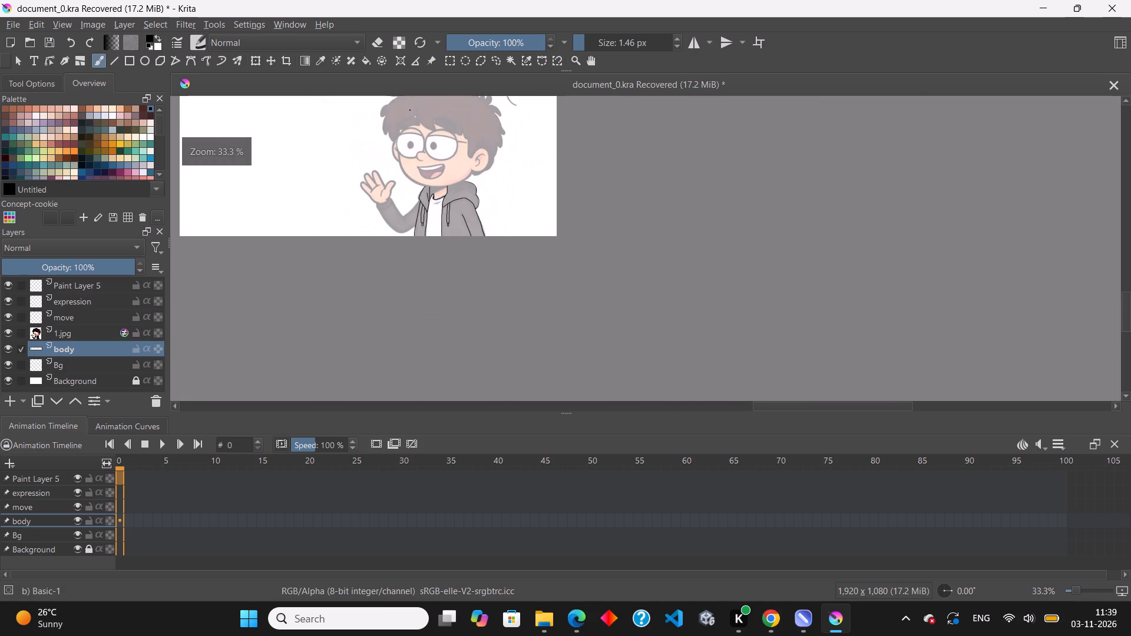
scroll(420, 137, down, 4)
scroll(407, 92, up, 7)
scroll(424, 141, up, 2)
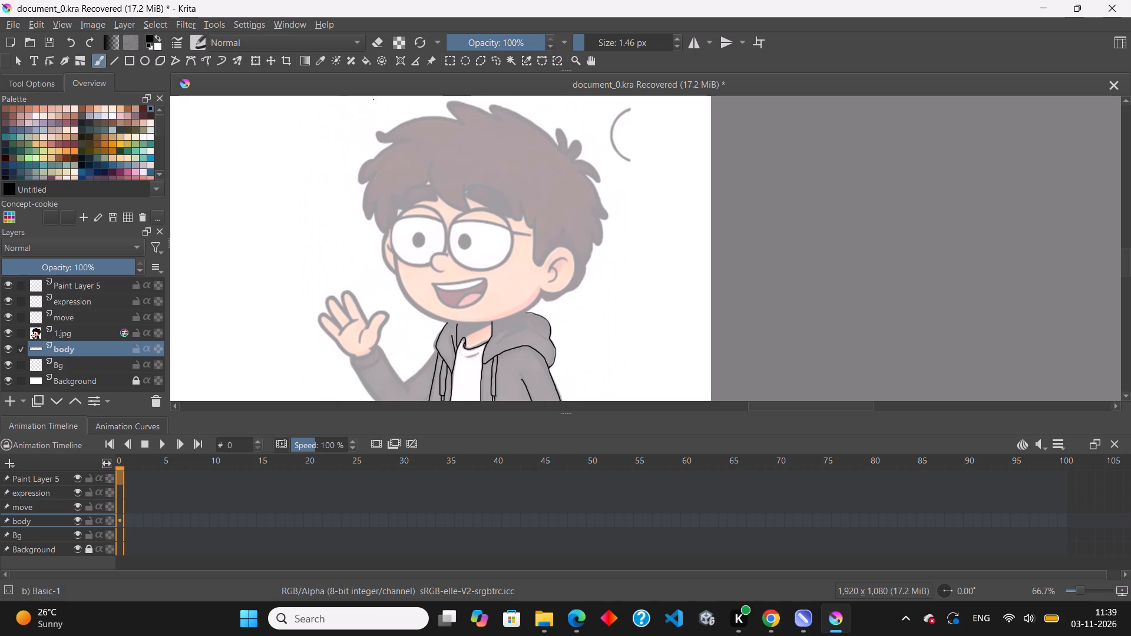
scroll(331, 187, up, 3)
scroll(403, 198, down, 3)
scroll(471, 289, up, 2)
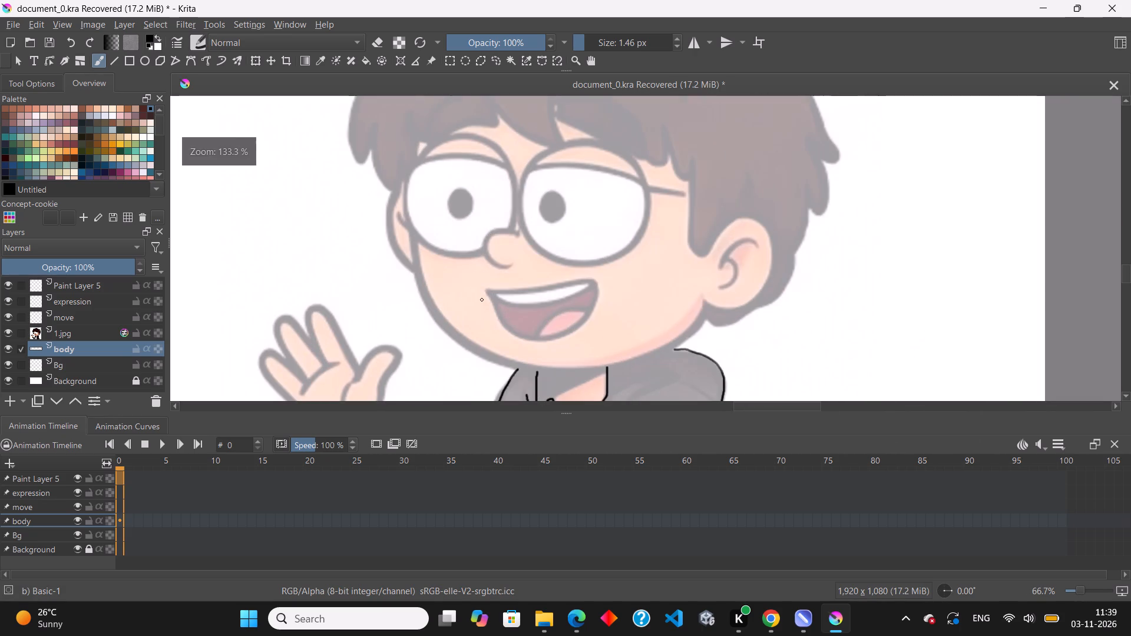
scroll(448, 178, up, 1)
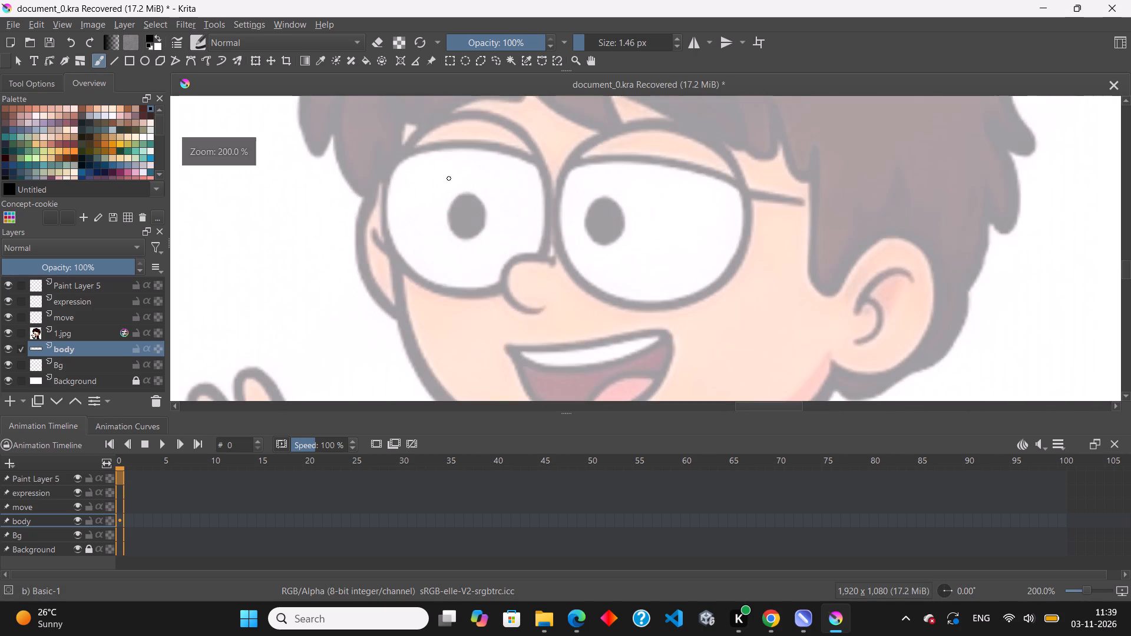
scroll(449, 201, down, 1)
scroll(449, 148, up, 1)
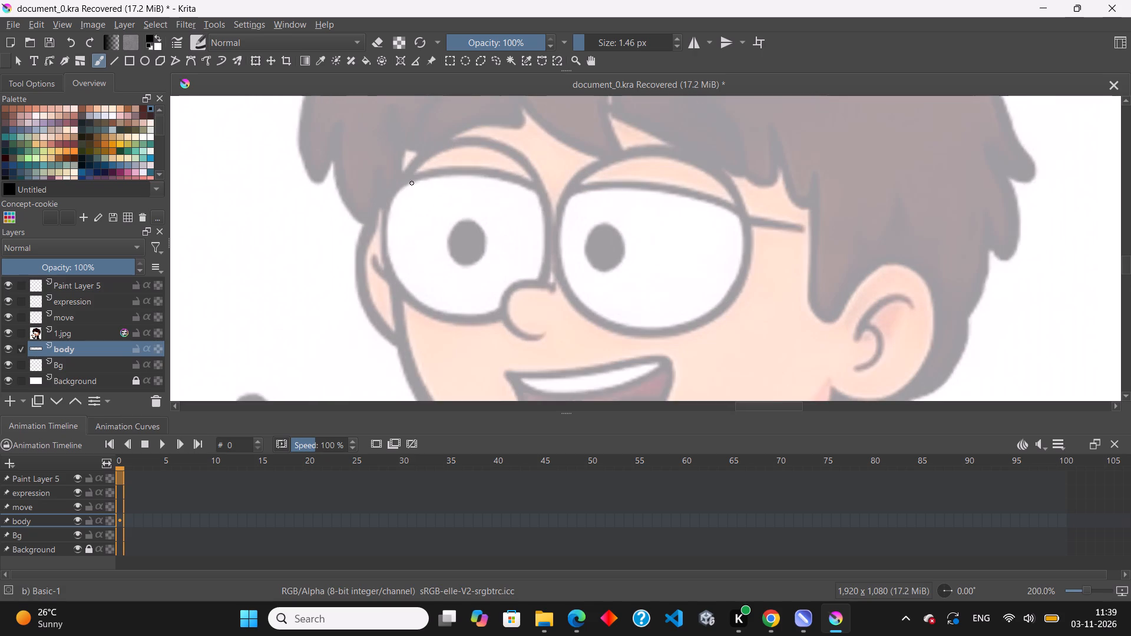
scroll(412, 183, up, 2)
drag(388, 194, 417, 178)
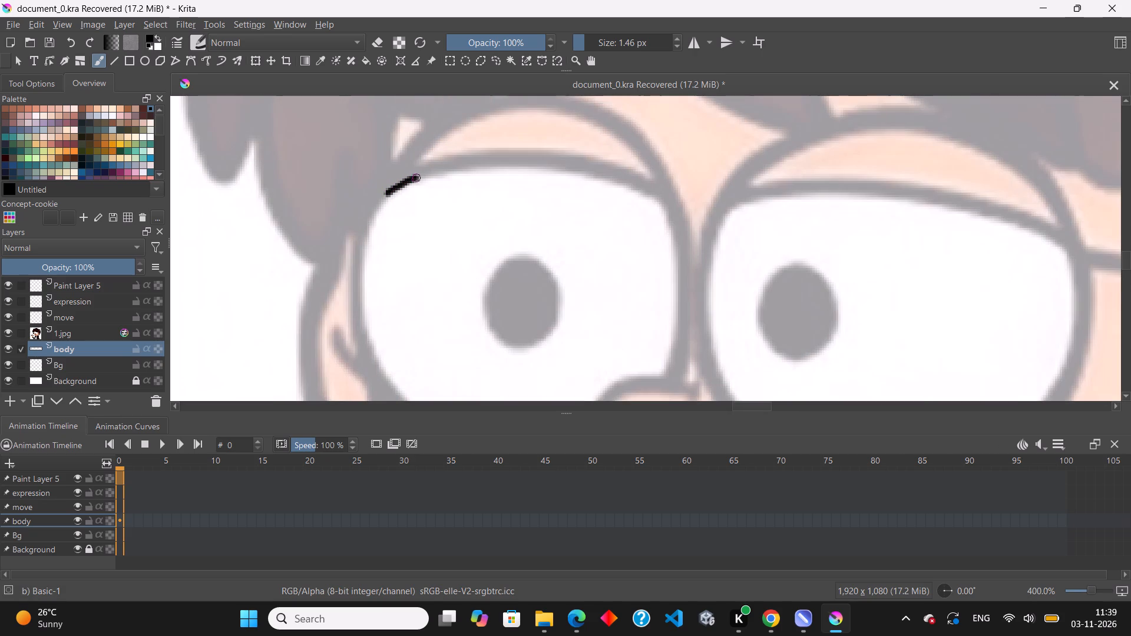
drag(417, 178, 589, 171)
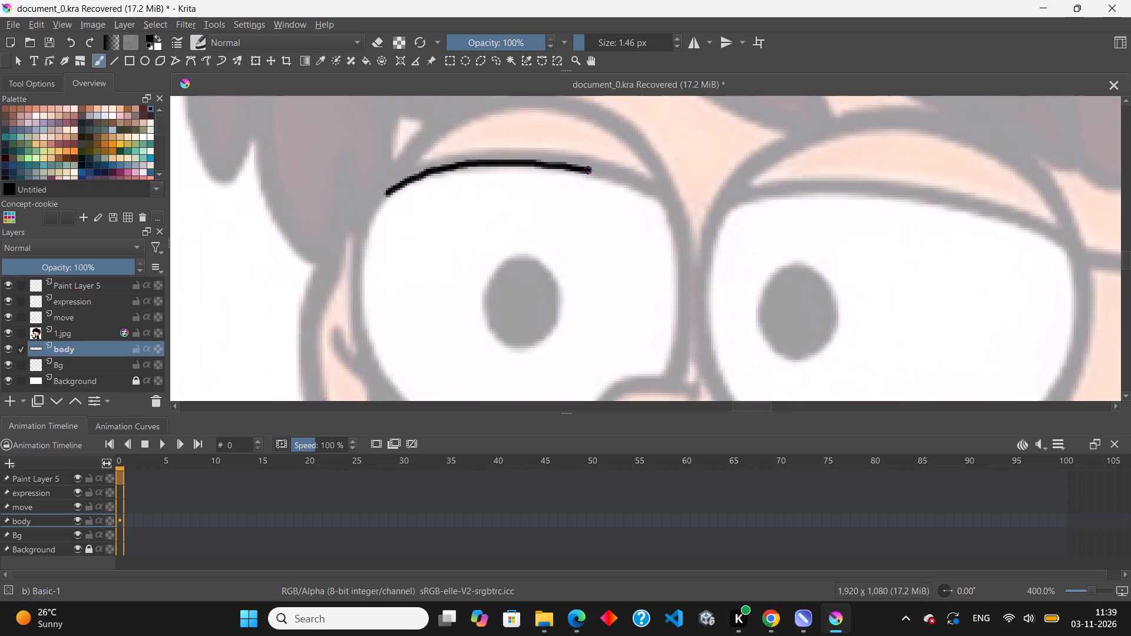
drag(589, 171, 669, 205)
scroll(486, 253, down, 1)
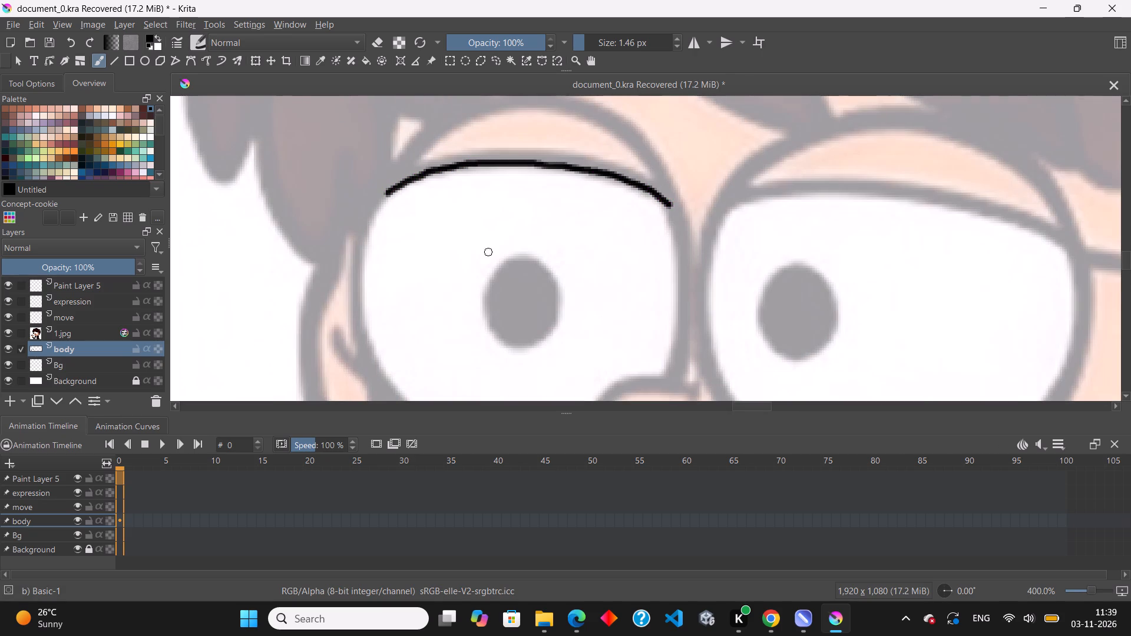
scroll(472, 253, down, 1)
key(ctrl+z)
Ink the jawline on the expression layer, from the cheek beside the small ear, under the chin, to the neck line.
scroll(458, 243, down, 3)
scroll(525, 327, up, 2)
scroll(552, 300, down, 1)
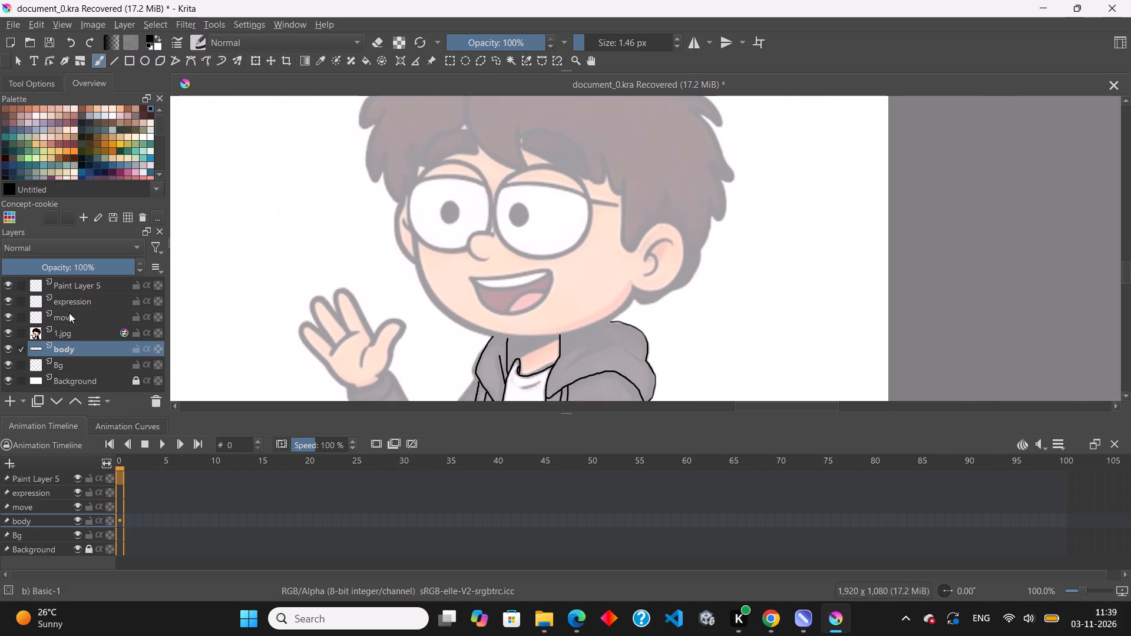
click(78, 302)
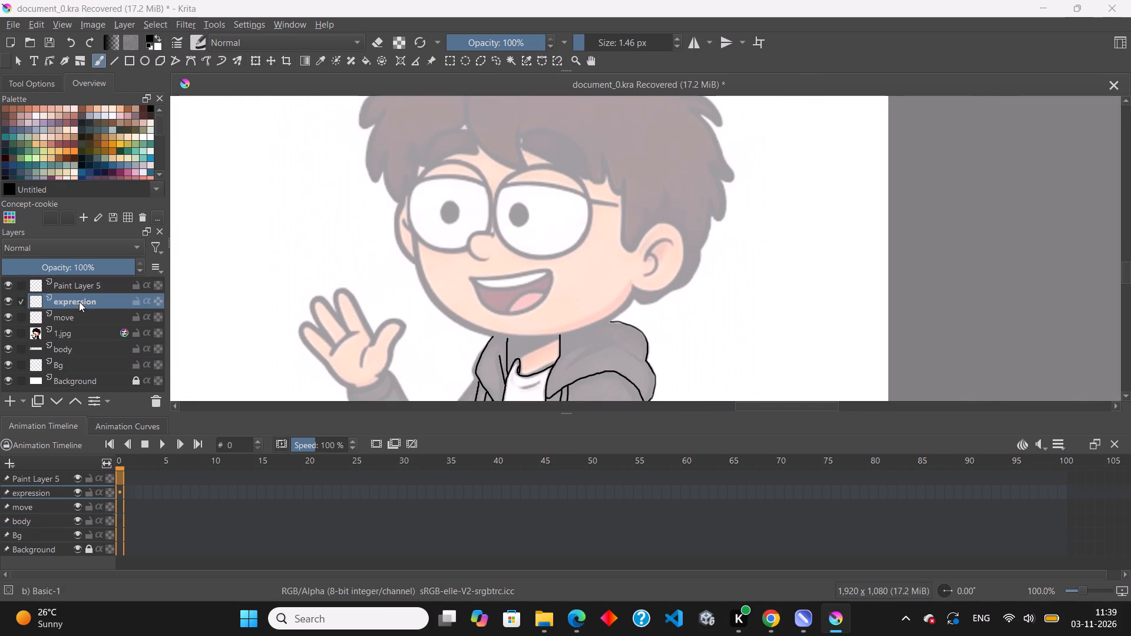
scroll(401, 250, down, 2)
scroll(533, 282, up, 2)
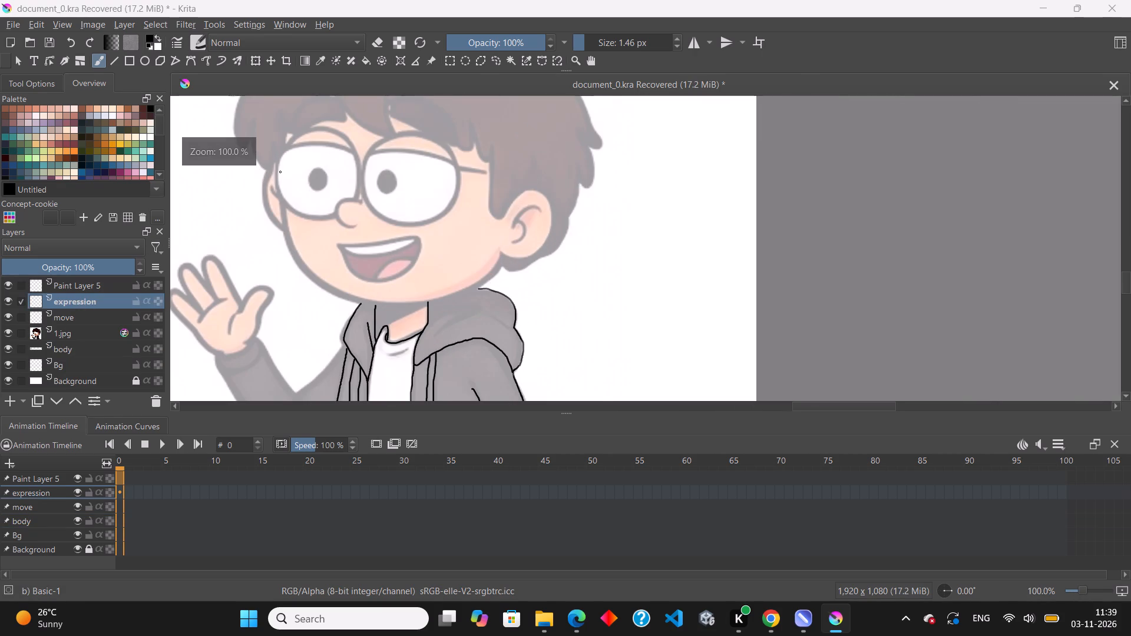
scroll(281, 173, up, 1)
drag(280, 208, 283, 226)
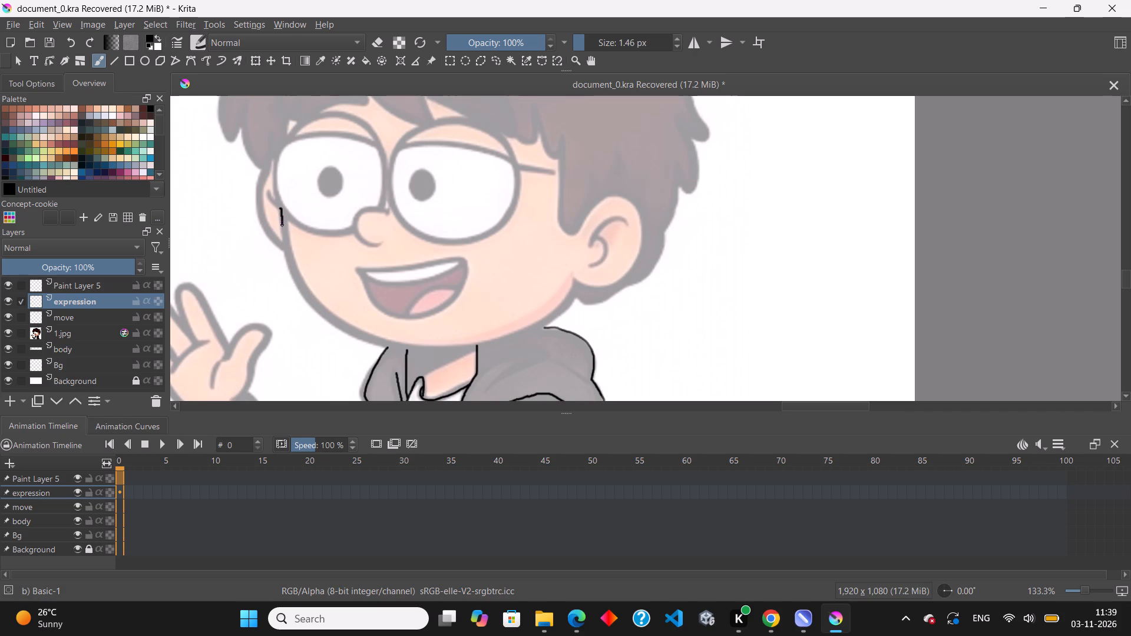
drag(283, 226, 306, 294)
drag(306, 294, 377, 342)
drag(377, 342, 477, 347)
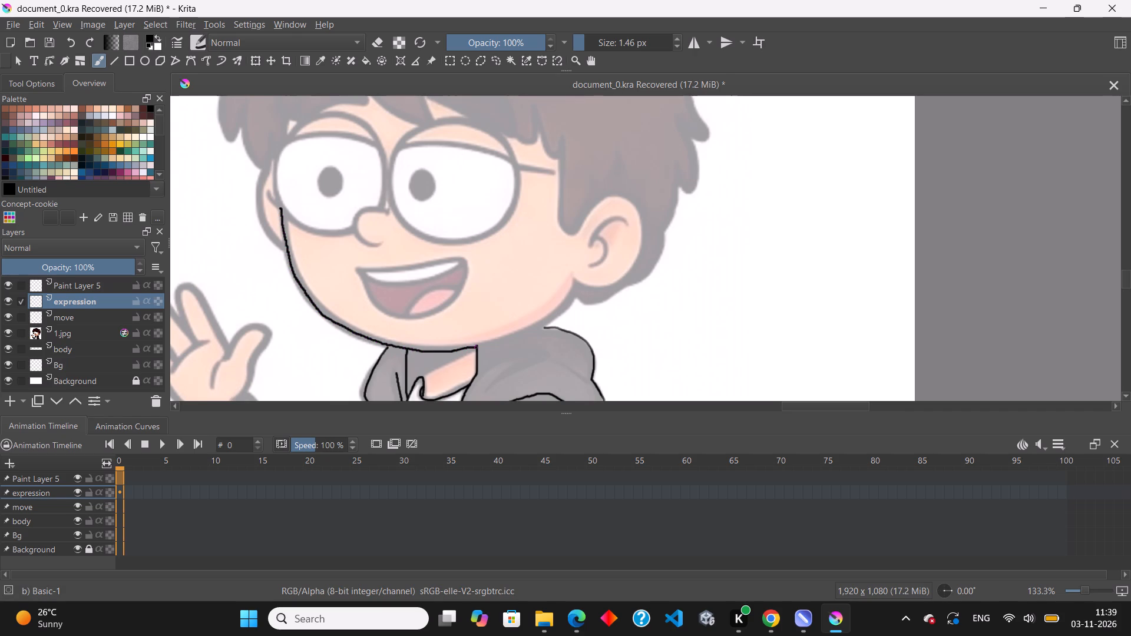
drag(477, 347, 479, 346)
Erase the jawline's overshooting end where it meets the neck line on the expression layer.
scroll(495, 345, up, 4)
scroll(432, 305, down, 2)
scroll(443, 350, up, 2)
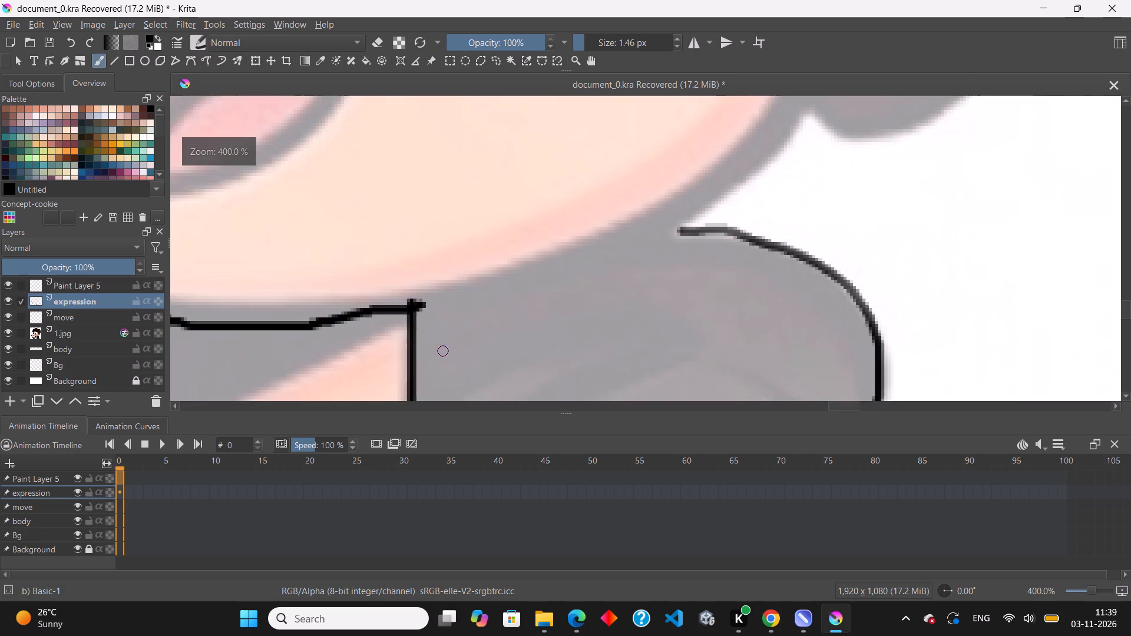
key(e)
key(e)
key(e)
key(e)
key(e)
key(e)
key(e)
key(e)
key(e)
key(e)
key(e)
key(e)
key(e)
key(e)
key(e)
key(e)
key(e)
key(e)
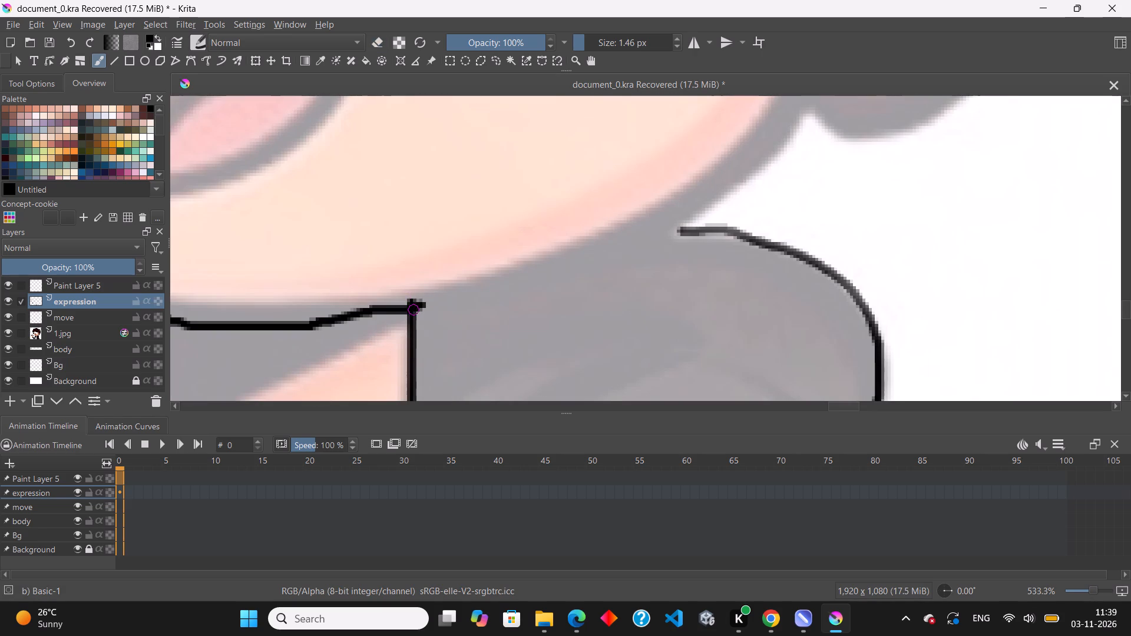
key(e)
drag(418, 310, 416, 303)
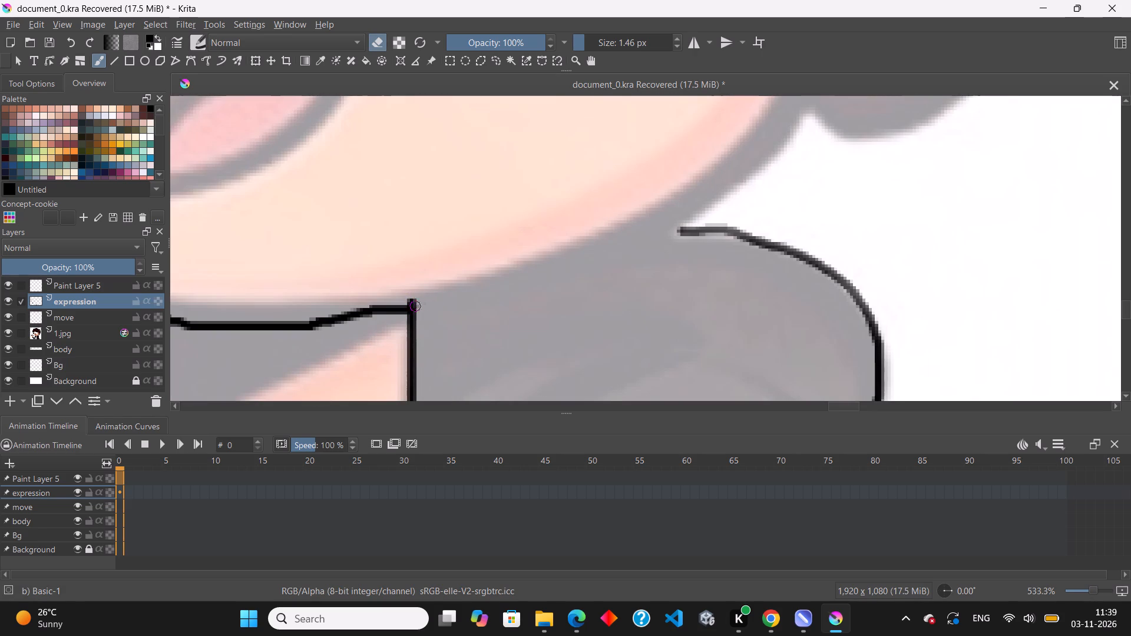
drag(406, 300, 432, 300)
drag(421, 299, 408, 304)
drag(408, 304, 427, 304)
Ink the rest of the jawline from the neck line, past the hood, up to the base of the large ear.
scroll(416, 305, up, 1)
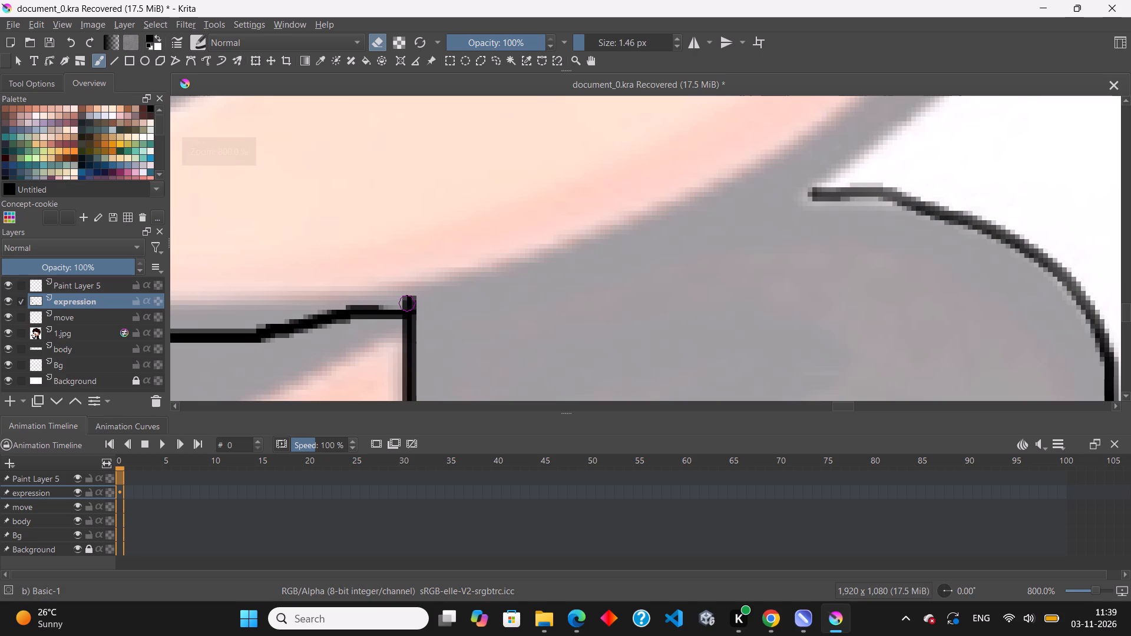
key(e)
drag(378, 307, 425, 301)
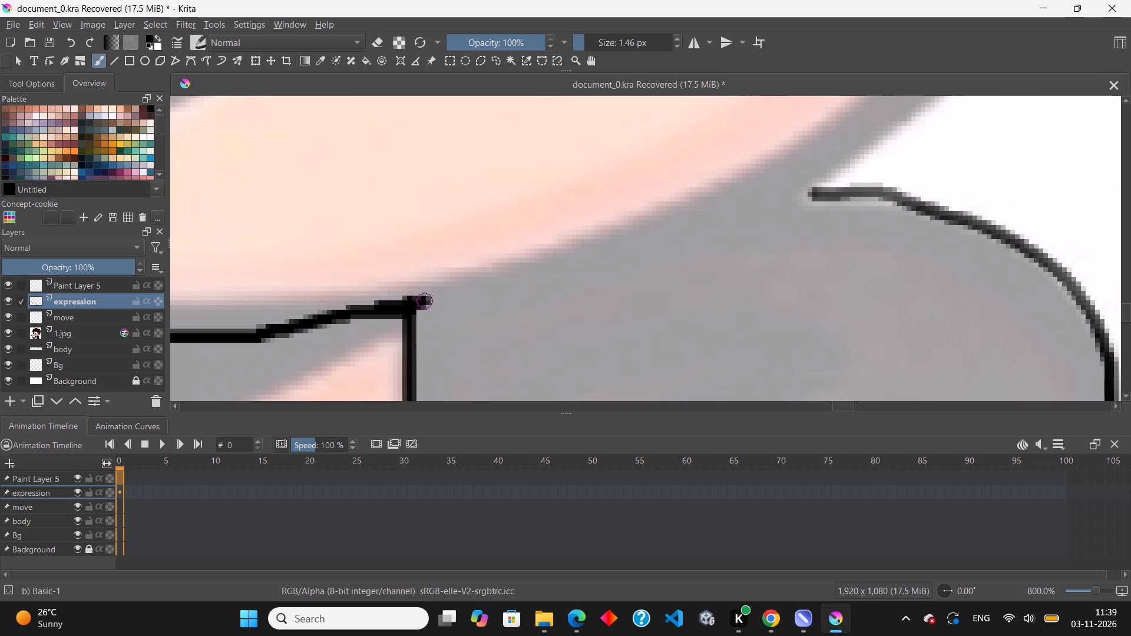
drag(425, 301, 685, 214)
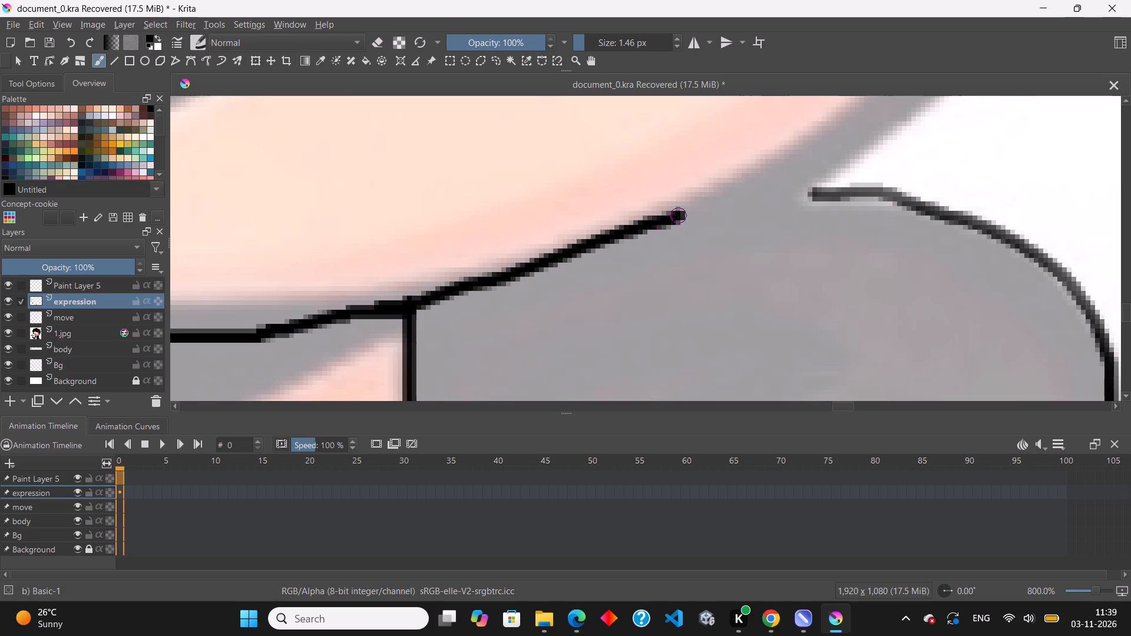
drag(685, 214, 819, 160)
scroll(639, 283, down, 5)
scroll(663, 256, up, 3)
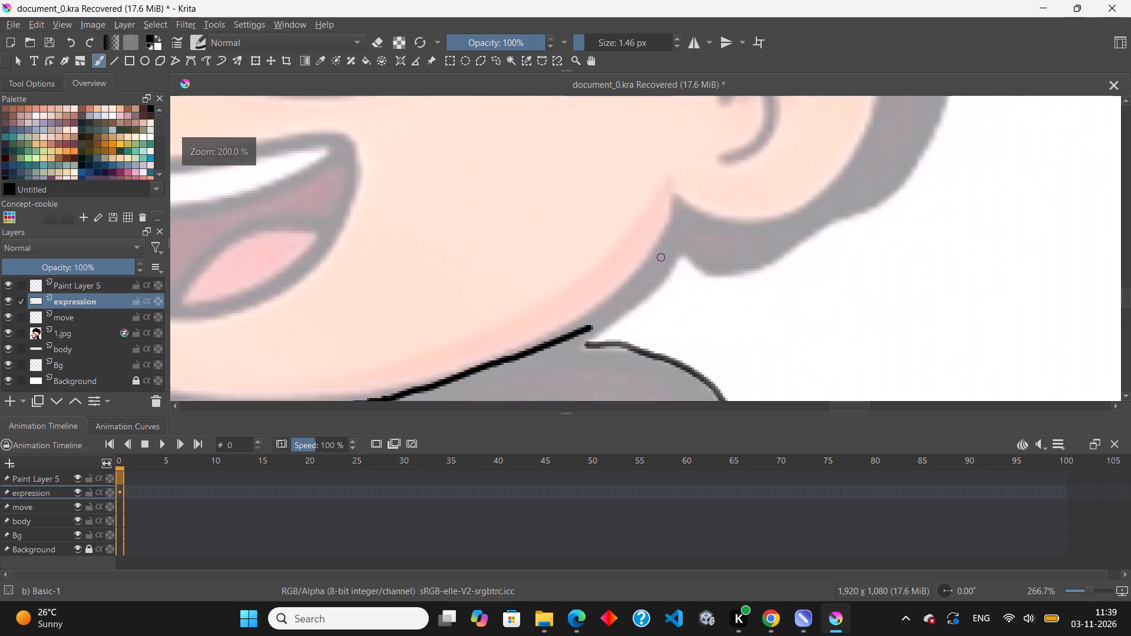
drag(586, 330, 643, 275)
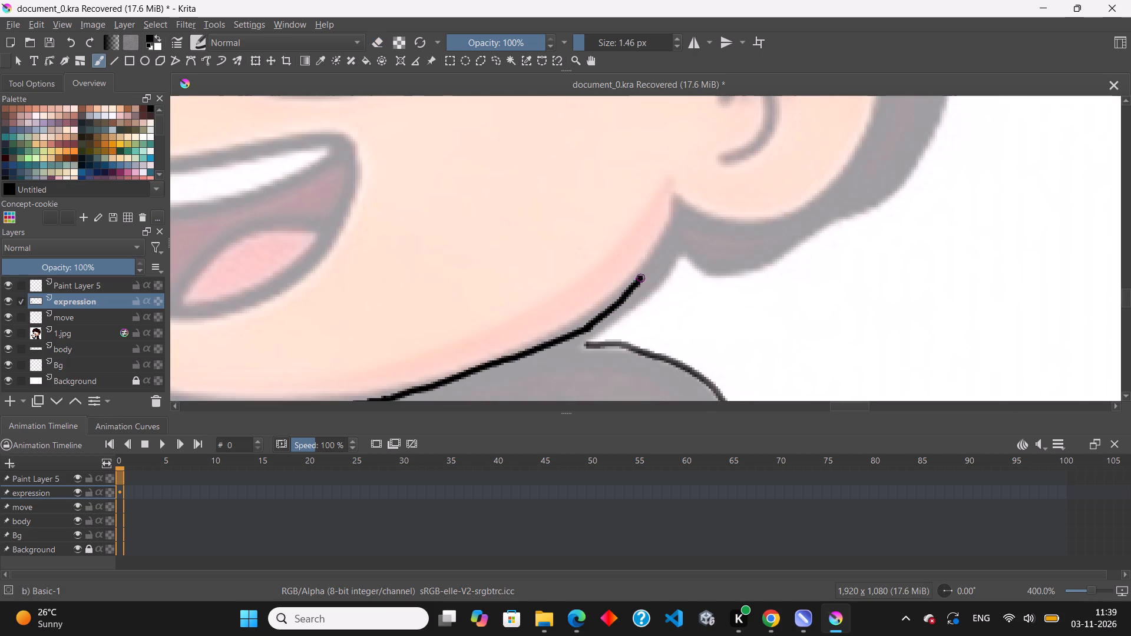
drag(643, 275, 682, 194)
scroll(649, 255, down, 4)
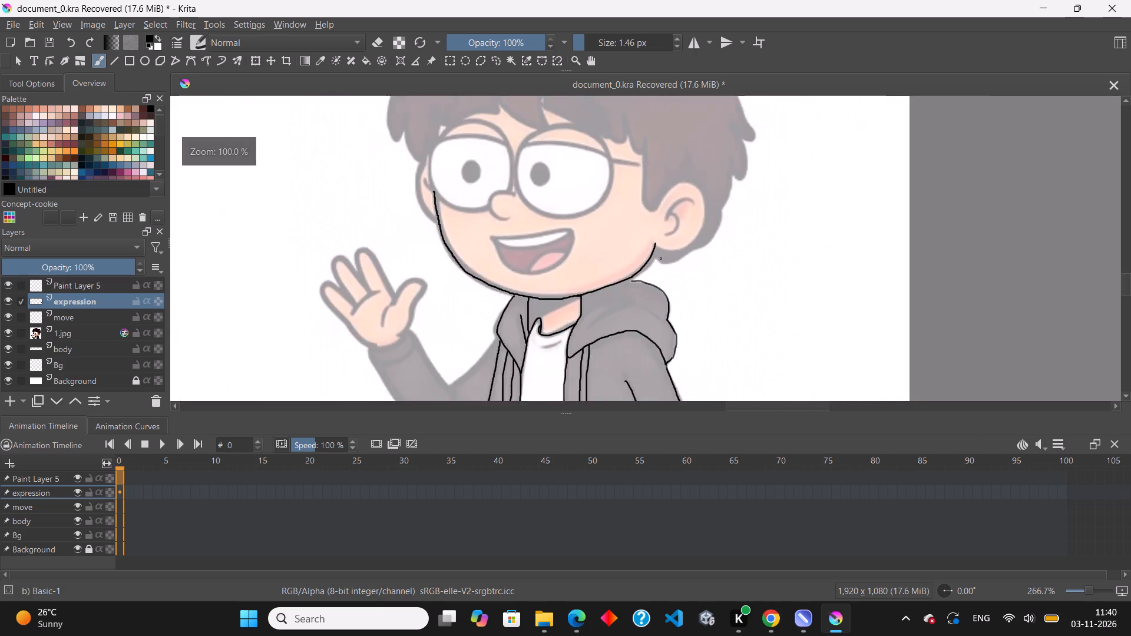
Ink the large ear's lobe curve starting at the jawline's end, and erase the excess at its far tip.
scroll(694, 240, up, 3)
drag(594, 250, 631, 266)
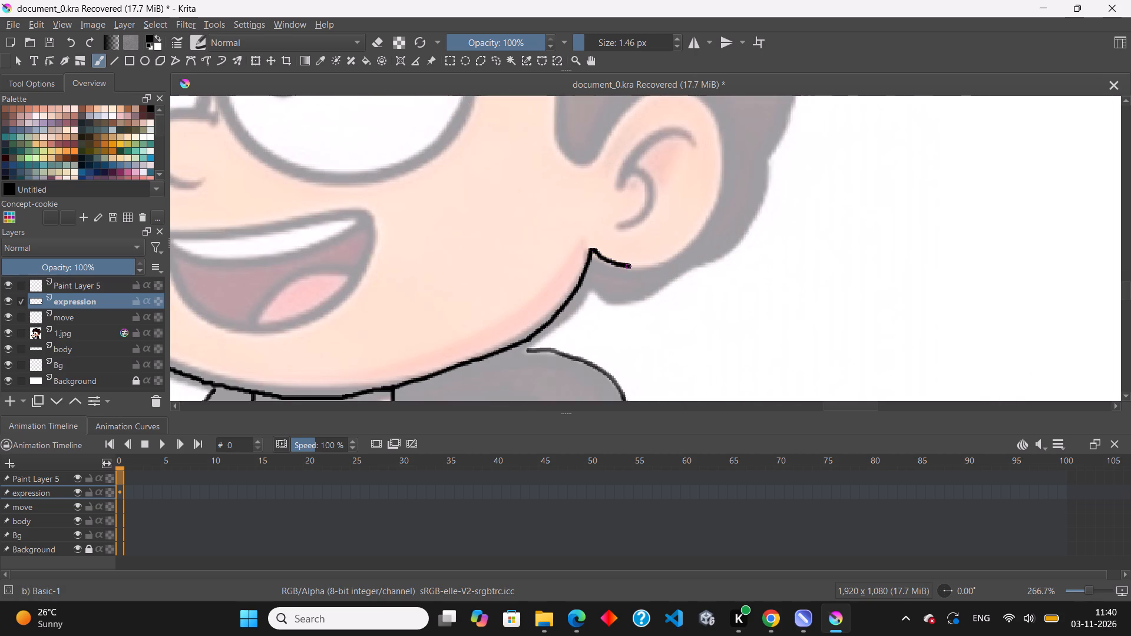
drag(631, 266, 712, 197)
scroll(674, 261, down, 2)
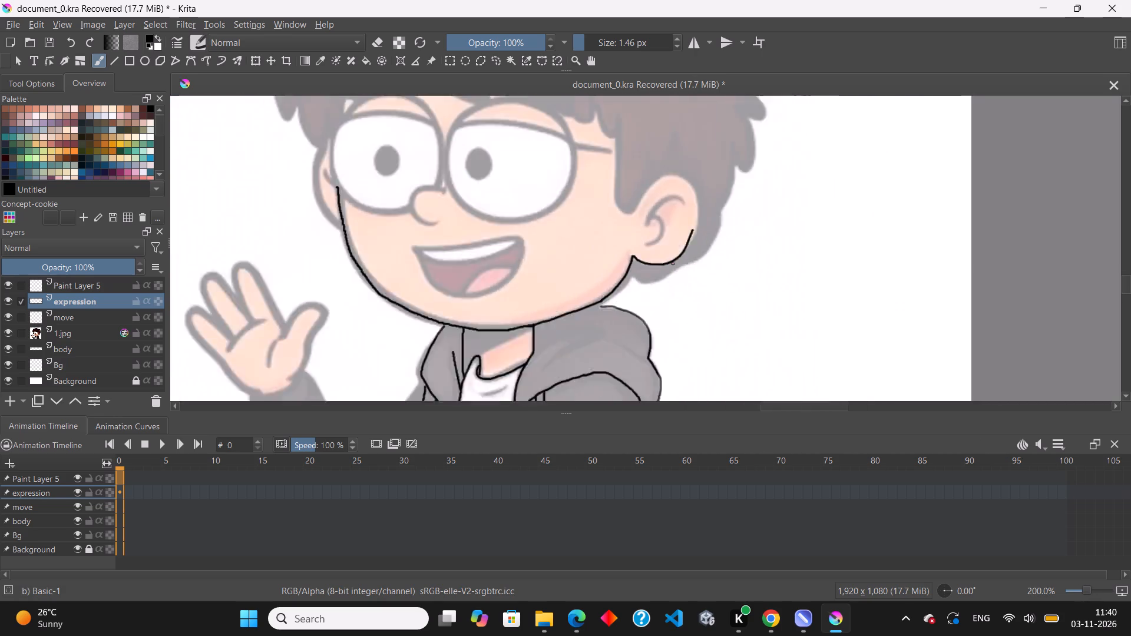
scroll(673, 264, down, 1)
scroll(684, 185, up, 2)
key(e)
scroll(690, 336, up, 2)
drag(671, 284, 698, 251)
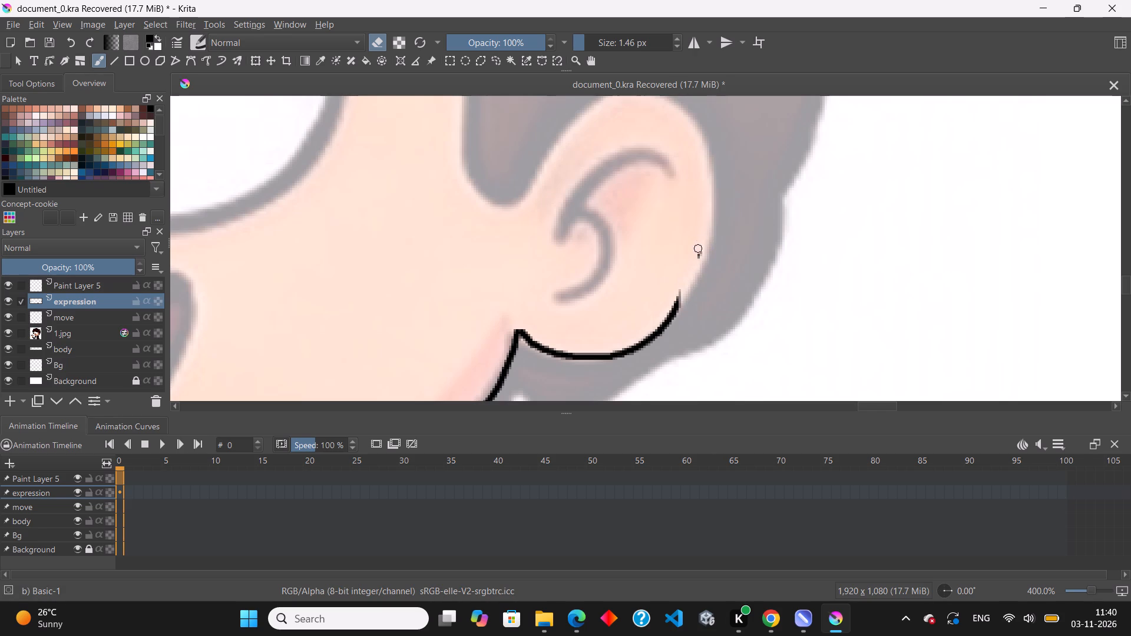
drag(698, 251, 673, 323)
Ink the rest of the large ear's outline, from the sideburn over the top and down the back to the lobe curve.
key(e)
scroll(517, 217, down, 1)
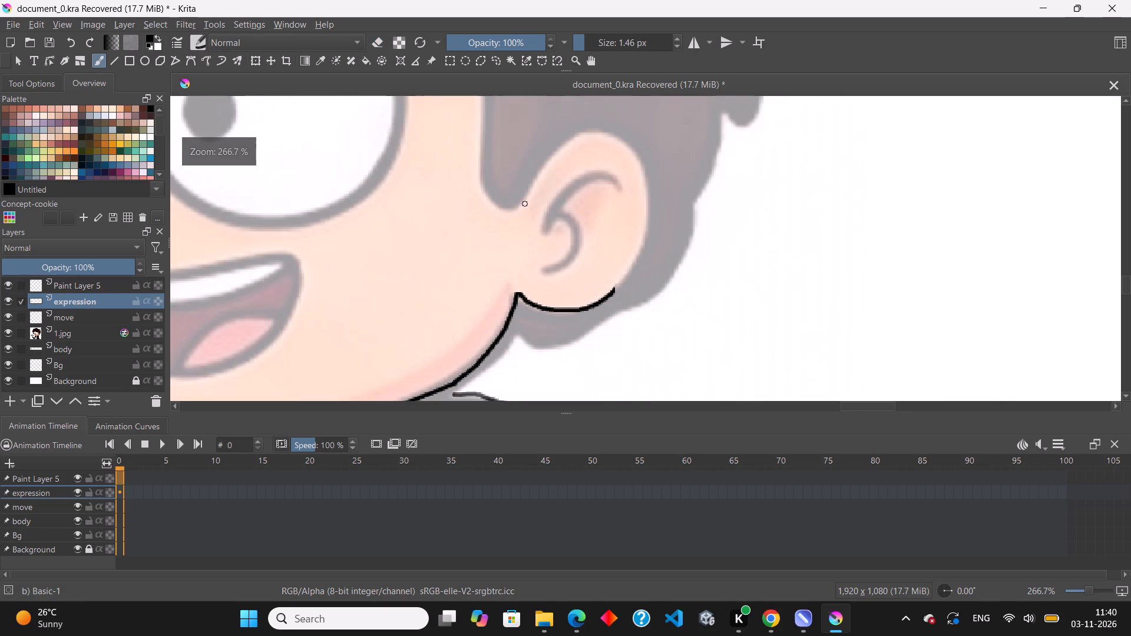
drag(514, 207, 570, 136)
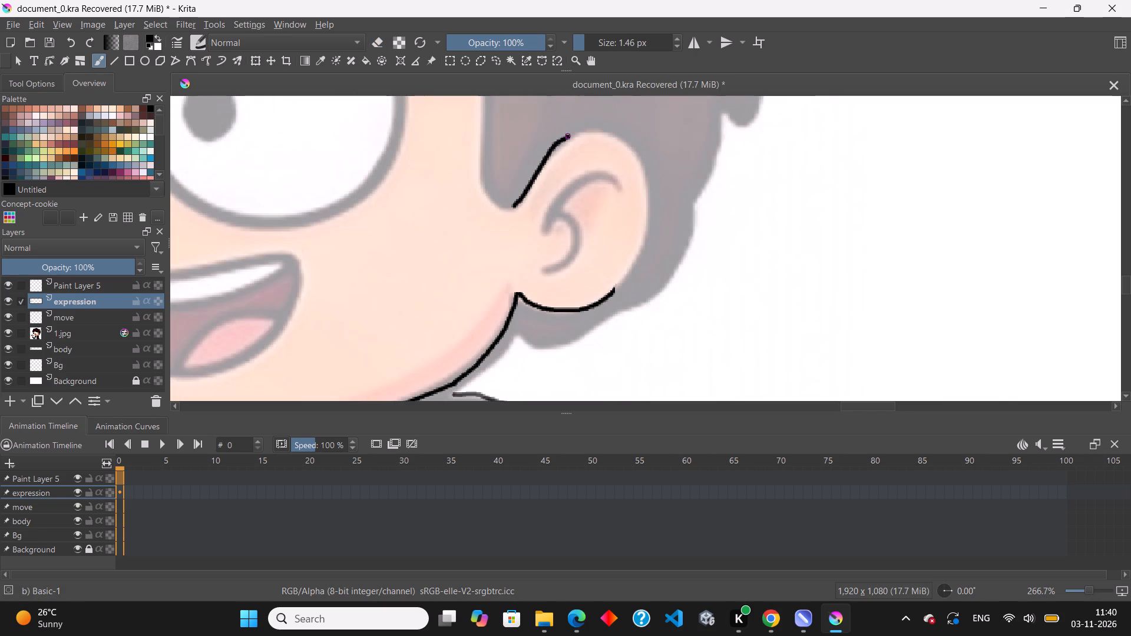
drag(570, 136, 650, 203)
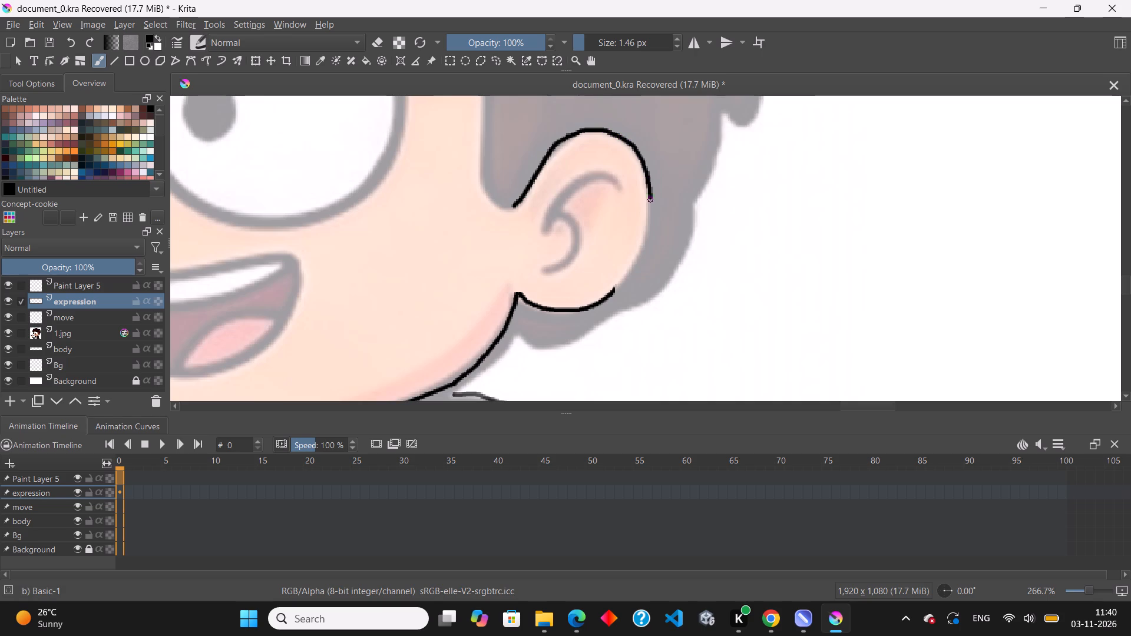
drag(650, 203, 606, 295)
Ink the two fold lines inside the large ear: the small inner curl and the longer arc above it.
scroll(598, 299, down, 1)
scroll(584, 246, up, 2)
drag(545, 223, 573, 287)
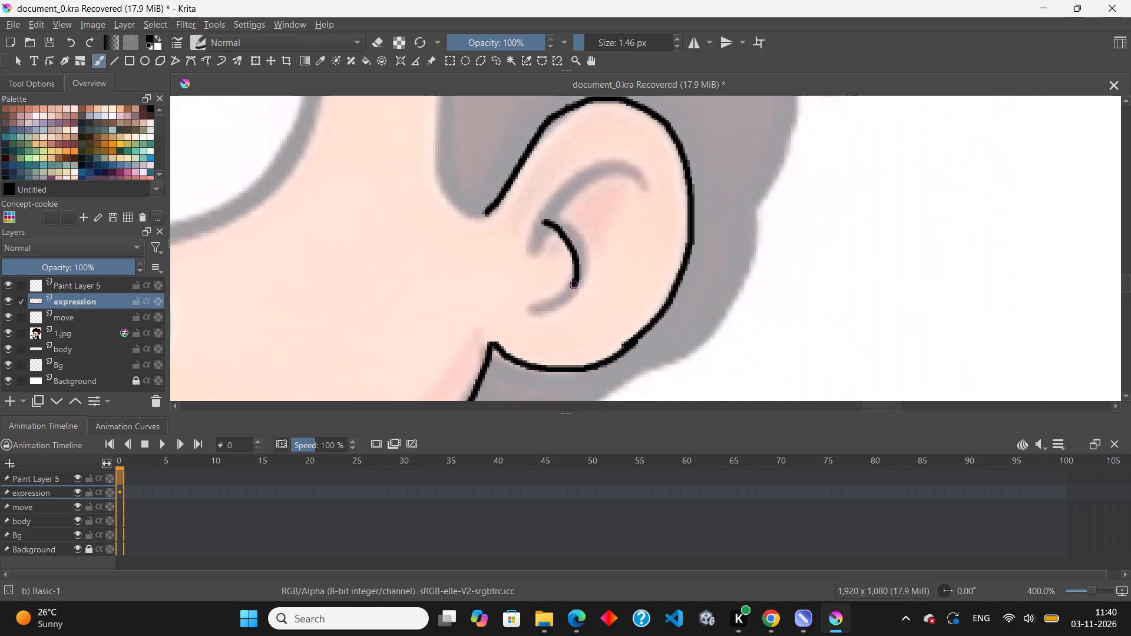
drag(573, 287, 536, 315)
drag(541, 257, 560, 209)
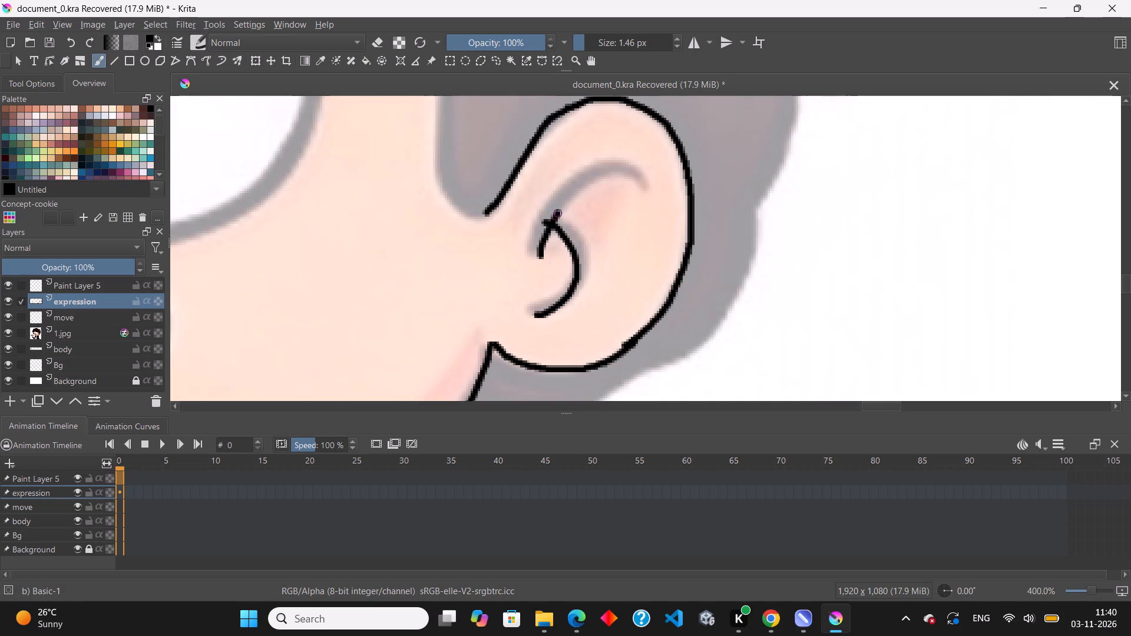
drag(560, 209, 580, 181)
key(ctrl+z)
drag(528, 254, 641, 194)
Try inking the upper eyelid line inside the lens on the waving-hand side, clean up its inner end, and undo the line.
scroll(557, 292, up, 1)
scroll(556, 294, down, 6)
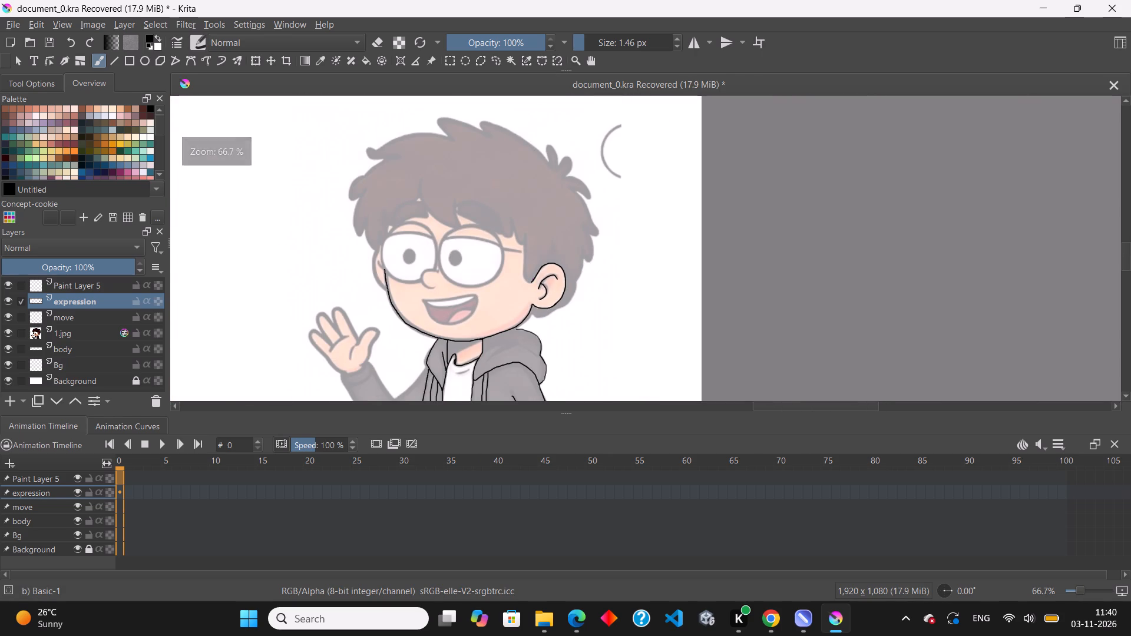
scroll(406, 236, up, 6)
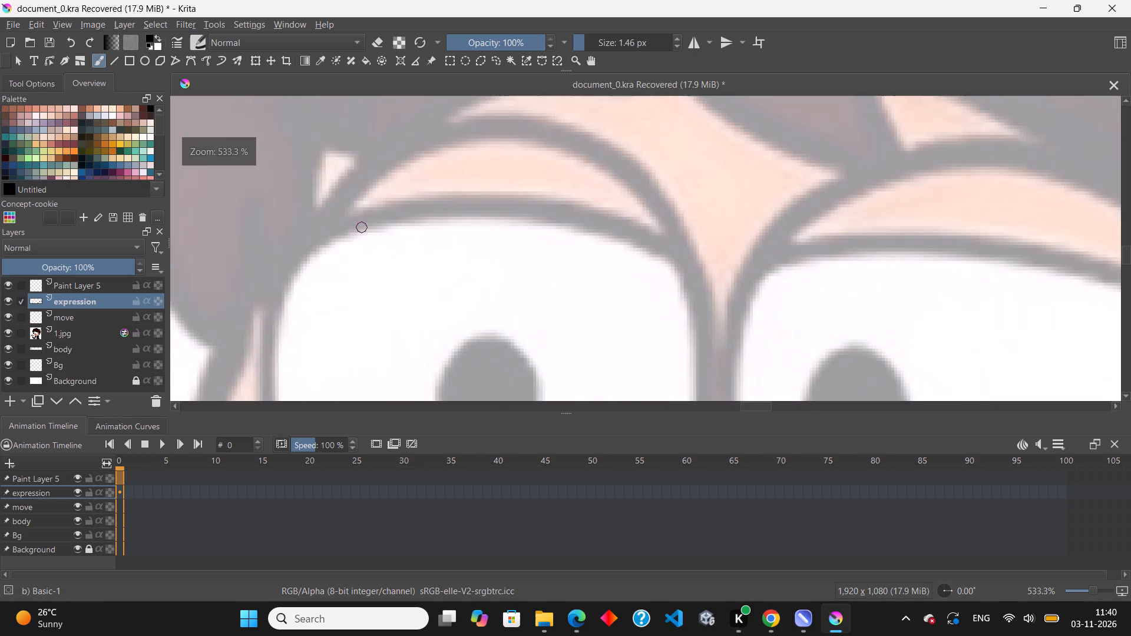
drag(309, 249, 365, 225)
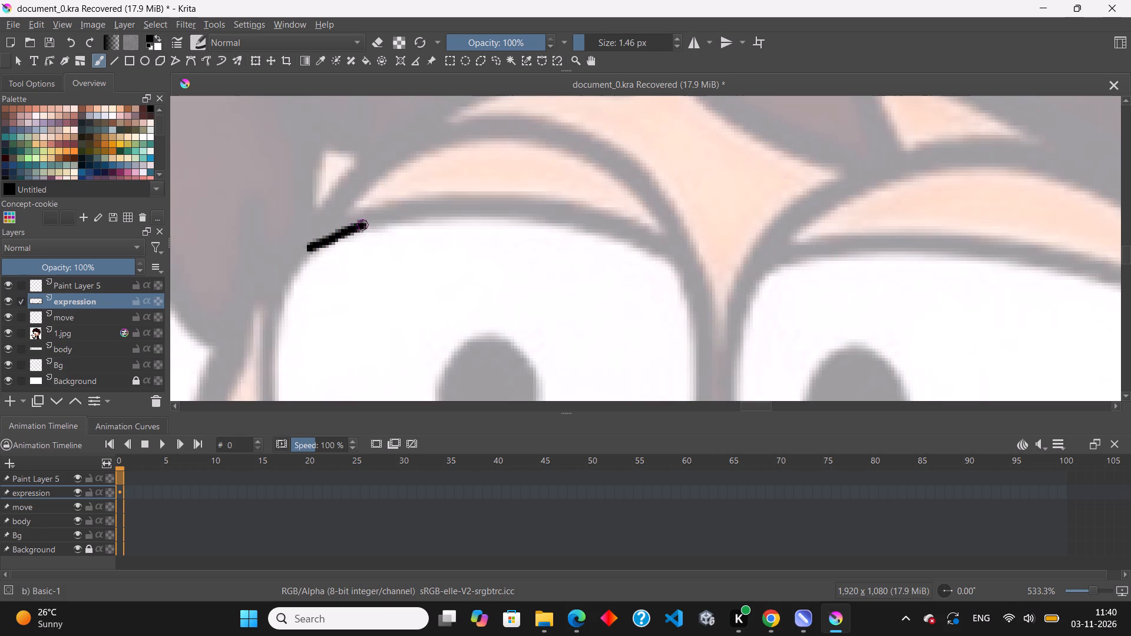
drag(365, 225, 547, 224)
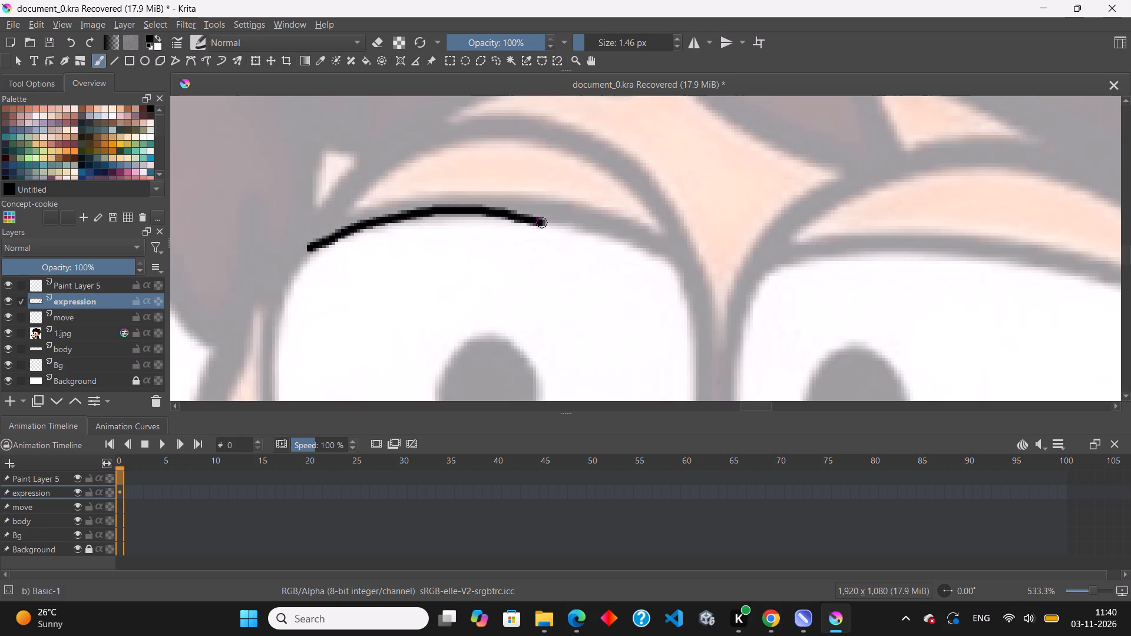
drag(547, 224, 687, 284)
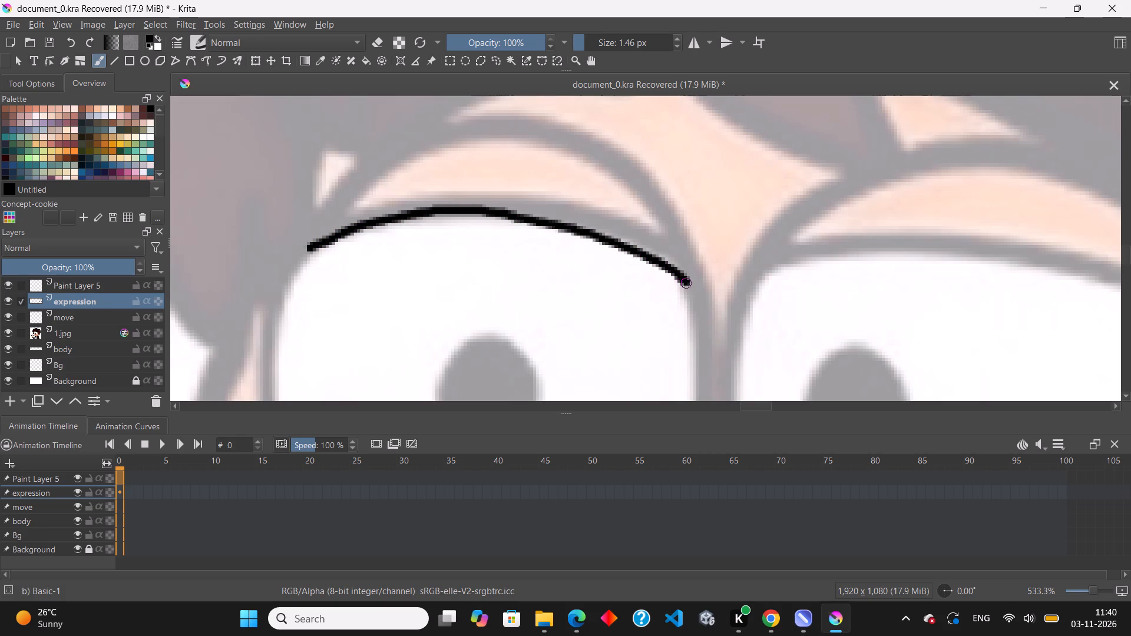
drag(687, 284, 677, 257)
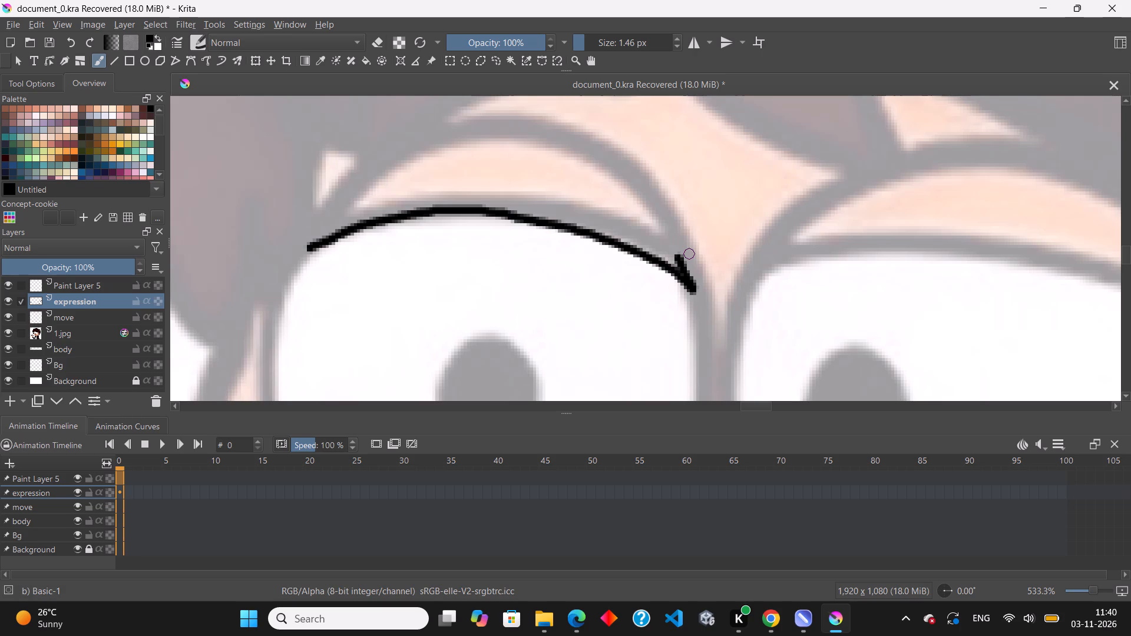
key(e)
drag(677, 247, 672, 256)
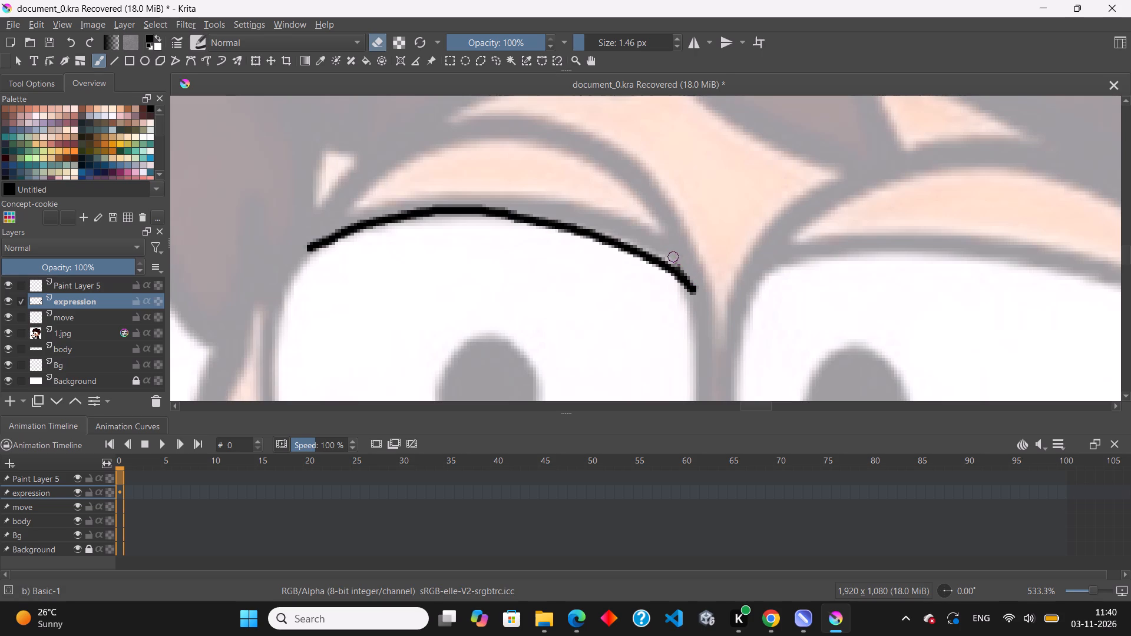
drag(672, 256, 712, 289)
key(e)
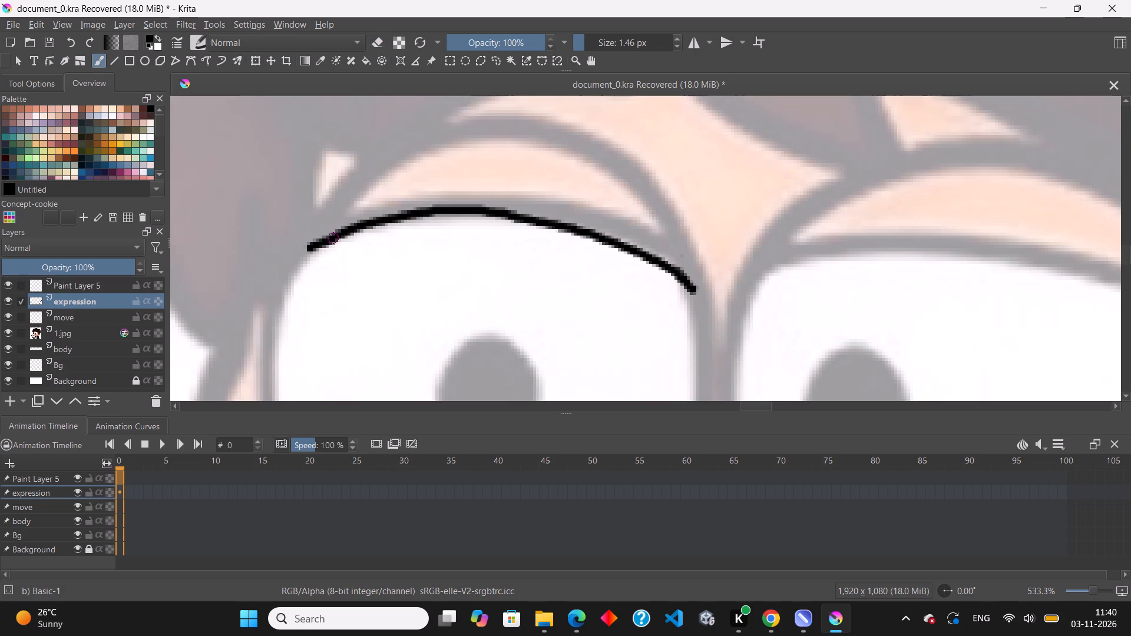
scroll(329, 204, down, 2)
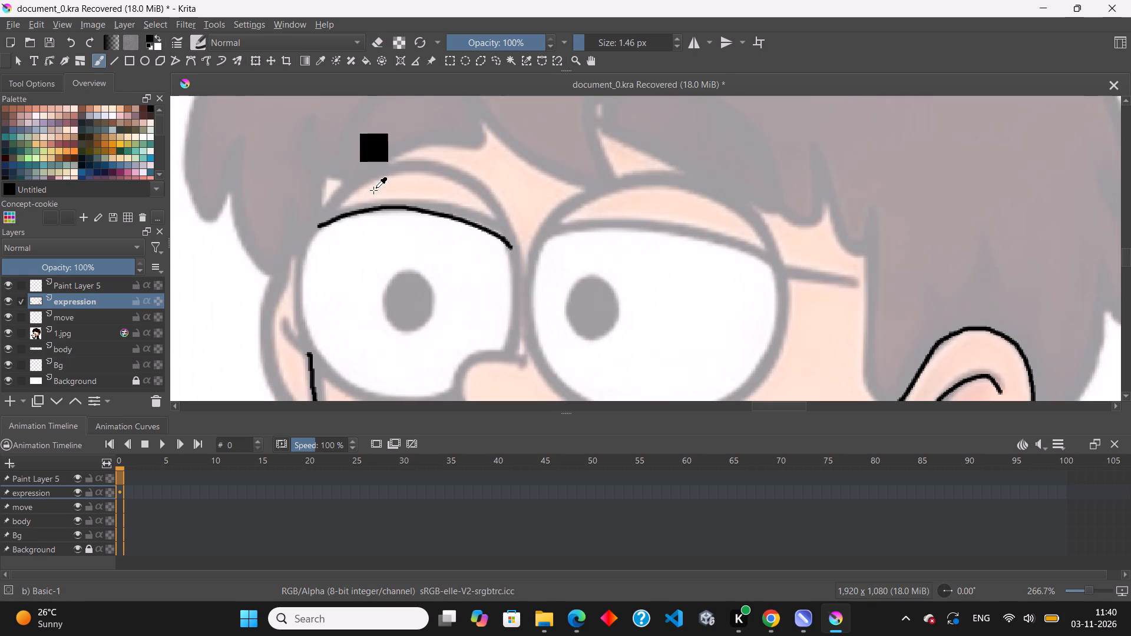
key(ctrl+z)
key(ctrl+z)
Ink the top arc of the glasses lens on the waving-hand side, from its outer corner over the upper eyelid to the inner side.
scroll(348, 190, up, 2)
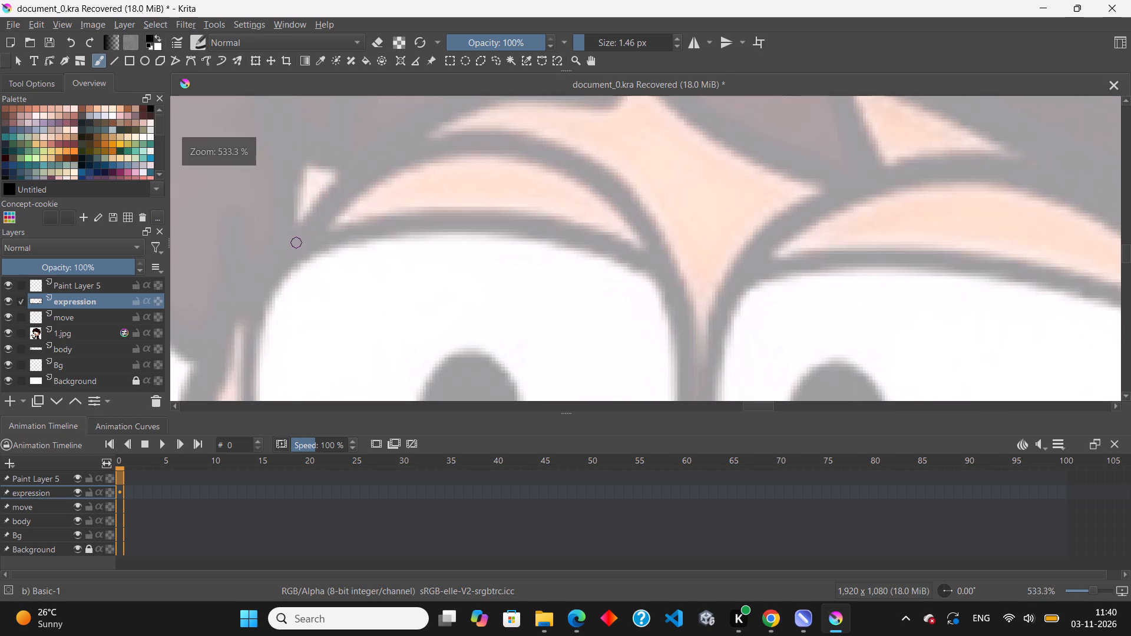
drag(285, 261, 373, 179)
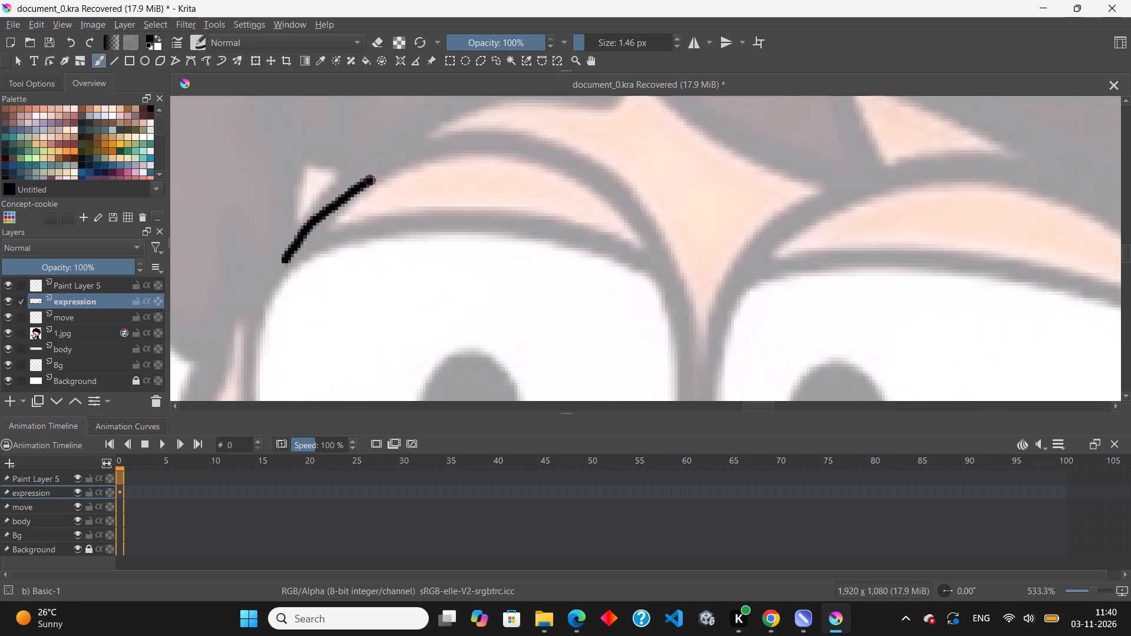
drag(373, 179, 577, 169)
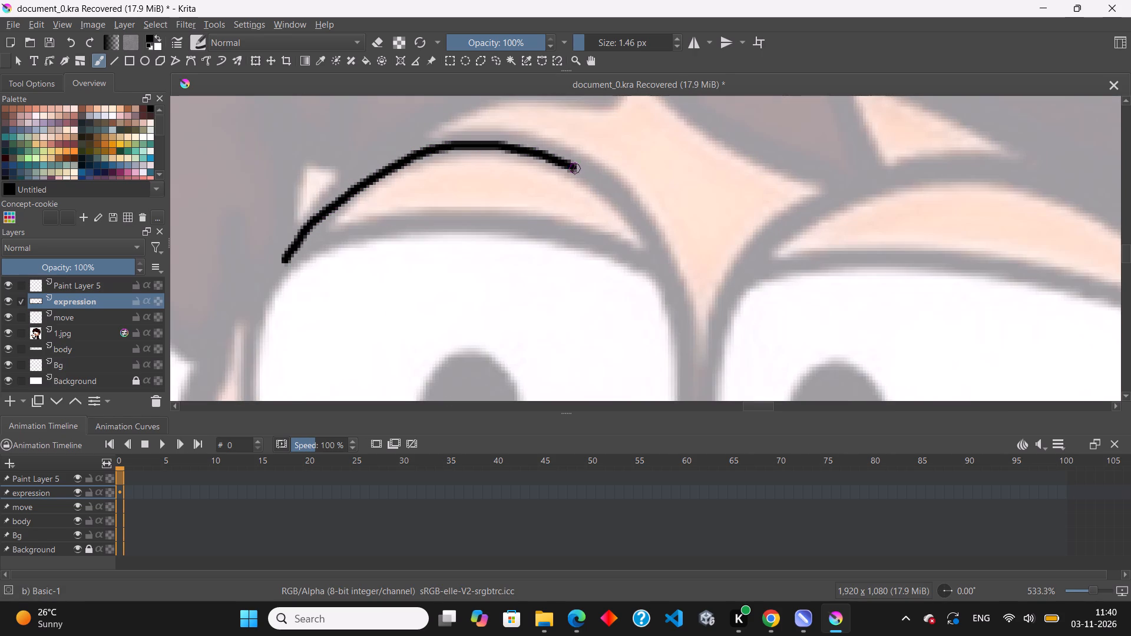
drag(577, 169, 697, 363)
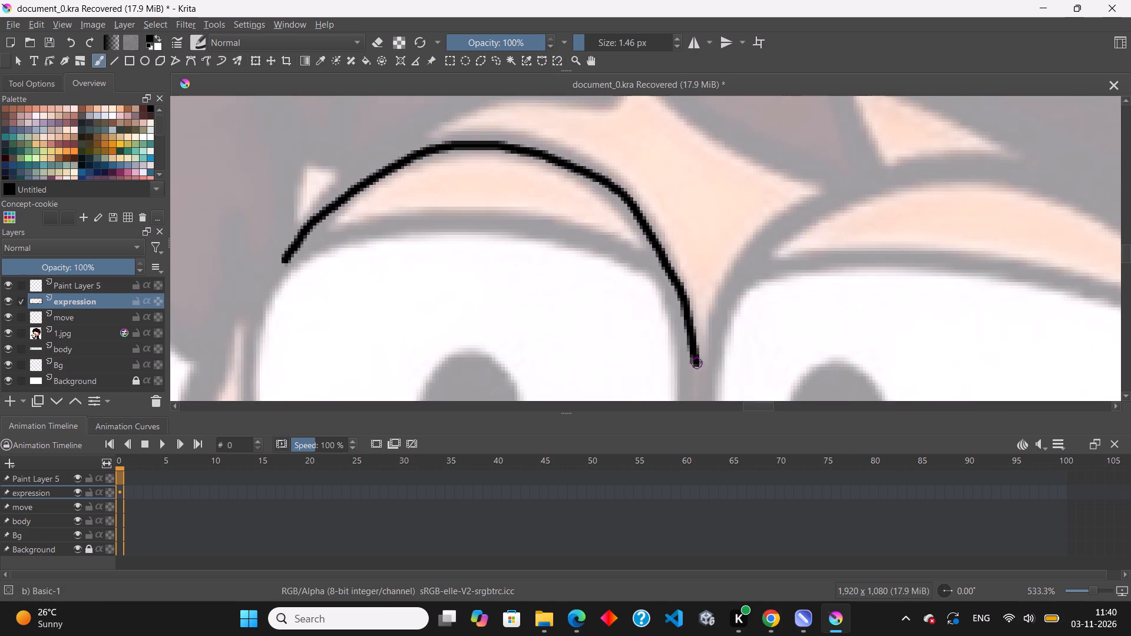
Erase the lower inner end of that lens arc and re-ink the lens's inner side down to the top of the nose.
scroll(606, 231, down, 4)
scroll(591, 308, up, 2)
scroll(644, 213, up, 1)
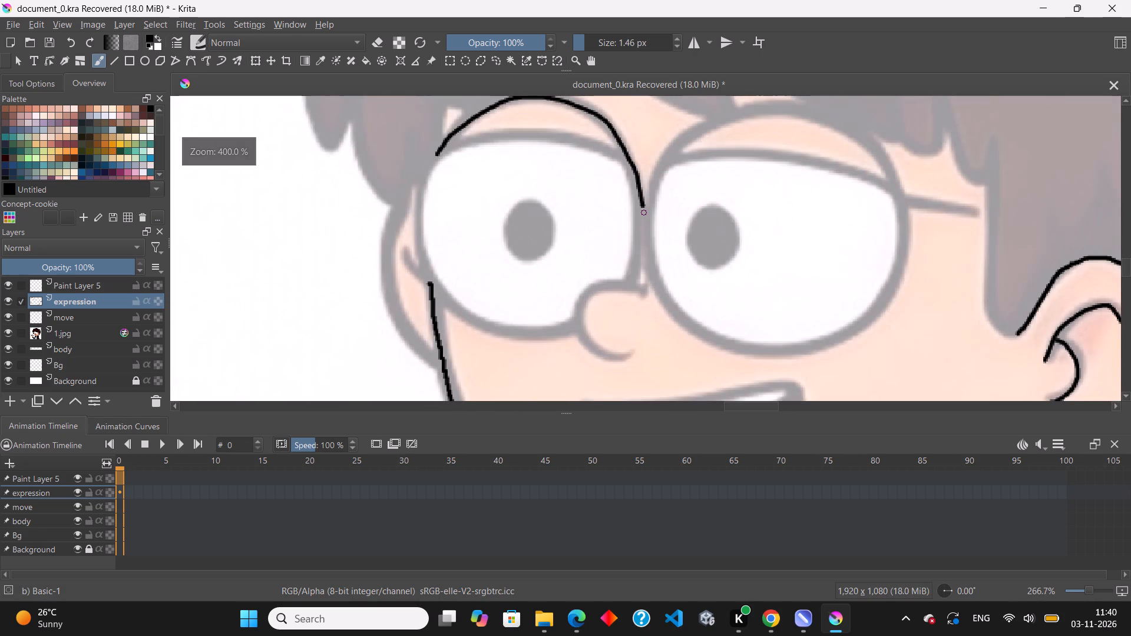
key(e)
drag(648, 178, 647, 184)
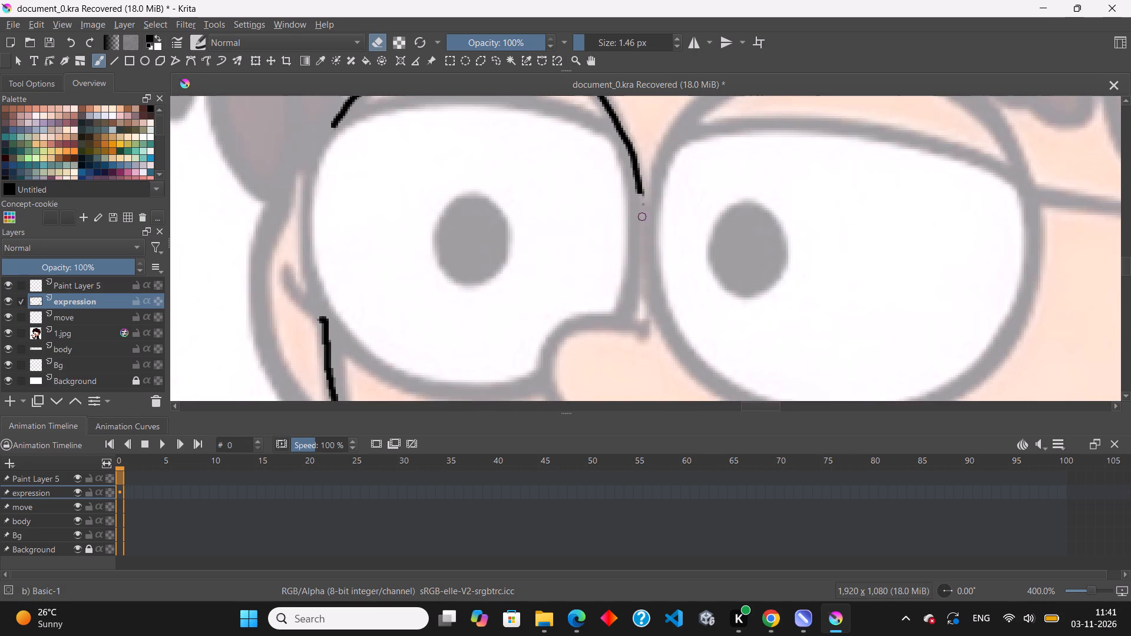
drag(647, 184, 630, 165)
drag(630, 165, 620, 125)
key(w)
key(e)
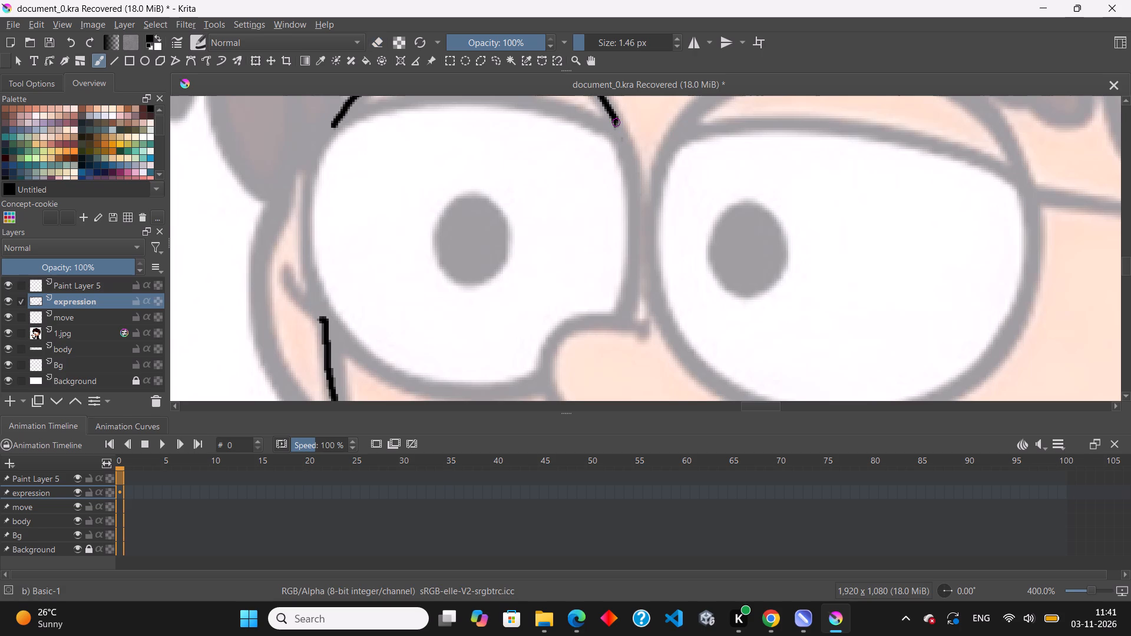
drag(616, 122, 627, 180)
drag(627, 180, 626, 304)
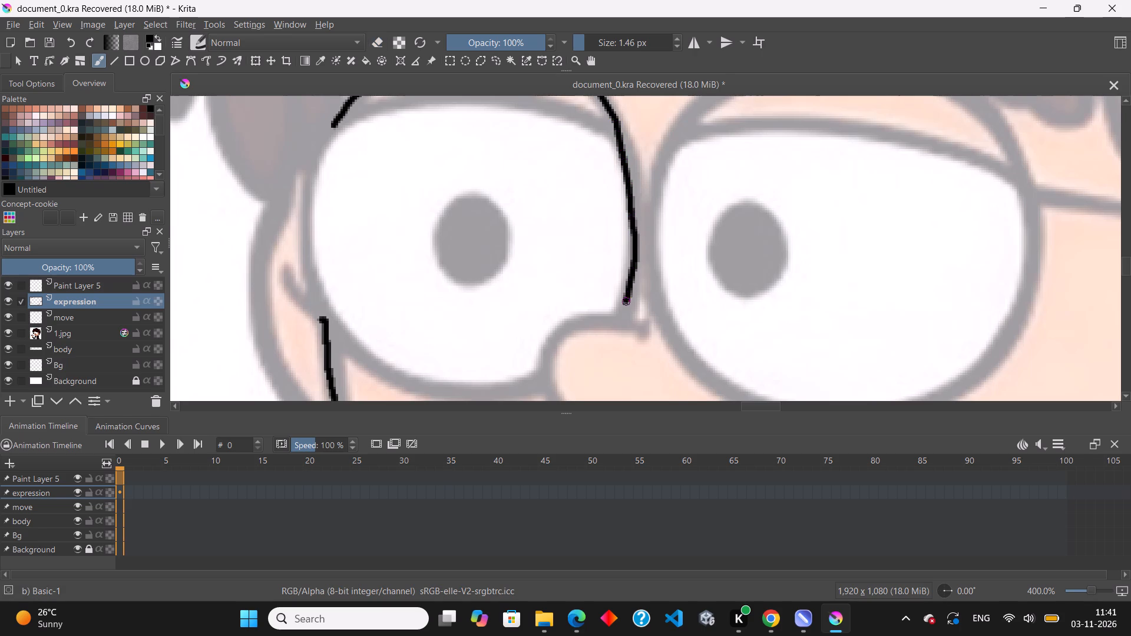
drag(626, 304, 623, 320)
Ink the nose as one open curve, from the bridge between the lenses around the tip to its underside.
scroll(586, 255, down, 3)
scroll(607, 302, up, 3)
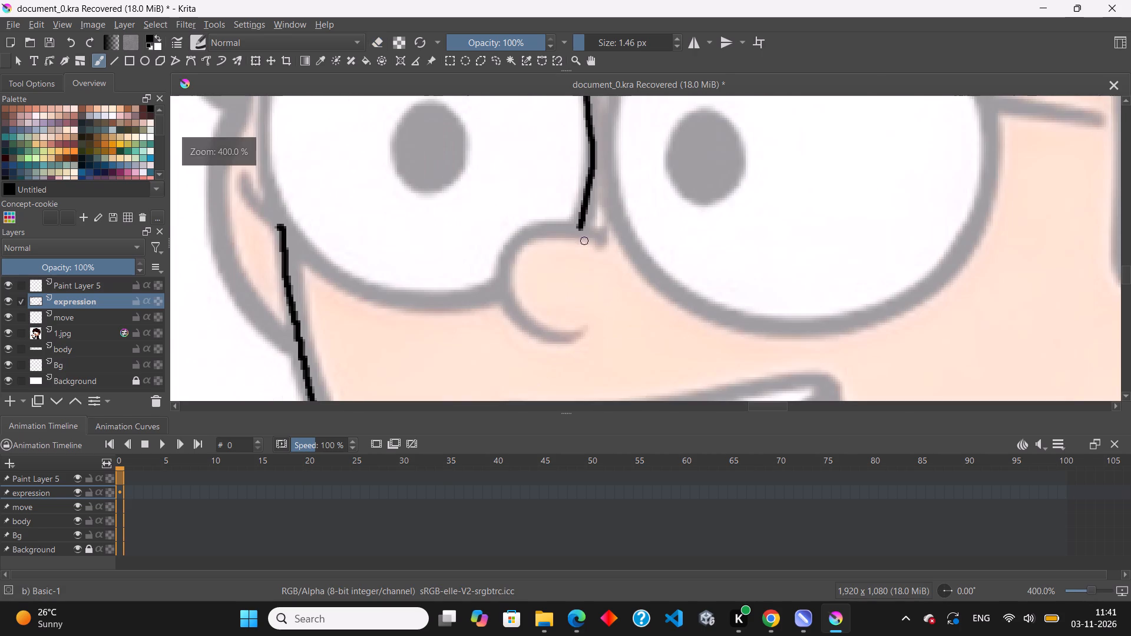
drag(608, 237, 520, 233)
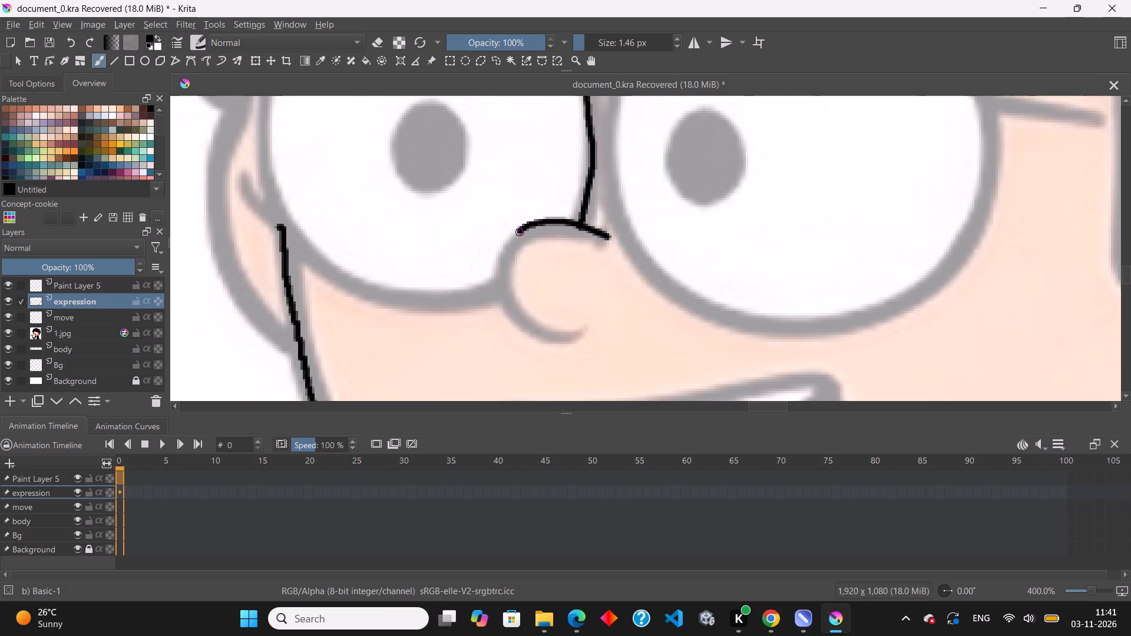
drag(520, 233, 589, 335)
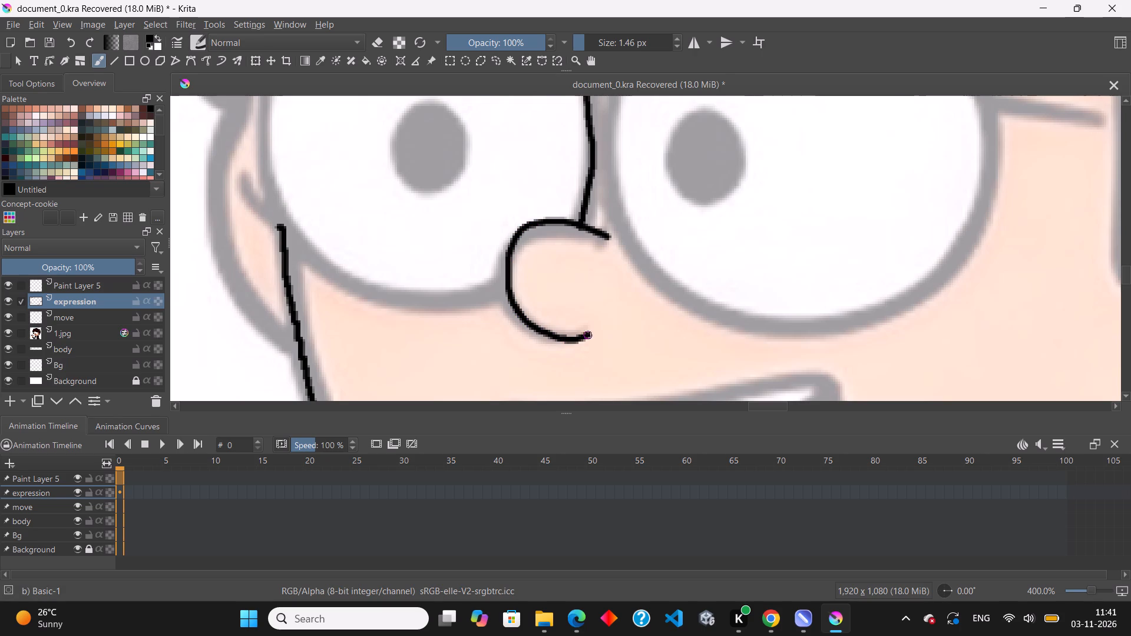
drag(589, 335, 594, 332)
Ink the rest of the waving-hand-side lens rim, from the top arc's outer end down and along the bottom to the nose.
scroll(586, 324, down, 2)
scroll(422, 260, up, 1)
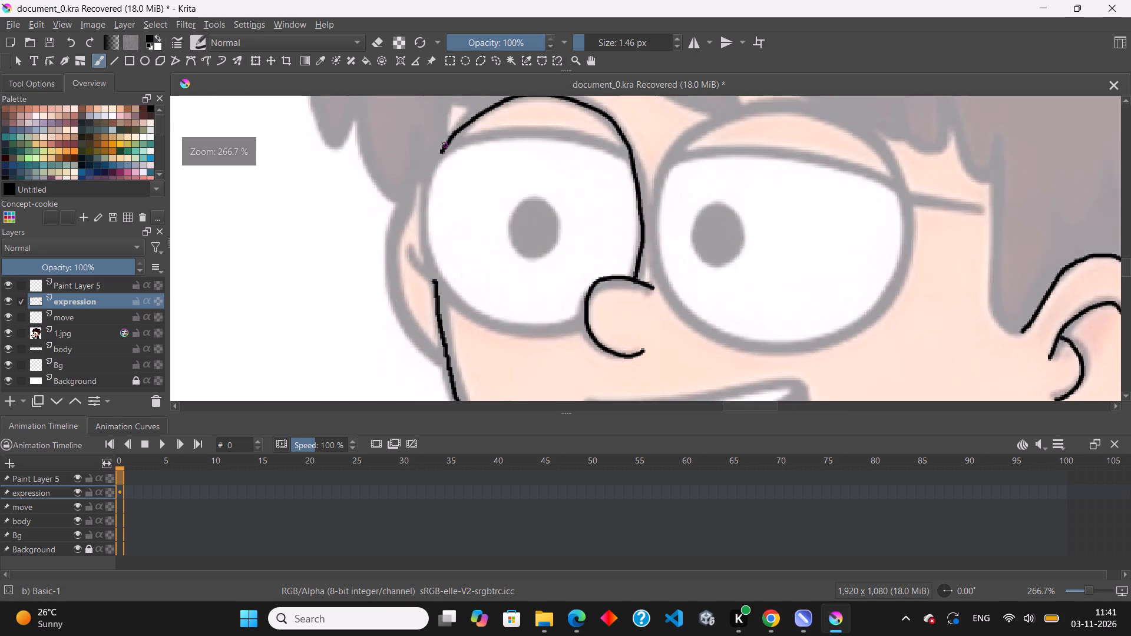
click(442, 146)
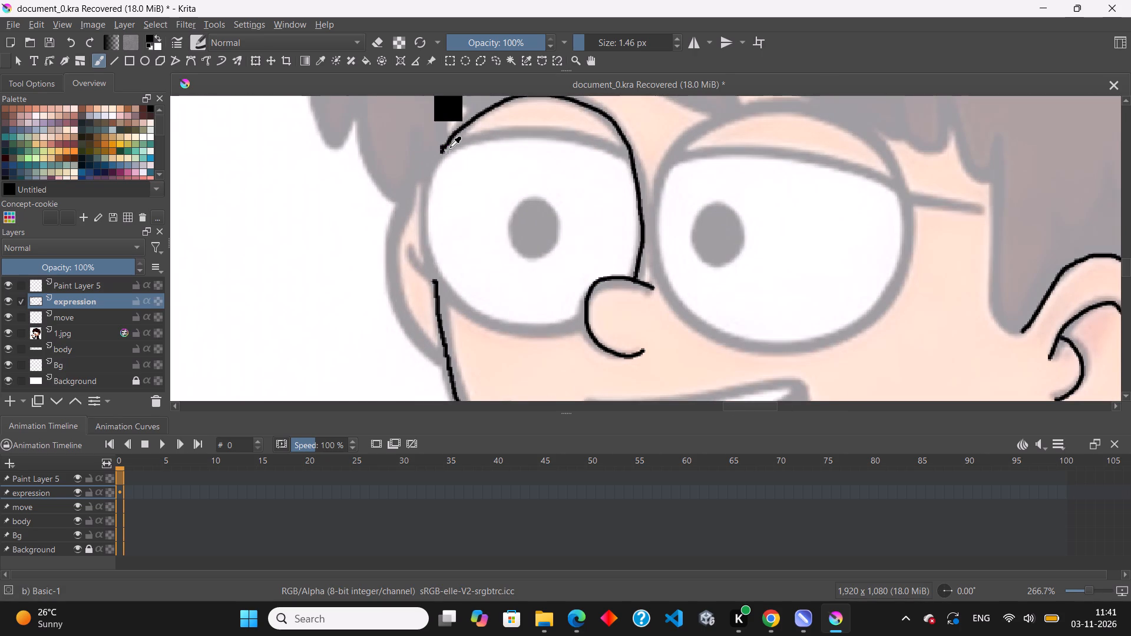
key(ctrl+z)
drag(442, 151, 432, 174)
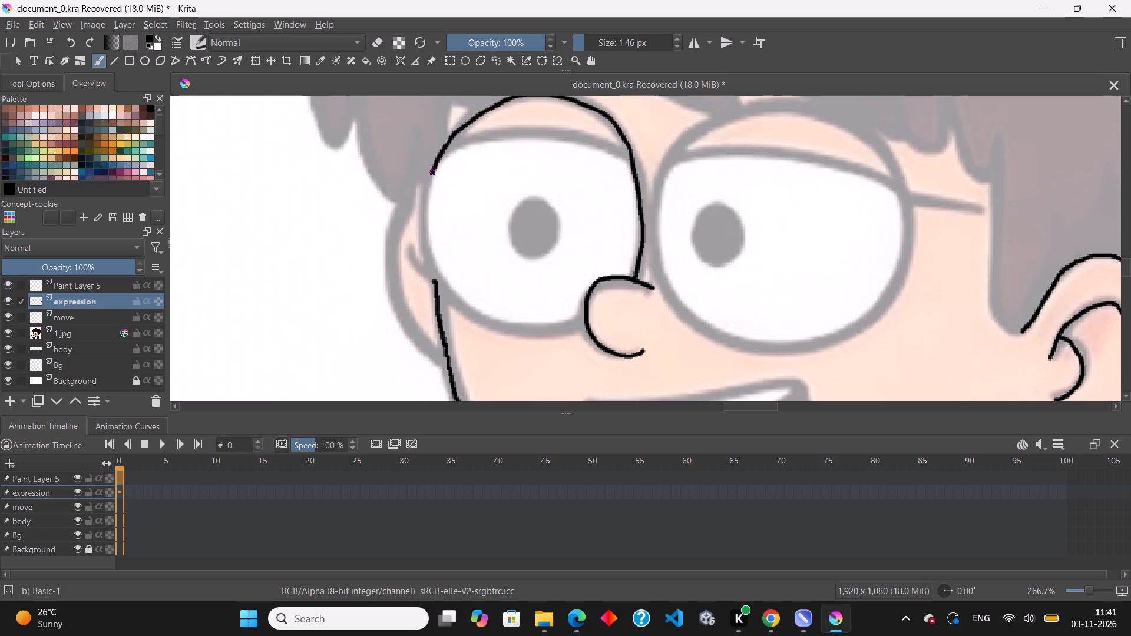
drag(432, 174, 424, 226)
drag(424, 226, 445, 296)
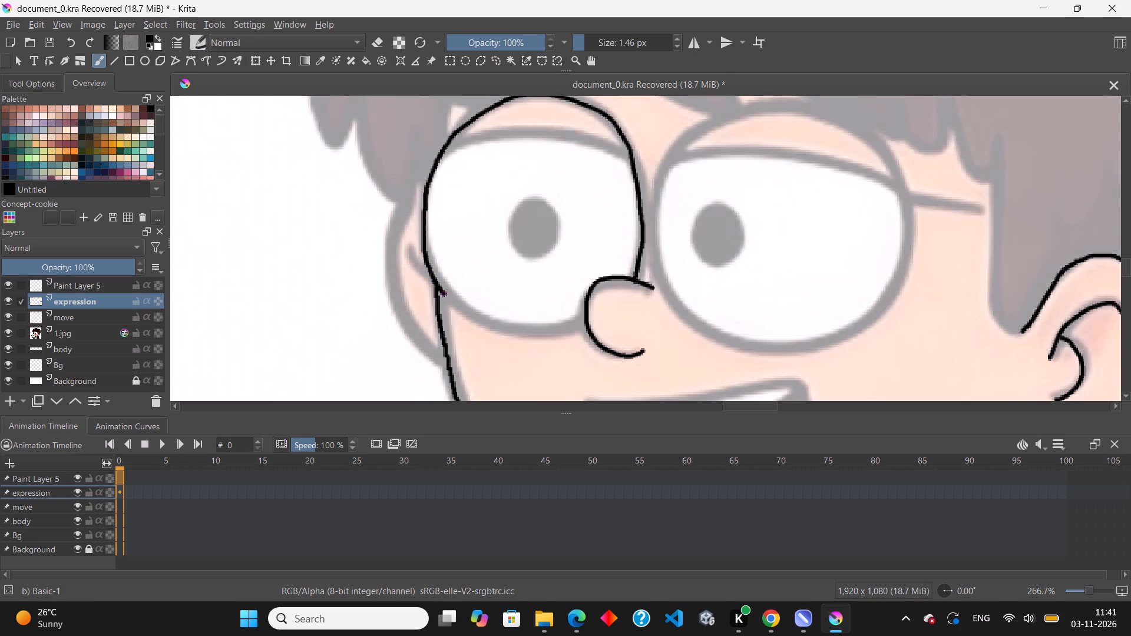
drag(445, 296, 538, 333)
drag(538, 333, 587, 324)
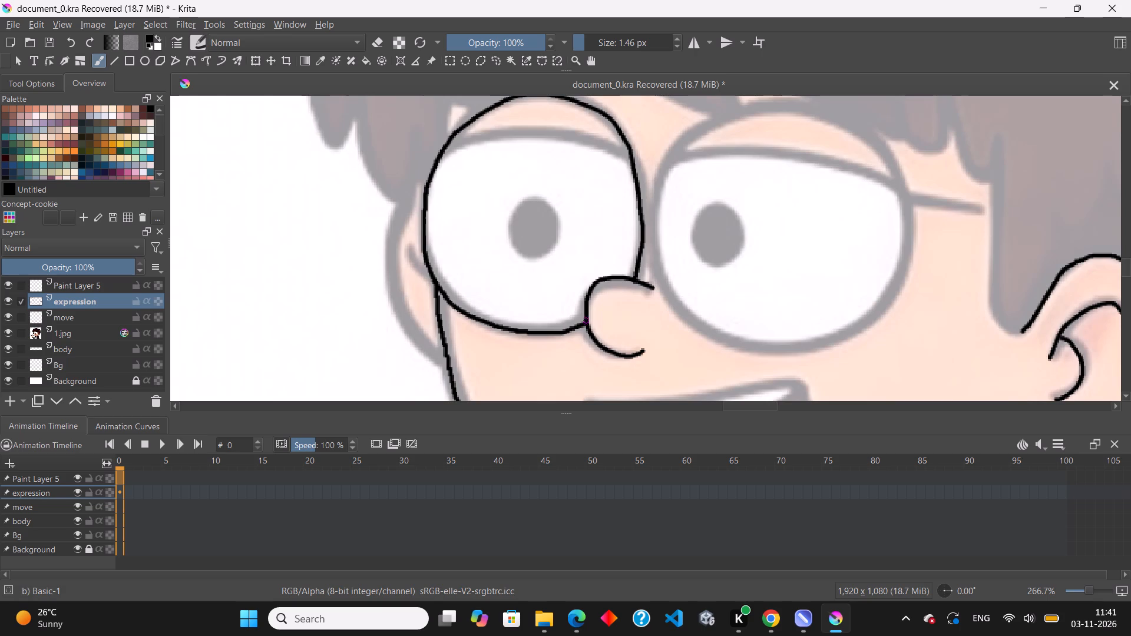
Ink a closed outline around the pupil inside the waving-hand-side lens.
scroll(509, 204, up, 2)
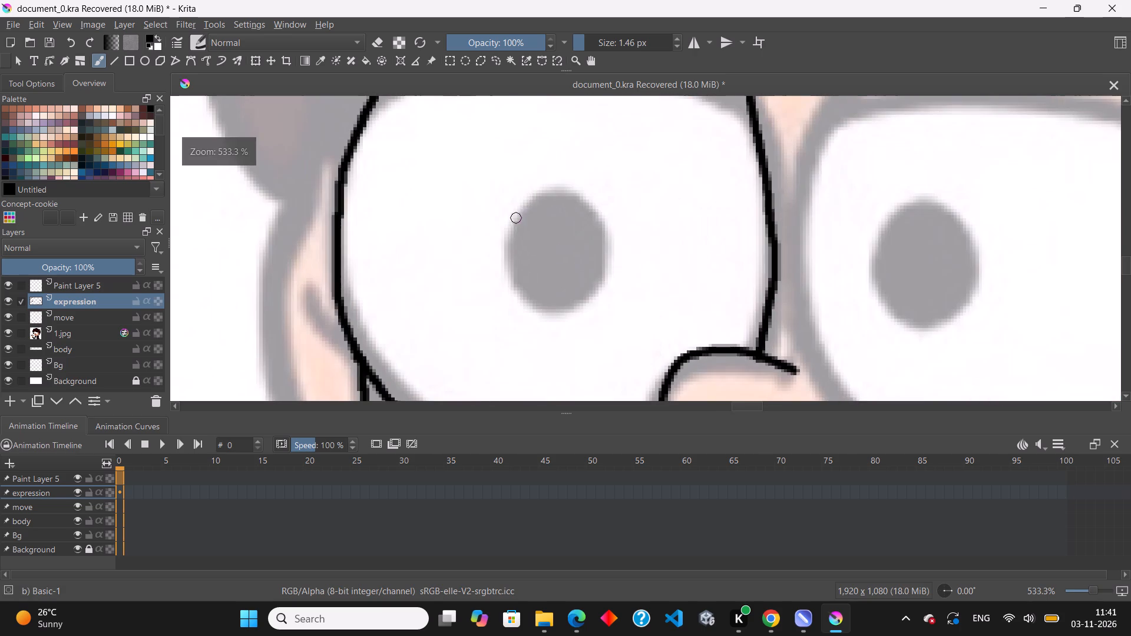
drag(508, 250, 534, 197)
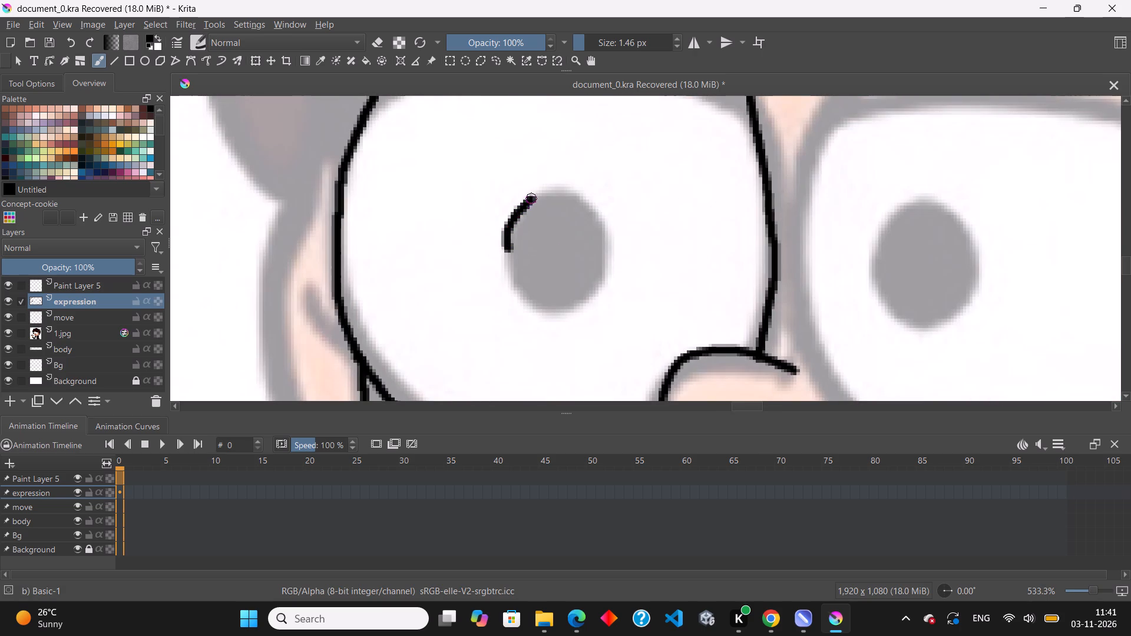
drag(534, 197, 609, 266)
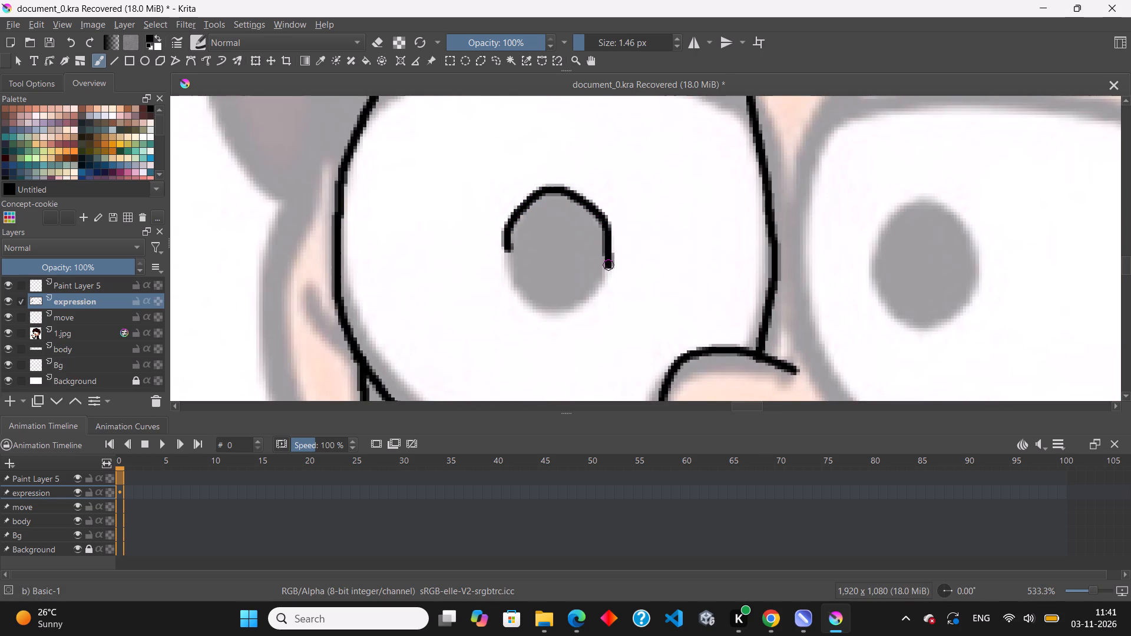
drag(609, 266, 544, 312)
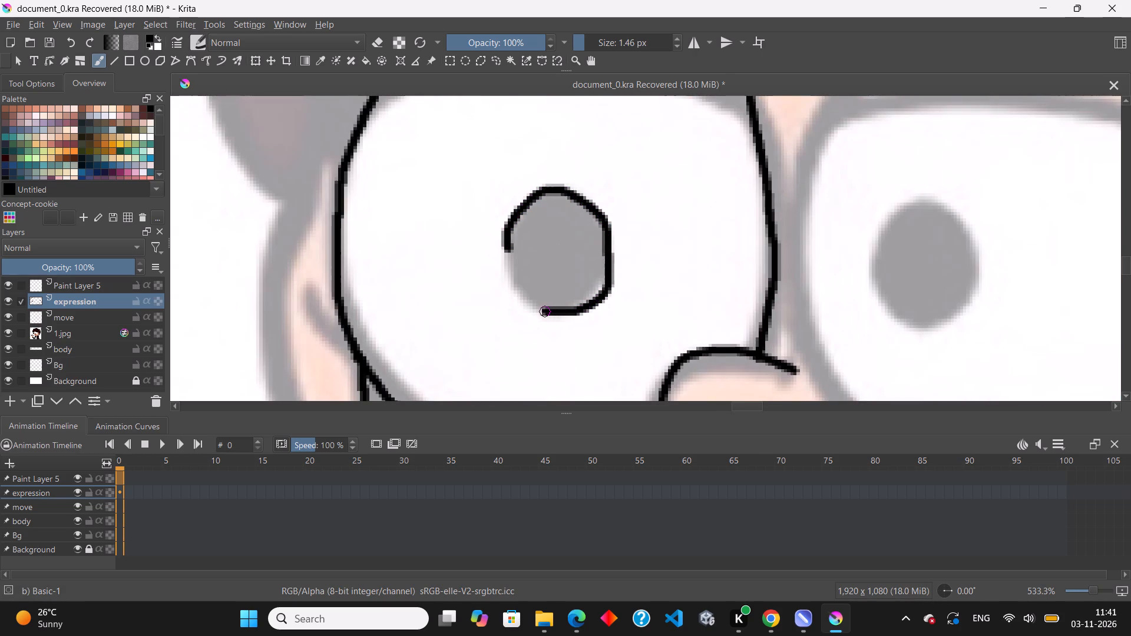
drag(544, 312, 502, 240)
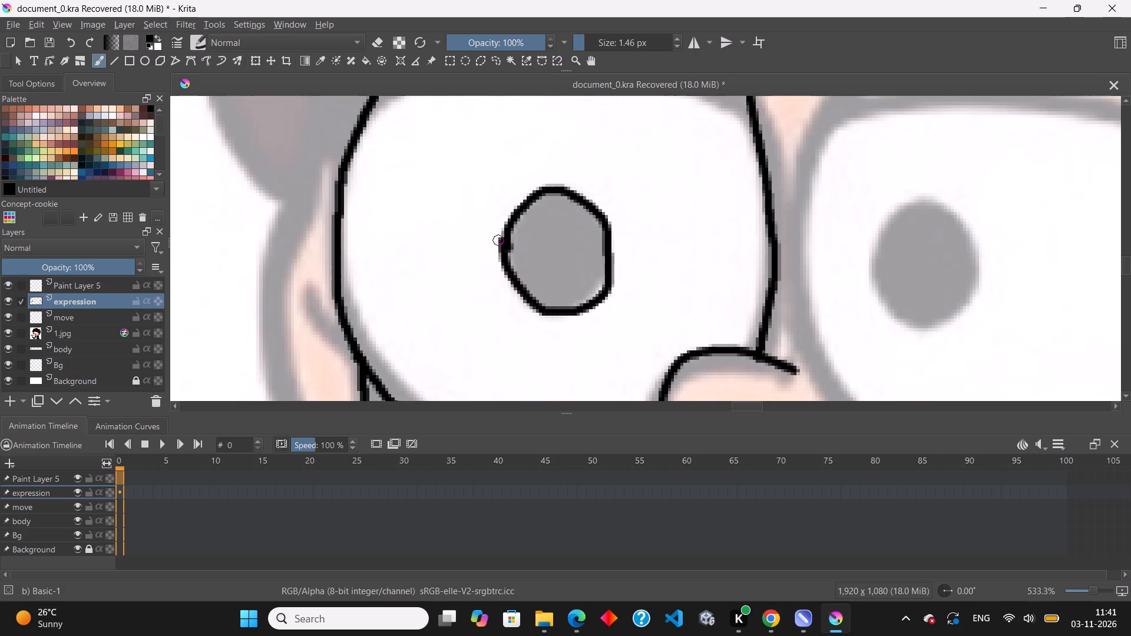
Ink the pupil outline in the ear-side lens and erase the excess at its bottom where the strokes meet.
scroll(497, 240, down, 3)
scroll(664, 257, up, 3)
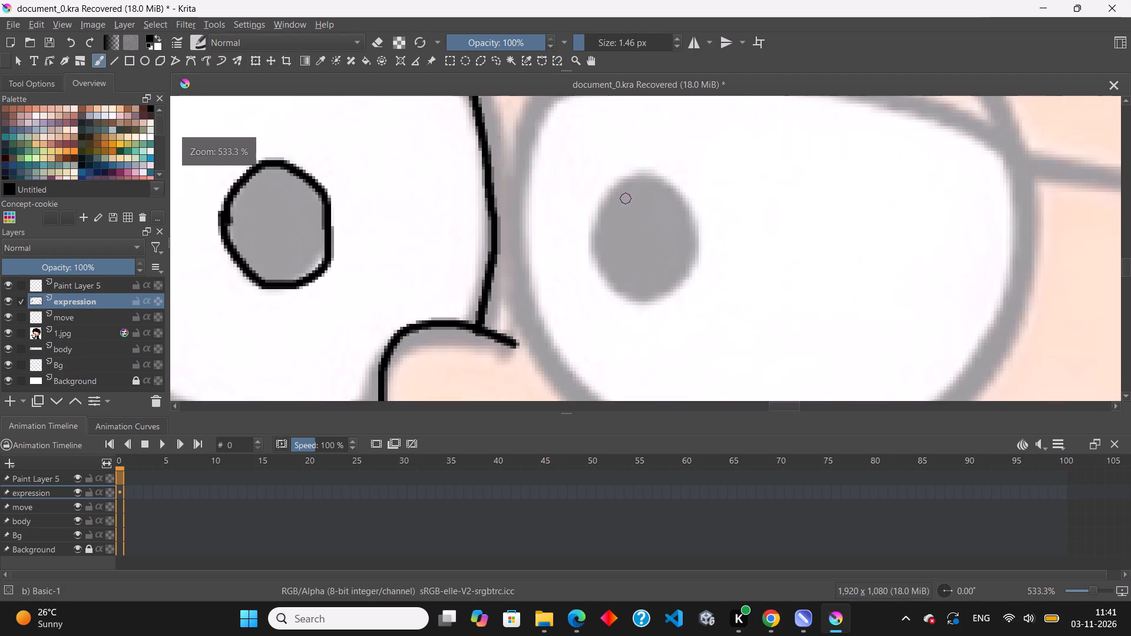
drag(617, 187, 601, 247)
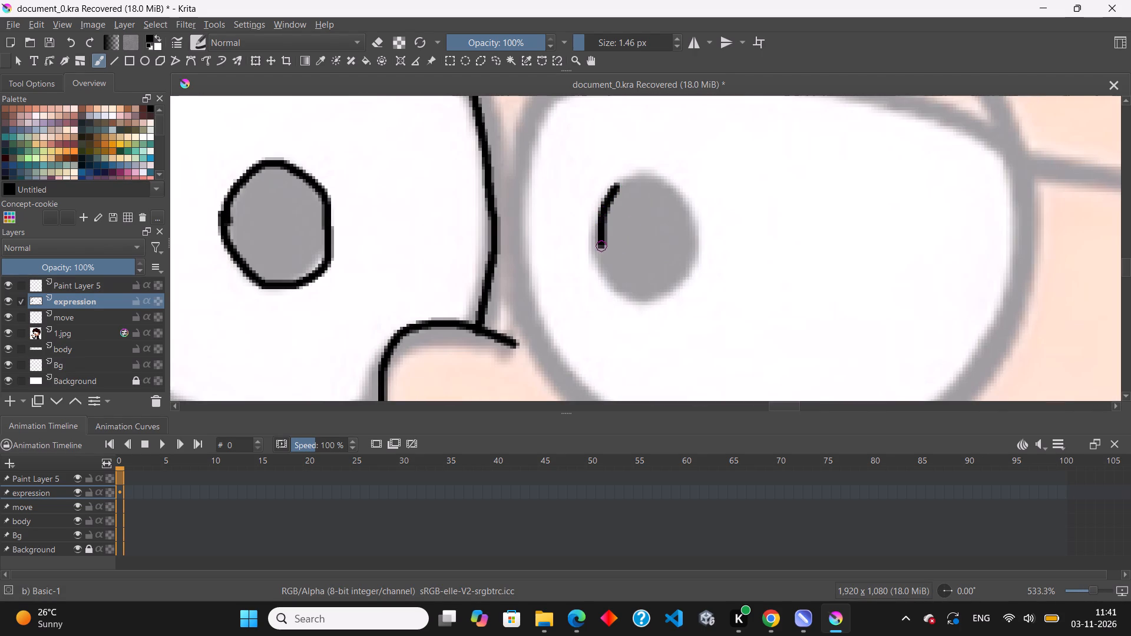
drag(601, 247, 658, 299)
drag(618, 185, 689, 193)
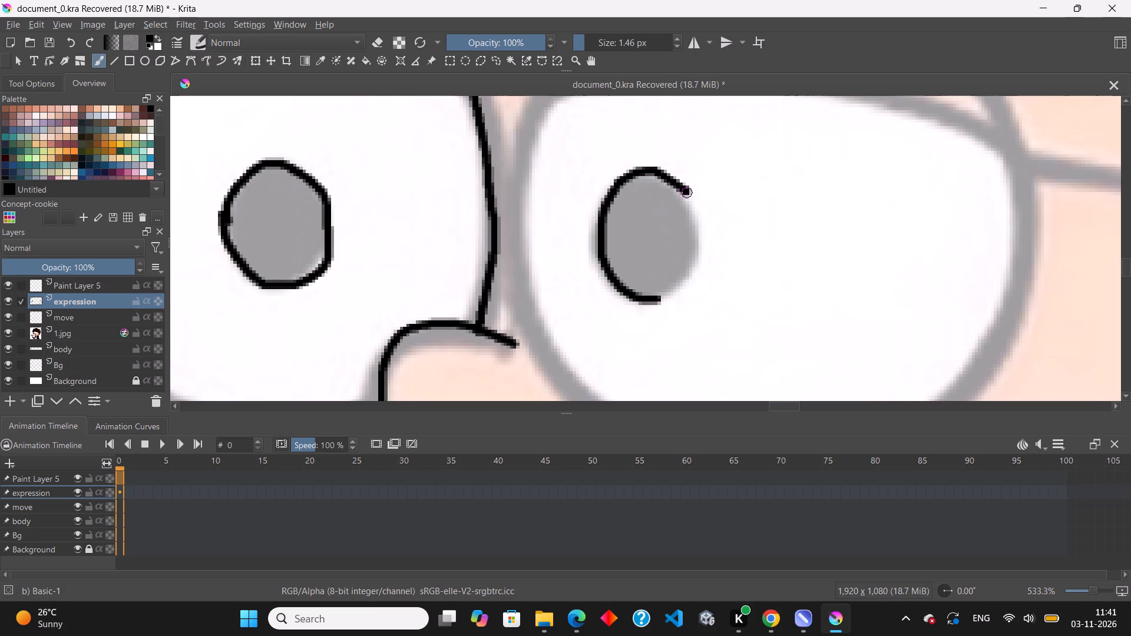
drag(689, 193, 652, 306)
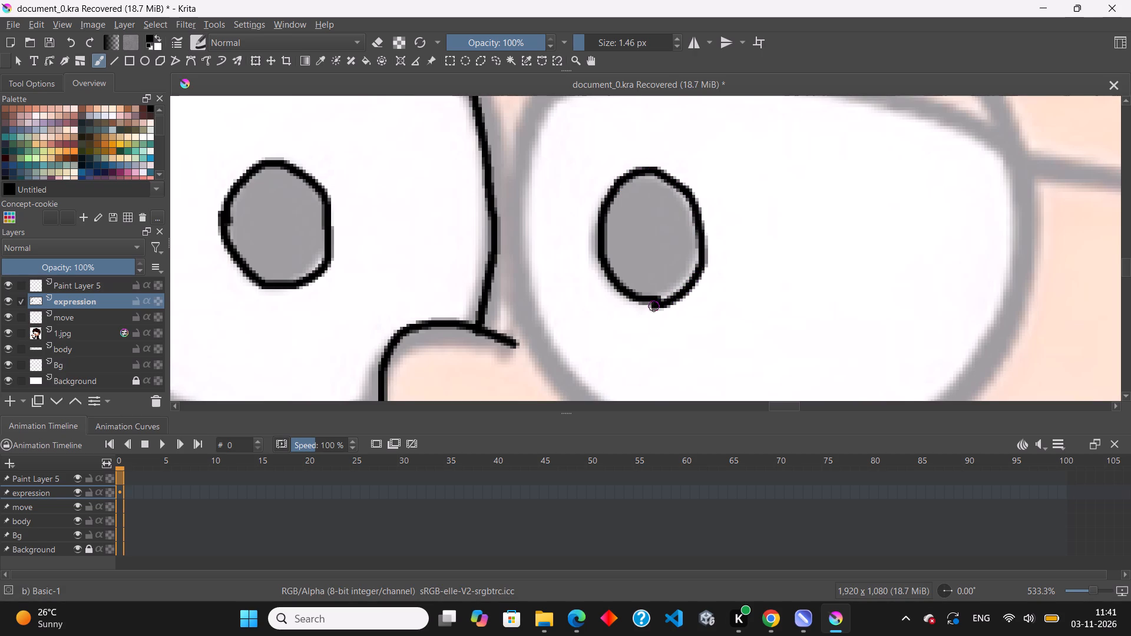
drag(652, 306, 650, 306)
scroll(677, 320, up, 3)
key(e)
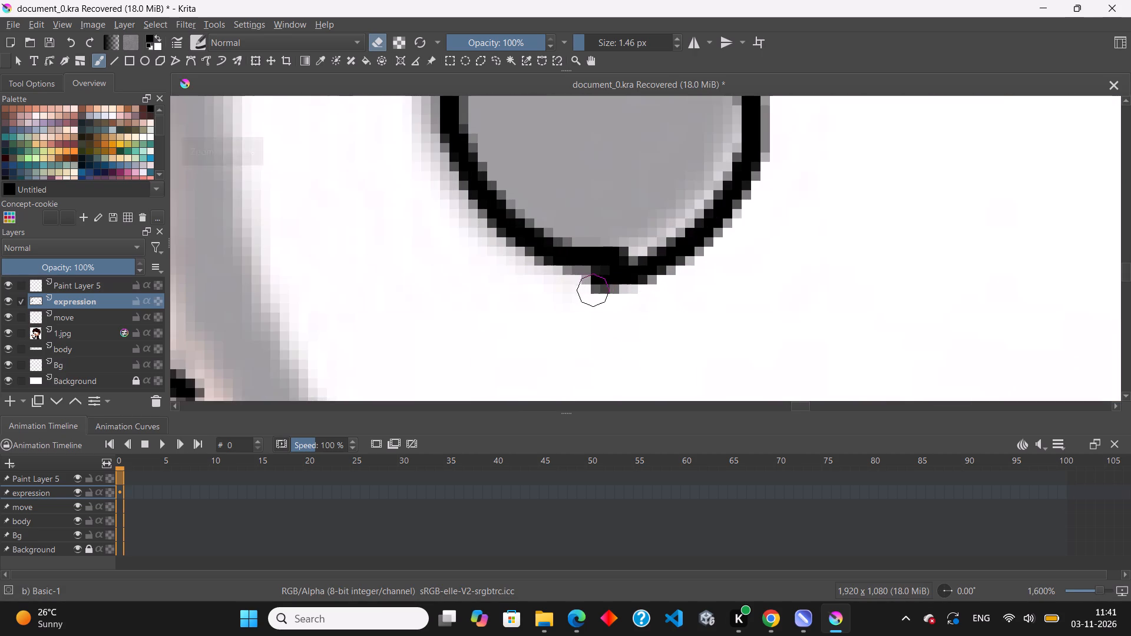
drag(591, 295, 656, 304)
Erase the bump on the outer edge of the waving-hand-side pupil outline.
scroll(653, 301, down, 6)
scroll(471, 262, up, 4)
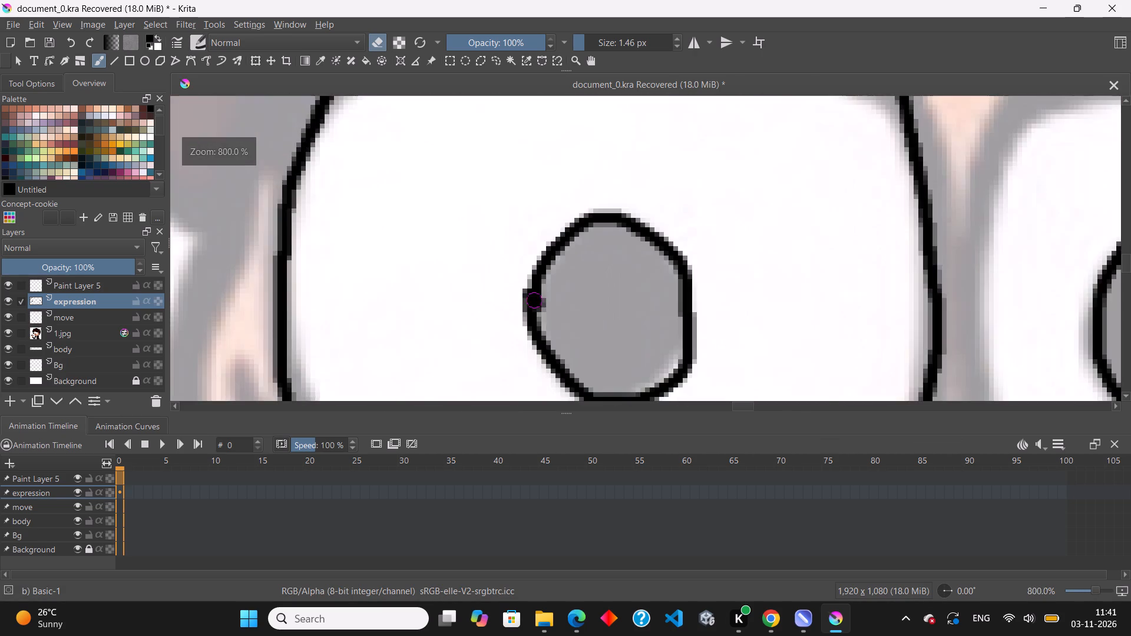
scroll(544, 311, up, 2)
drag(543, 260, 530, 266)
drag(469, 230, 471, 233)
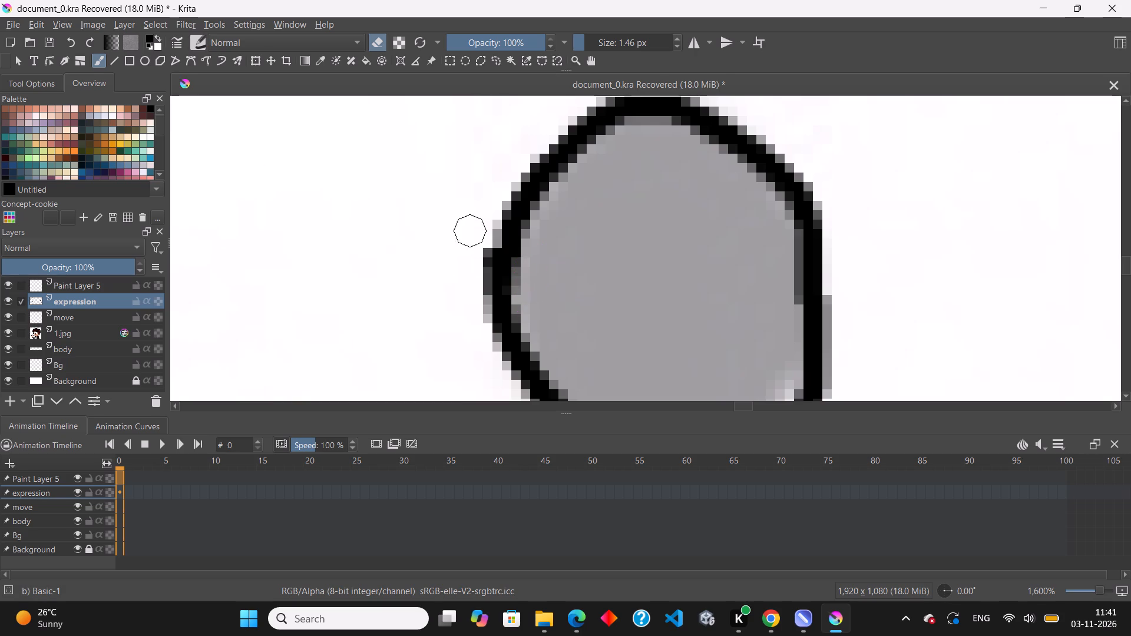
drag(471, 233, 477, 296)
Erase the nose-side edge of the waving-hand-side pupil outline, down to its lower corner.
scroll(454, 241, down, 4)
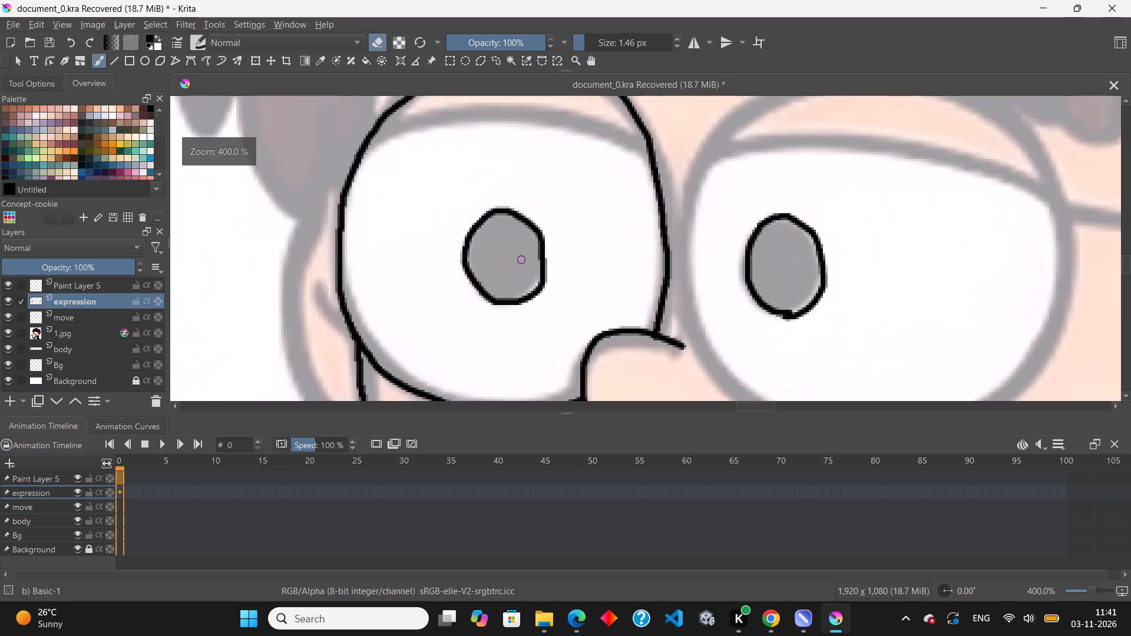
scroll(534, 254, up, 3)
drag(555, 269, 563, 296)
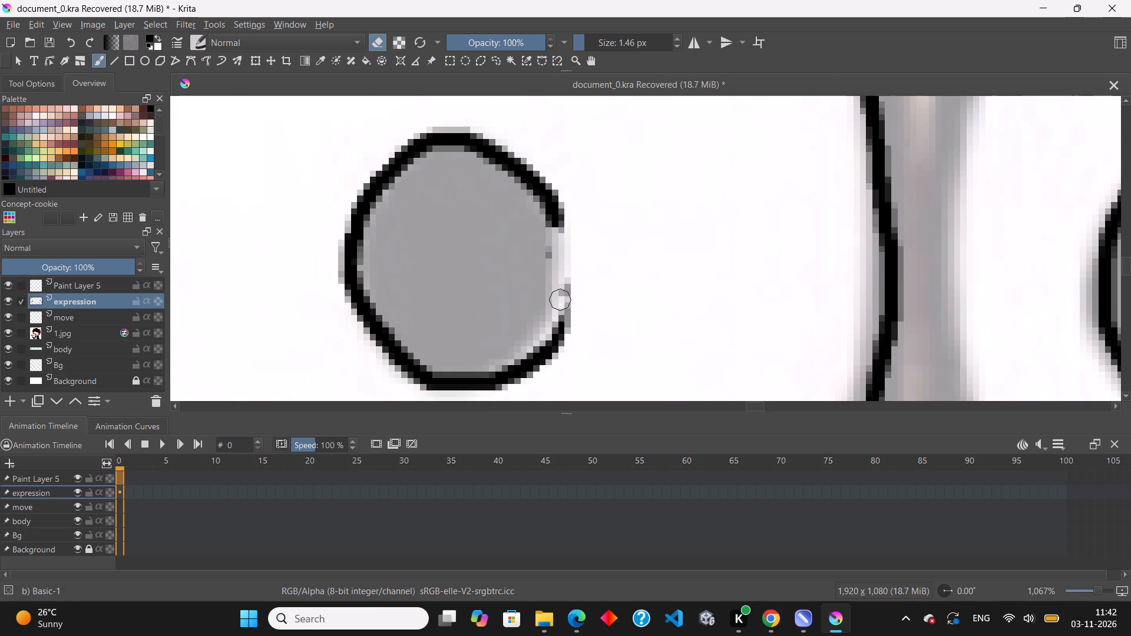
drag(563, 296, 550, 336)
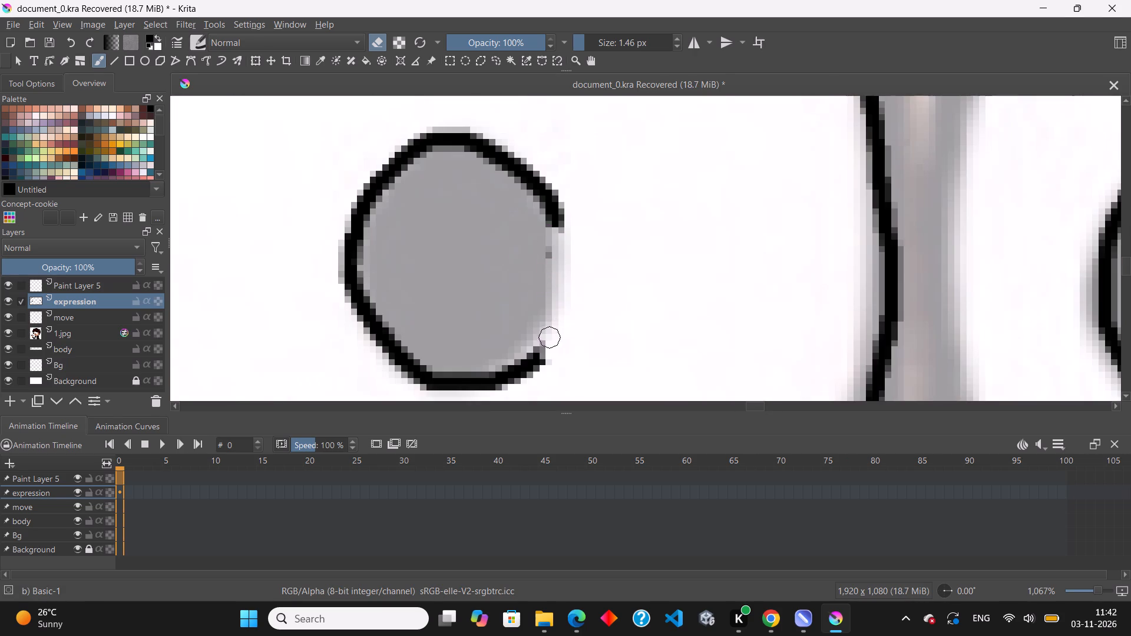
drag(550, 336, 543, 331)
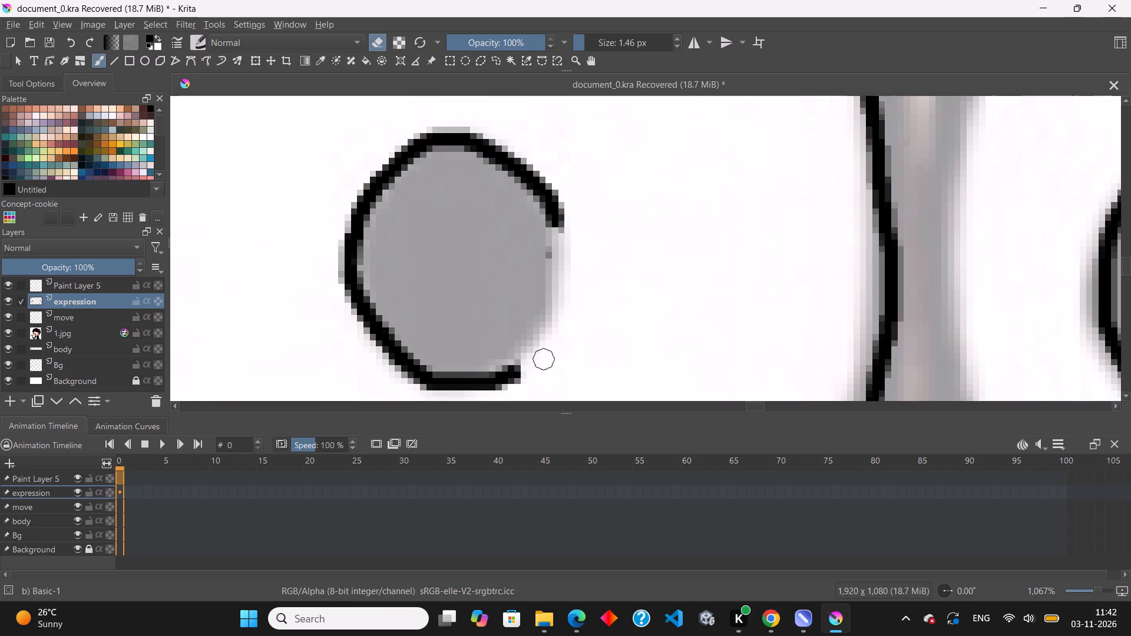
drag(543, 331, 551, 252)
Re-ink the nose-side edge of the waving-hand-side pupil along the grey fill, closing the outline at the bottom.
key(e)
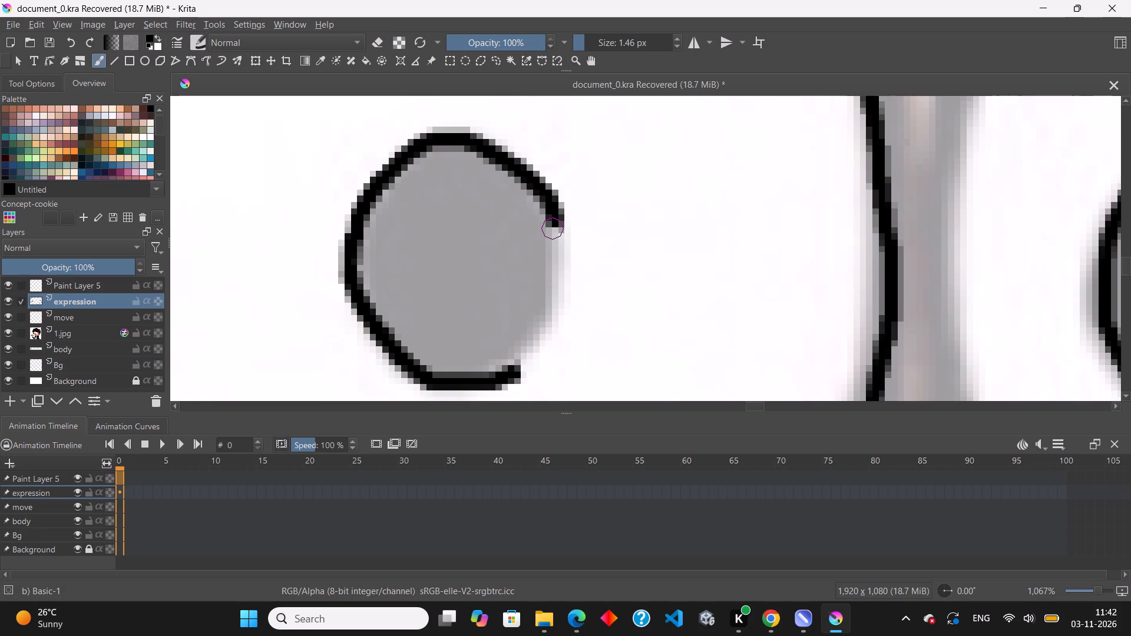
key(e)
key(e)
drag(556, 223, 553, 269)
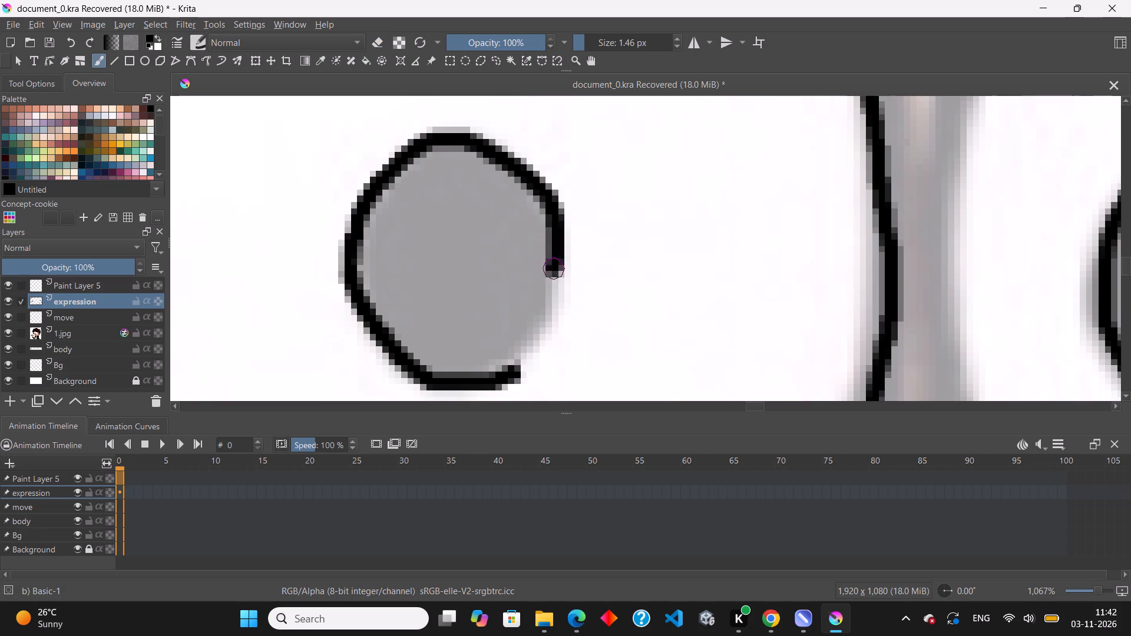
drag(553, 269, 515, 366)
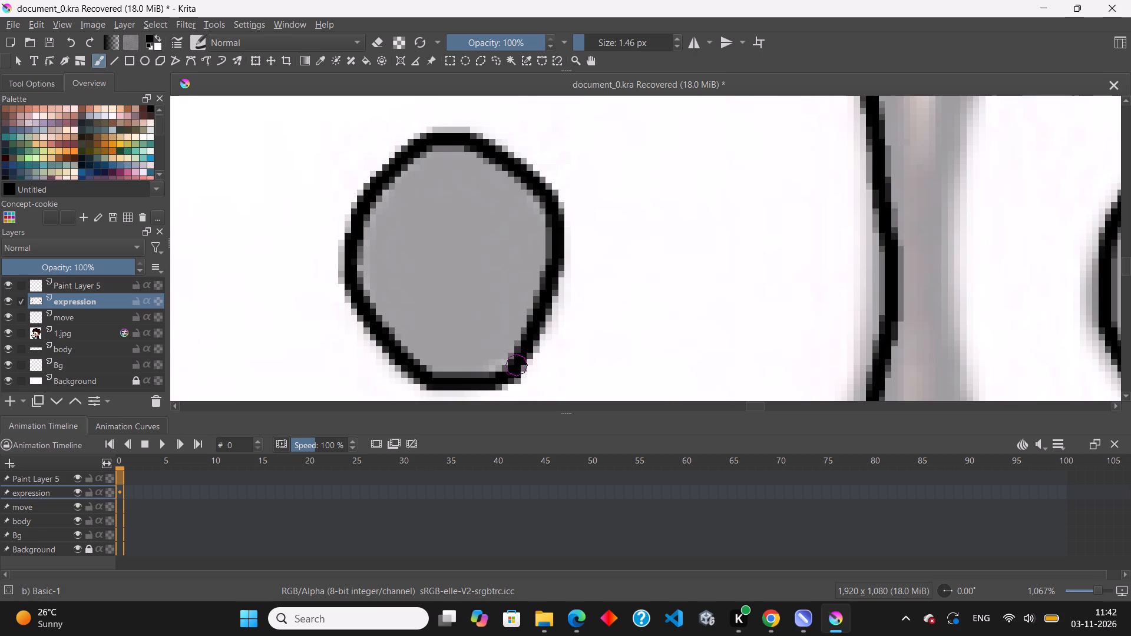
drag(515, 366, 515, 367)
Erase the nose-side rim of the waving-hand-side lens from the top arc down to the nose, including leftover specks.
scroll(504, 259, down, 7)
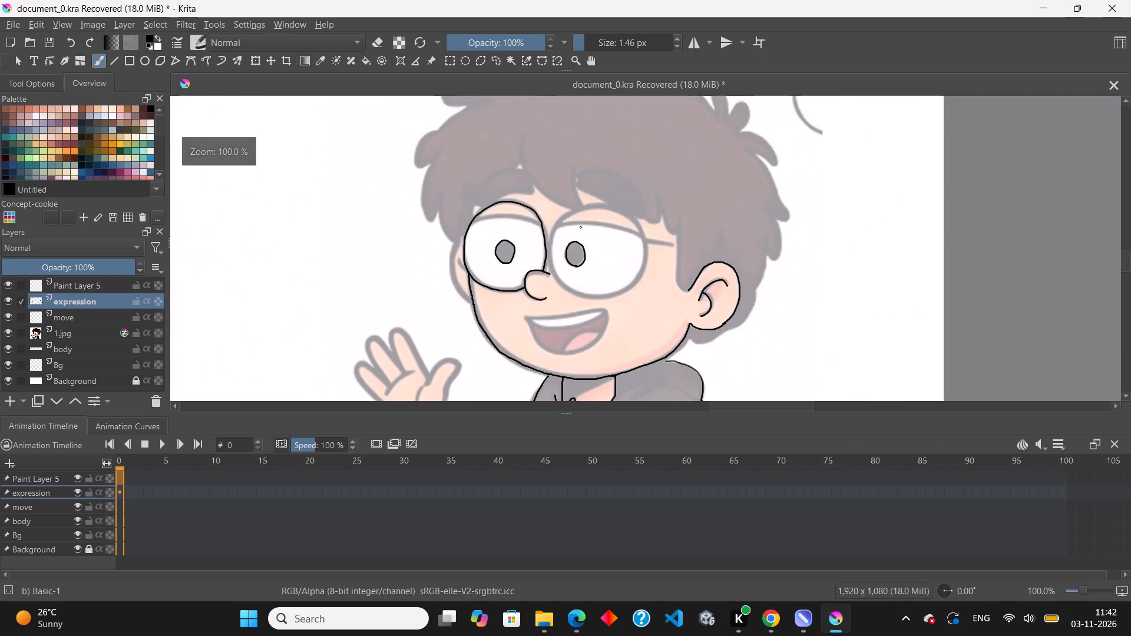
scroll(591, 236, up, 2)
scroll(550, 247, down, 1)
scroll(621, 310, up, 1)
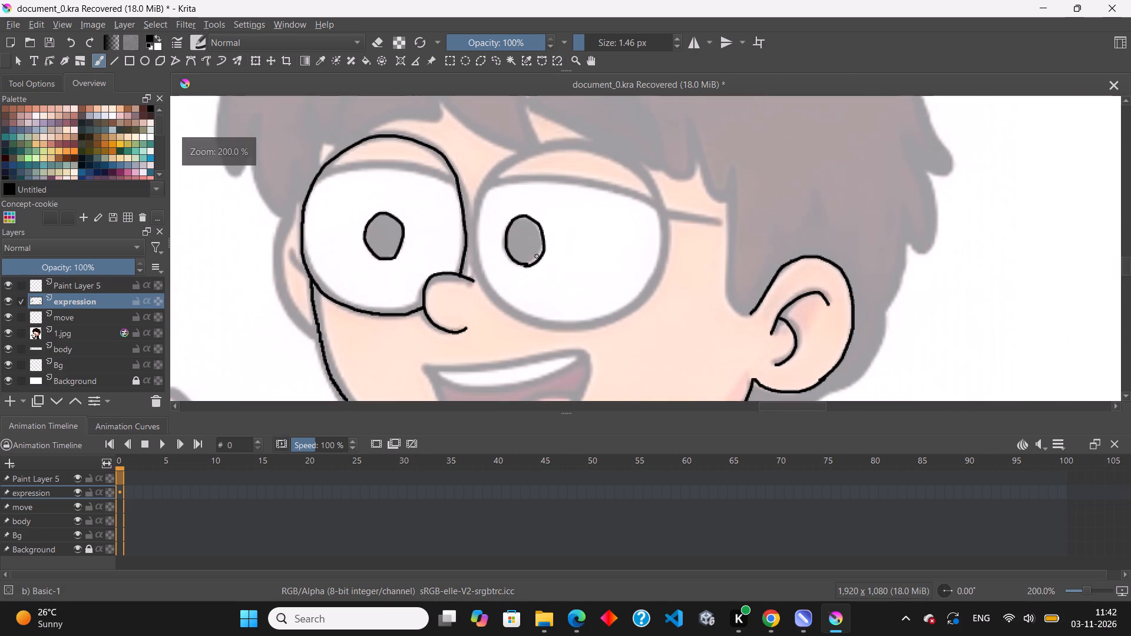
scroll(533, 253, up, 1)
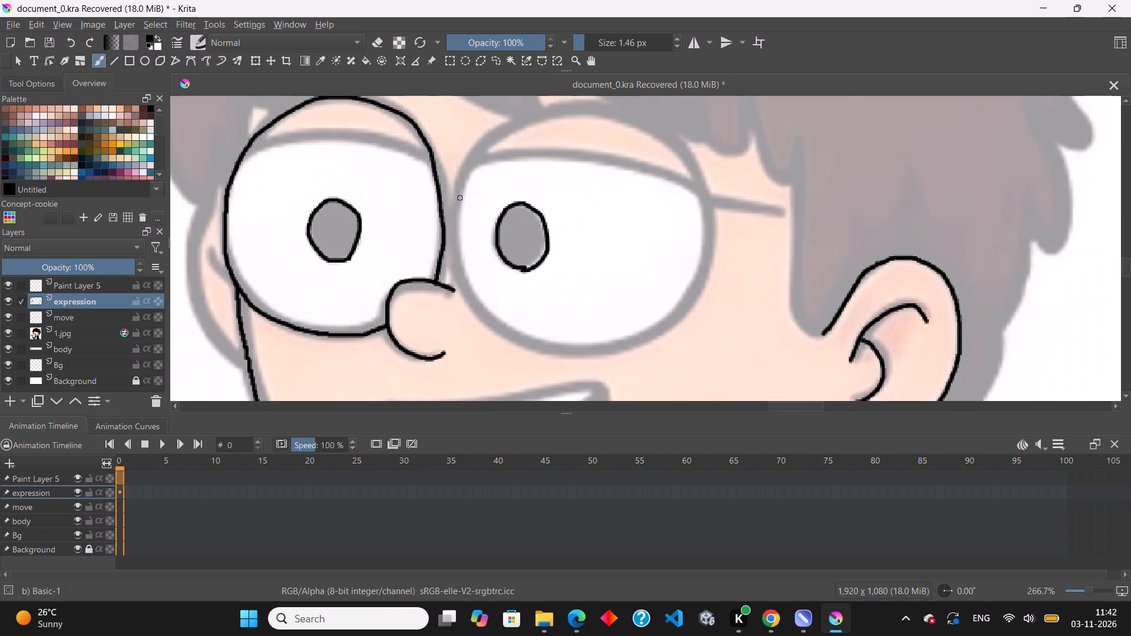
scroll(458, 193, down, 2)
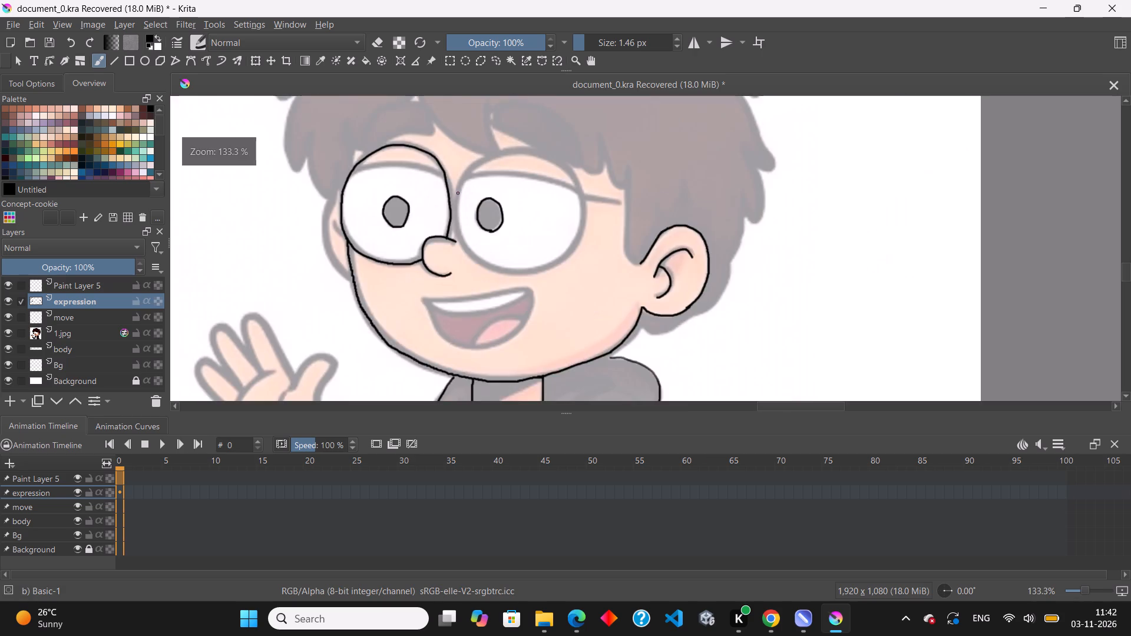
scroll(458, 193, up, 2)
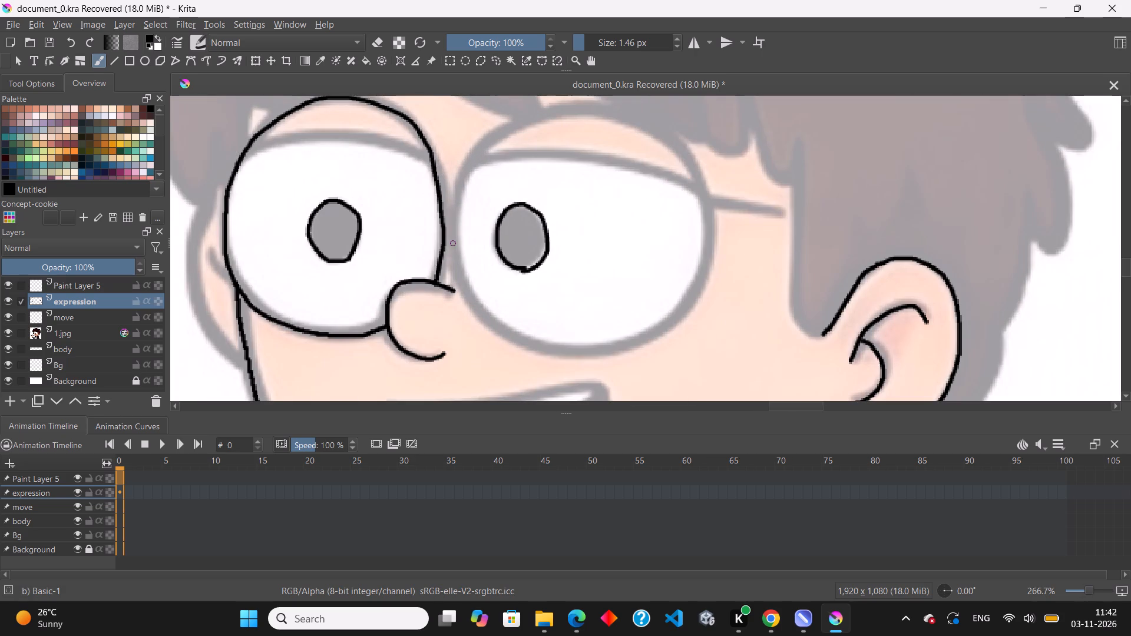
key(e)
drag(439, 172, 447, 242)
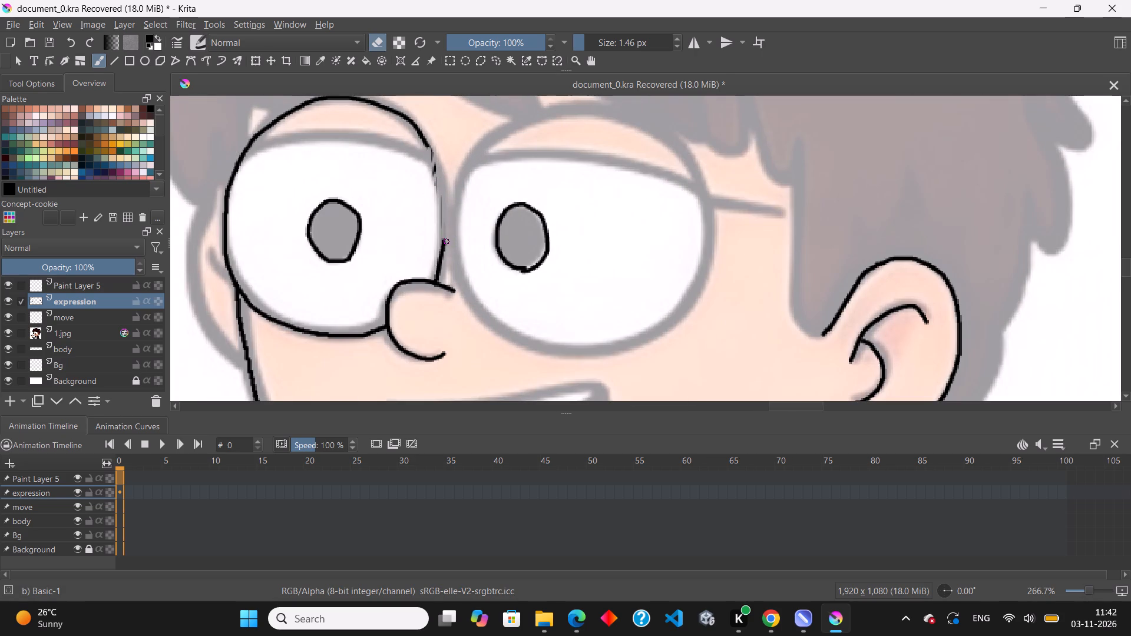
drag(447, 242, 437, 265)
drag(437, 265, 449, 236)
drag(449, 236, 439, 277)
drag(439, 277, 444, 202)
drag(444, 202, 446, 184)
scroll(429, 151, up, 2)
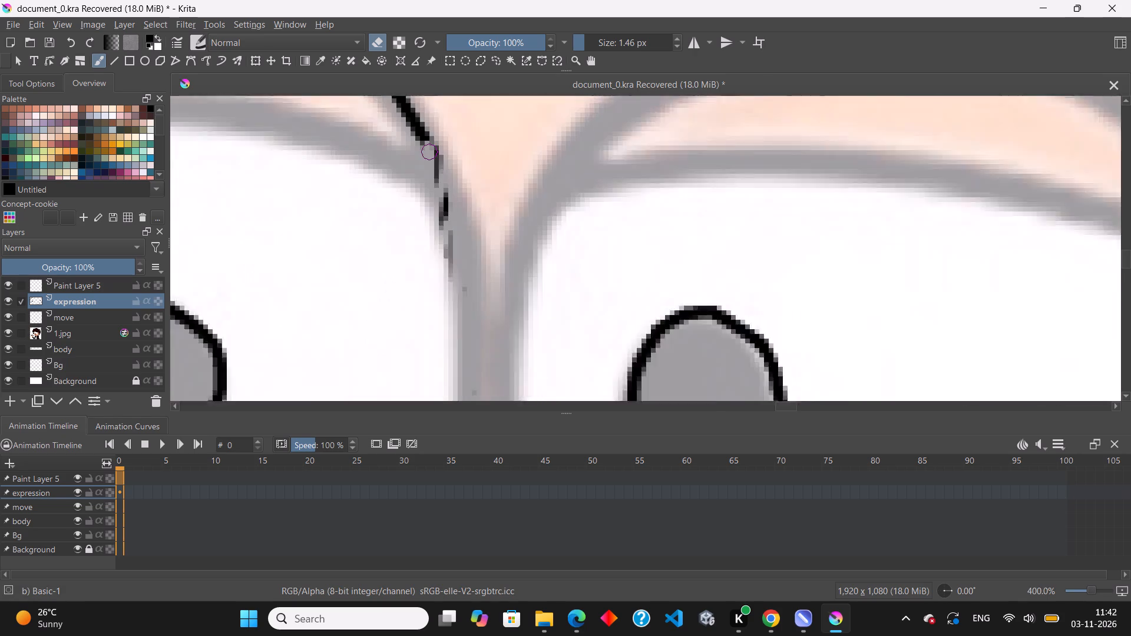
scroll(429, 151, up, 2)
drag(433, 238, 457, 301)
drag(462, 281, 457, 237)
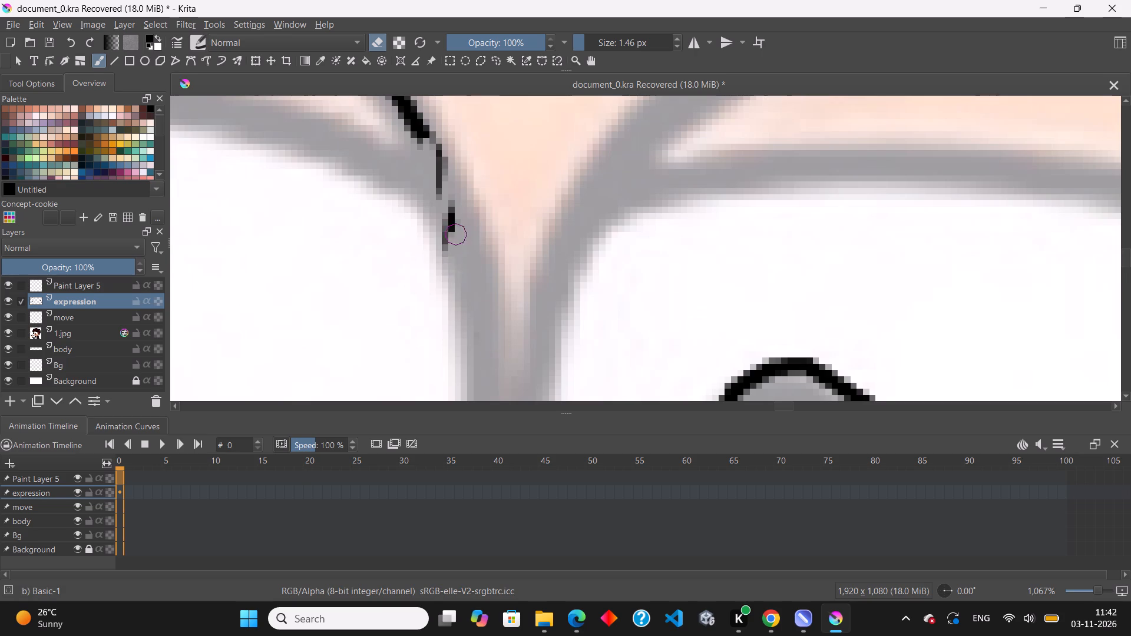
drag(457, 237, 449, 168)
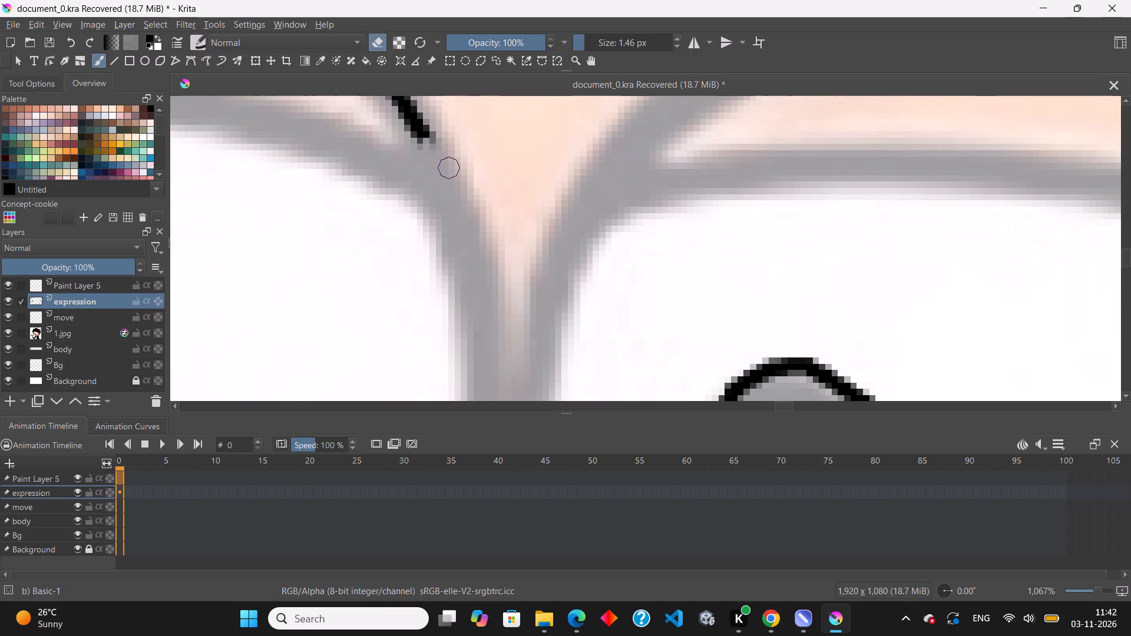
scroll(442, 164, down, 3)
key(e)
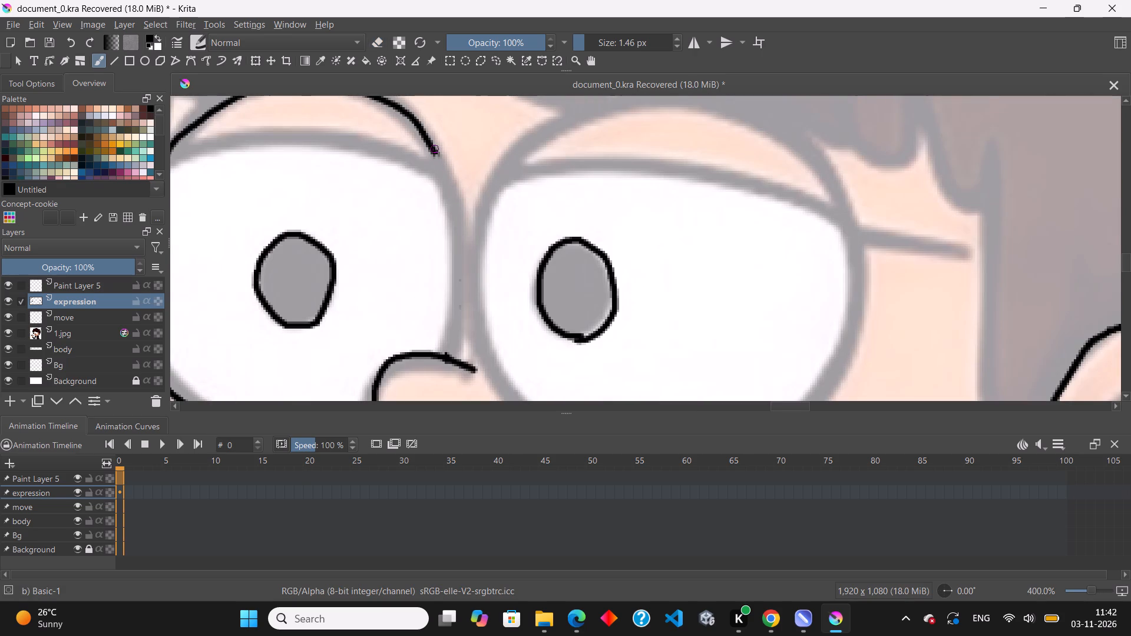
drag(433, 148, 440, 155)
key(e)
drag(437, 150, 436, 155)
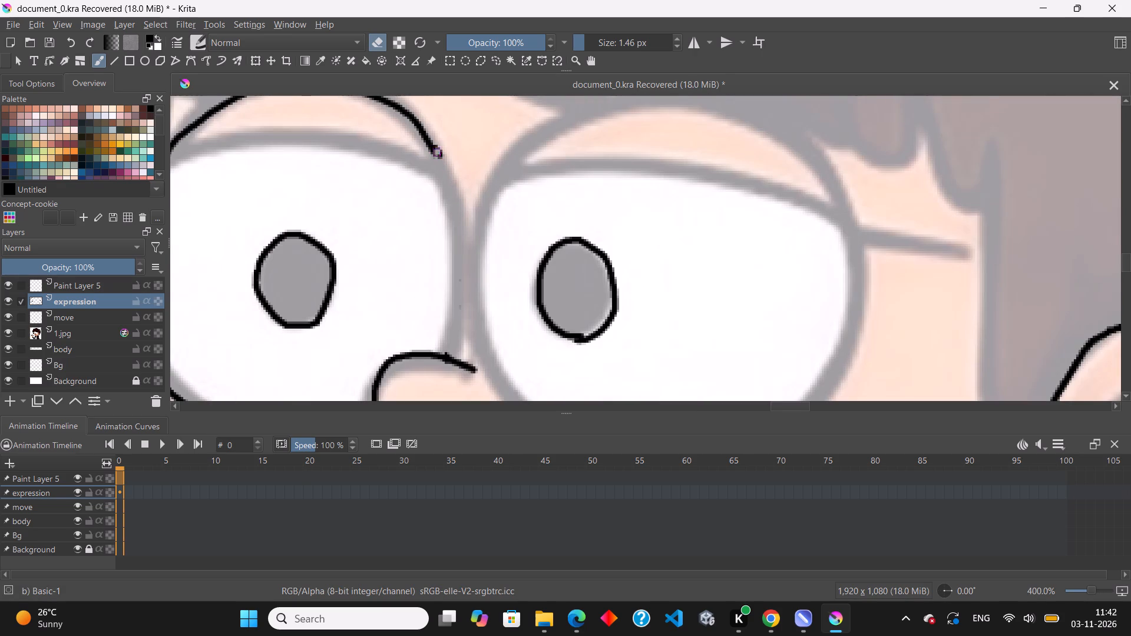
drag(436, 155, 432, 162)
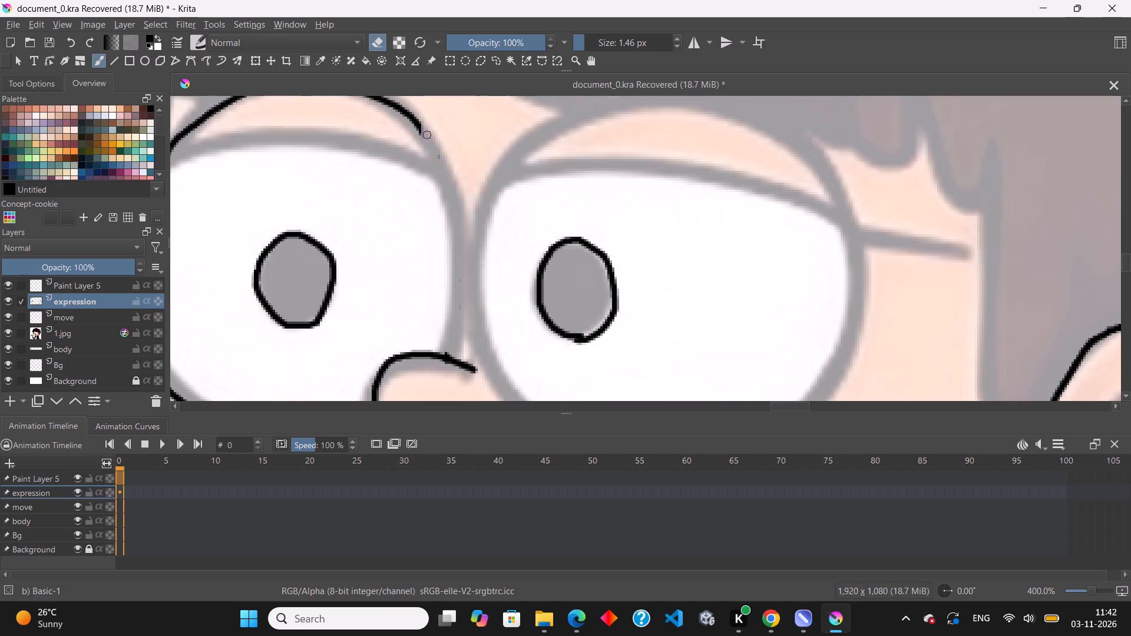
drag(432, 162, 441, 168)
Re-ink the nose-side rim of the waving-hand-side lens as a smooth curve from the top arc down to the nose.
key(e)
drag(419, 125, 428, 140)
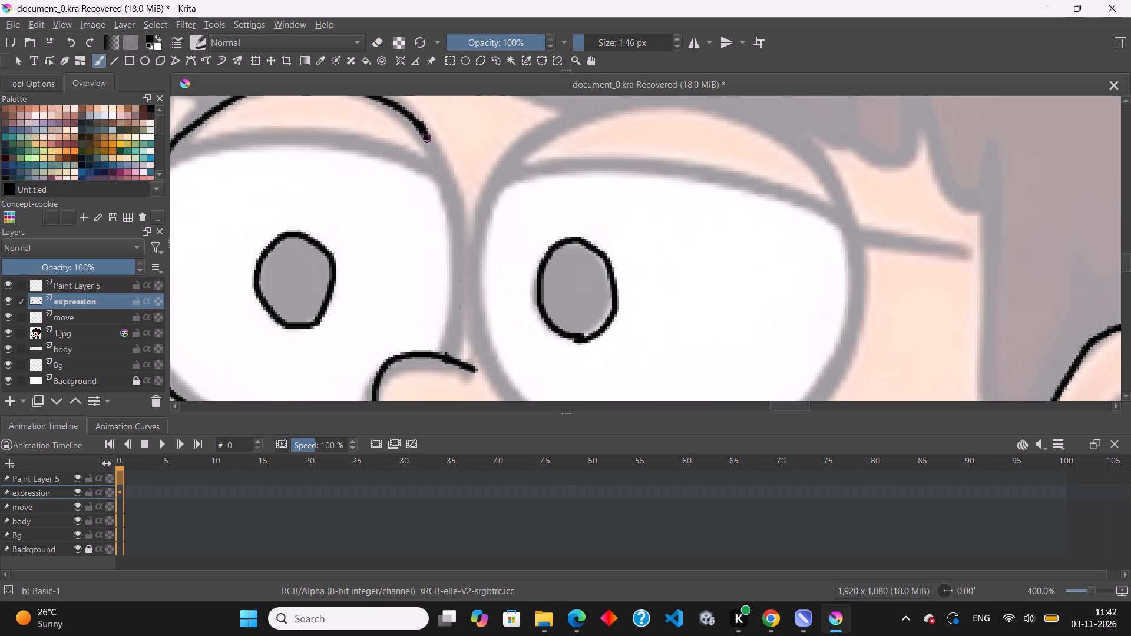
drag(428, 140, 456, 196)
drag(456, 196, 464, 284)
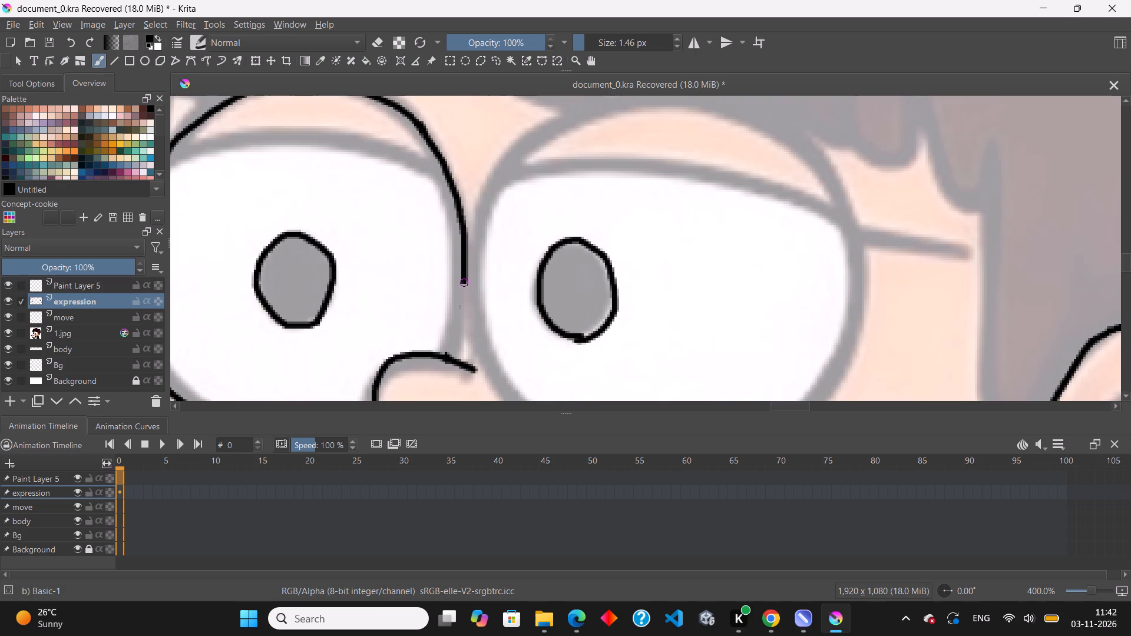
drag(464, 284, 459, 358)
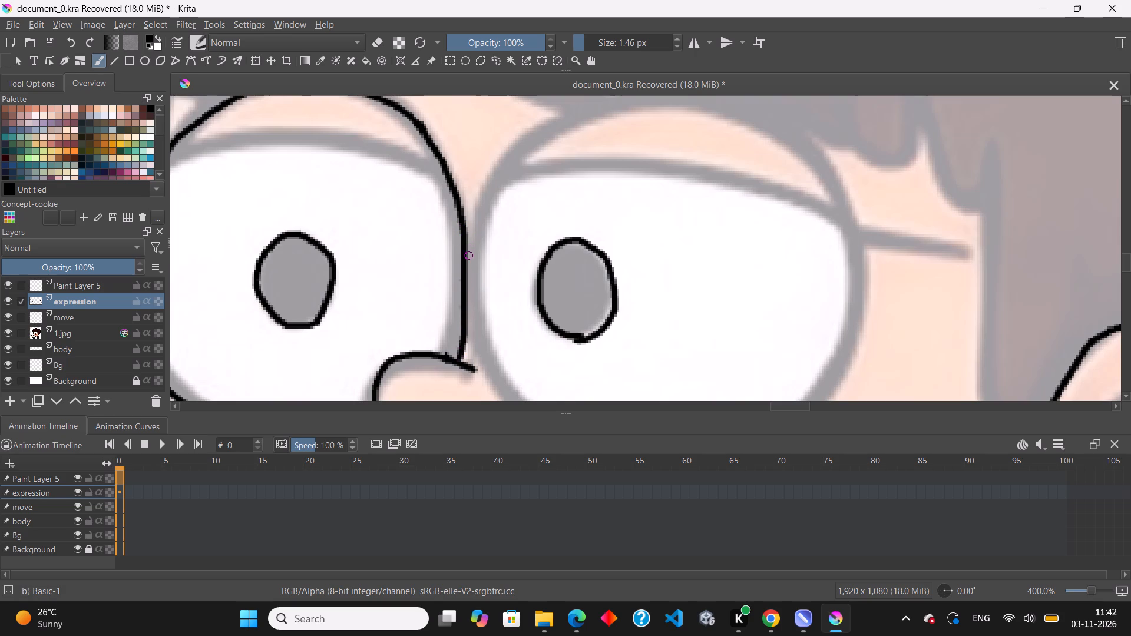
Ink the top arc of the ear-side lens from the nose bridge over to the temple arm.
drag(469, 256, 504, 153)
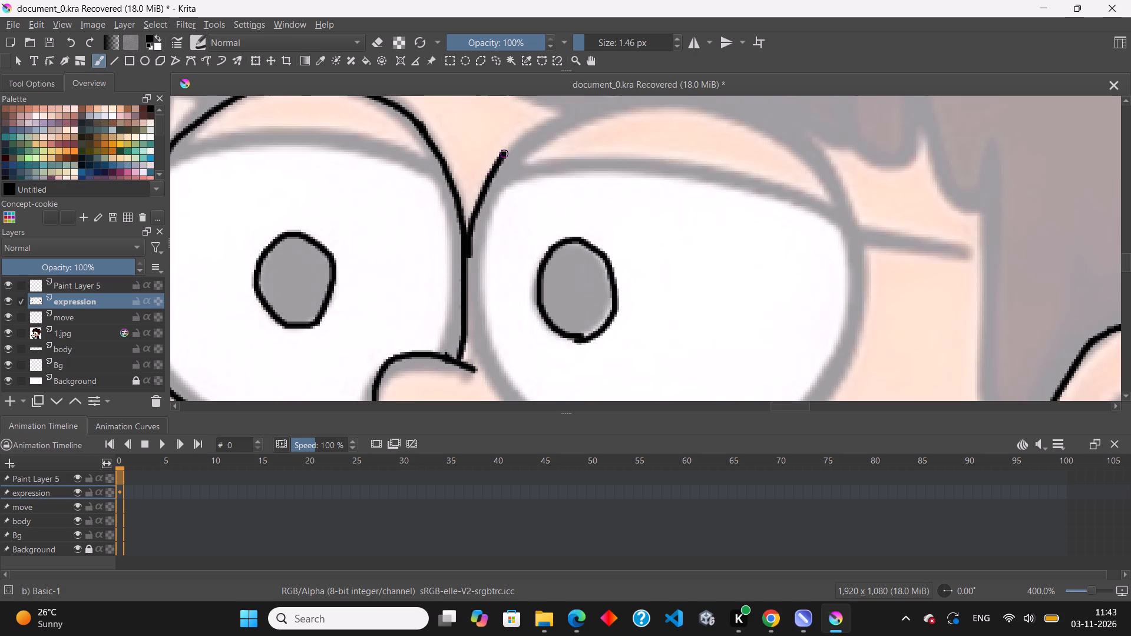
drag(504, 153, 550, 119)
scroll(463, 247, down, 3)
scroll(525, 183, up, 3)
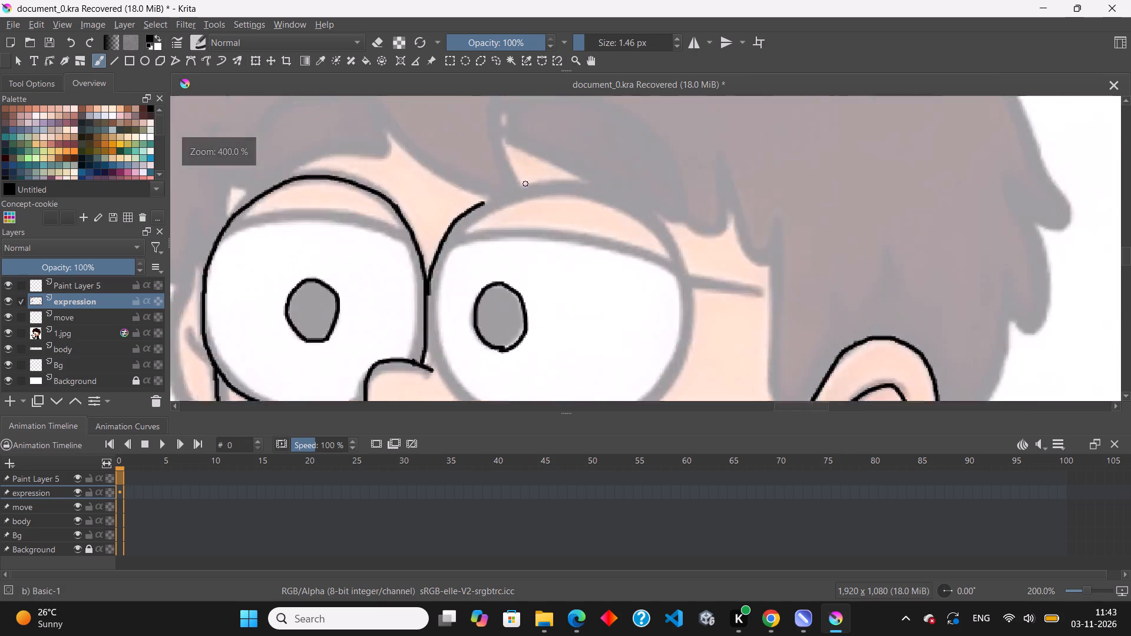
scroll(526, 183, up, 1)
drag(439, 224, 581, 187)
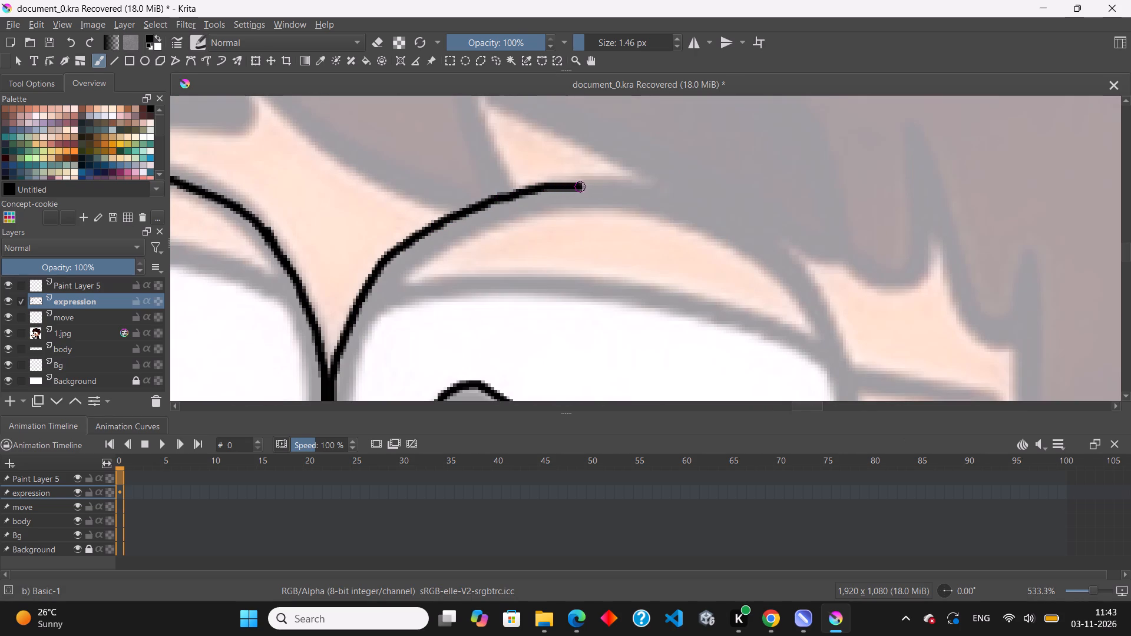
drag(581, 187, 758, 233)
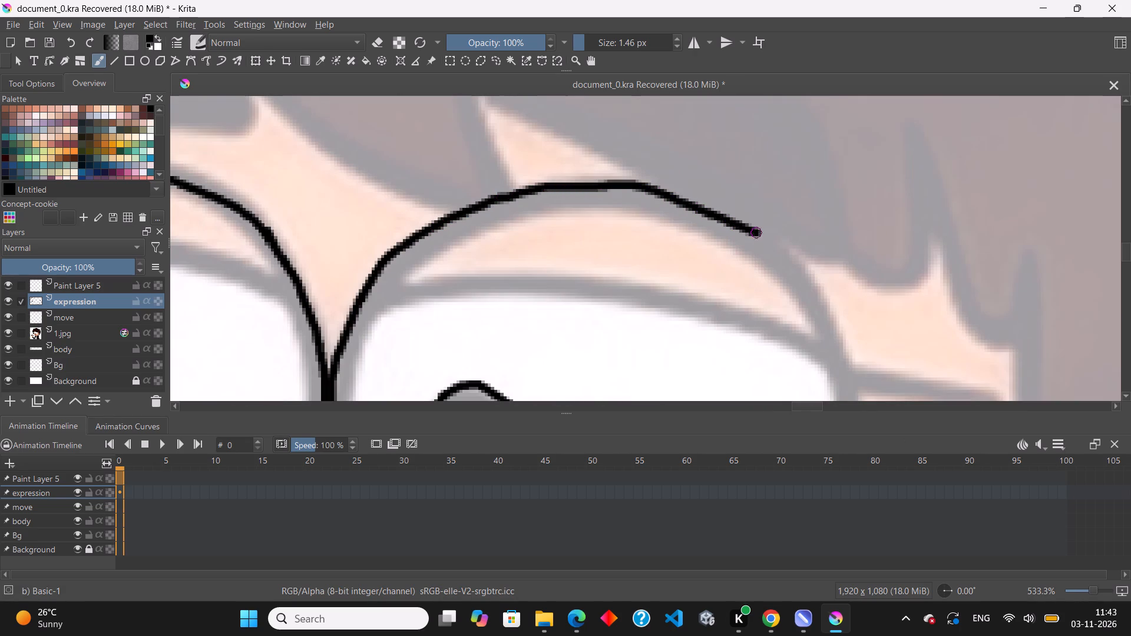
drag(758, 233, 843, 340)
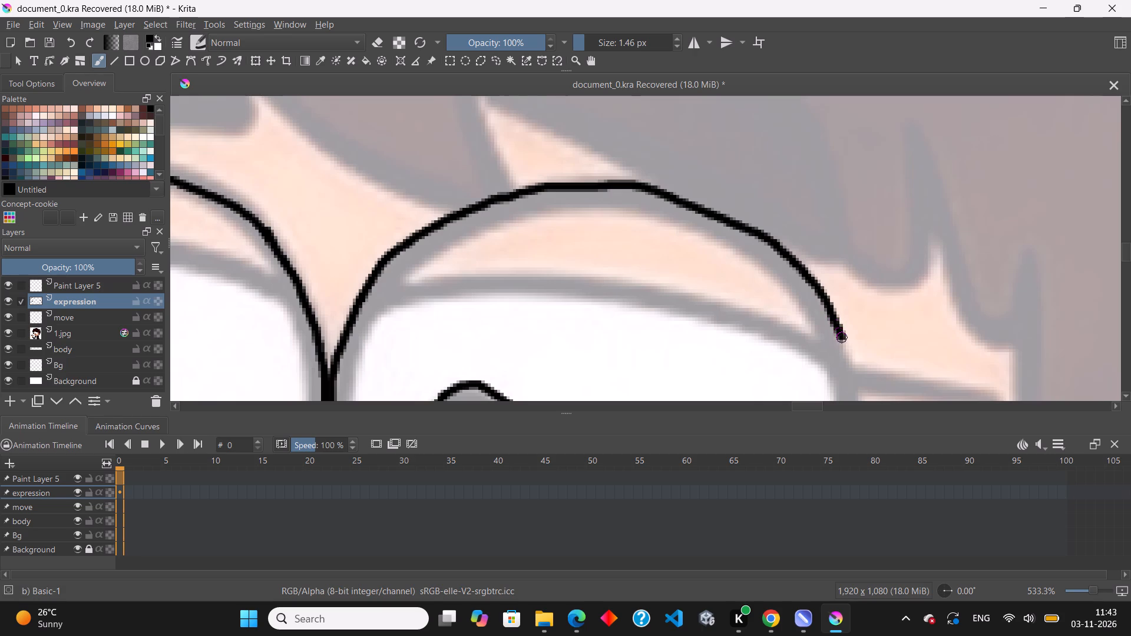
drag(843, 340, 843, 341)
Ink the outer rim of the ear-side lens from the temple arm down and around to its bottom edge.
scroll(552, 200, down, 5)
scroll(587, 270, up, 4)
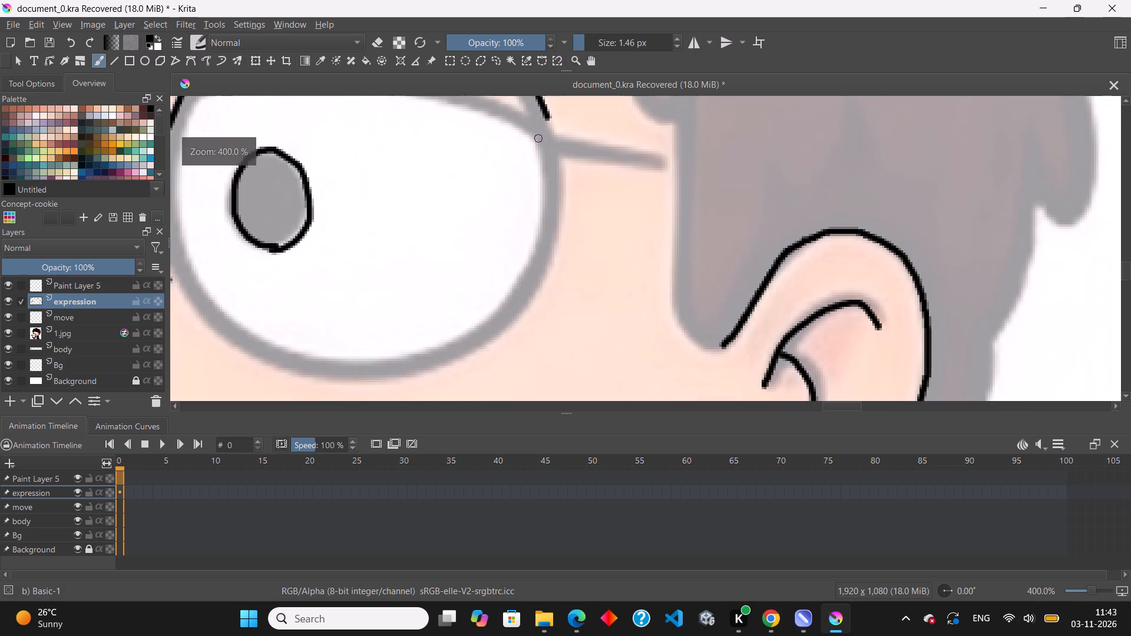
drag(548, 114, 555, 196)
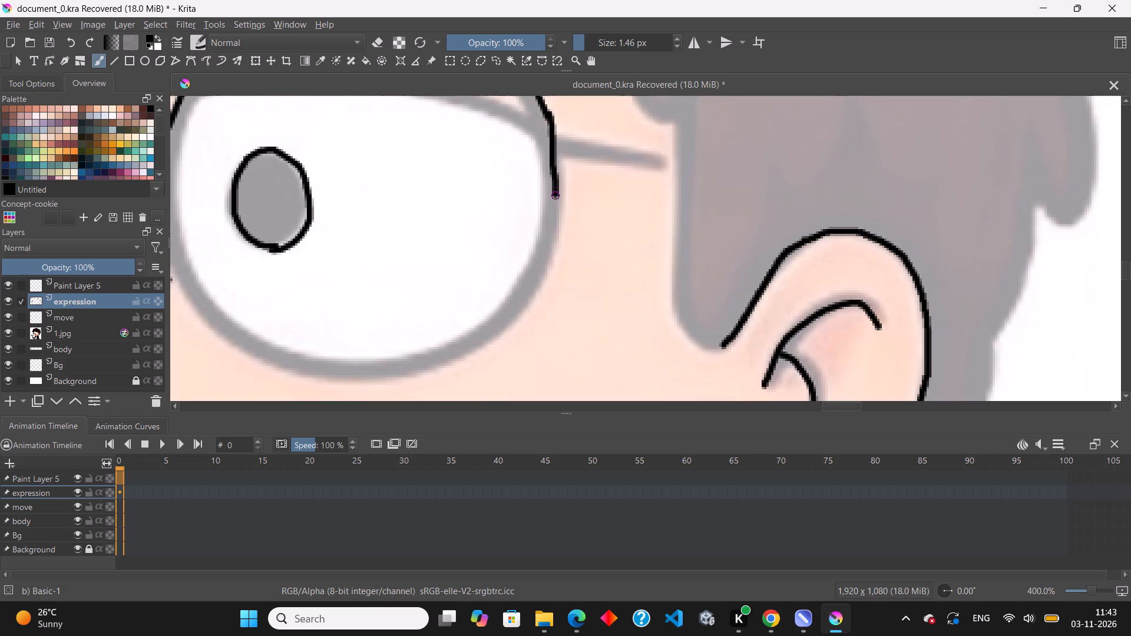
drag(555, 196, 505, 322)
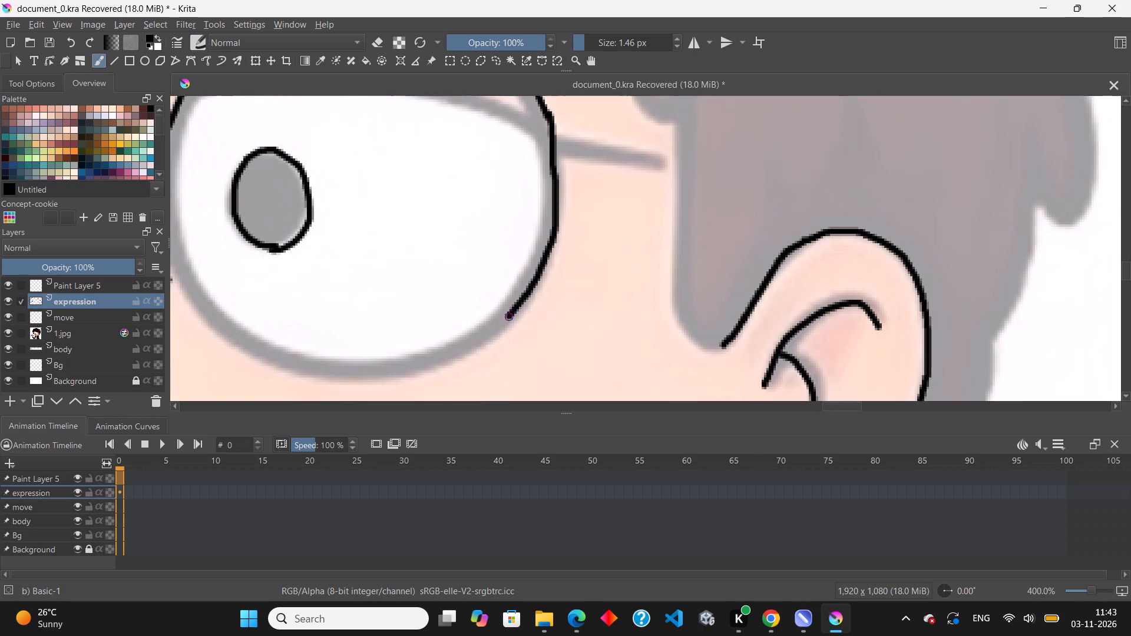
drag(505, 322, 415, 366)
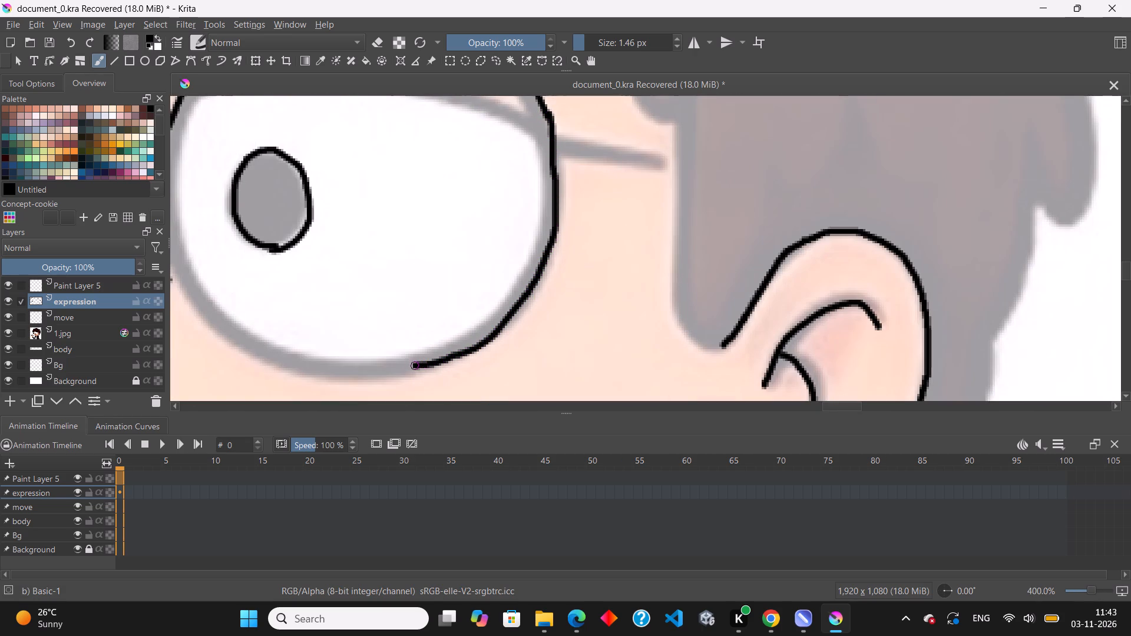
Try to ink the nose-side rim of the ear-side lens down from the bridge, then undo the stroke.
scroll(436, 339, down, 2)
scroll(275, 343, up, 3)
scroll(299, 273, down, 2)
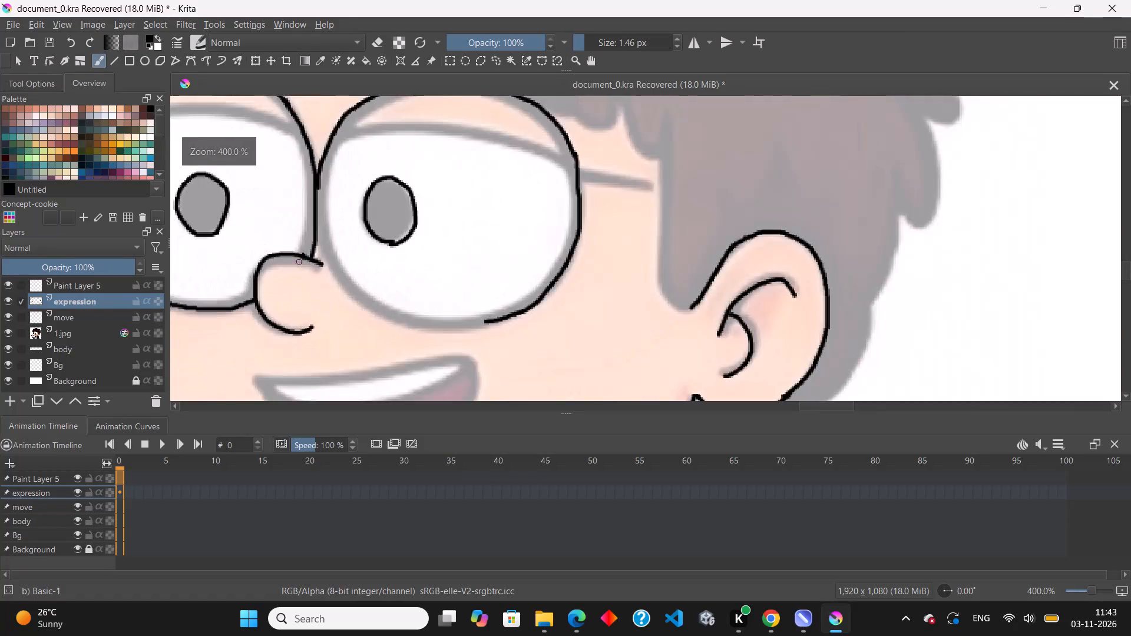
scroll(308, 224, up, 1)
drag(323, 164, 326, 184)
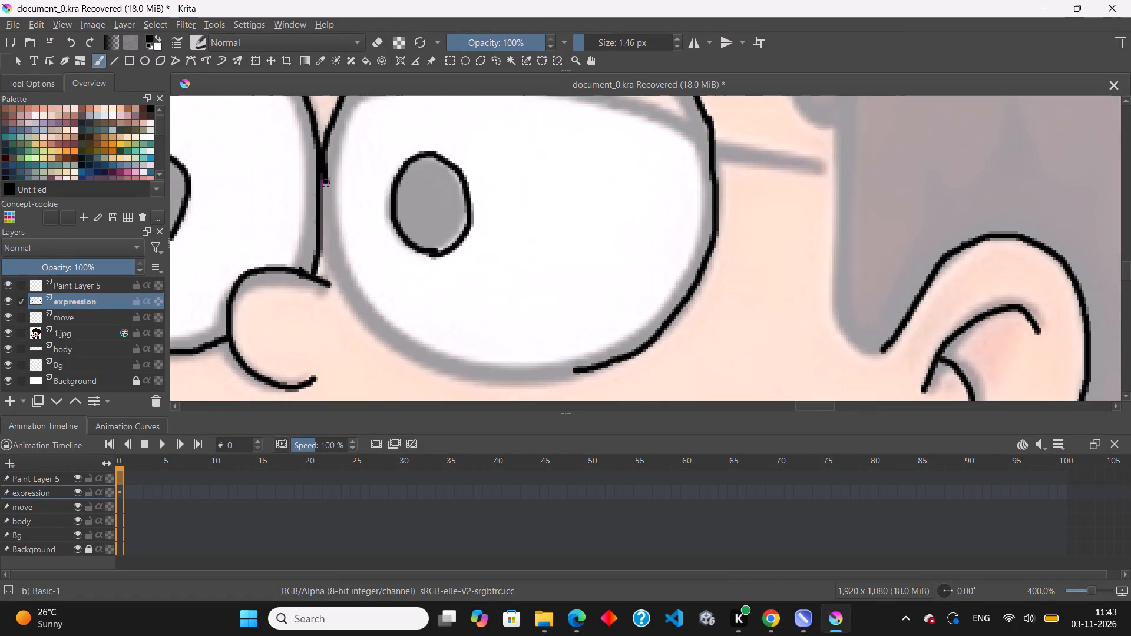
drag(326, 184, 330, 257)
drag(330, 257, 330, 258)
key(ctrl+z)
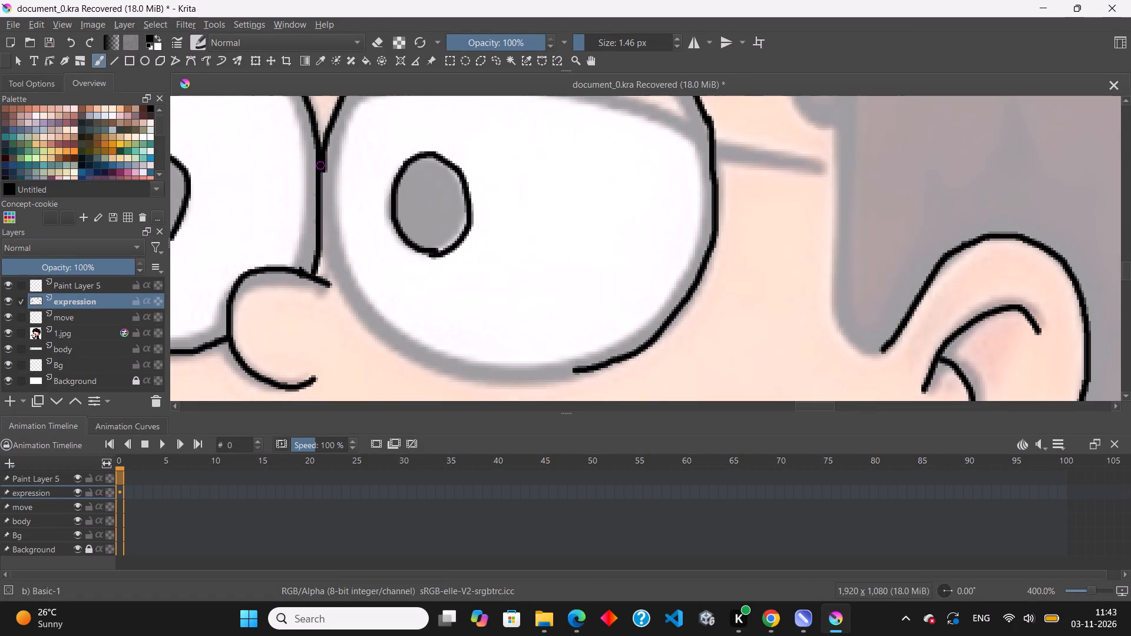
Ink the nose-side rim of the ear-side lens down past the nose and along the bottom, closing the outline.
drag(321, 165, 323, 232)
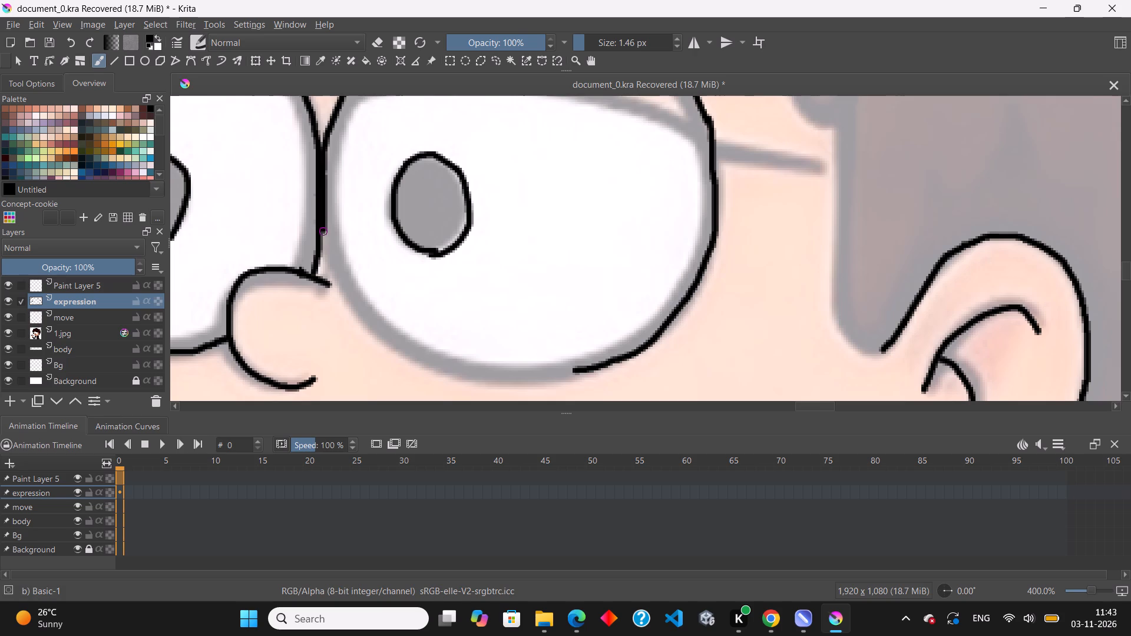
drag(323, 232, 355, 322)
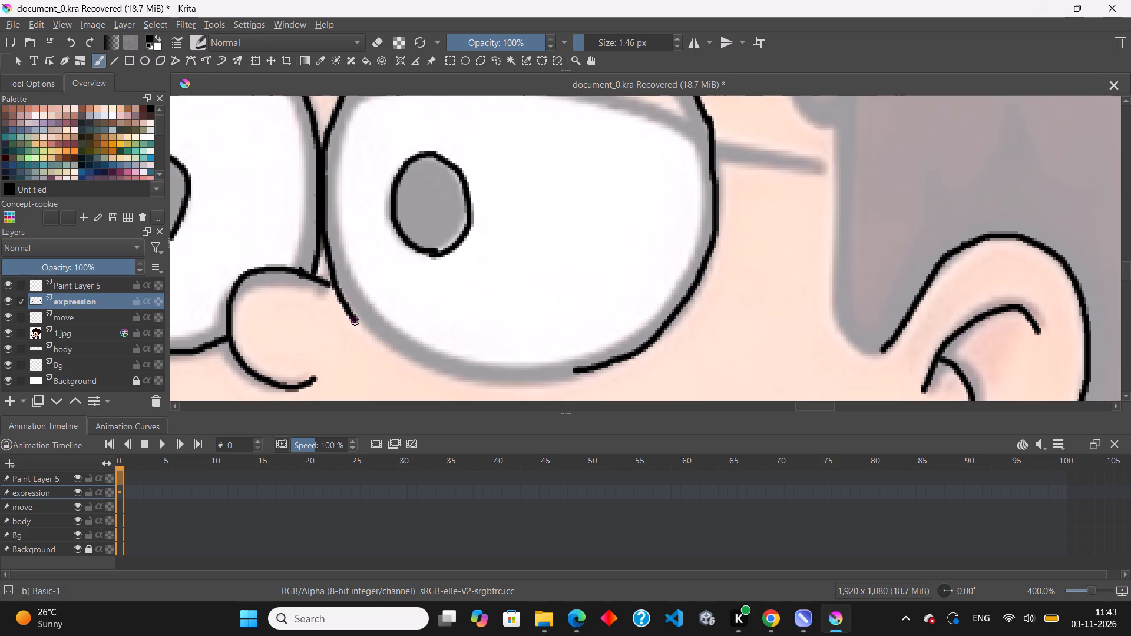
drag(355, 322, 447, 377)
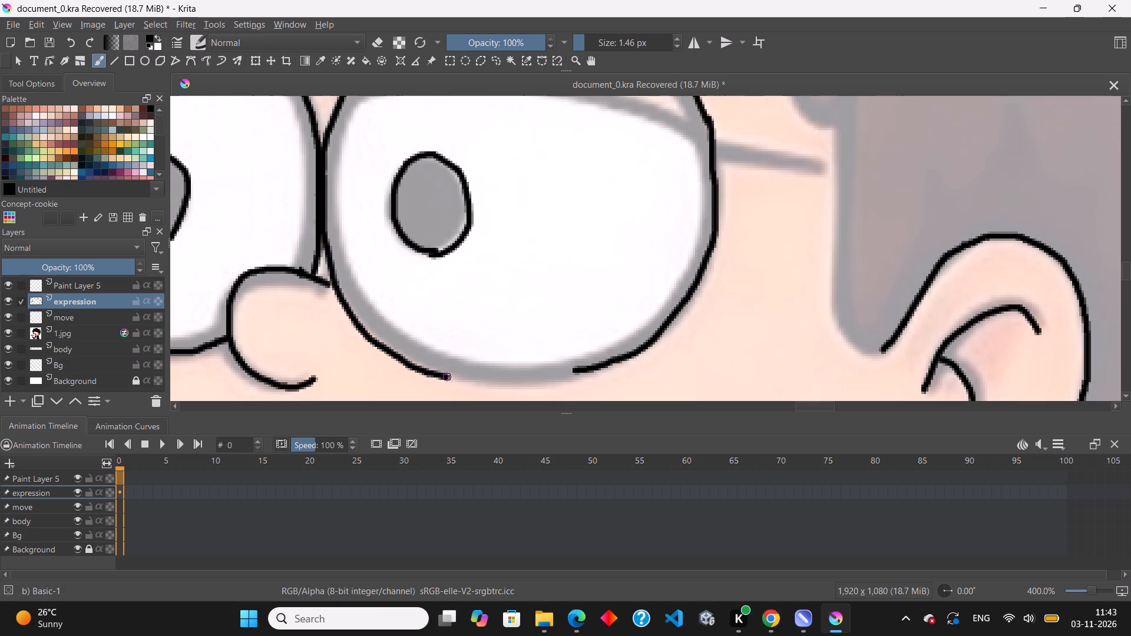
drag(447, 377, 601, 369)
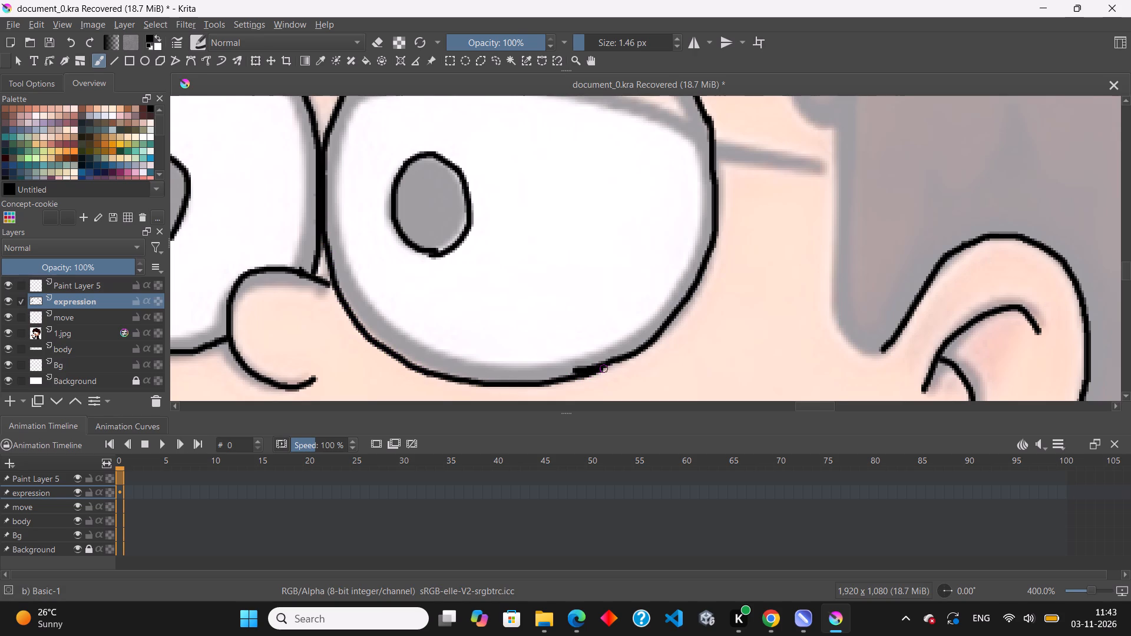
Erase the doubled line end where the strokes overlap at the bottom of the ear-side lens.
scroll(609, 376, up, 3)
key(e)
drag(501, 353, 521, 349)
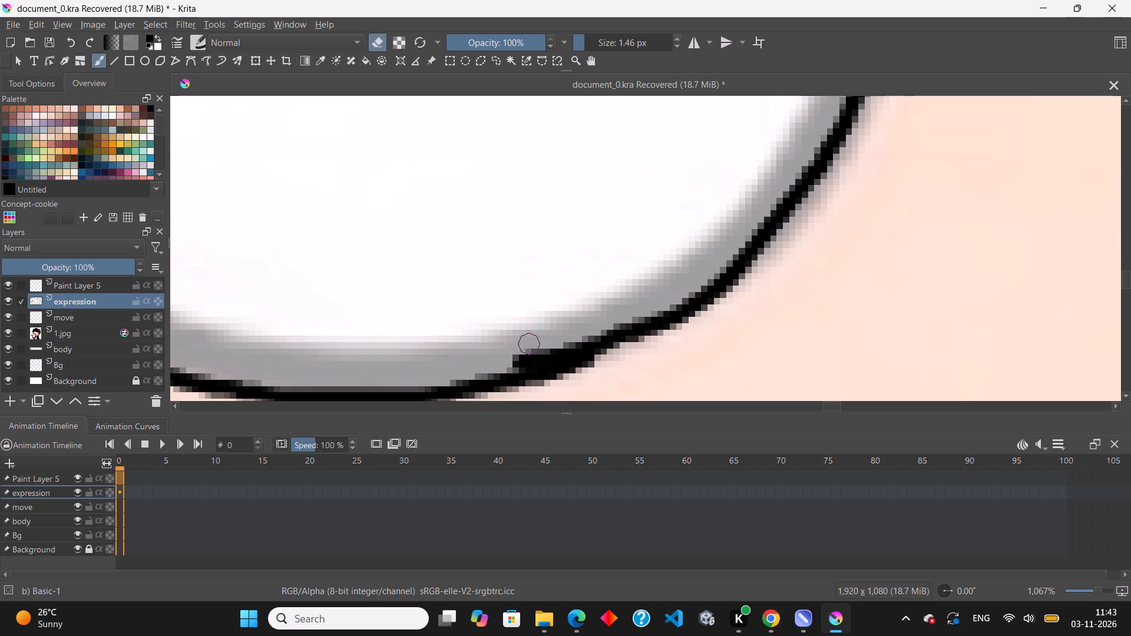
drag(521, 349, 537, 344)
drag(537, 344, 578, 330)
scroll(553, 295, down, 7)
scroll(520, 257, up, 1)
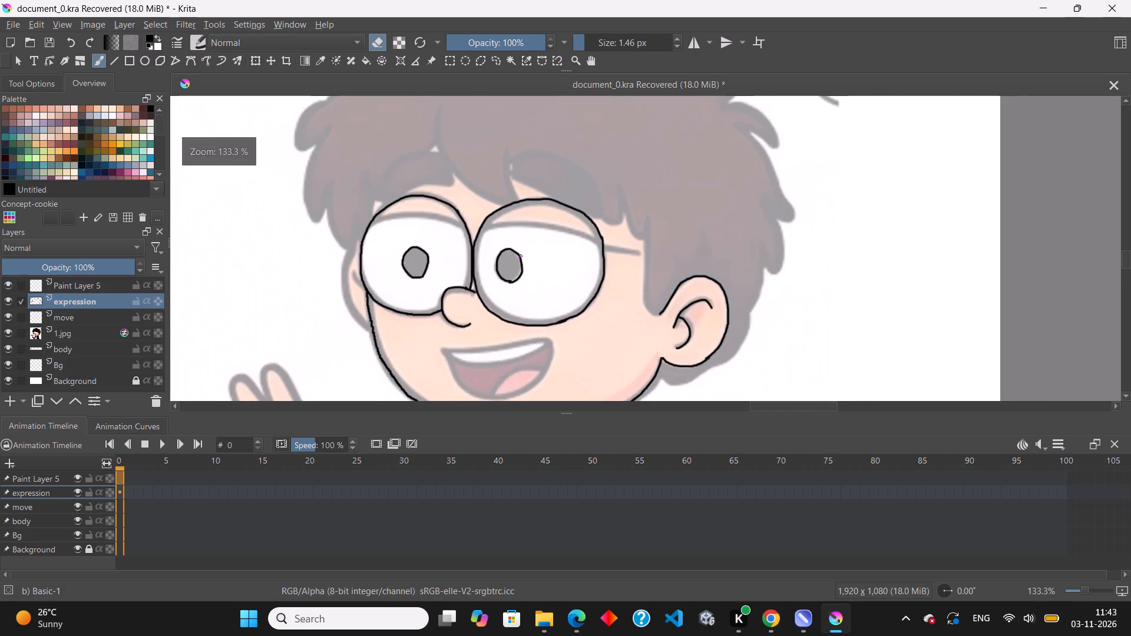
key(e)
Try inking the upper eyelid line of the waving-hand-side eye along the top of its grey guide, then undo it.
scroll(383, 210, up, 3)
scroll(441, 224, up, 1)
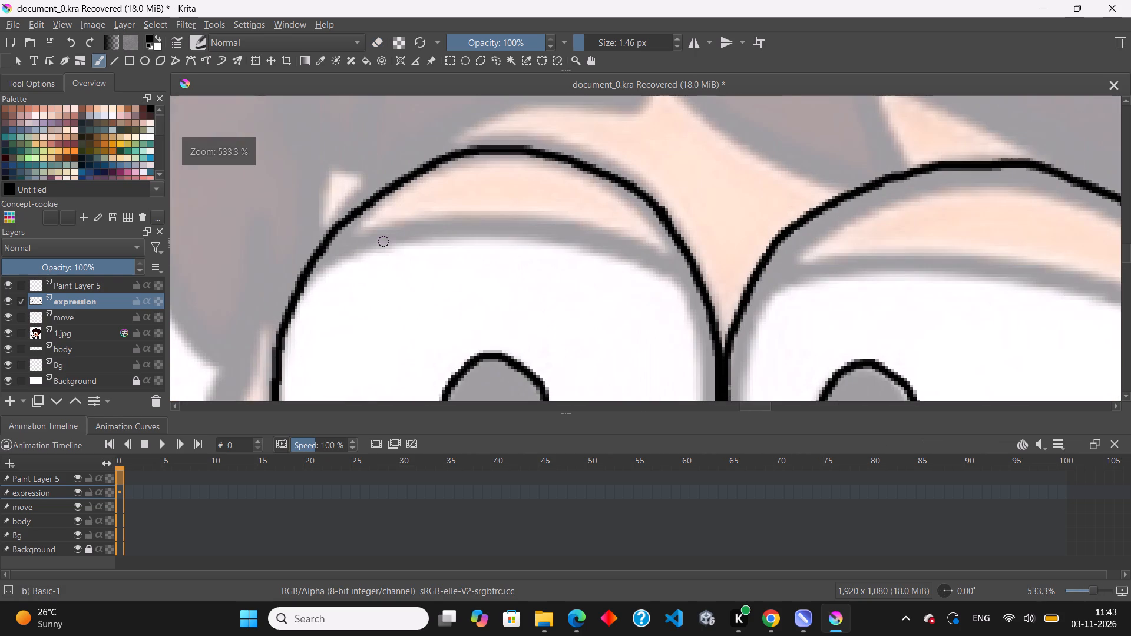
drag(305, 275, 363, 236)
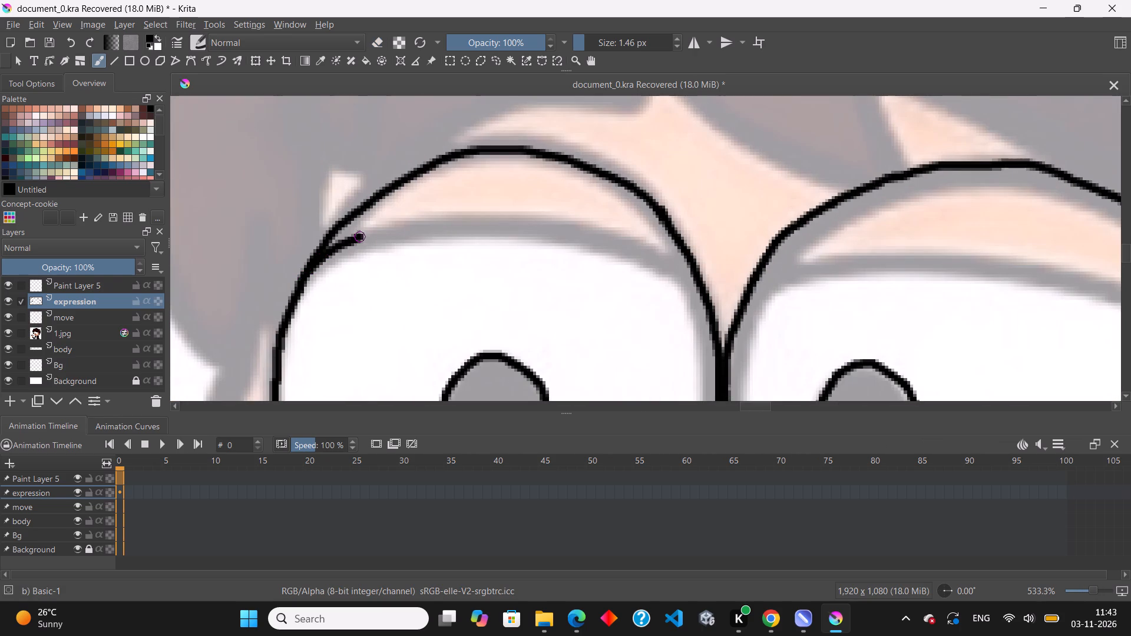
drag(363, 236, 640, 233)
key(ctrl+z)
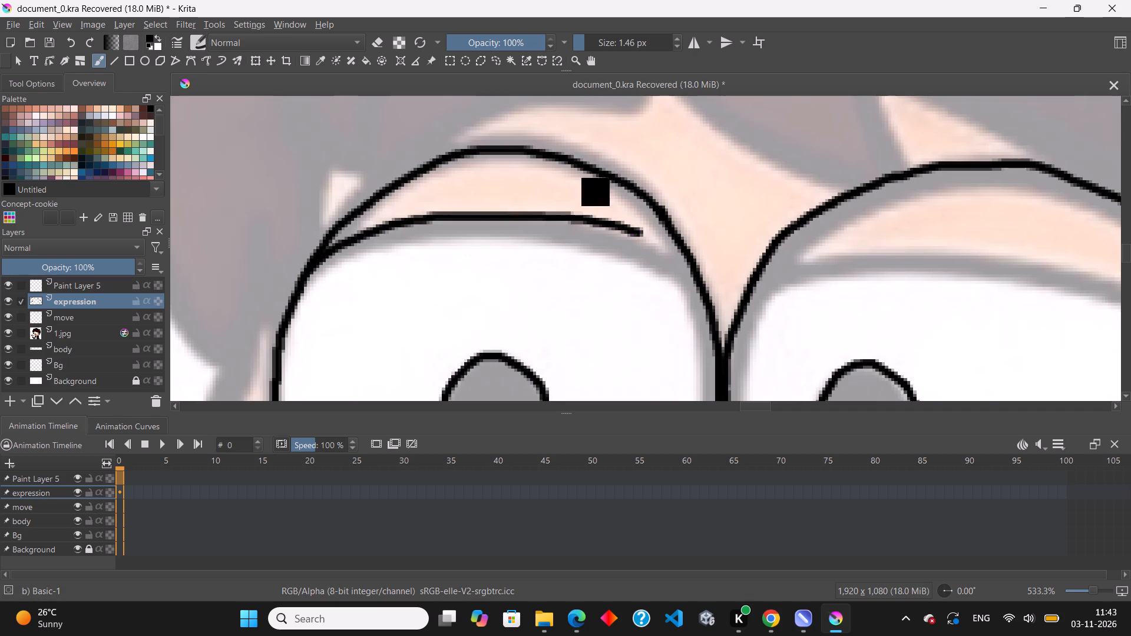
Ink the upper eyelid line of the waving-hand-side eye as one curve spanning the lens from rim to rim.
drag(305, 280, 376, 244)
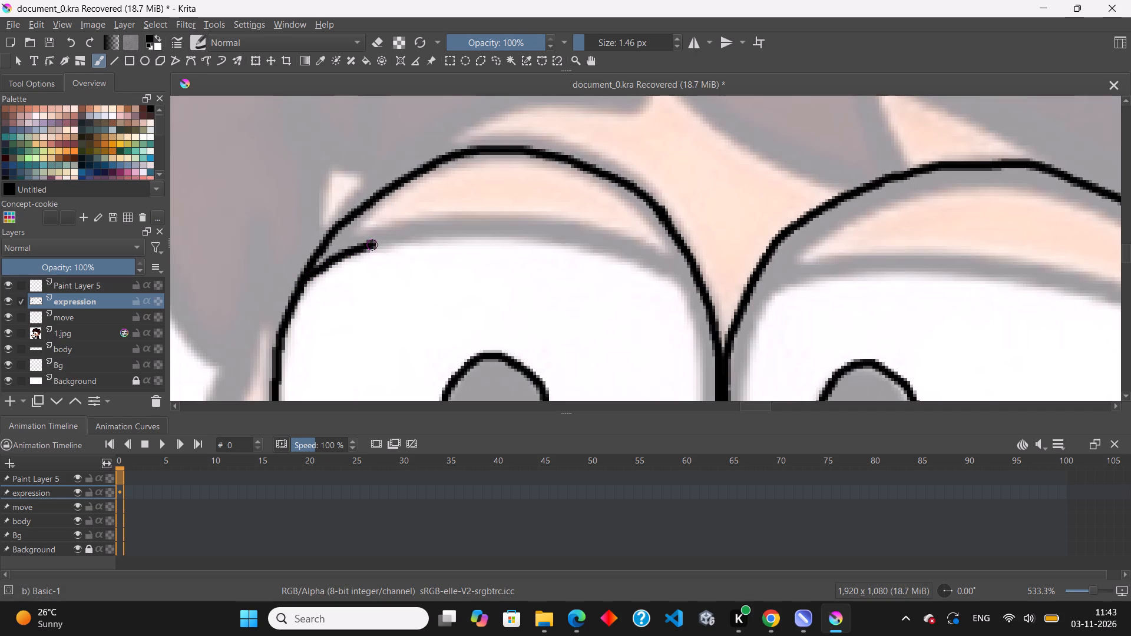
drag(376, 244, 582, 240)
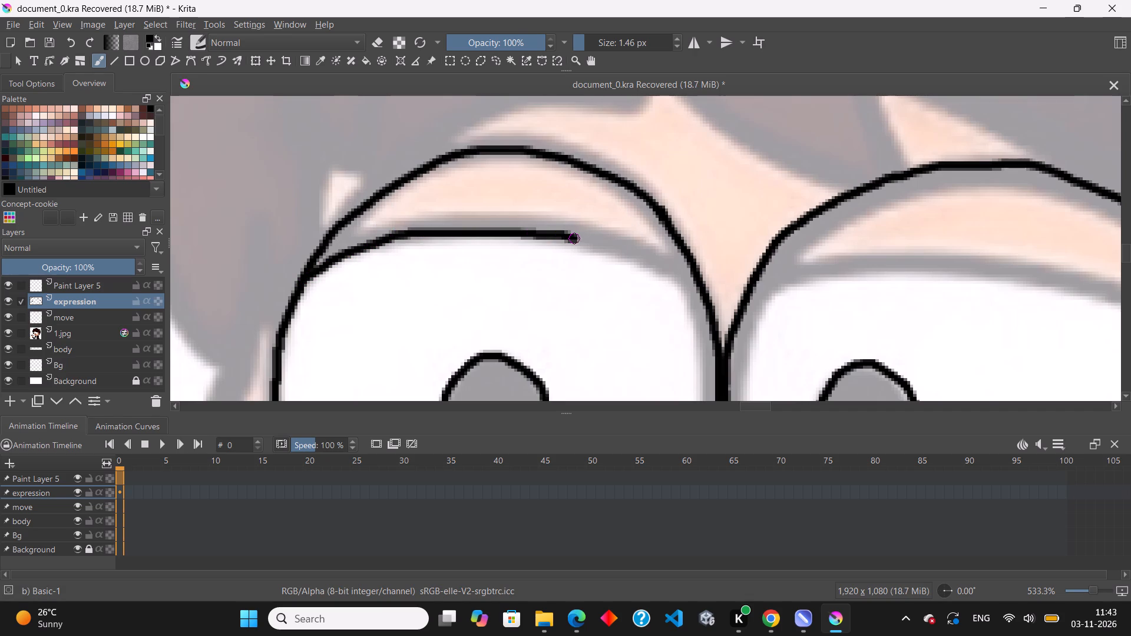
drag(582, 240, 703, 299)
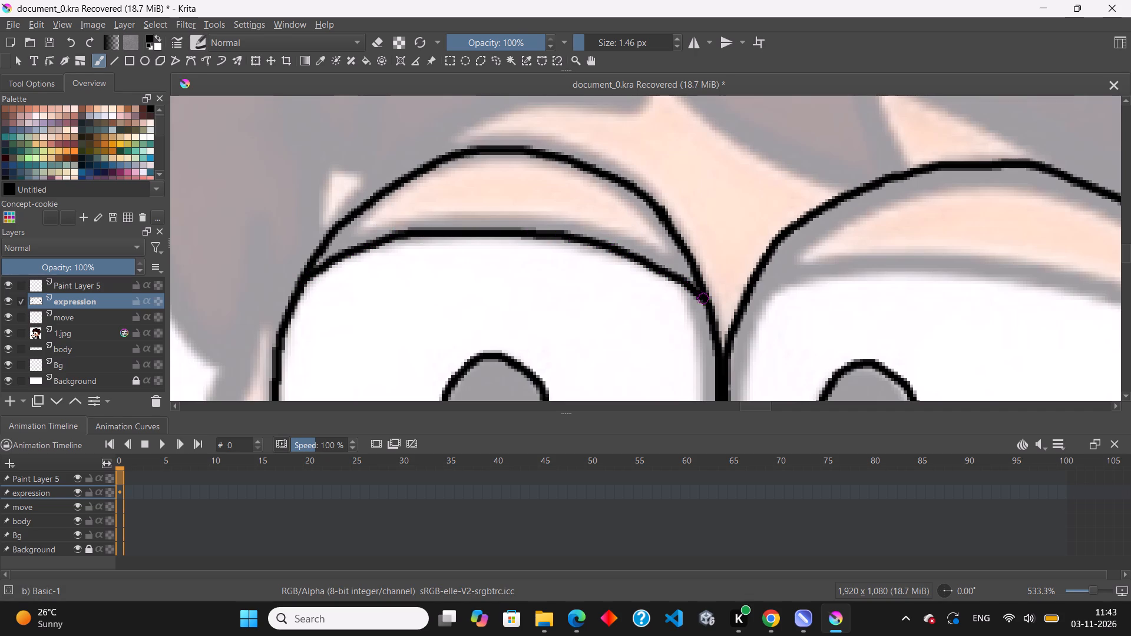
drag(703, 299, 703, 299)
Ink the upper eyelid line of the ear-side eye from the nose-side rim across to the outer rim.
scroll(444, 221, down, 2)
scroll(727, 260, up, 2)
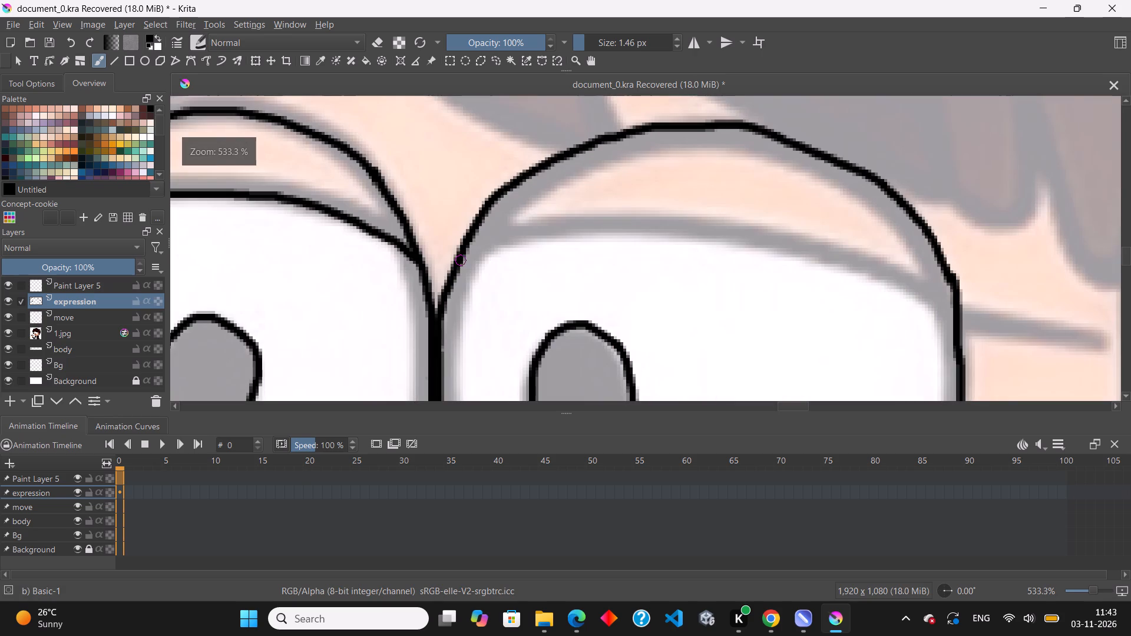
drag(459, 260, 630, 223)
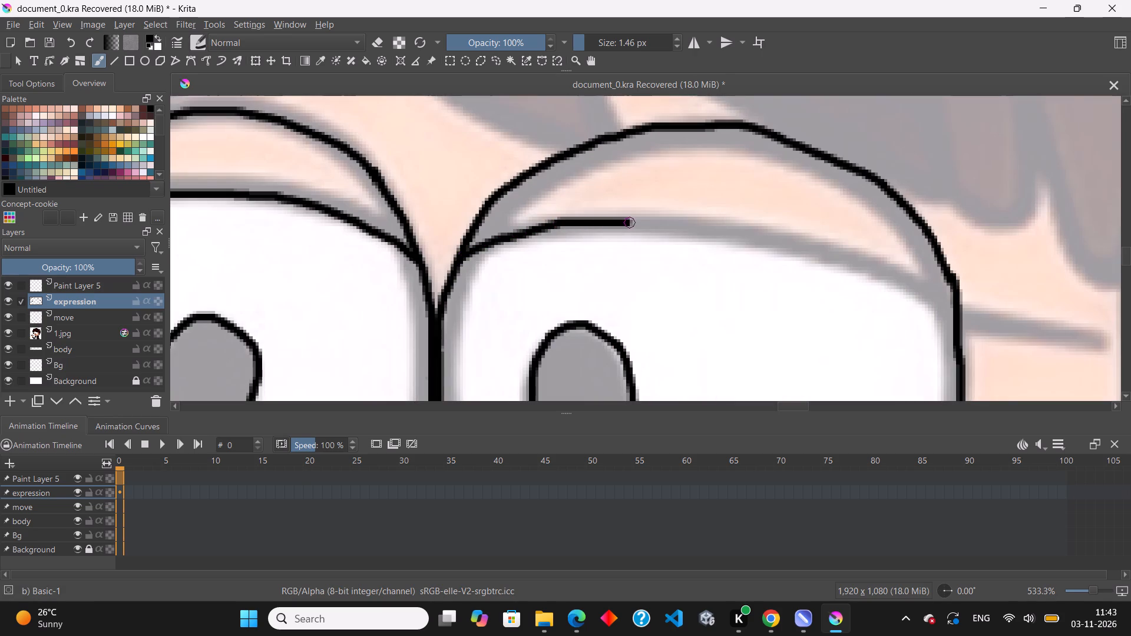
drag(630, 223, 914, 280)
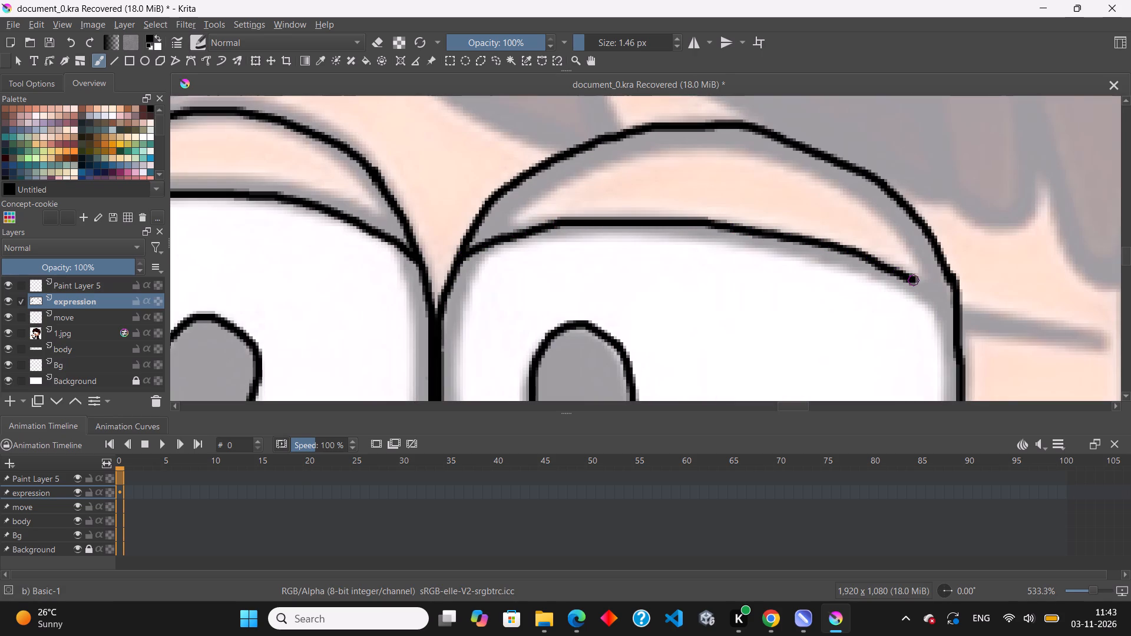
drag(914, 280, 960, 307)
Ink the outer outline of the open mouth as a closed shape, starting from its waving-hand-side corner.
scroll(609, 234, down, 3)
scroll(411, 227, down, 2)
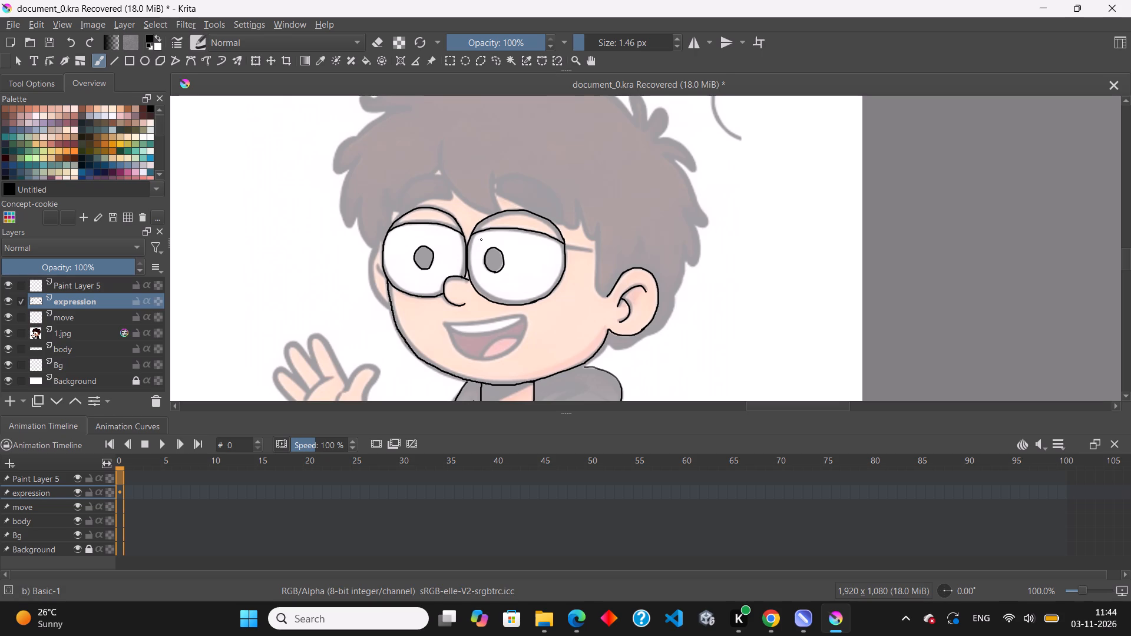
scroll(497, 377, up, 3)
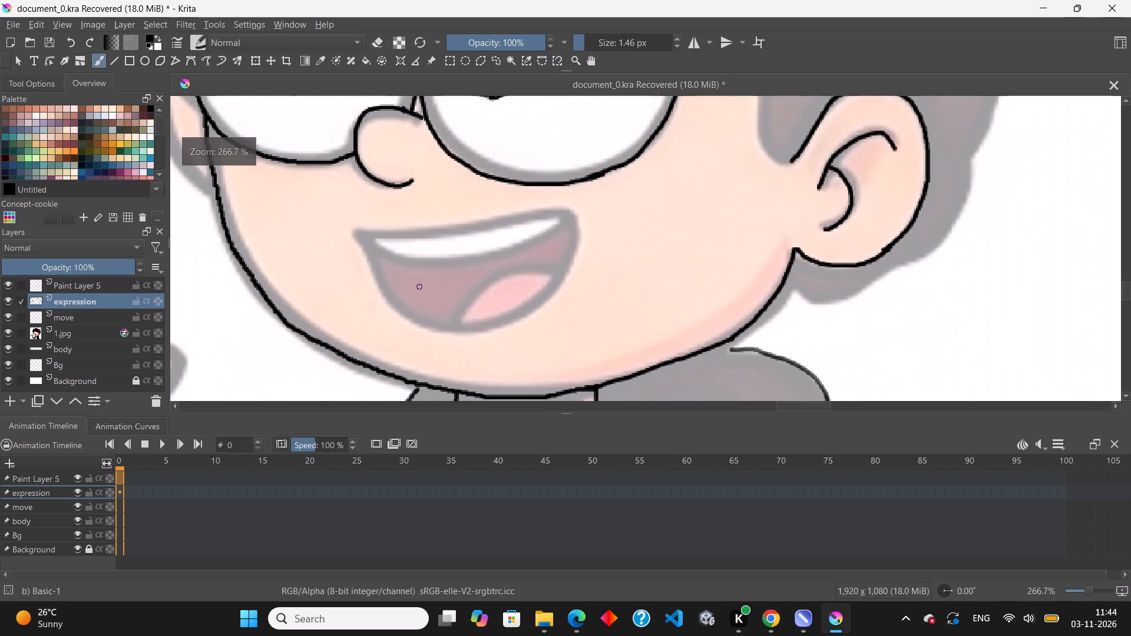
scroll(418, 281, up, 1)
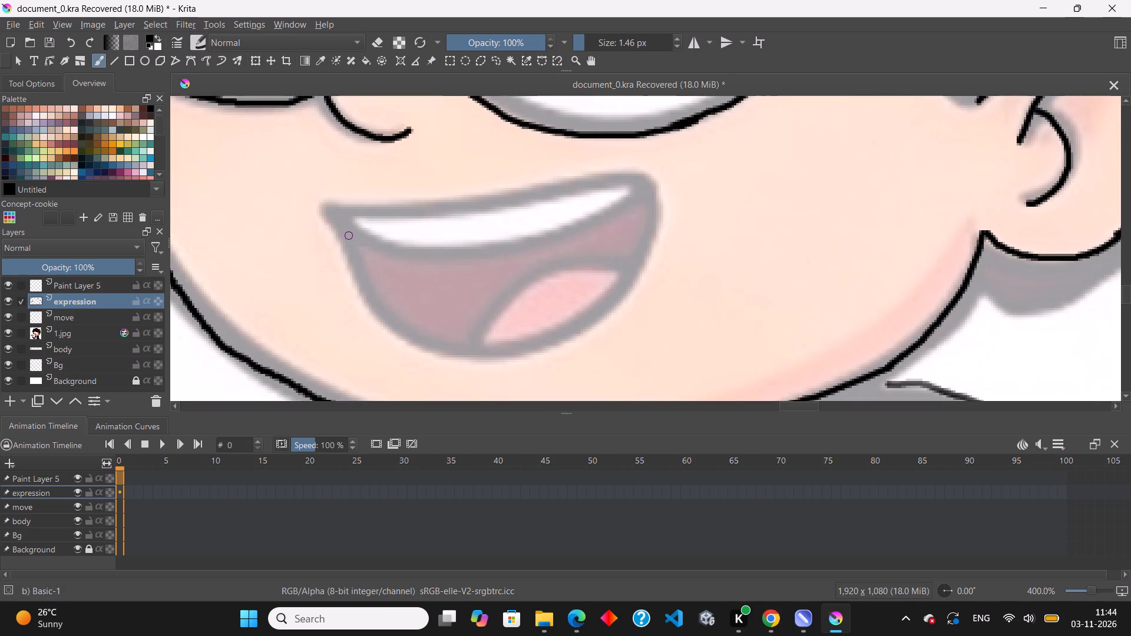
scroll(348, 245, down, 3)
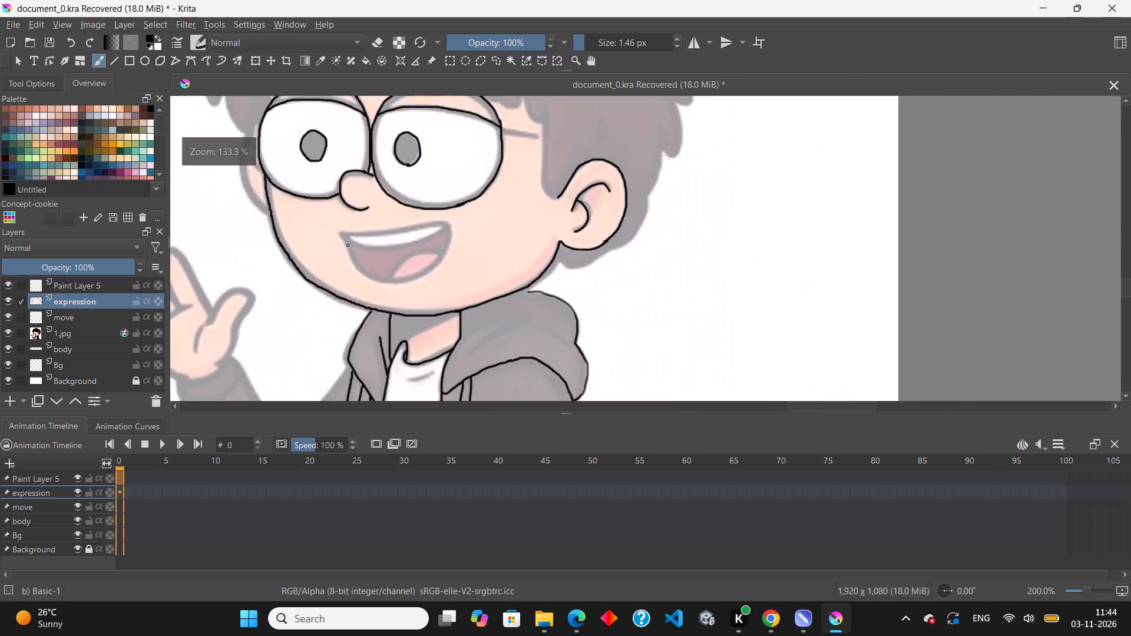
scroll(348, 245, down, 1)
scroll(337, 222, up, 2)
scroll(363, 283, up, 2)
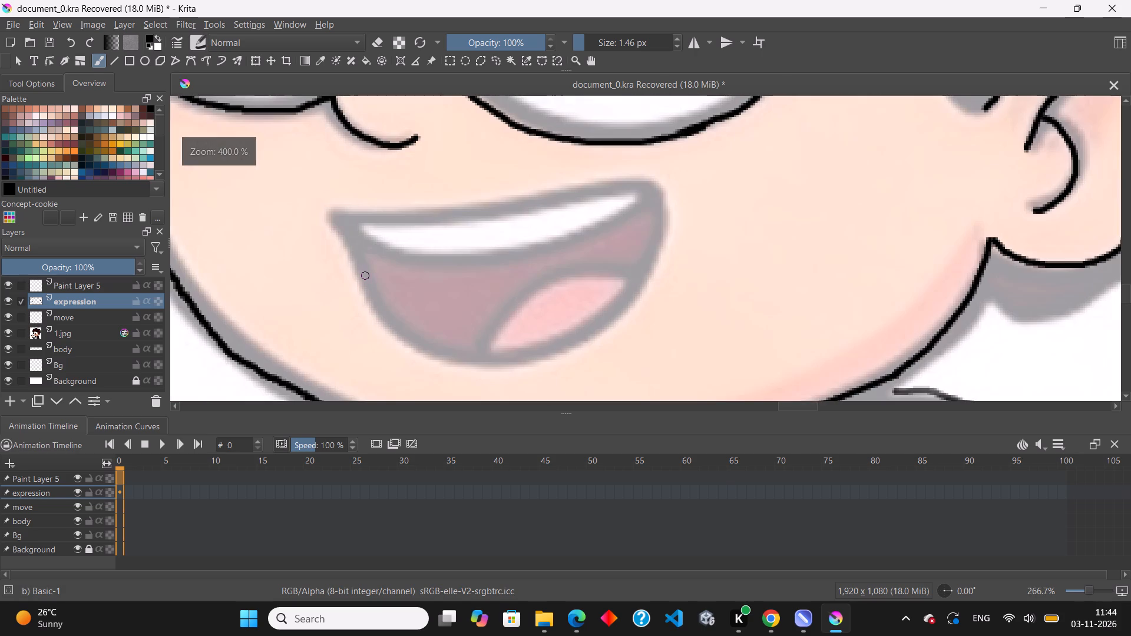
click(330, 214)
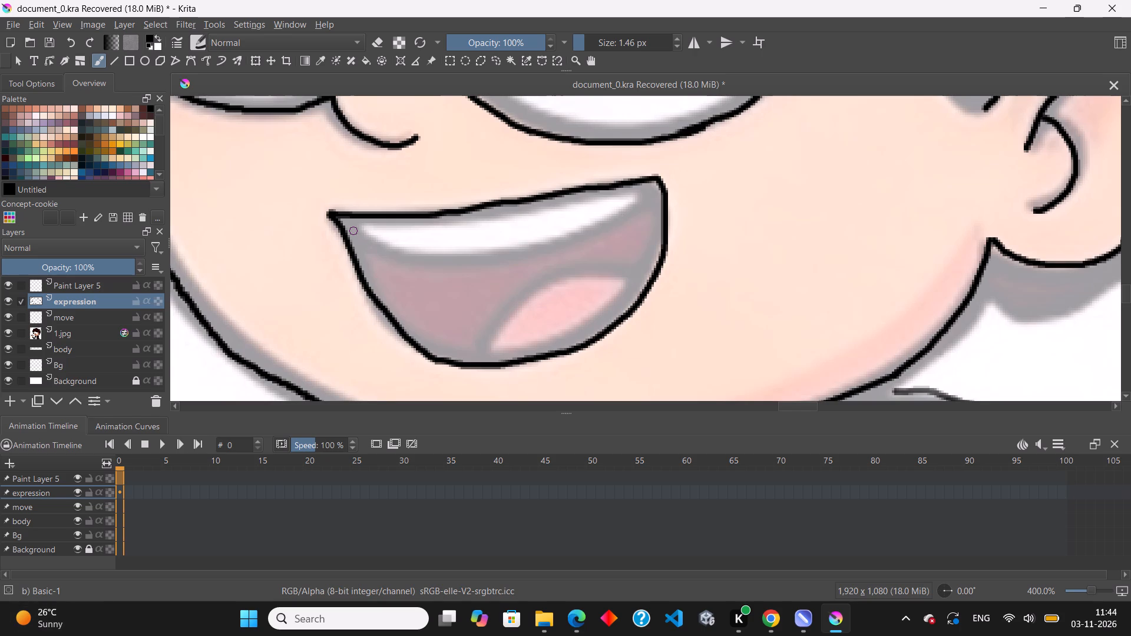
Ink the lower edge of the upper teeth as one curve between the two corners of the open mouth.
drag(349, 228, 373, 240)
drag(373, 240, 511, 247)
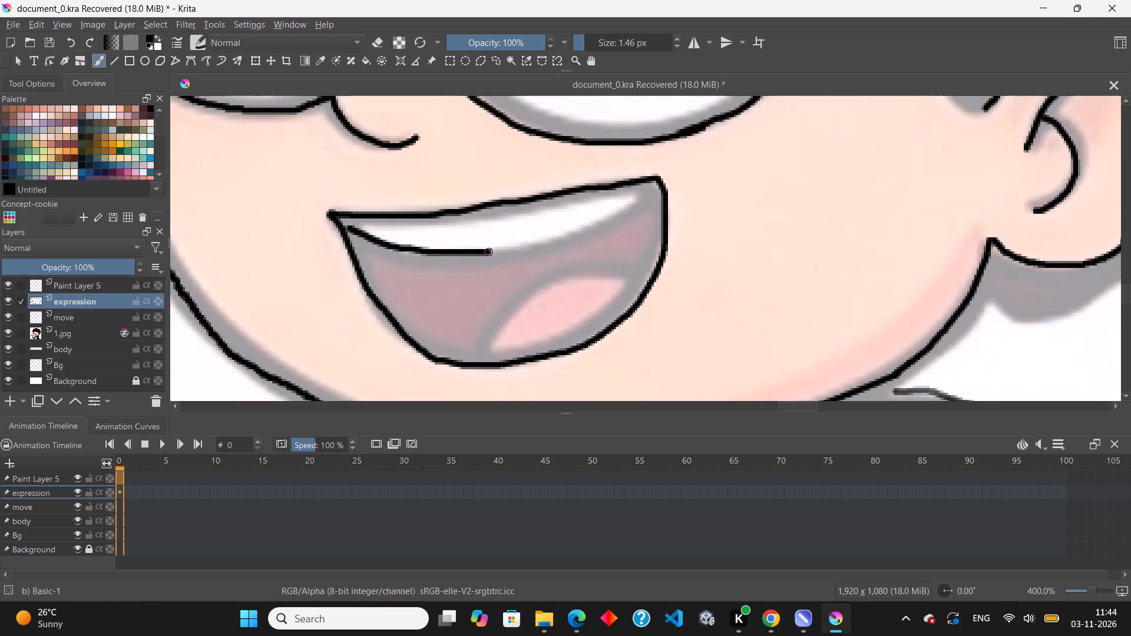
drag(511, 247, 655, 190)
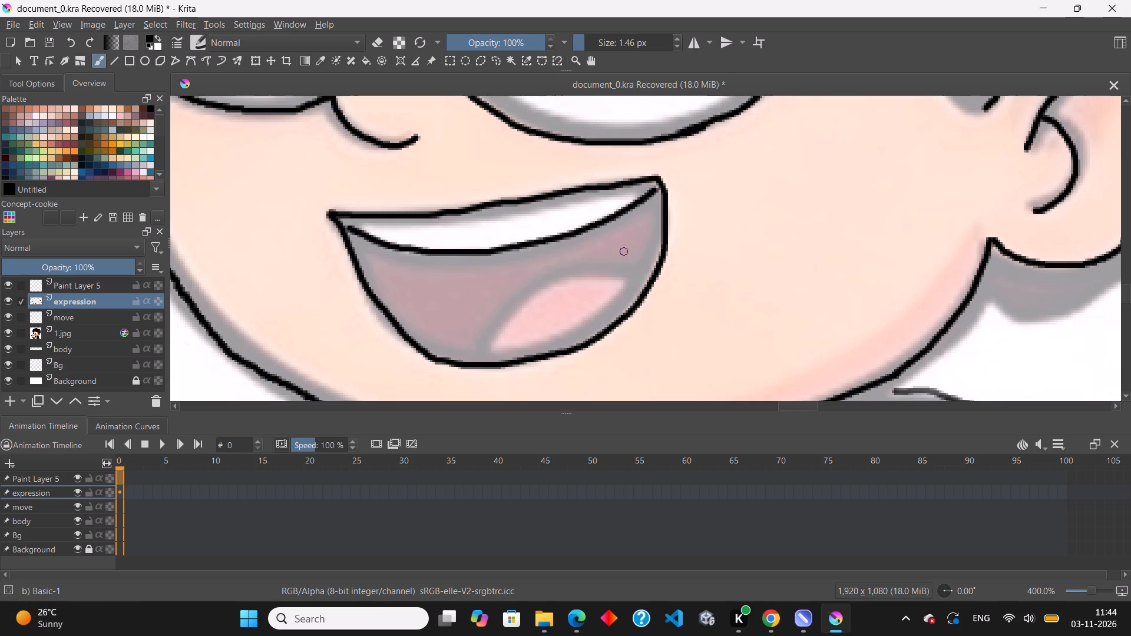
Ink the tongue's upper outline as an arc from the mouth's bottom edge to its ear-side edge.
drag(481, 367, 528, 300)
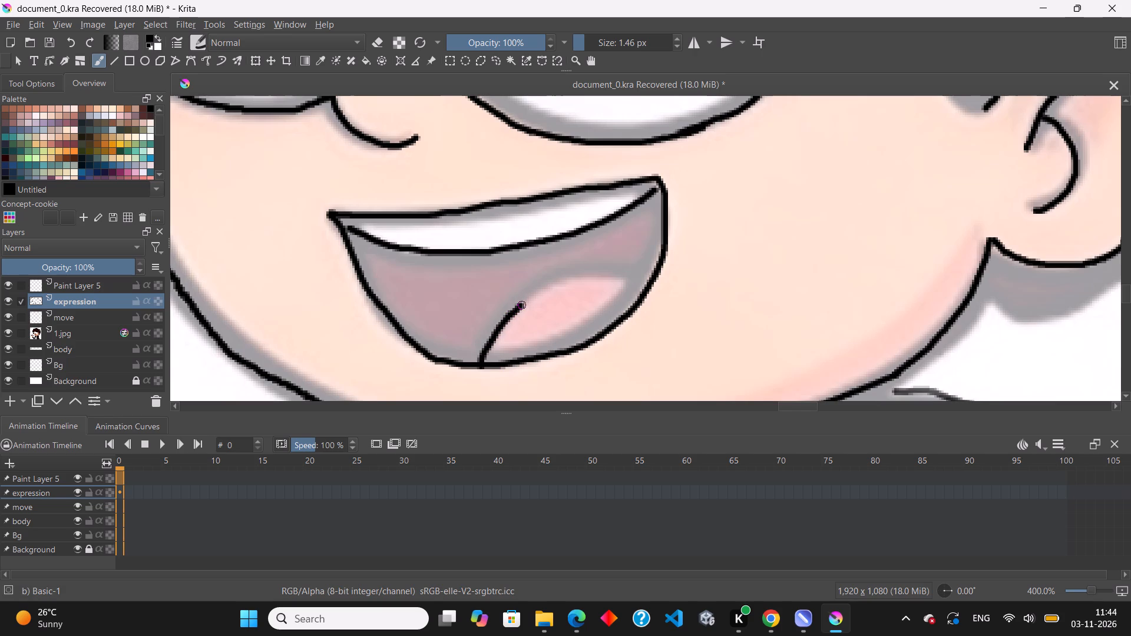
drag(528, 300, 656, 276)
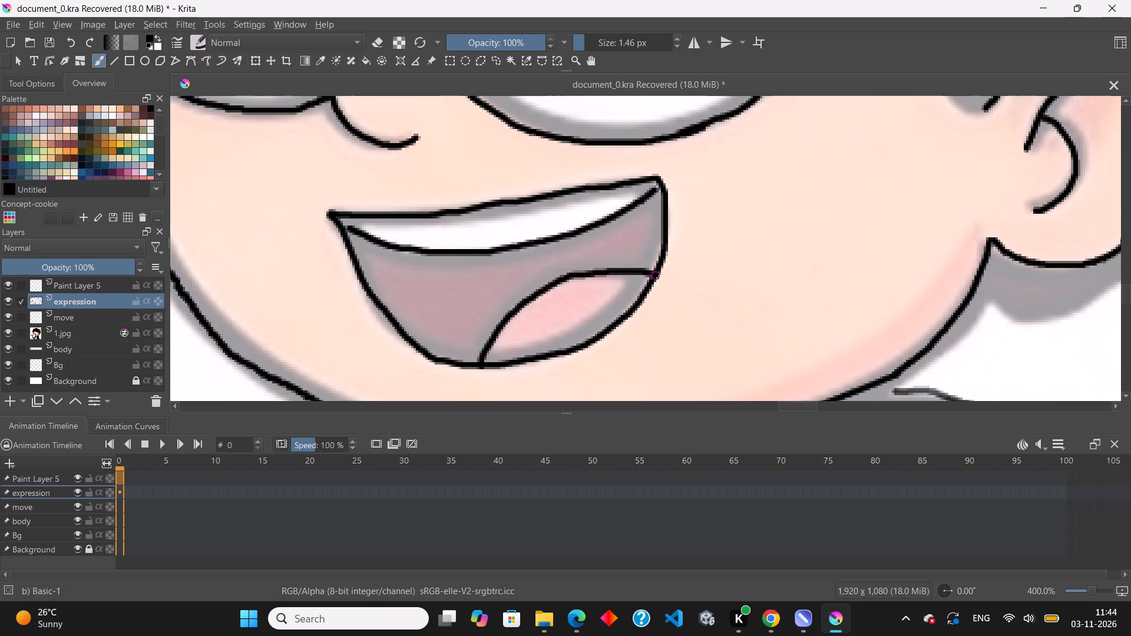
drag(656, 276, 657, 277)
Make the body layer active for inking the hoodie beside the waving arm.
scroll(547, 240, down, 4)
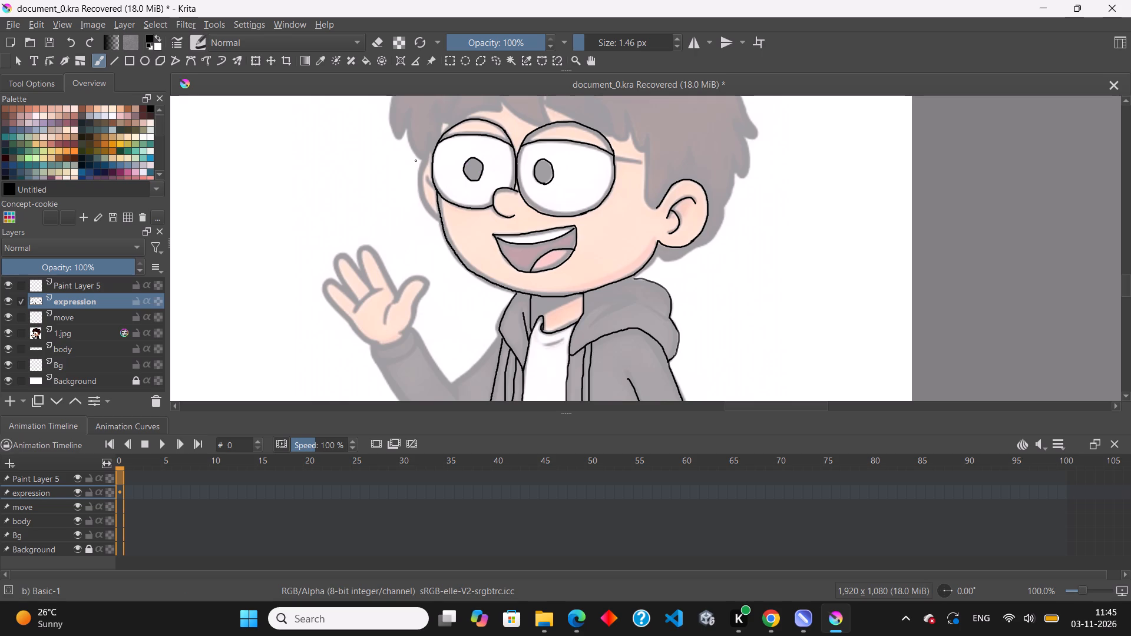
scroll(398, 141, up, 3)
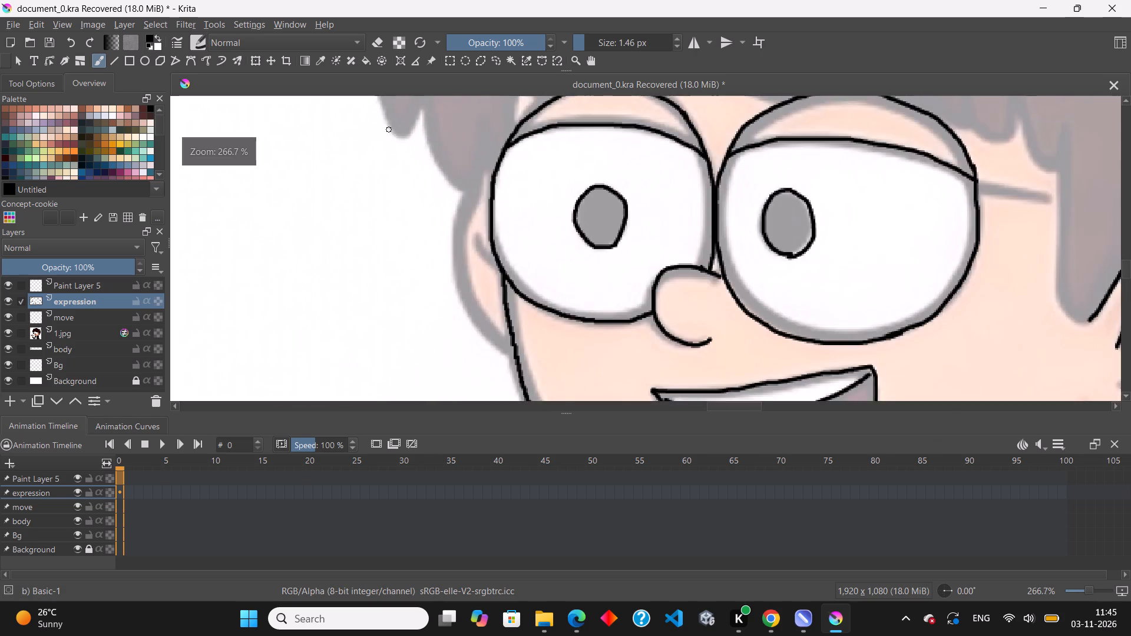
scroll(389, 130, down, 3)
scroll(451, 298, down, 1)
scroll(462, 403, up, 2)
scroll(444, 322, down, 3)
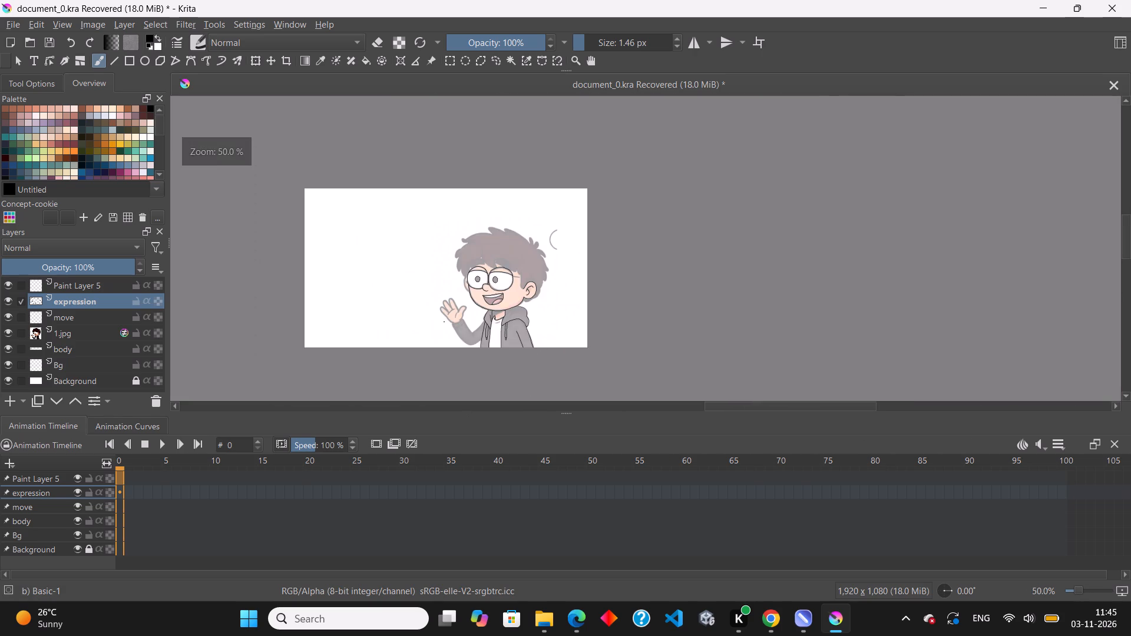
scroll(461, 352, up, 4)
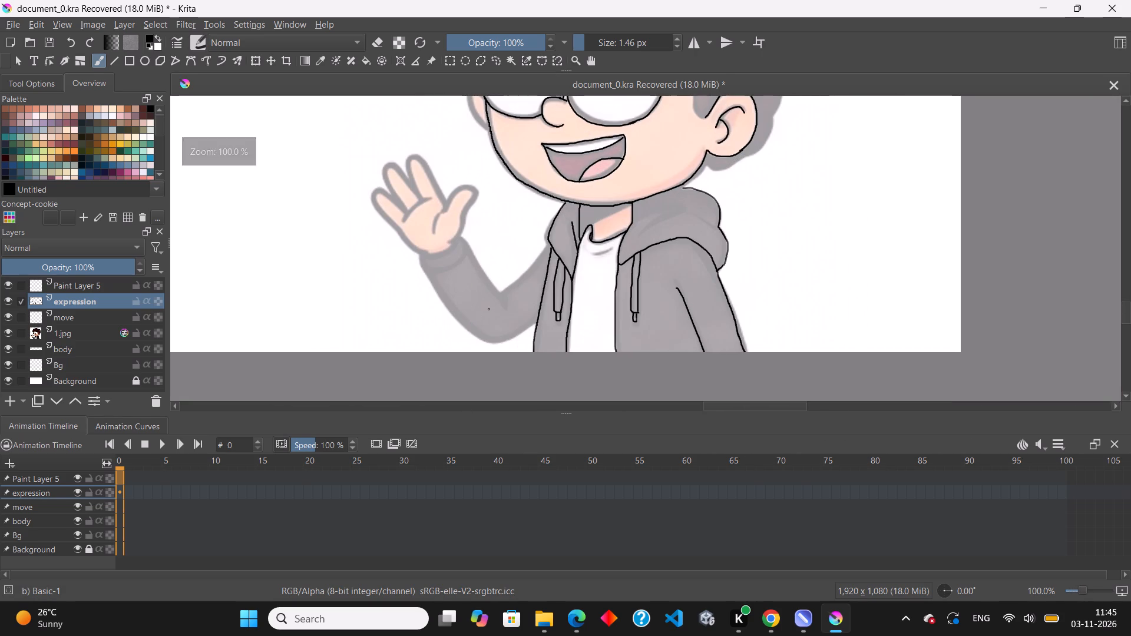
scroll(495, 308, up, 2)
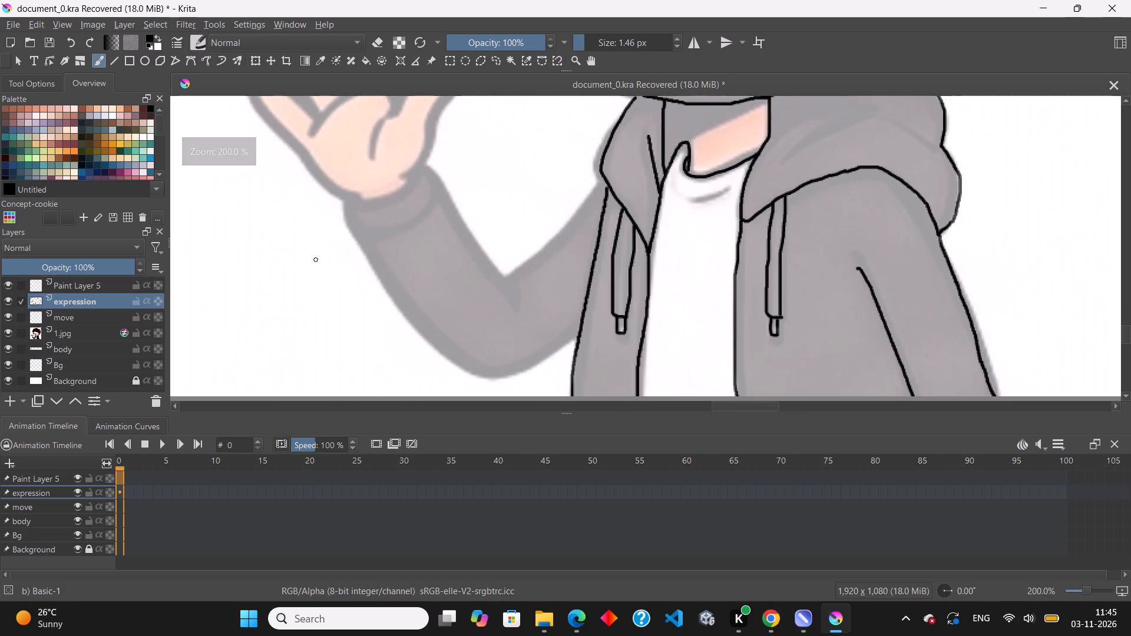
click(84, 350)
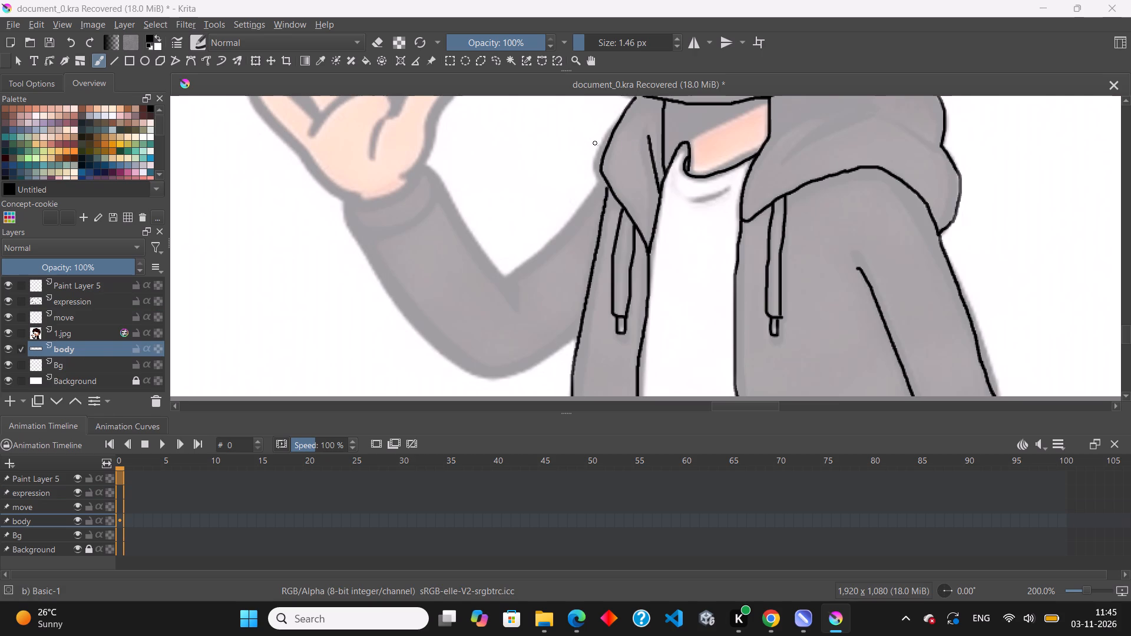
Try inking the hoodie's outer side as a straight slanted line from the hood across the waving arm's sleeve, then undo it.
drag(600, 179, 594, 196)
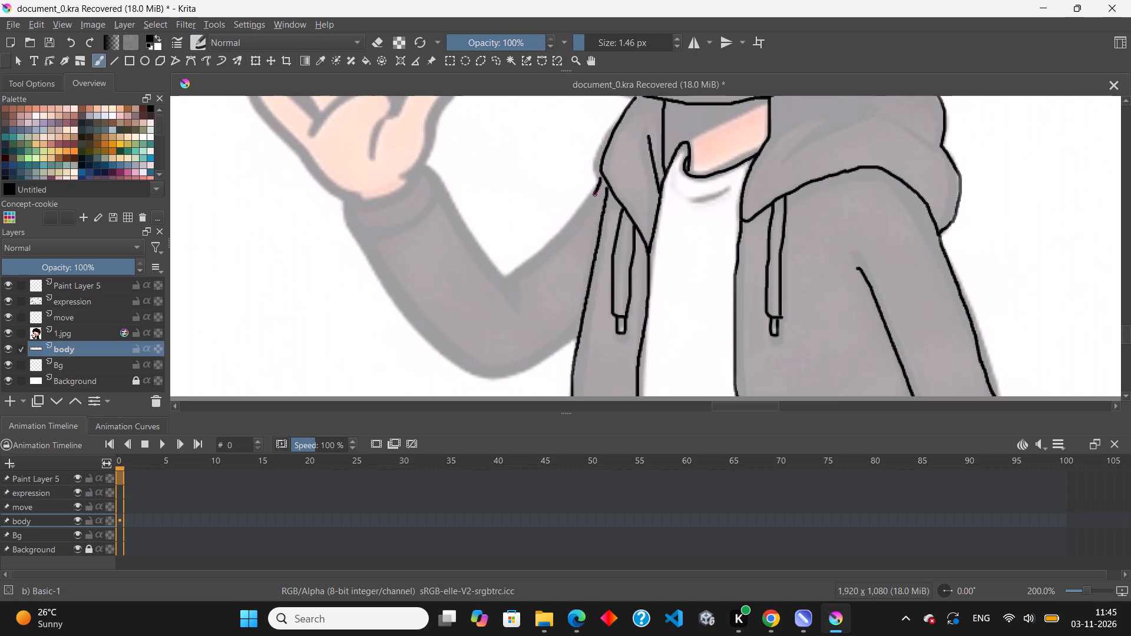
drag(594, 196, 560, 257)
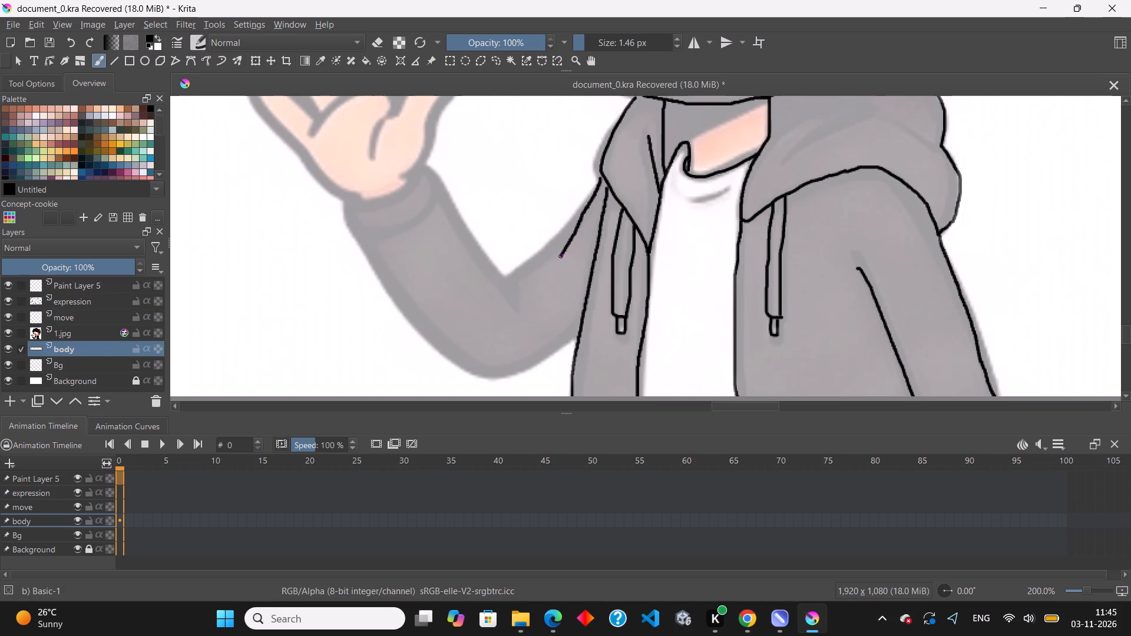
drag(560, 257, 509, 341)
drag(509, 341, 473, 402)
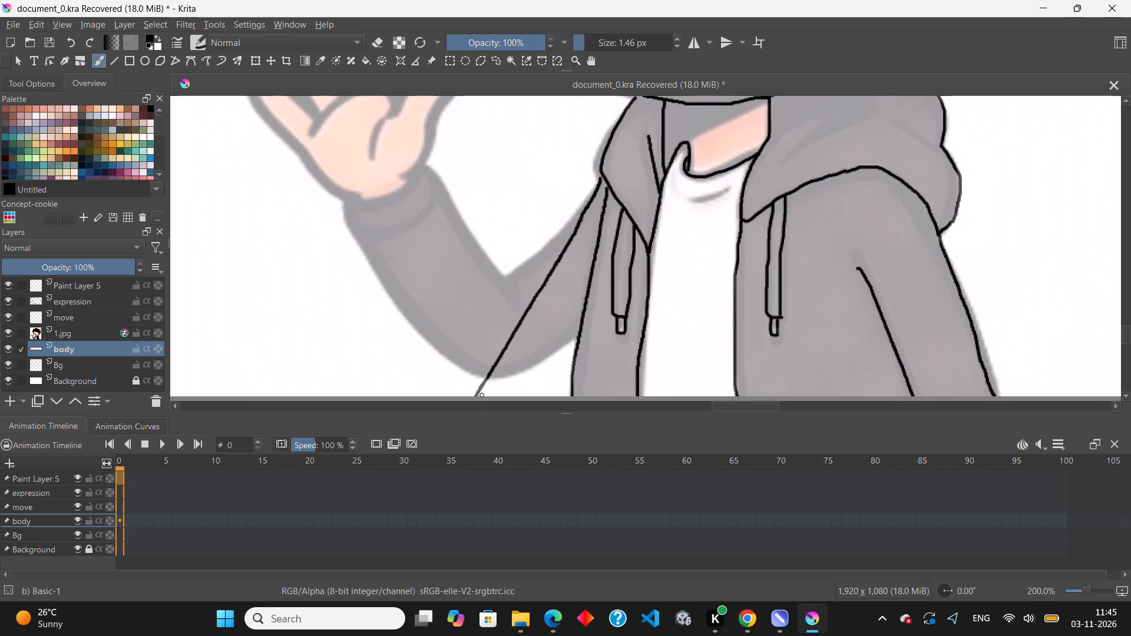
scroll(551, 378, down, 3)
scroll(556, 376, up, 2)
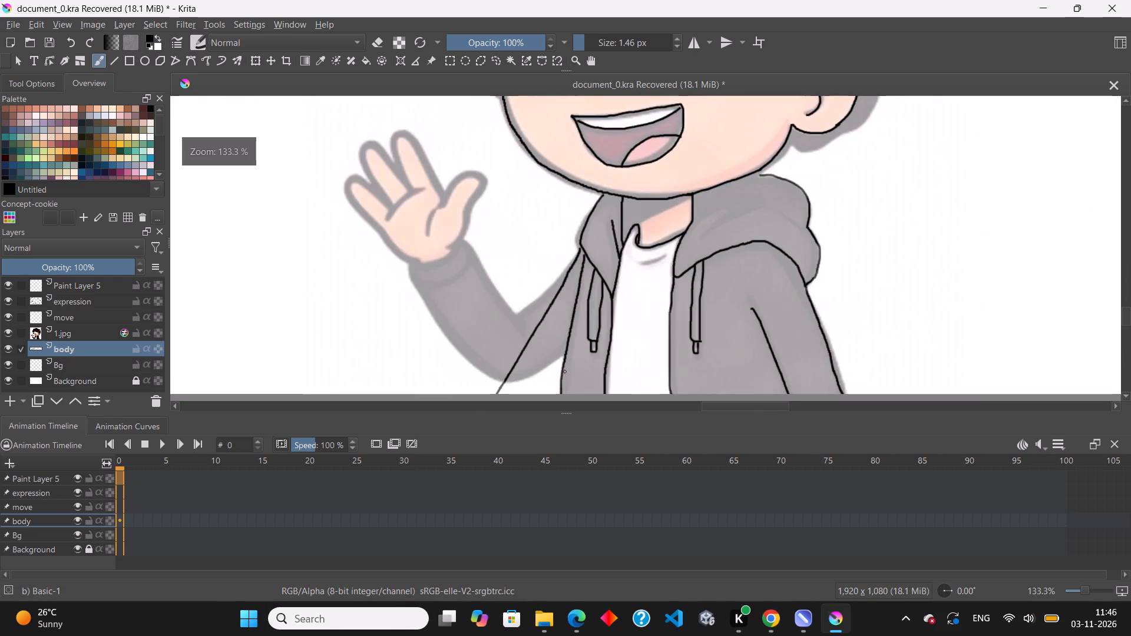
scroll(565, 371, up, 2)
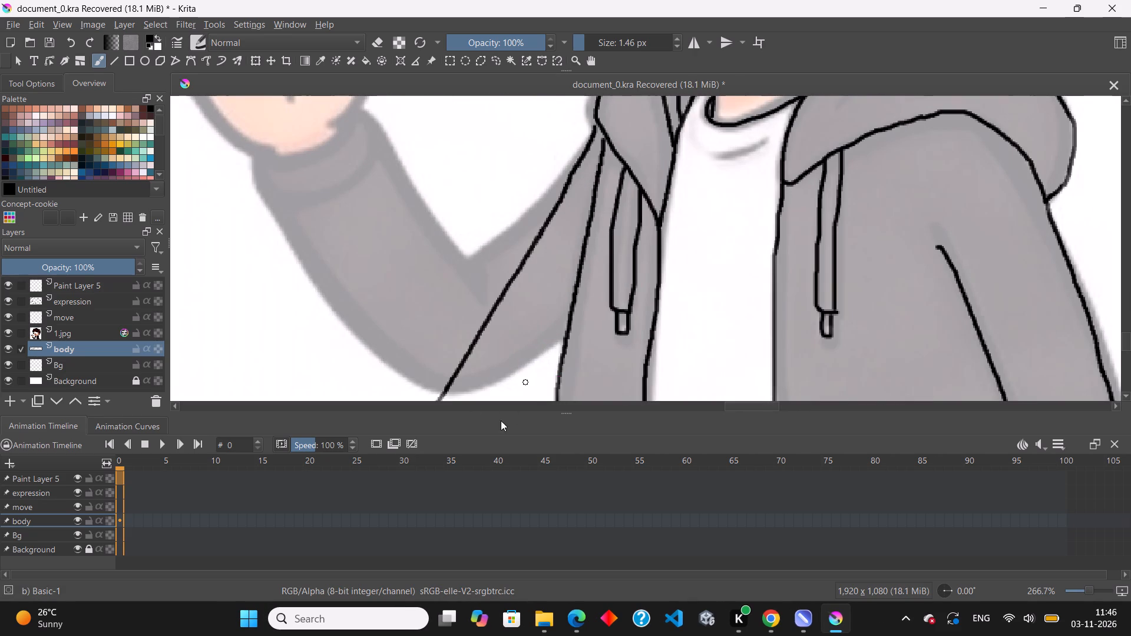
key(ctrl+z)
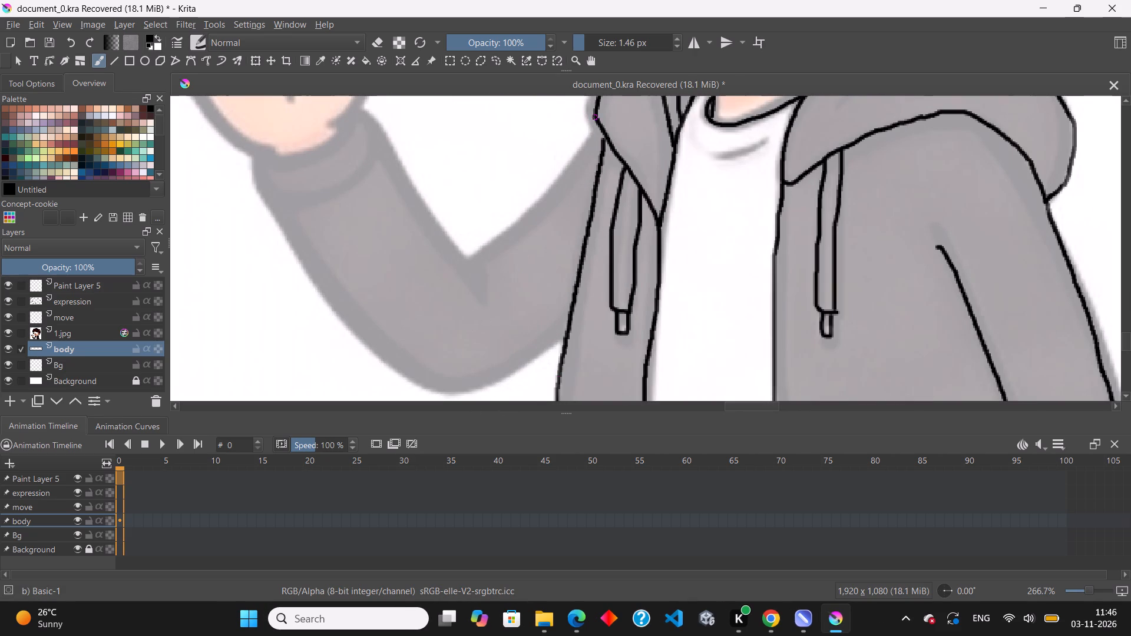
Ink the hoodie's outer side on the waving-arm side as a gently curved line from the hood edge down to the canvas bottom.
drag(597, 121, 565, 228)
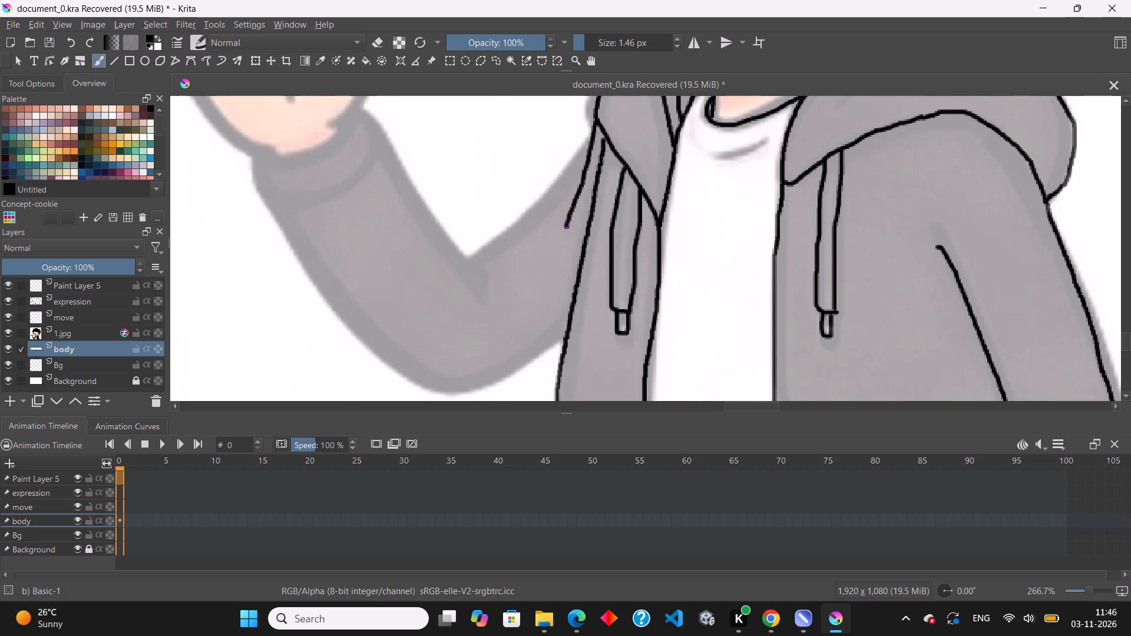
drag(565, 228, 495, 407)
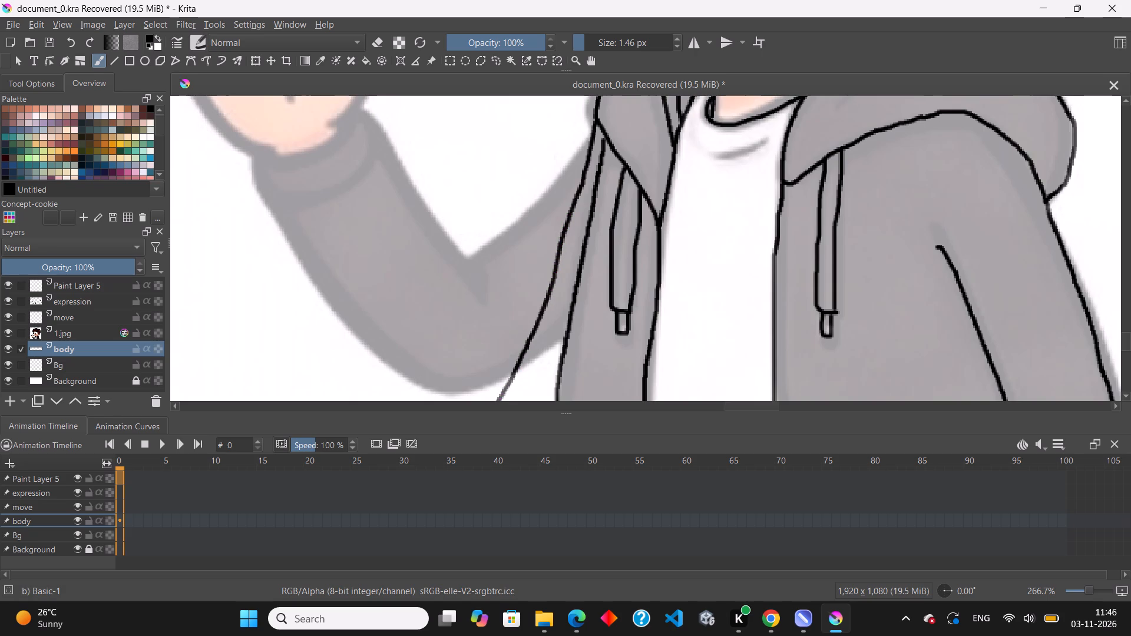
drag(495, 407, 495, 408)
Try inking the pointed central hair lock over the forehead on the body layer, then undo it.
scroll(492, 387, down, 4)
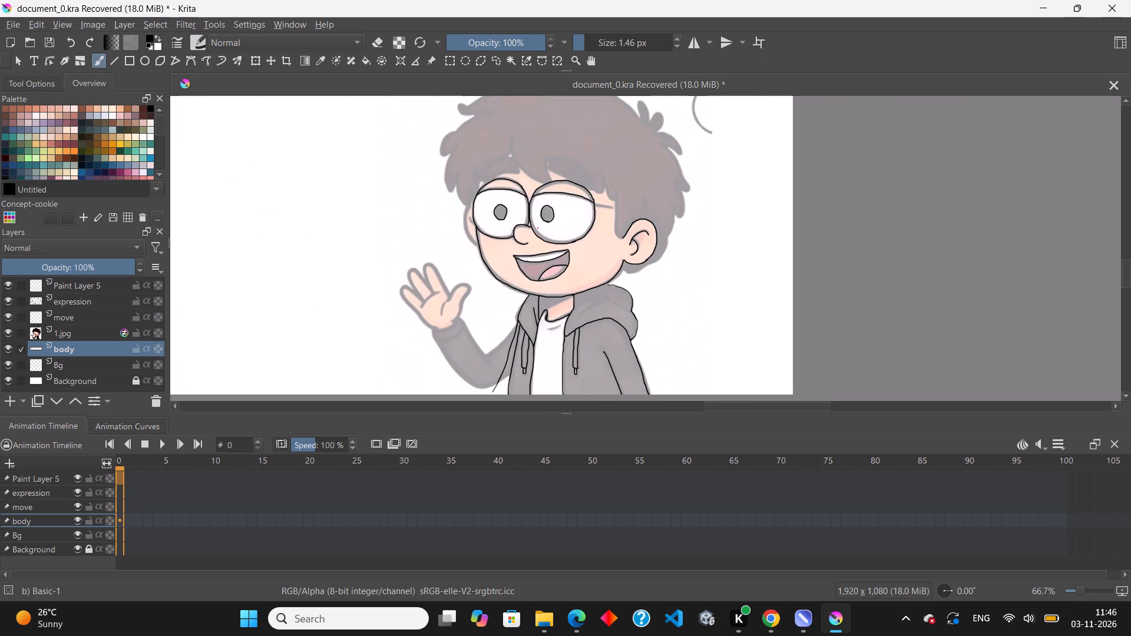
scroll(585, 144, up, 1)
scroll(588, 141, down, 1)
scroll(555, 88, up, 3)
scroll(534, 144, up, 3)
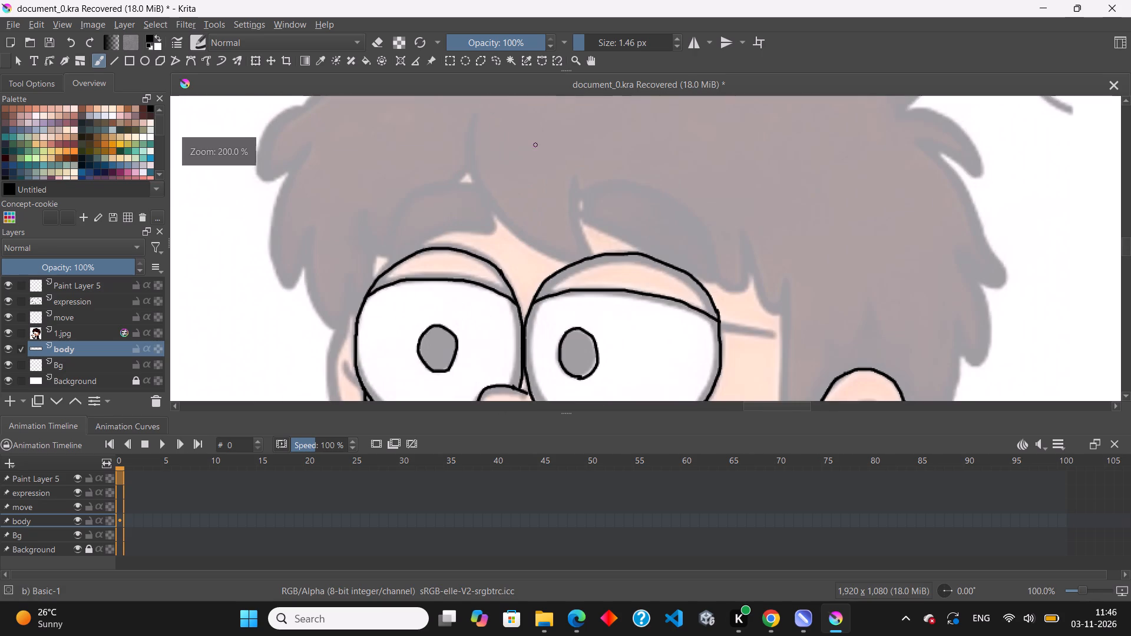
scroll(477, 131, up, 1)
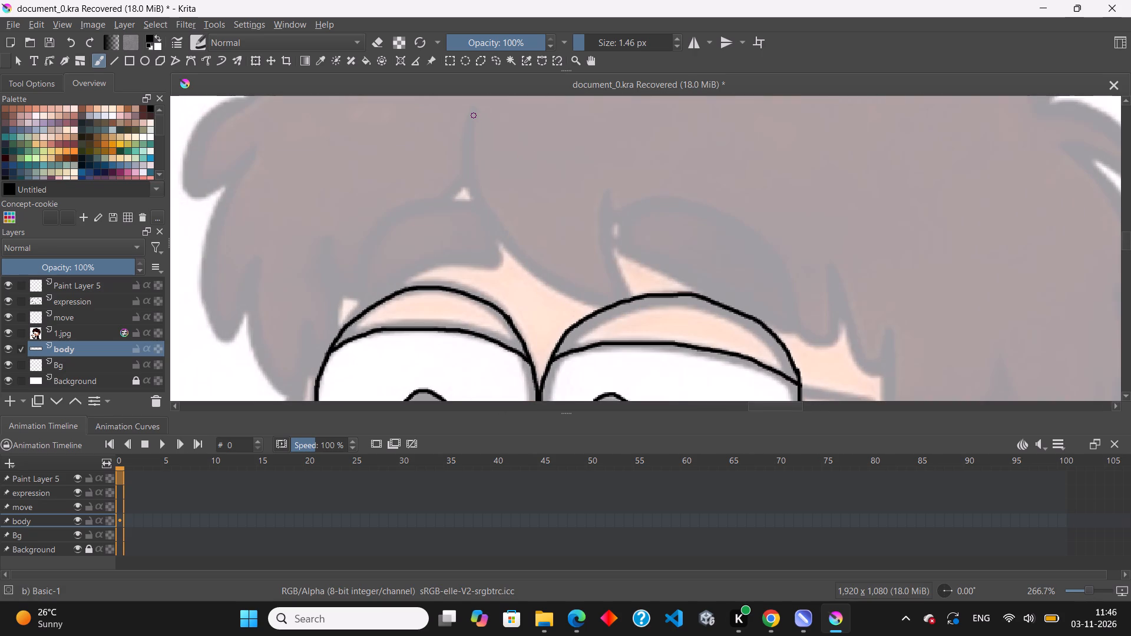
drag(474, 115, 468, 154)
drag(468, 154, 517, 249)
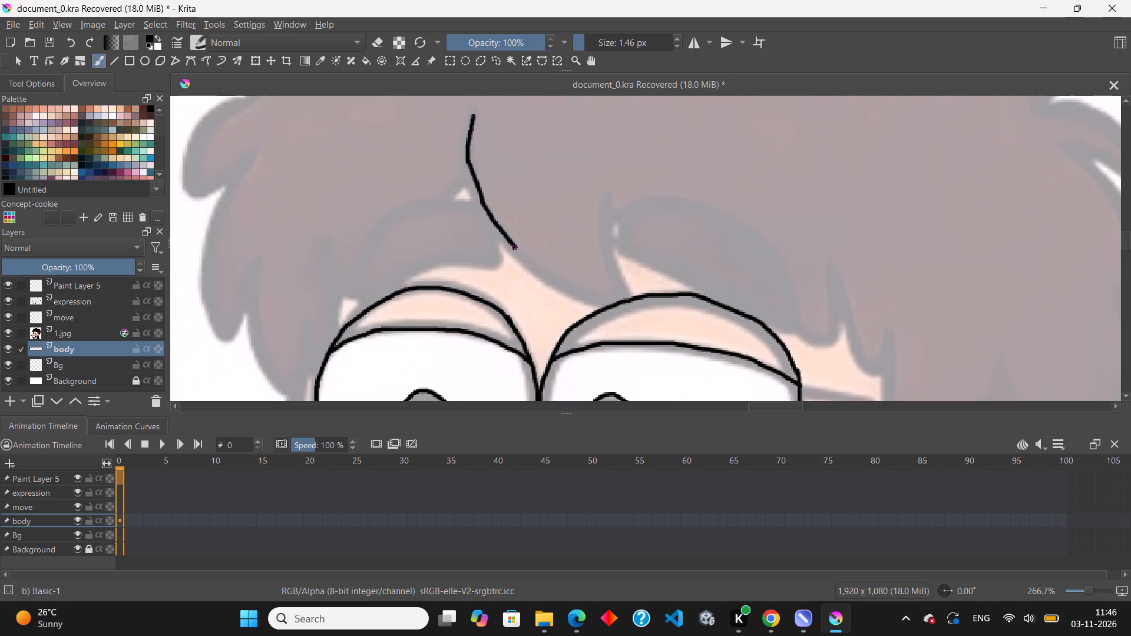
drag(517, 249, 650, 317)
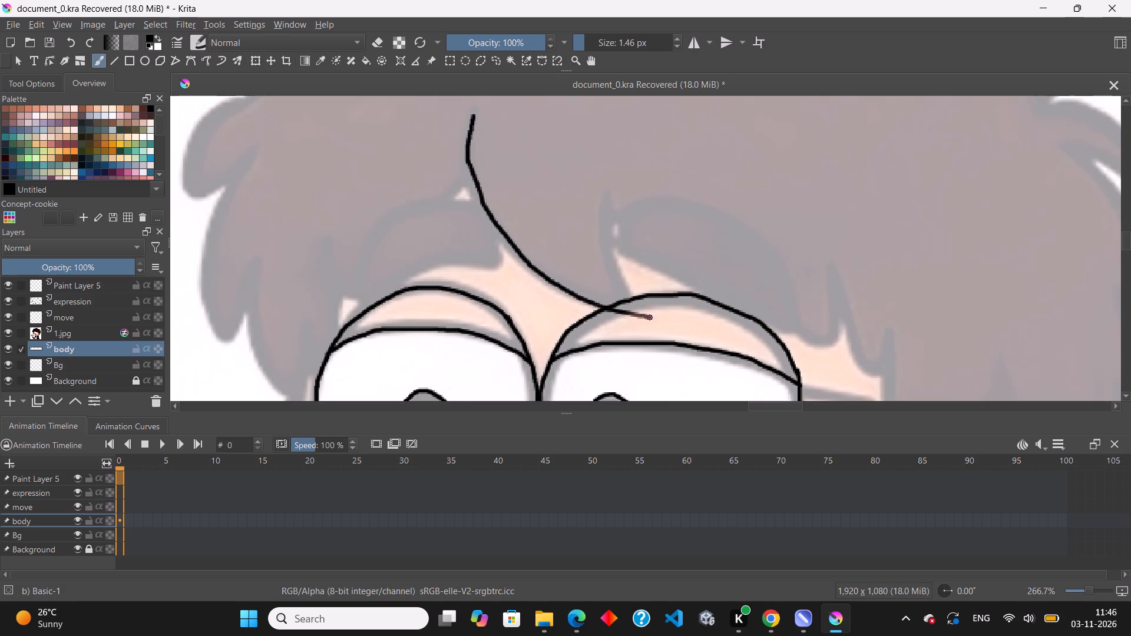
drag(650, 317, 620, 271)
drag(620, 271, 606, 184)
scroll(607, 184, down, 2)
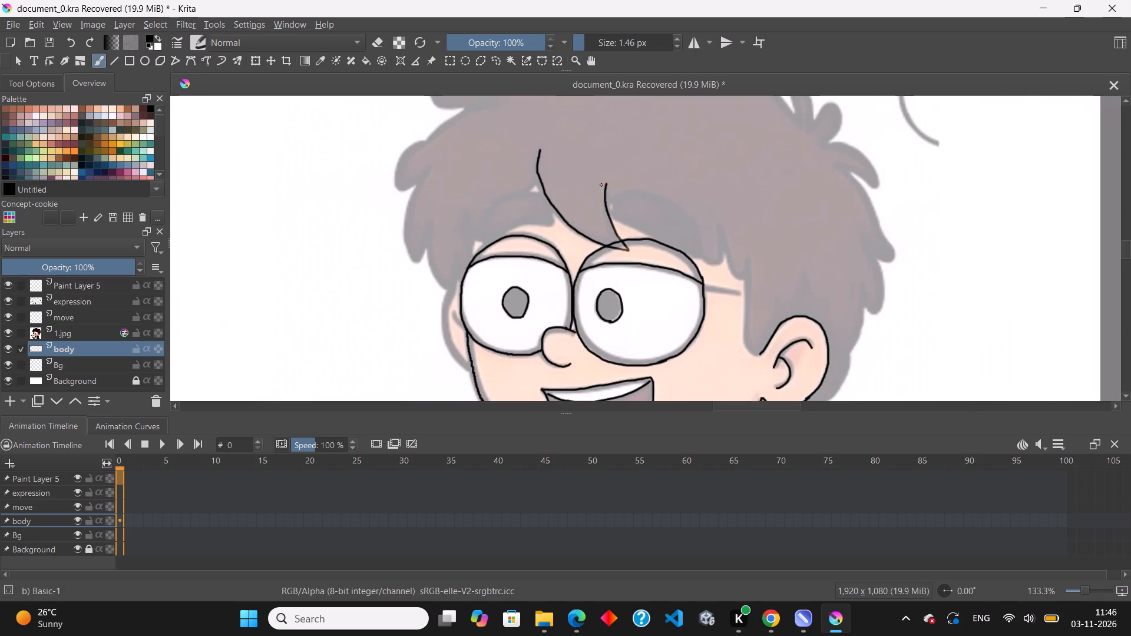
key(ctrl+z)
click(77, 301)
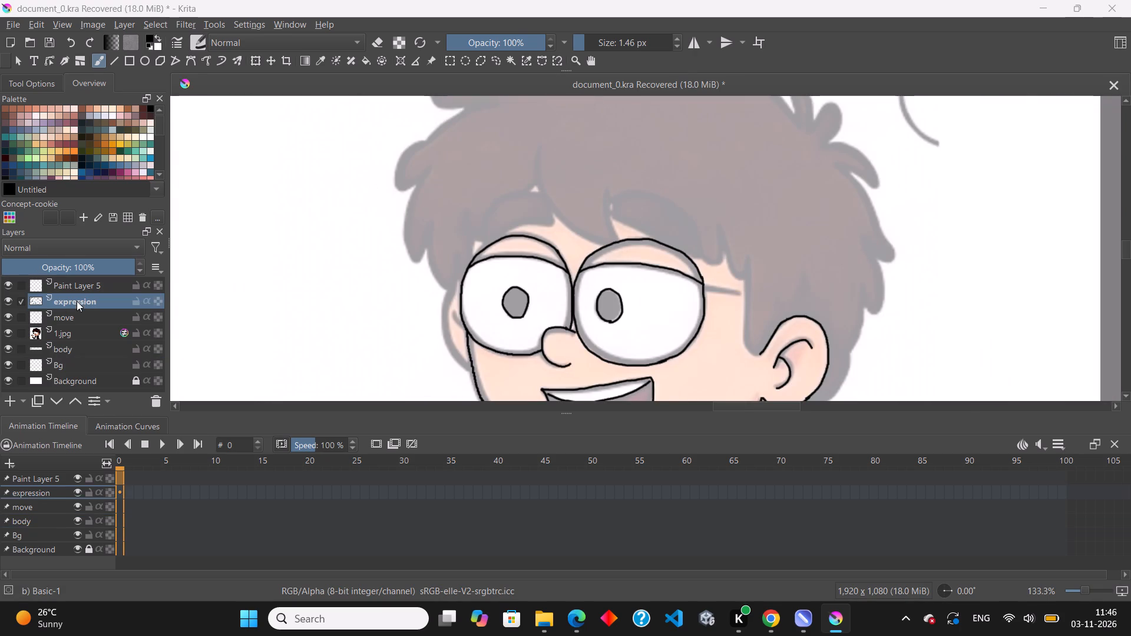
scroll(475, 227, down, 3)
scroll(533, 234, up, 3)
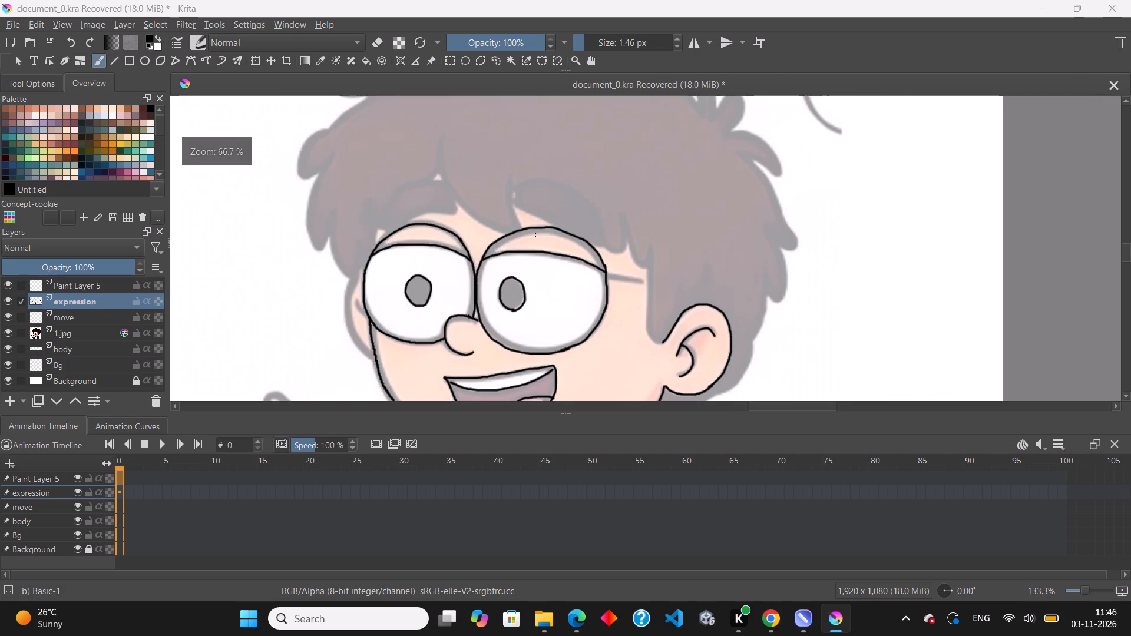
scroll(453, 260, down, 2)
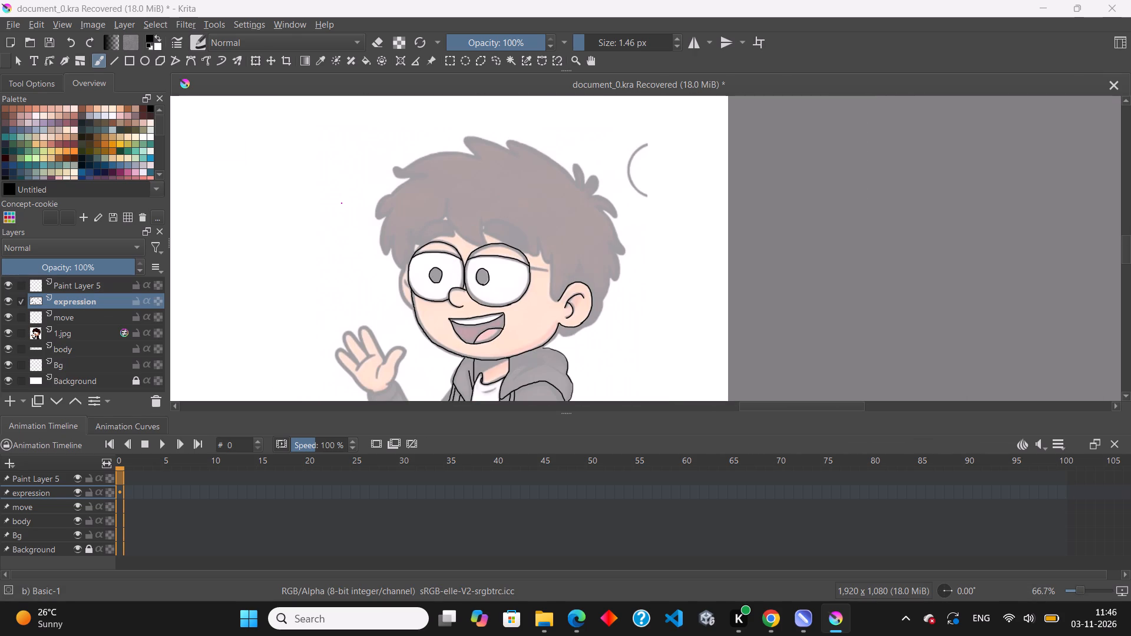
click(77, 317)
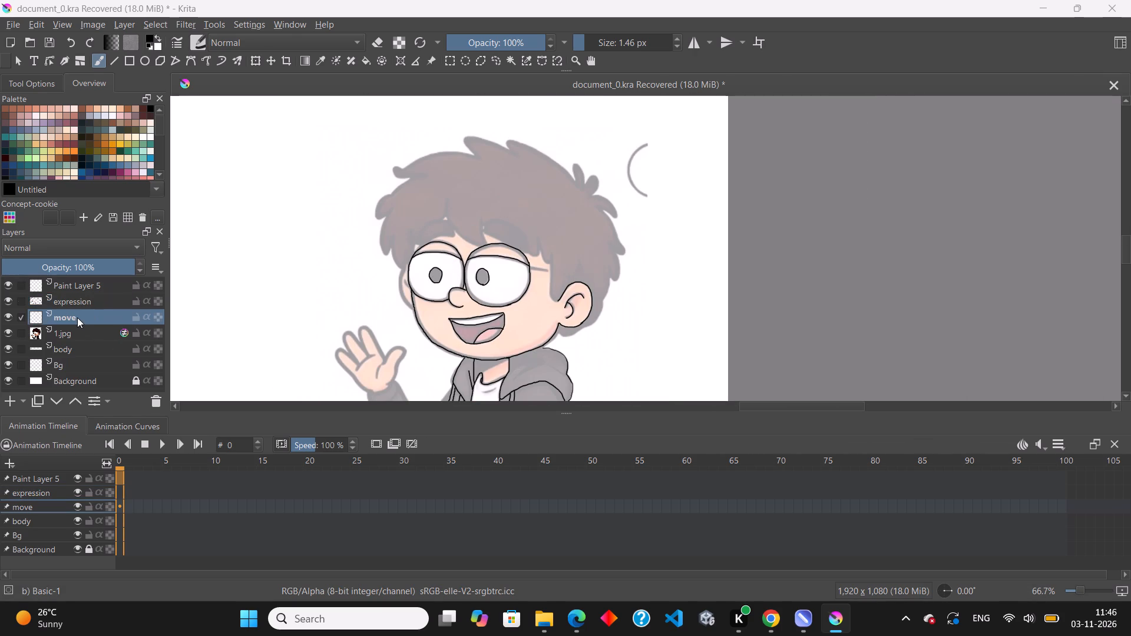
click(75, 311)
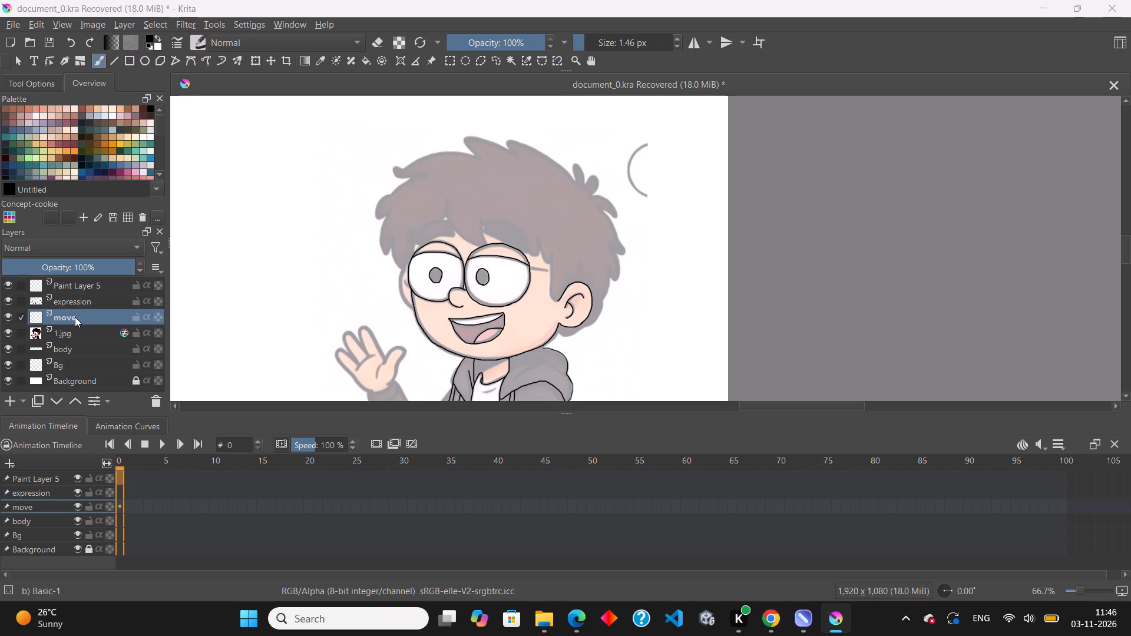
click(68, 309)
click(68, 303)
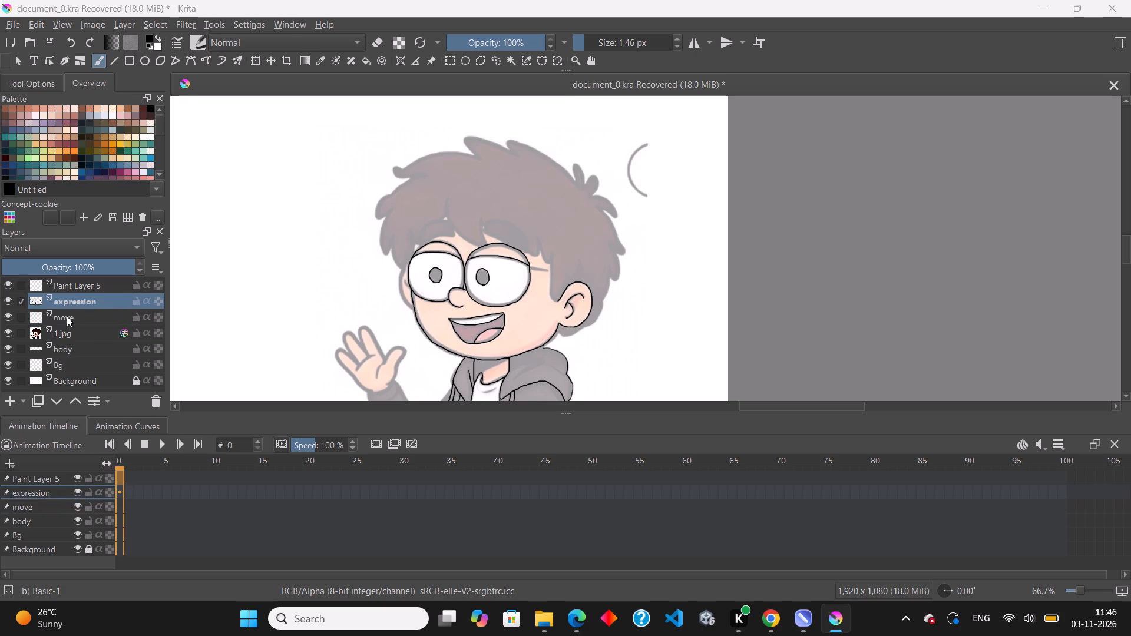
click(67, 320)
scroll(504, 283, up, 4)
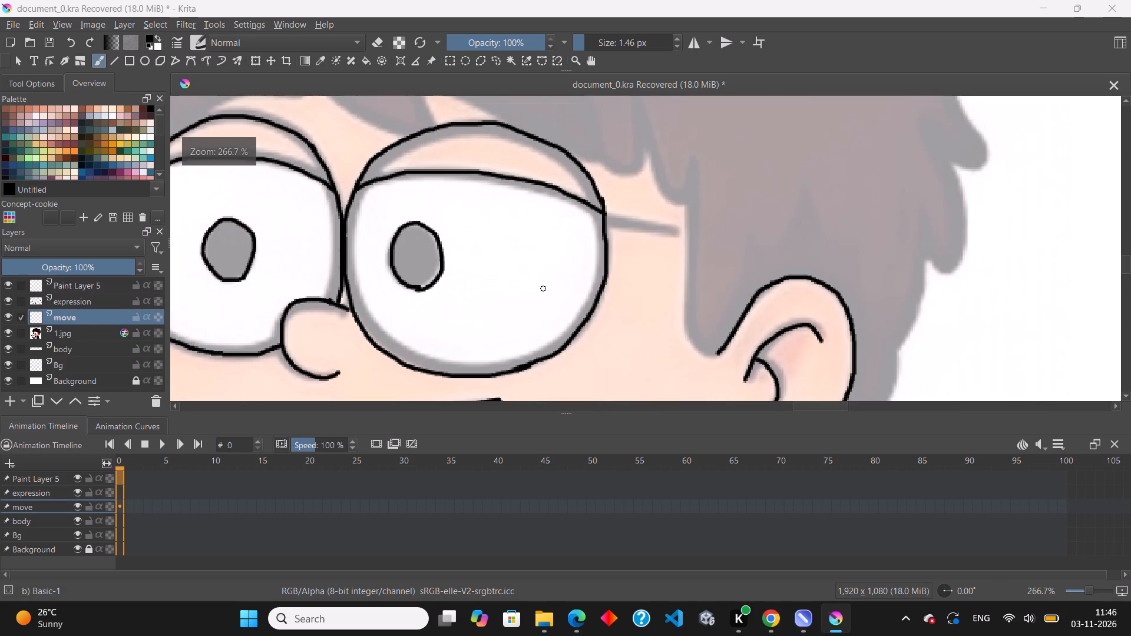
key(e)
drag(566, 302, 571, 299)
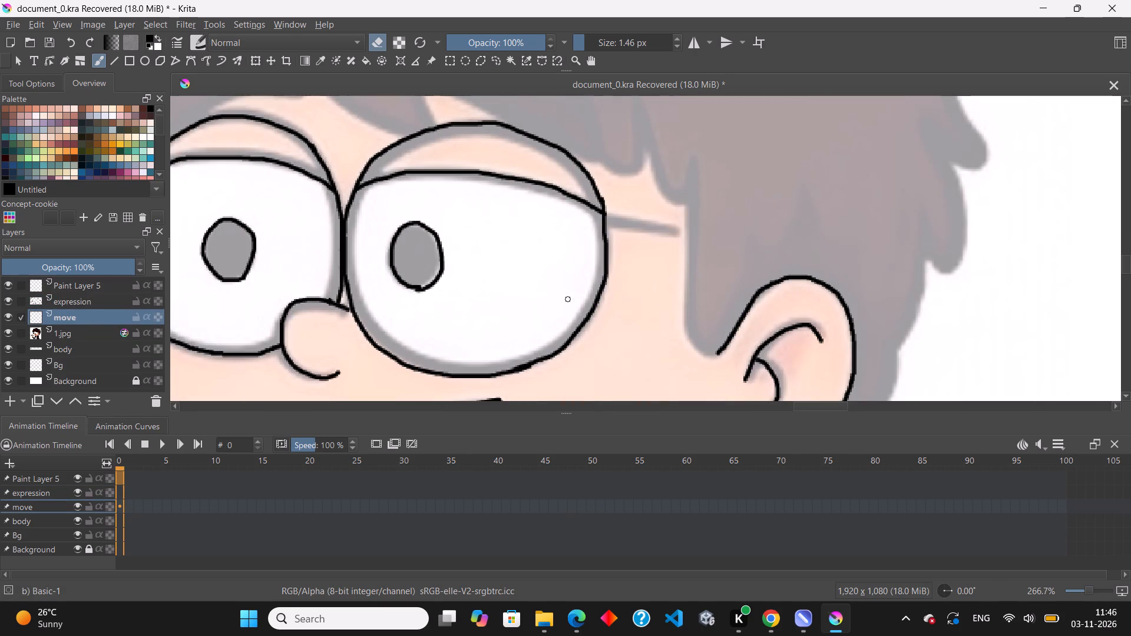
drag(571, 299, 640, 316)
Make the expression layer active.
click(81, 297)
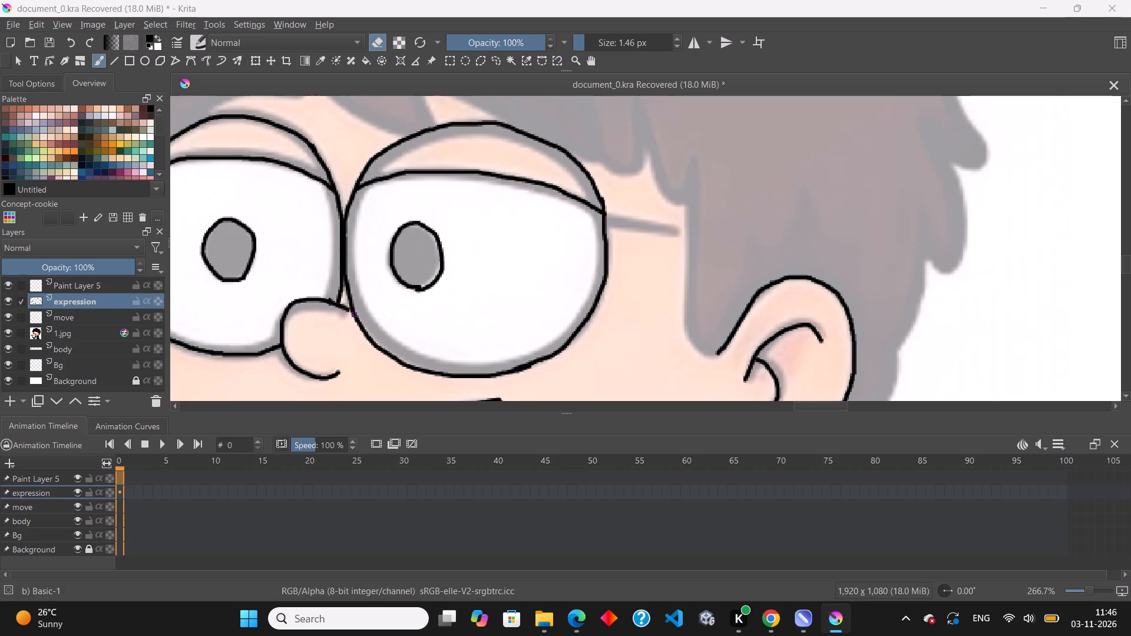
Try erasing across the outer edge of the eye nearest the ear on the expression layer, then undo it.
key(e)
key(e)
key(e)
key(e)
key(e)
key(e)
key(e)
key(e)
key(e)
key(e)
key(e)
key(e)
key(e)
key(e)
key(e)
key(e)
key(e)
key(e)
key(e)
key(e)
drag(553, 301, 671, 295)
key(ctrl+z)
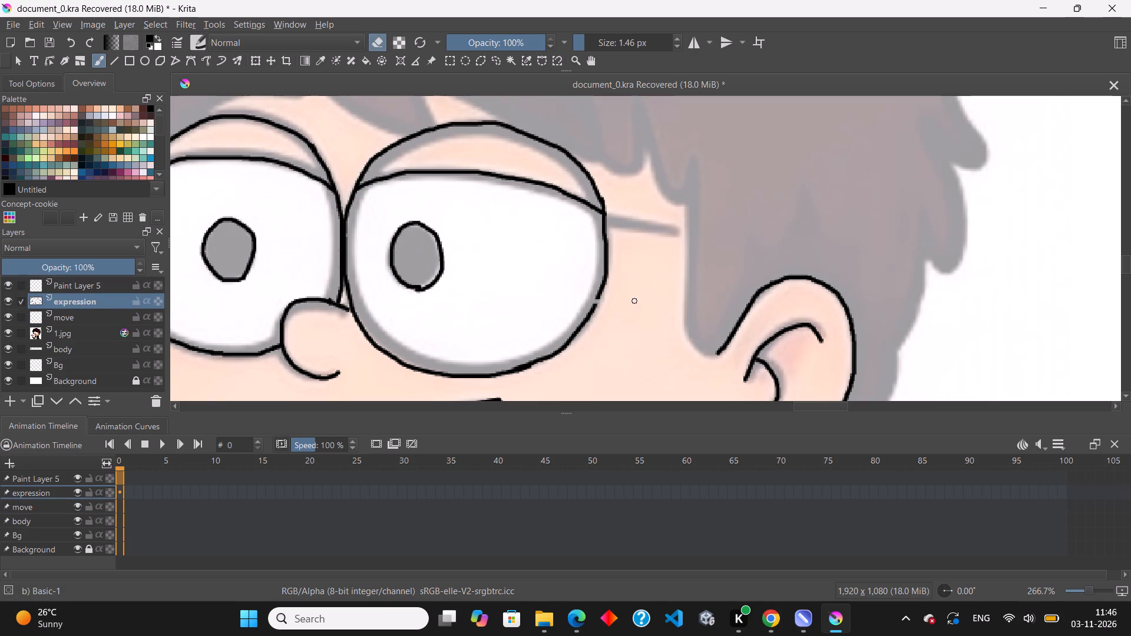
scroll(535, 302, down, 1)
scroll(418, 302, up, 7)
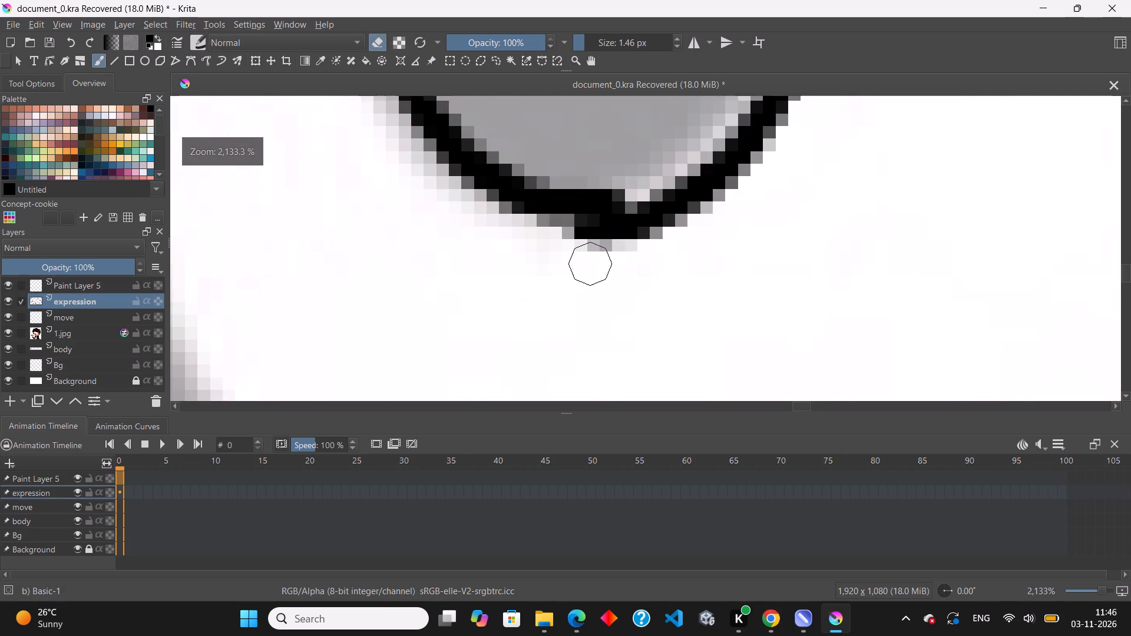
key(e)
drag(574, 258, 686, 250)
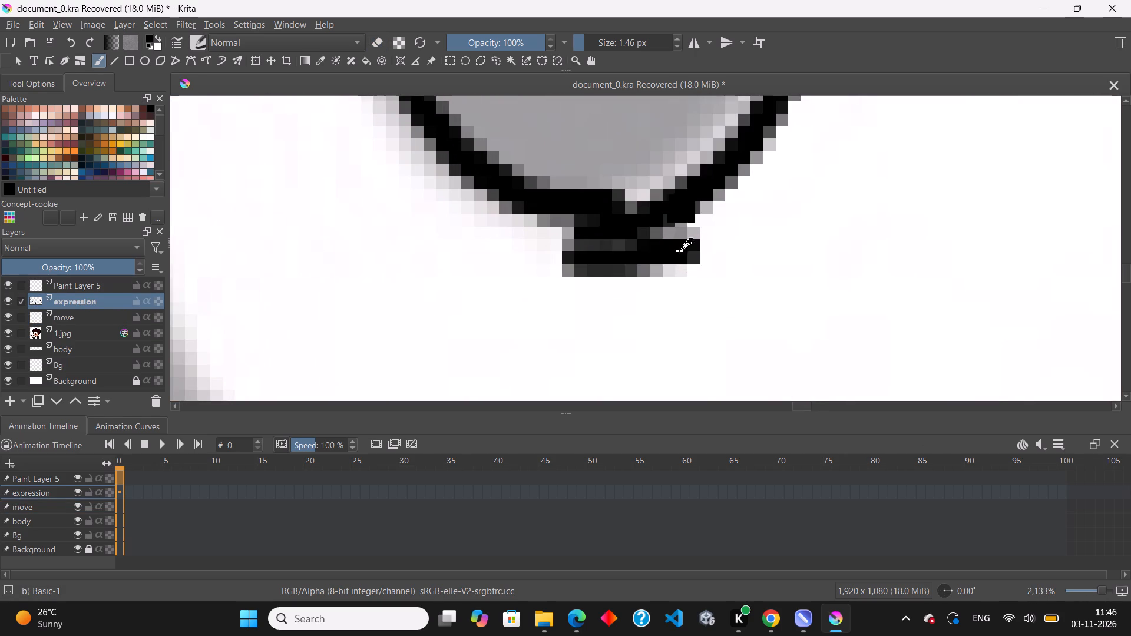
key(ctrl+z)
Erase the rough overlapping ends at the bottom of the pupil outline in the eye nearest the ear.
key(e)
drag(578, 253, 664, 255)
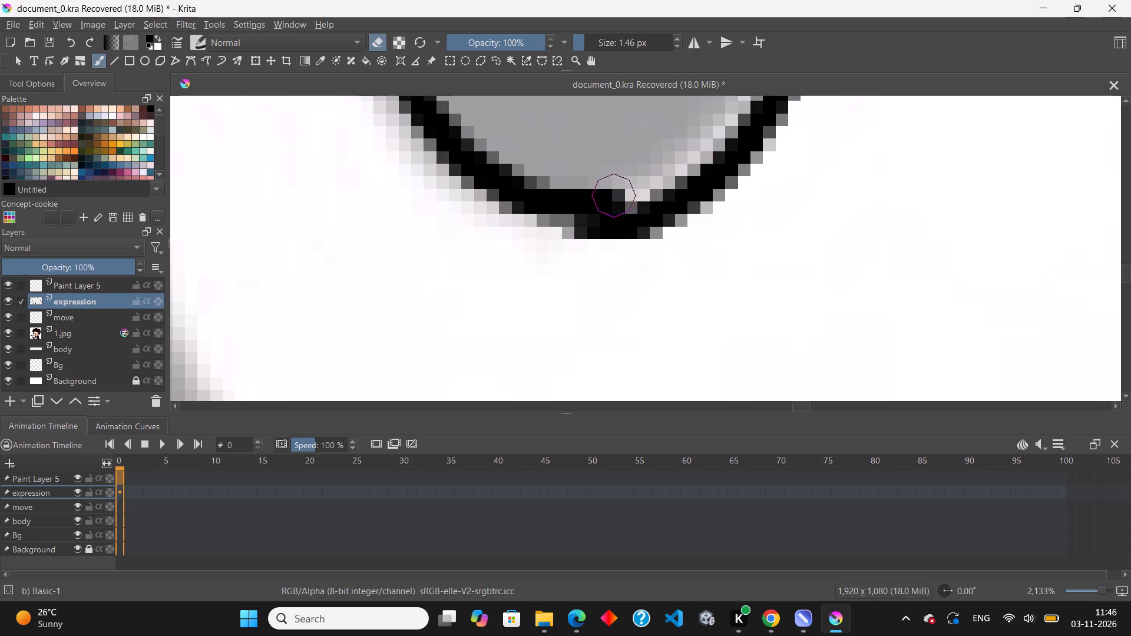
drag(604, 181, 630, 190)
drag(567, 171, 593, 180)
drag(550, 169, 597, 186)
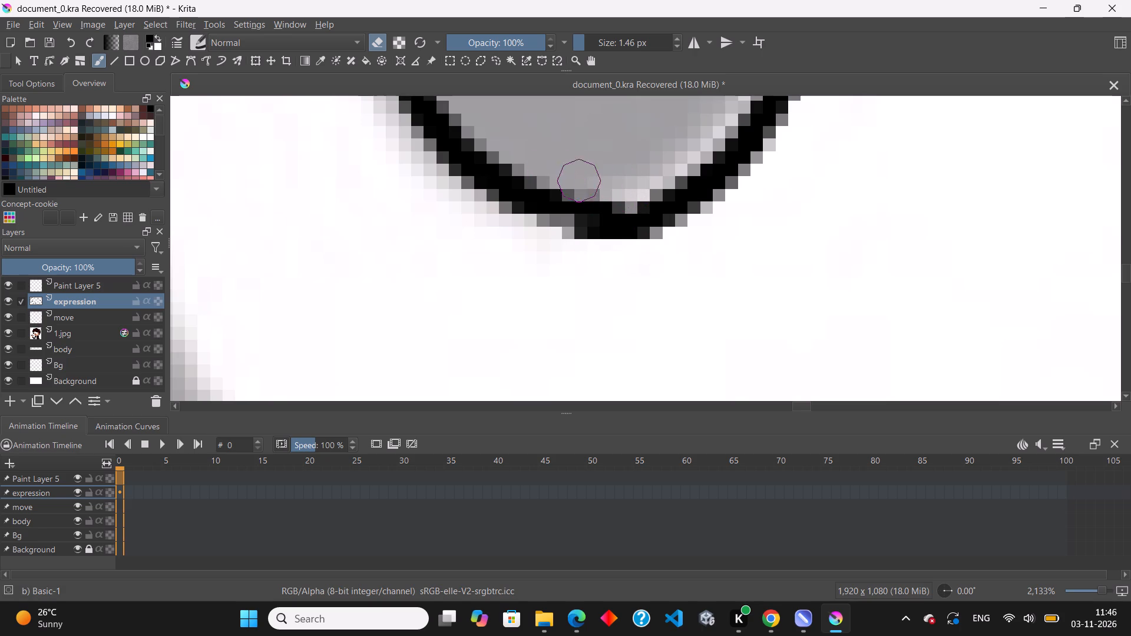
drag(597, 186, 600, 187)
key(e)
Ink the hair edge from the jaw below the earlobe, curving around and up behind the ear on the expression layer.
scroll(535, 250, down, 9)
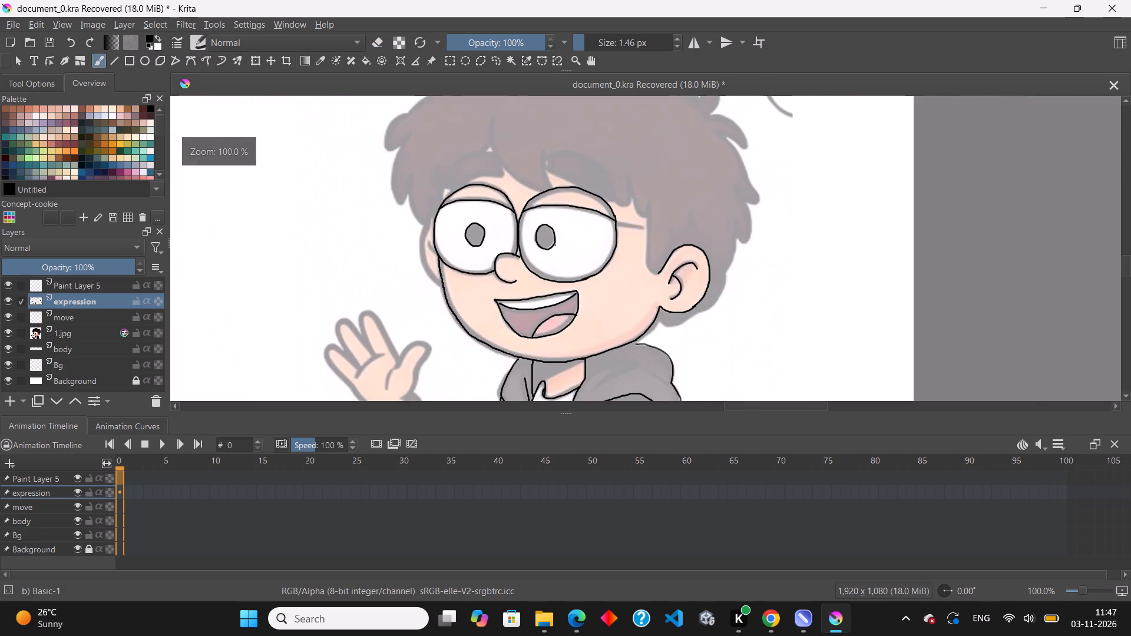
scroll(556, 226, down, 2)
scroll(628, 262, up, 8)
scroll(411, 280, down, 2)
drag(373, 296, 430, 324)
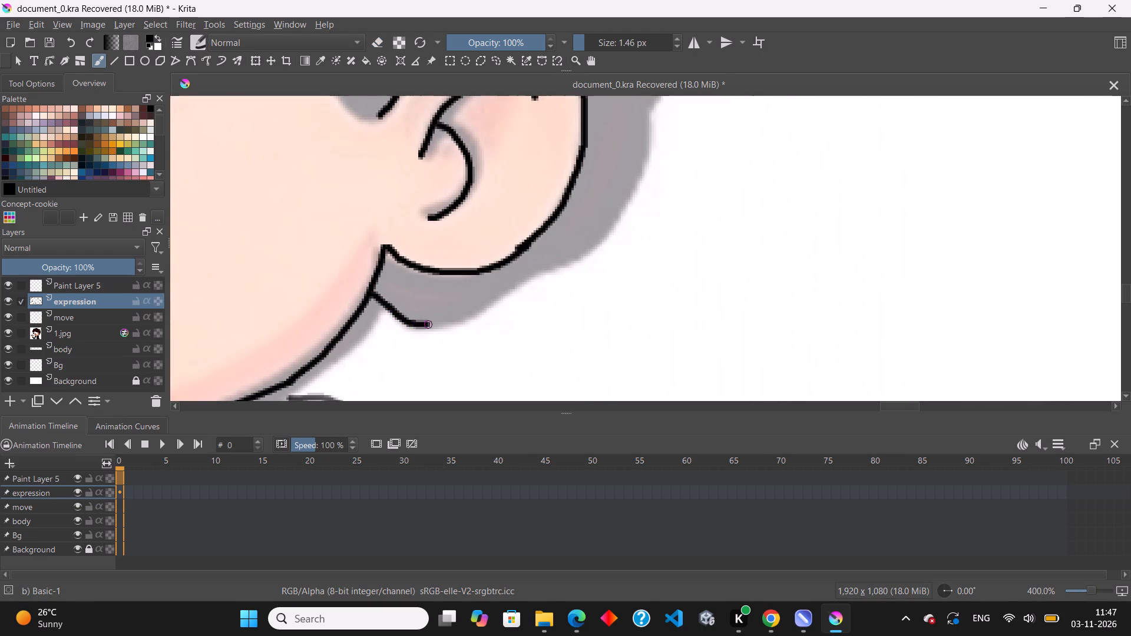
drag(430, 324, 595, 244)
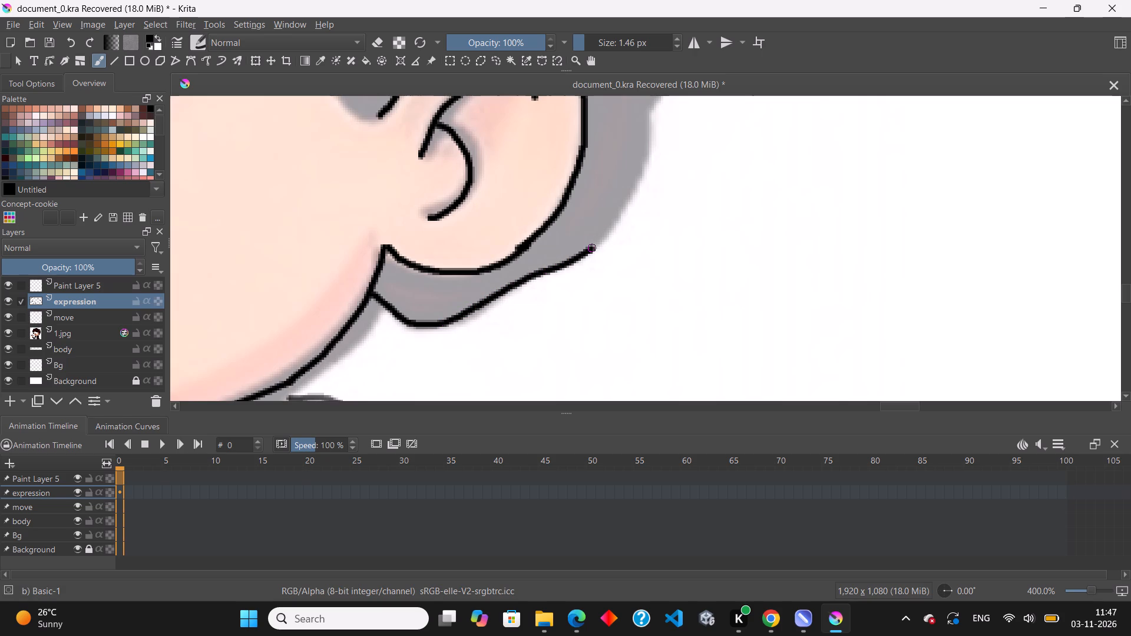
drag(595, 244, 648, 124)
Continue the hair outline up the back of the head from behind the ear and ink the lowest rounded lock.
scroll(630, 281, down, 4)
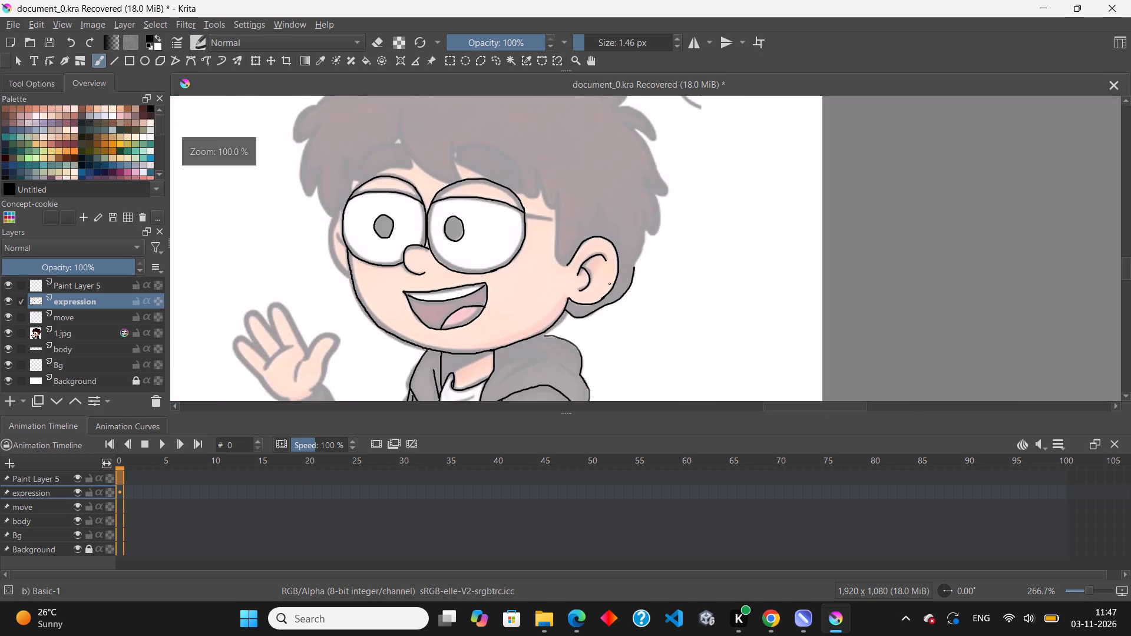
scroll(609, 195, up, 2)
scroll(665, 296, up, 2)
drag(647, 382, 648, 376)
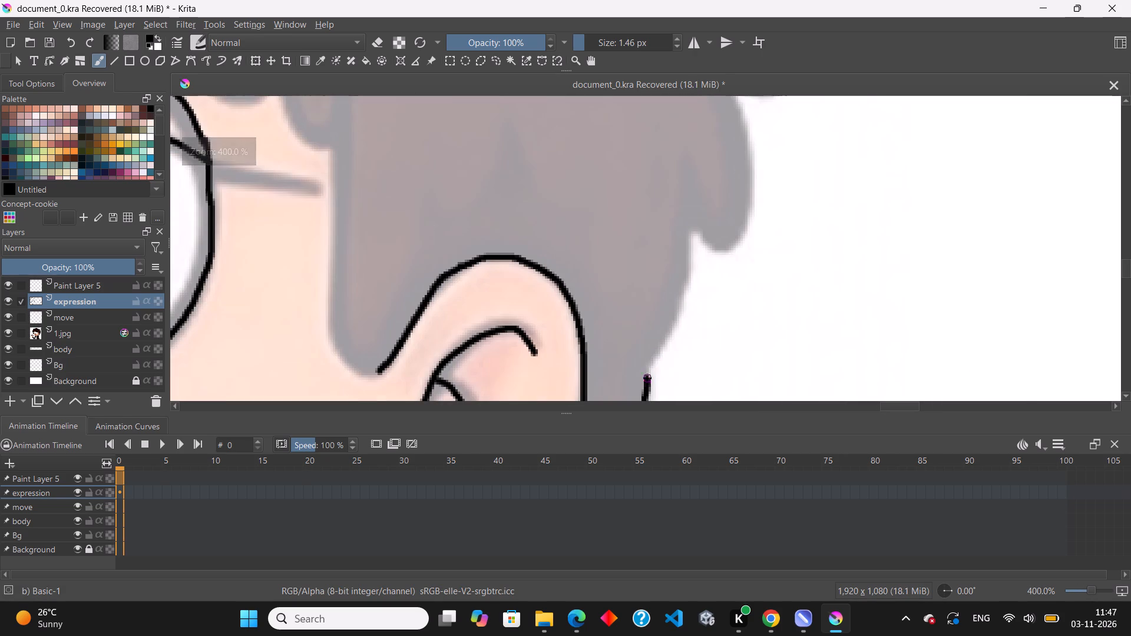
drag(648, 376, 684, 158)
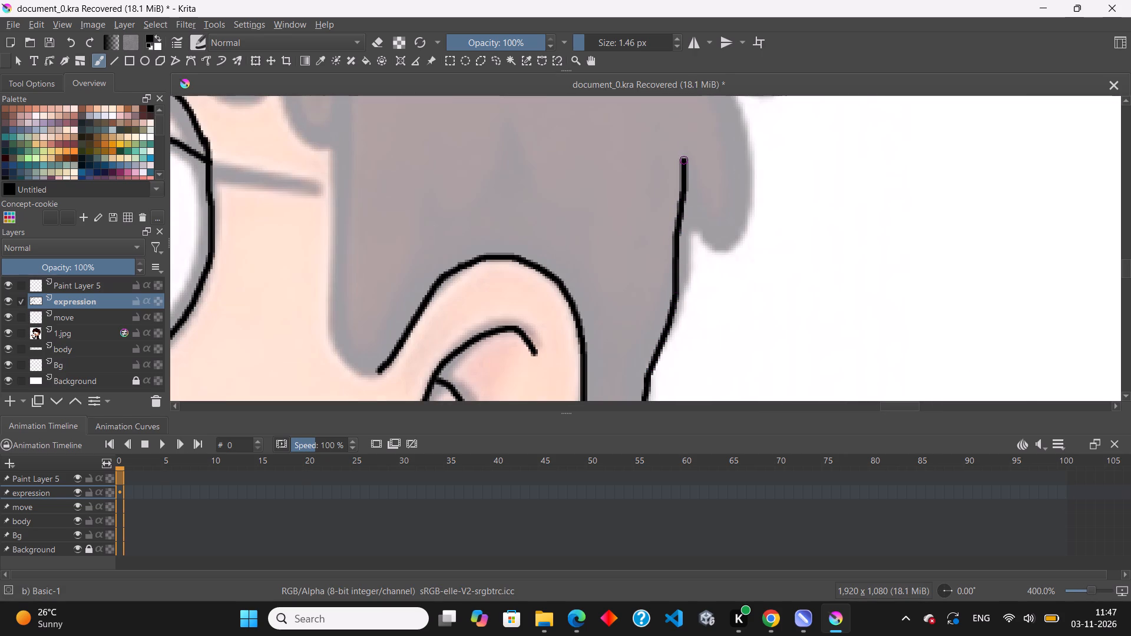
drag(684, 158, 684, 151)
drag(685, 207, 739, 240)
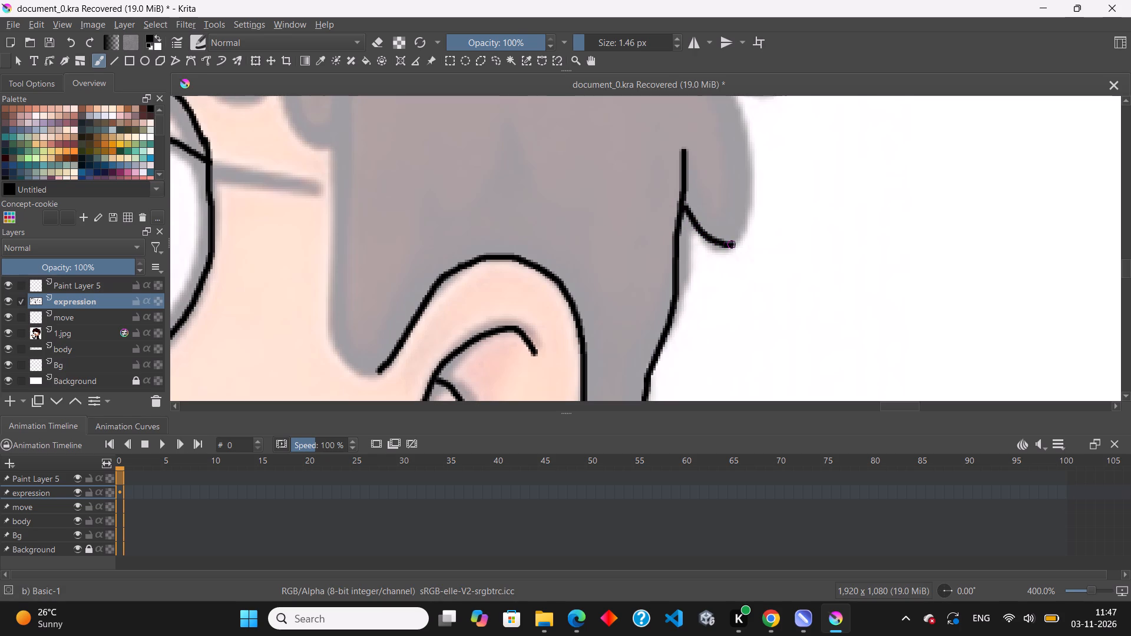
drag(739, 240, 744, 137)
Extend the back hair outline upward from the lowest lock and ink the short pointed lock above it.
scroll(715, 272, down, 4)
scroll(715, 201, up, 3)
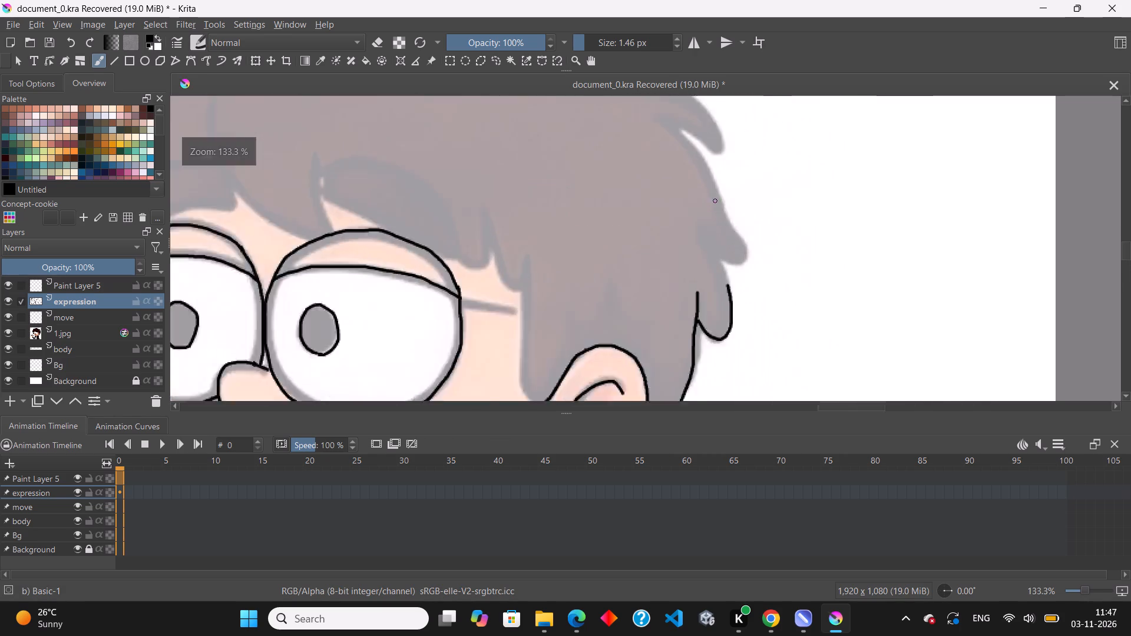
scroll(747, 290, up, 2)
drag(725, 347, 652, 210)
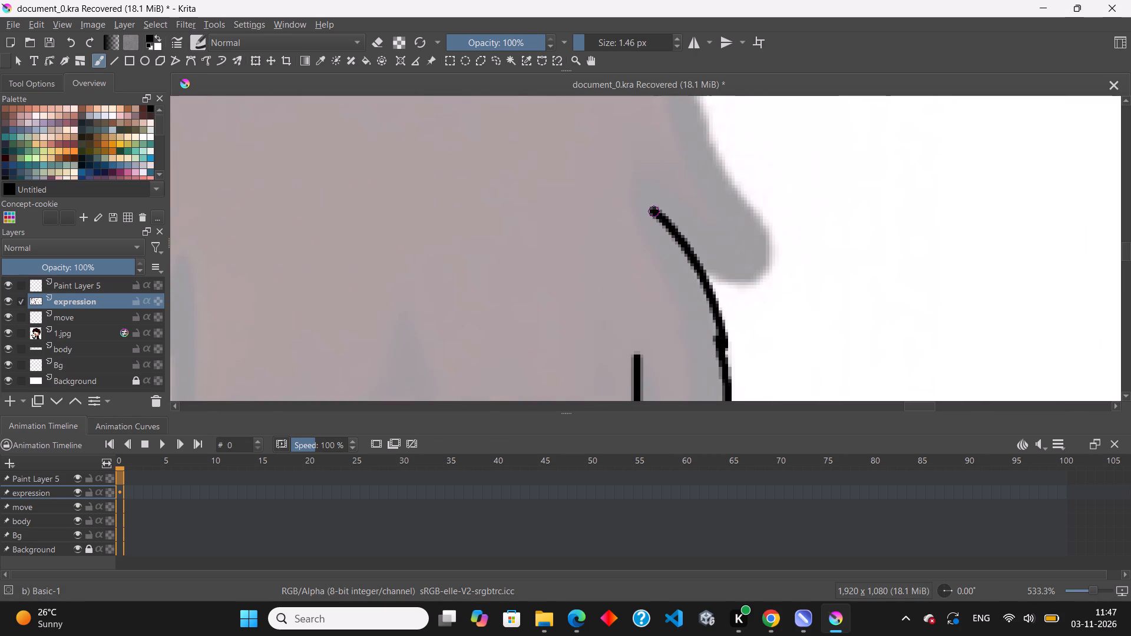
drag(652, 210, 725, 174)
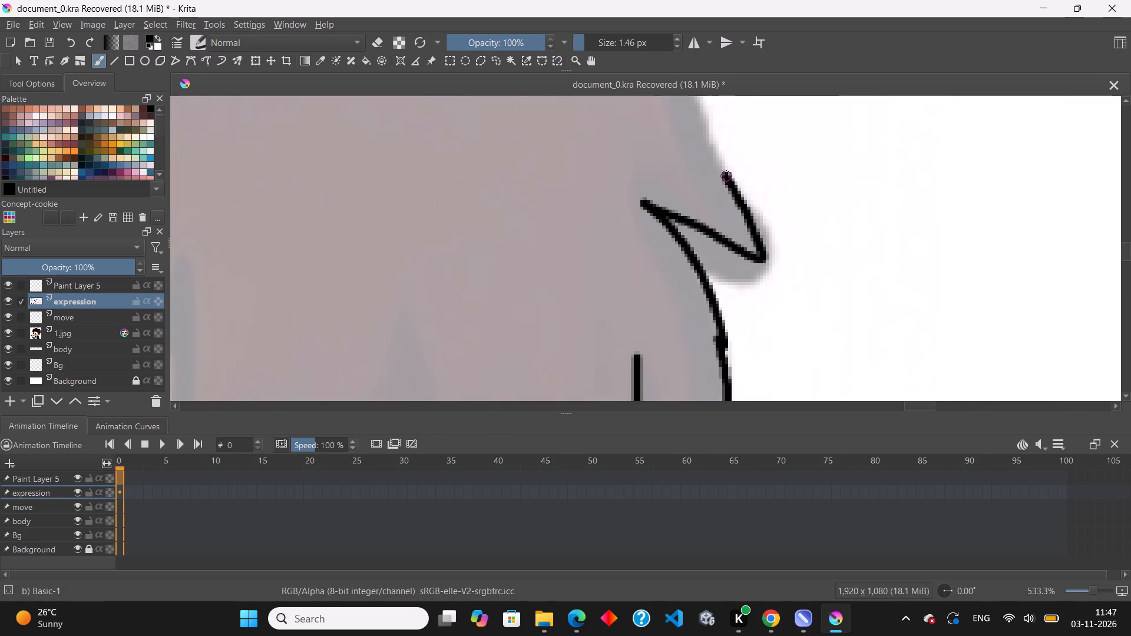
drag(725, 174, 693, 131)
Continue the hair outline up the back of the head and ink the long curved lock below the upright tufts.
scroll(700, 310, down, 5)
scroll(684, 247, up, 4)
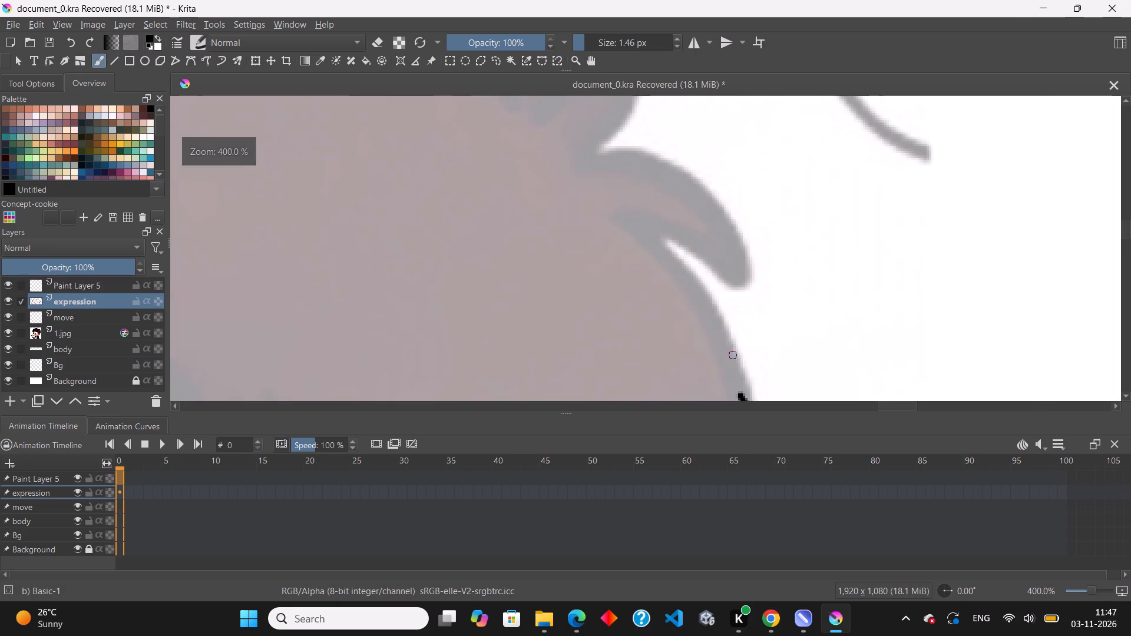
drag(742, 394, 699, 291)
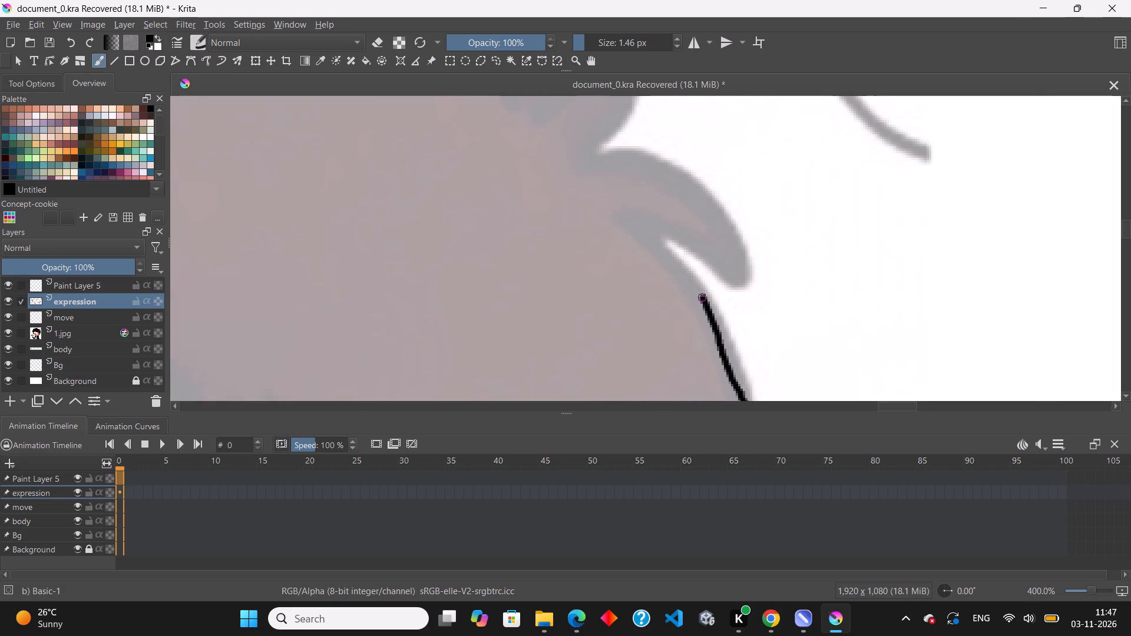
drag(699, 291, 744, 288)
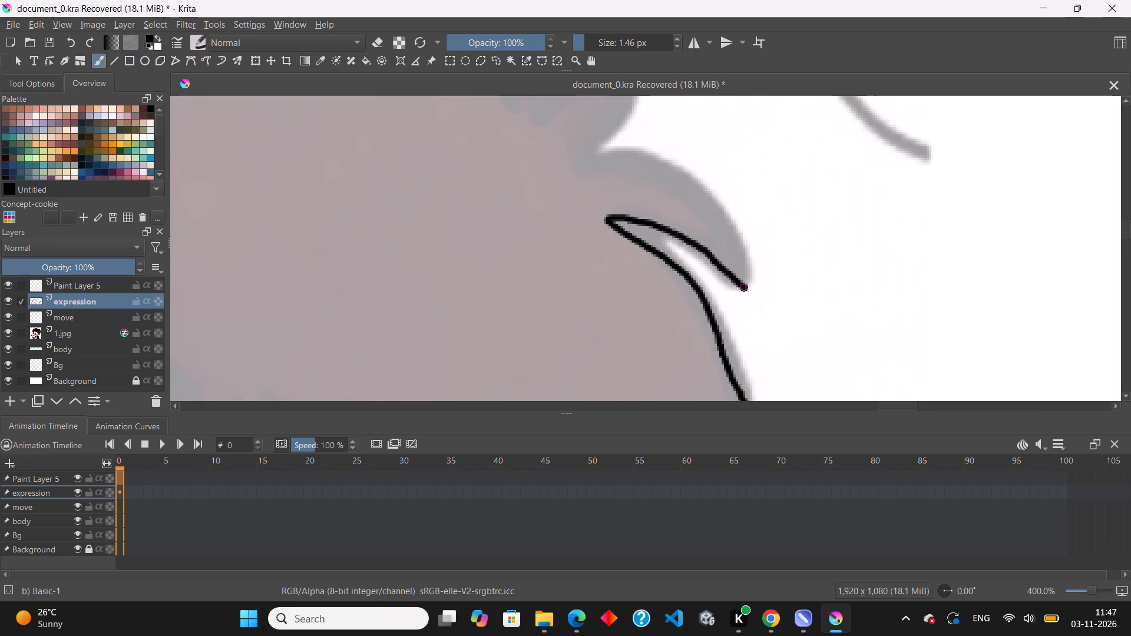
drag(744, 288, 592, 154)
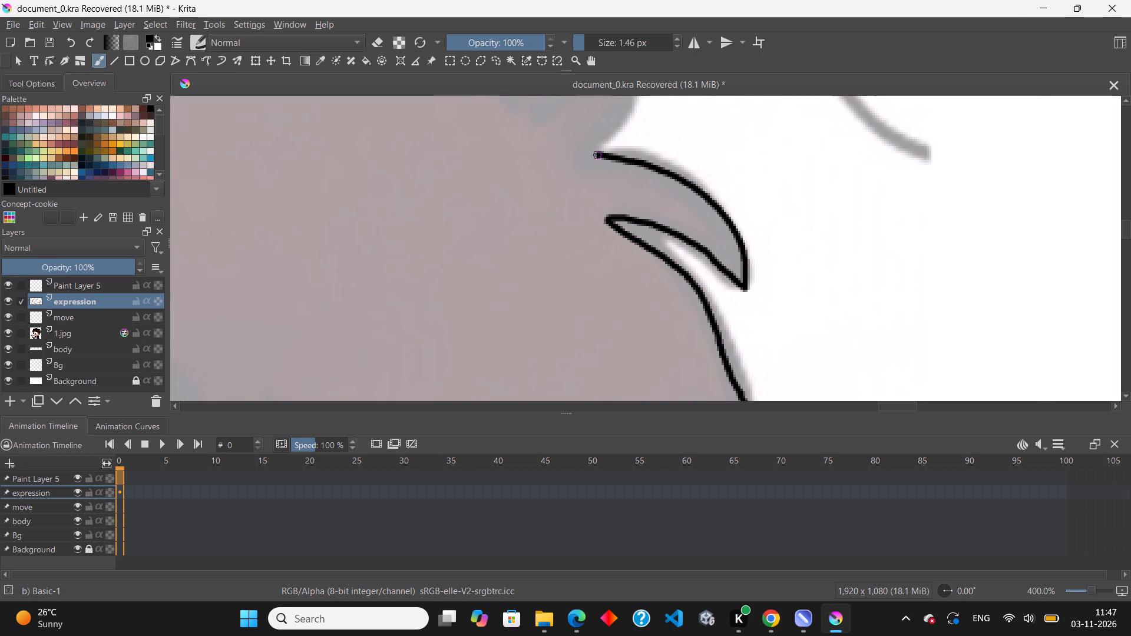
drag(592, 154, 584, 154)
Ink the two rounded upright tufts at the back of the crown and the hair outline sloping up from them.
scroll(629, 253, down, 4)
scroll(601, 193, up, 3)
drag(656, 318, 659, 314)
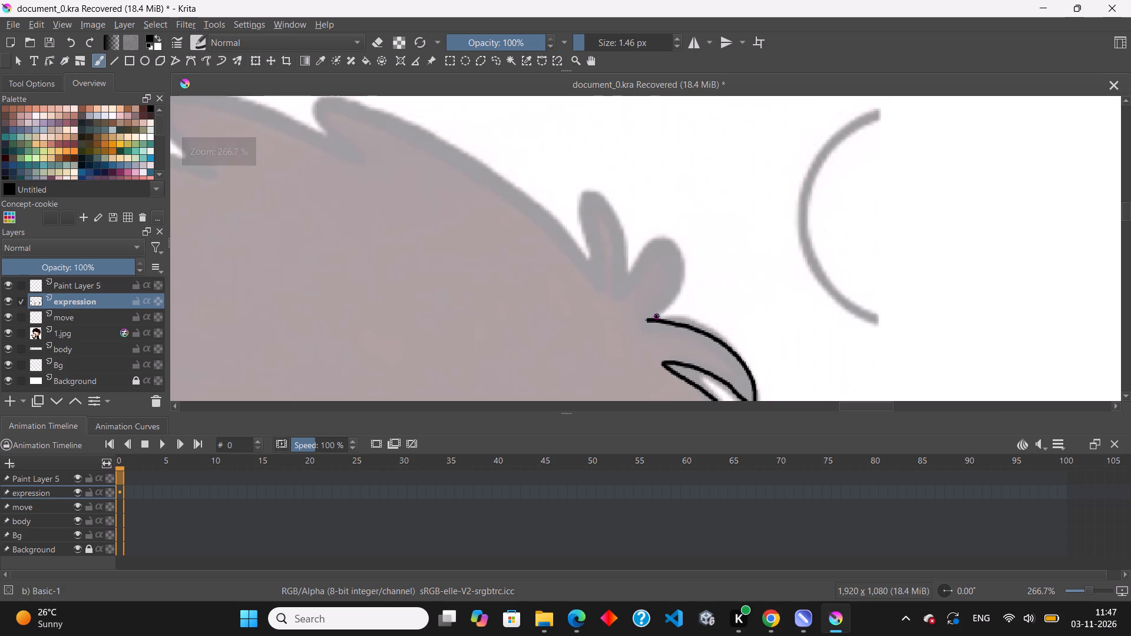
drag(659, 314, 626, 291)
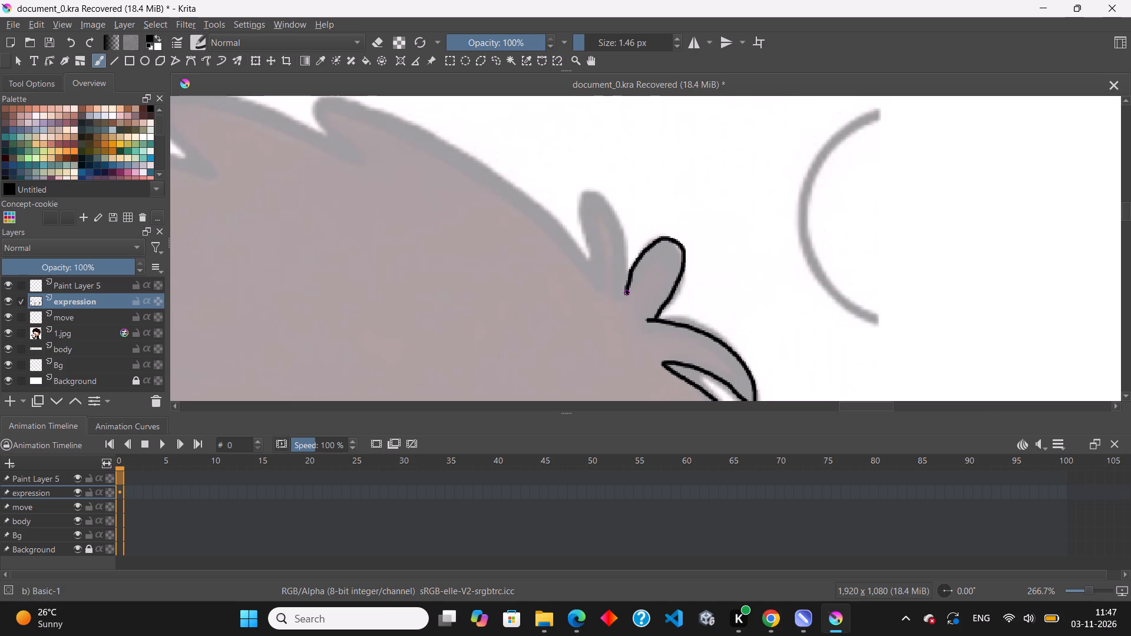
drag(626, 291, 602, 291)
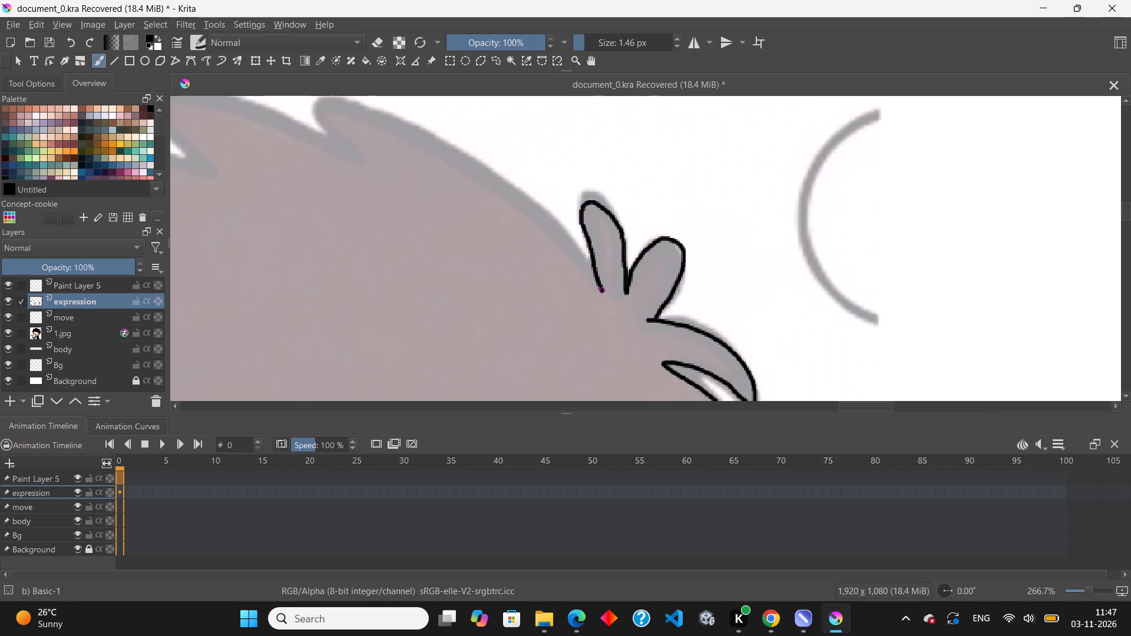
drag(602, 291, 435, 143)
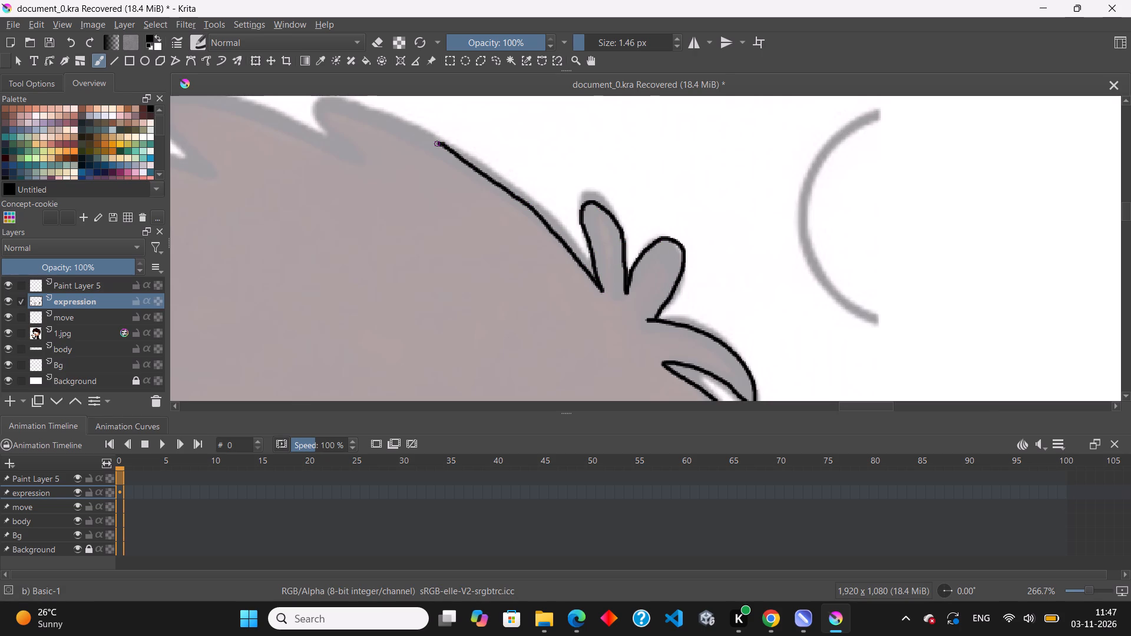
drag(435, 143, 413, 136)
Erase the stray end of the back hair outline where it strays from the reference near the crown.
scroll(466, 265, down, 3)
scroll(398, 217, up, 4)
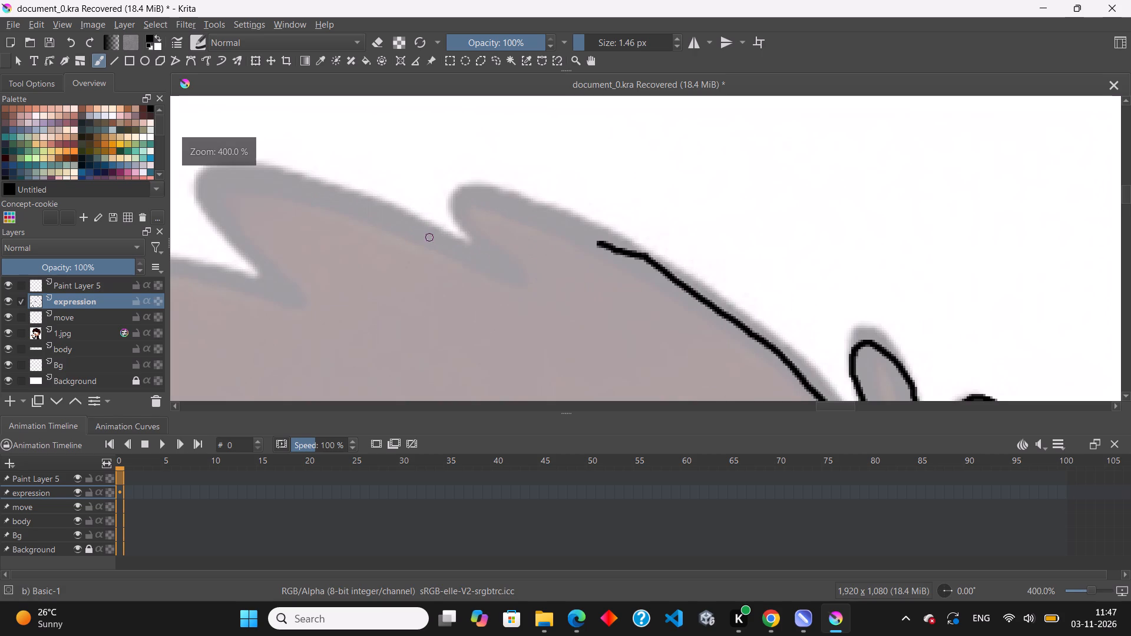
key(e)
drag(559, 253, 561, 282)
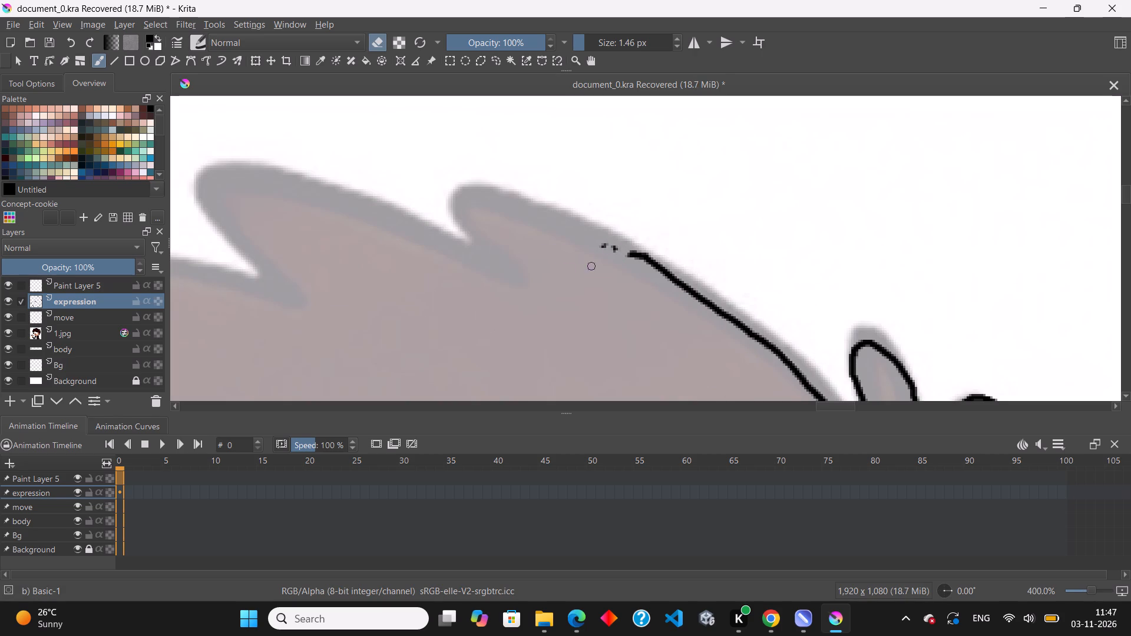
drag(561, 282, 616, 240)
drag(616, 240, 607, 256)
drag(573, 236, 601, 254)
drag(601, 254, 626, 246)
key(e)
Continue the hair outline over the top of the head, inking the two pointed tufts and the notch between them.
drag(646, 260, 641, 256)
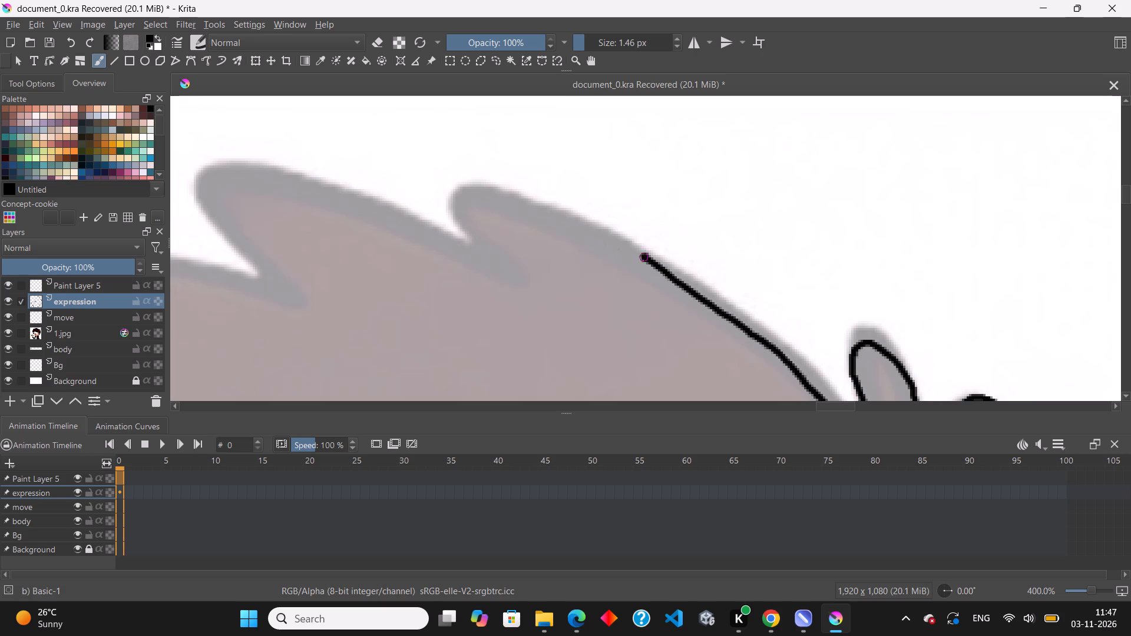
drag(641, 256, 462, 203)
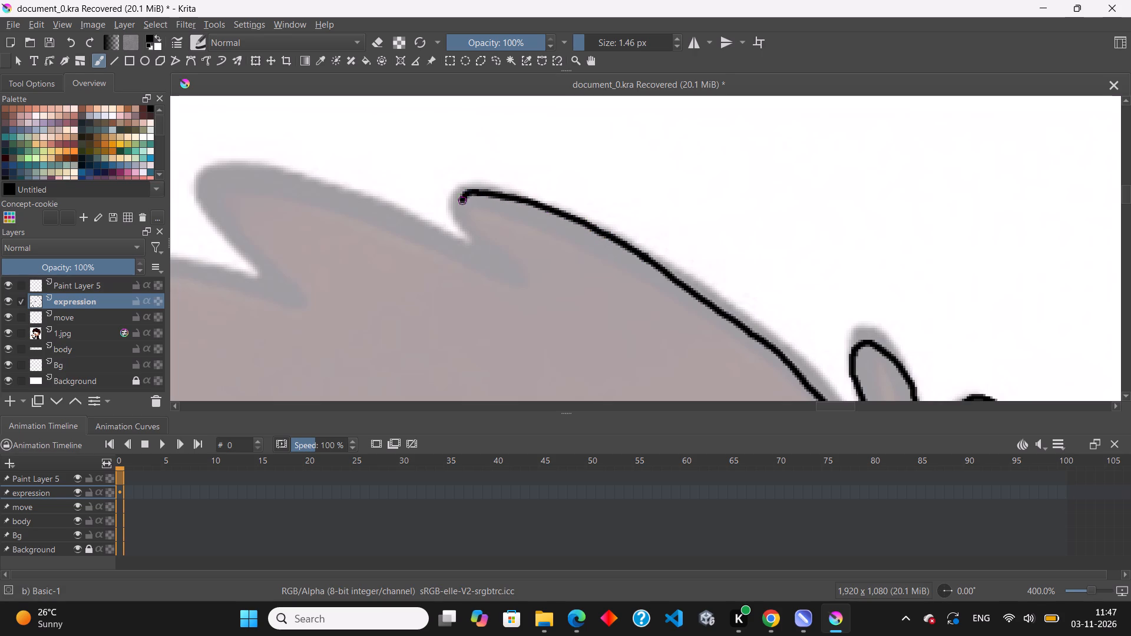
drag(462, 203, 431, 236)
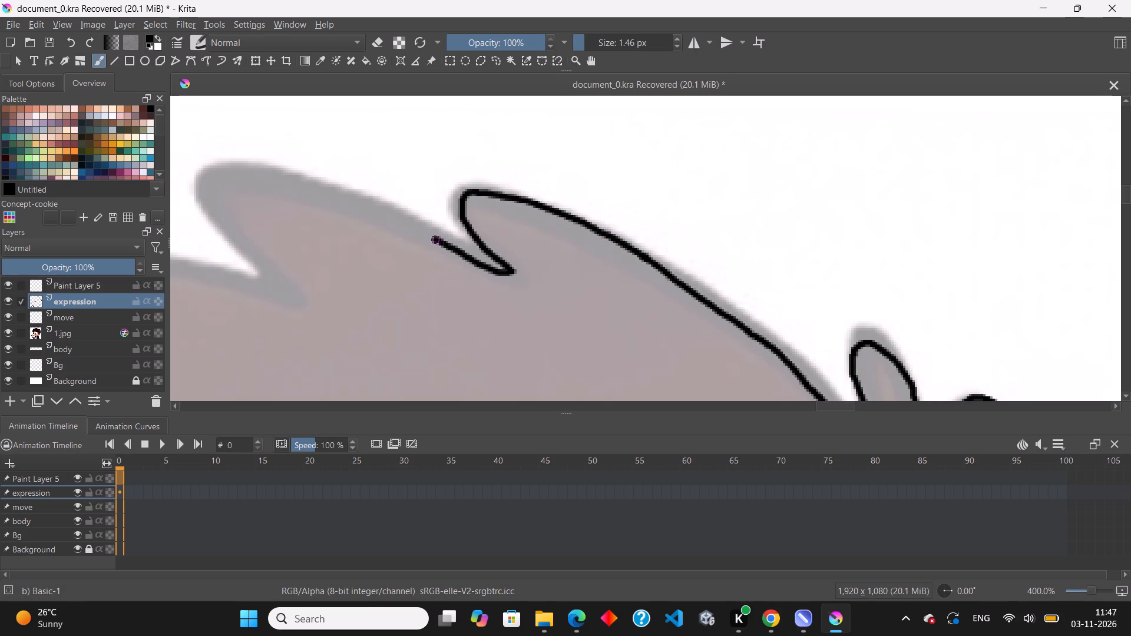
drag(431, 236, 203, 211)
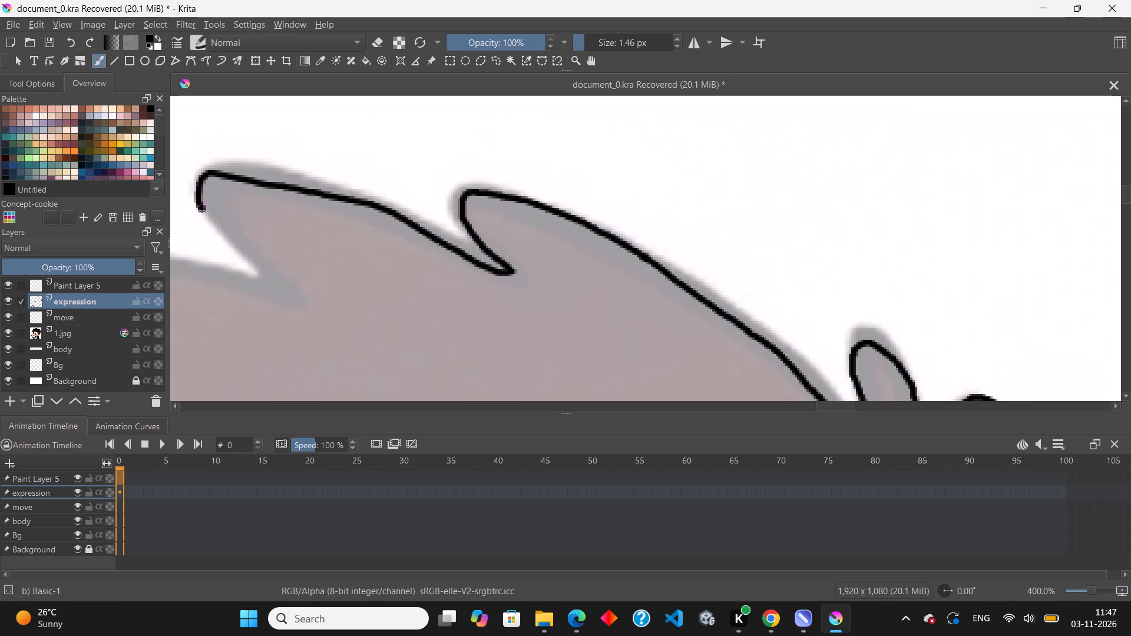
drag(203, 211, 290, 302)
Ink the front top hair outline from the foremost tuft to the curled front lock and down beneath it.
scroll(502, 306, down, 4)
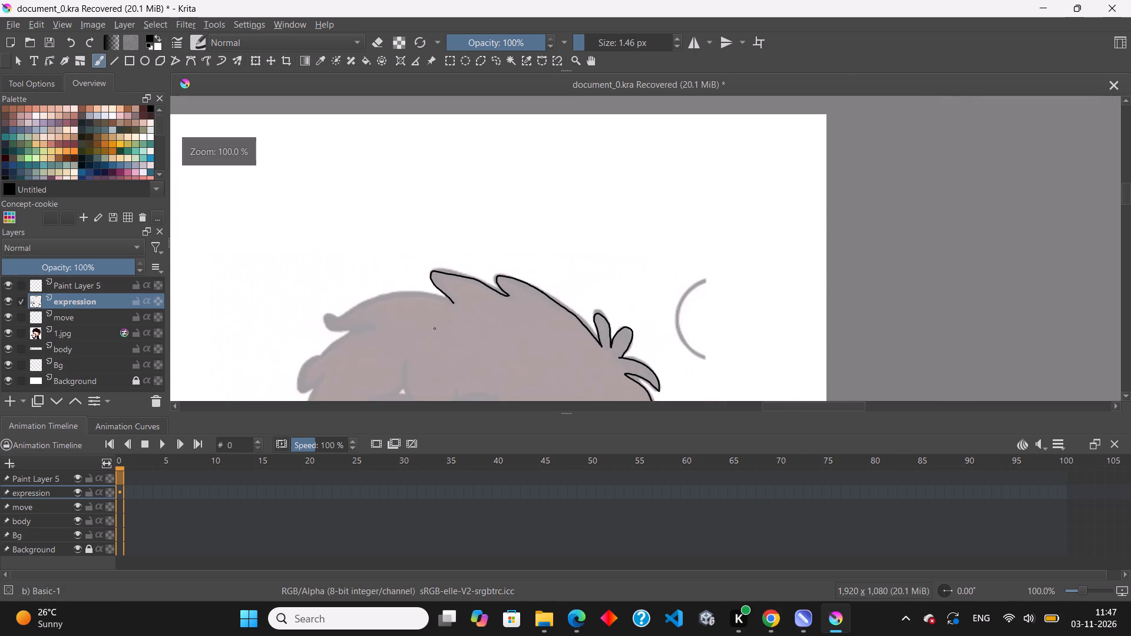
scroll(416, 334, up, 3)
drag(545, 253, 538, 248)
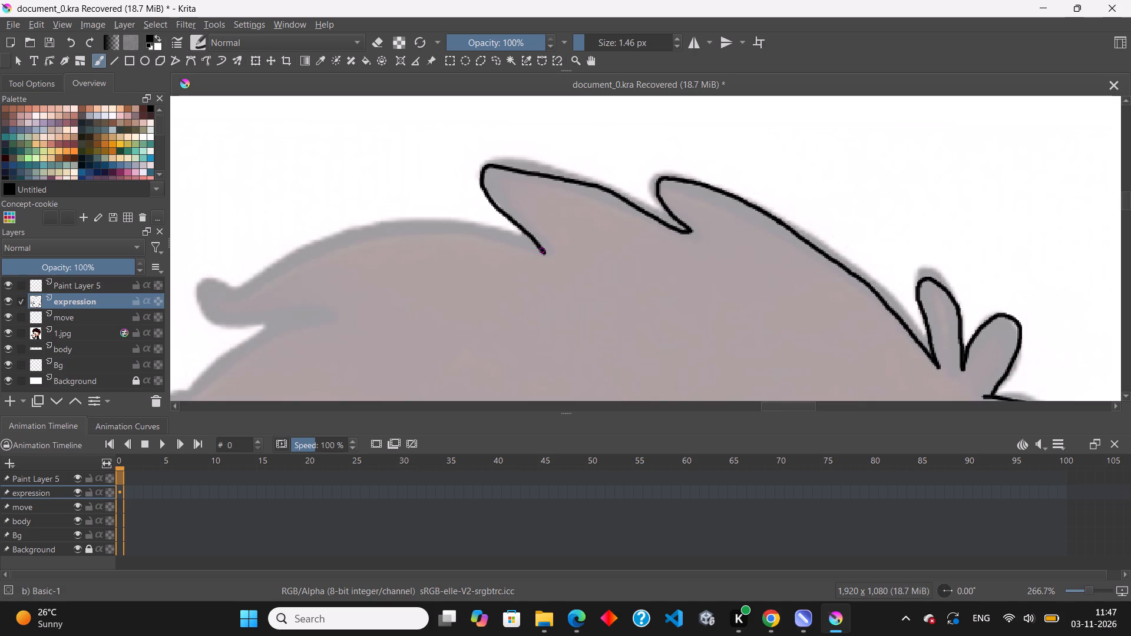
drag(538, 248, 303, 254)
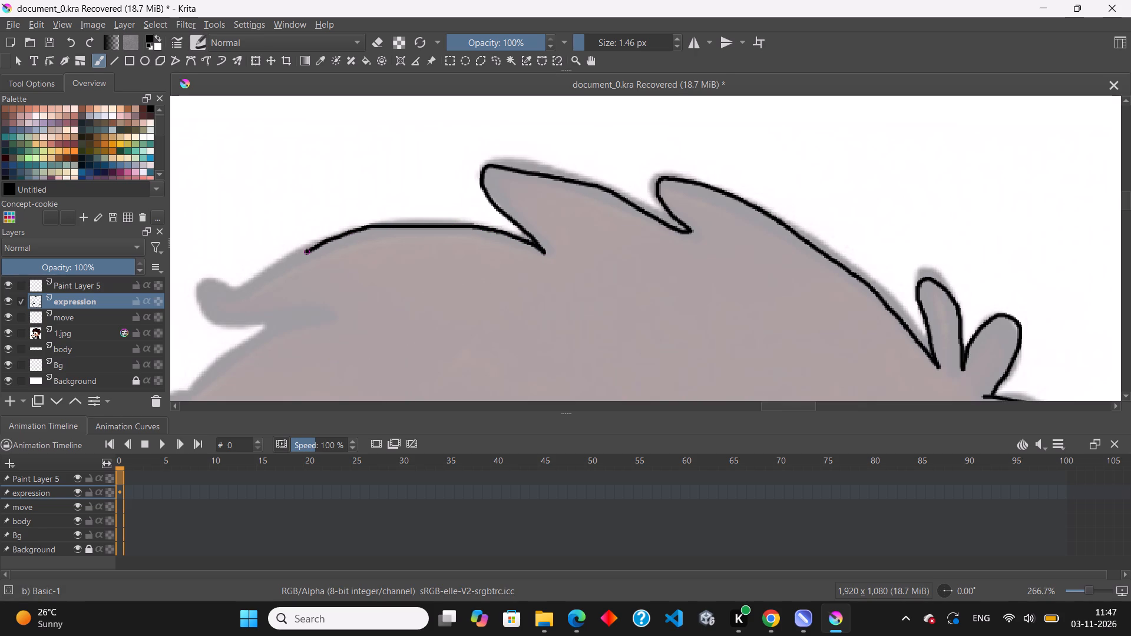
drag(303, 254, 193, 300)
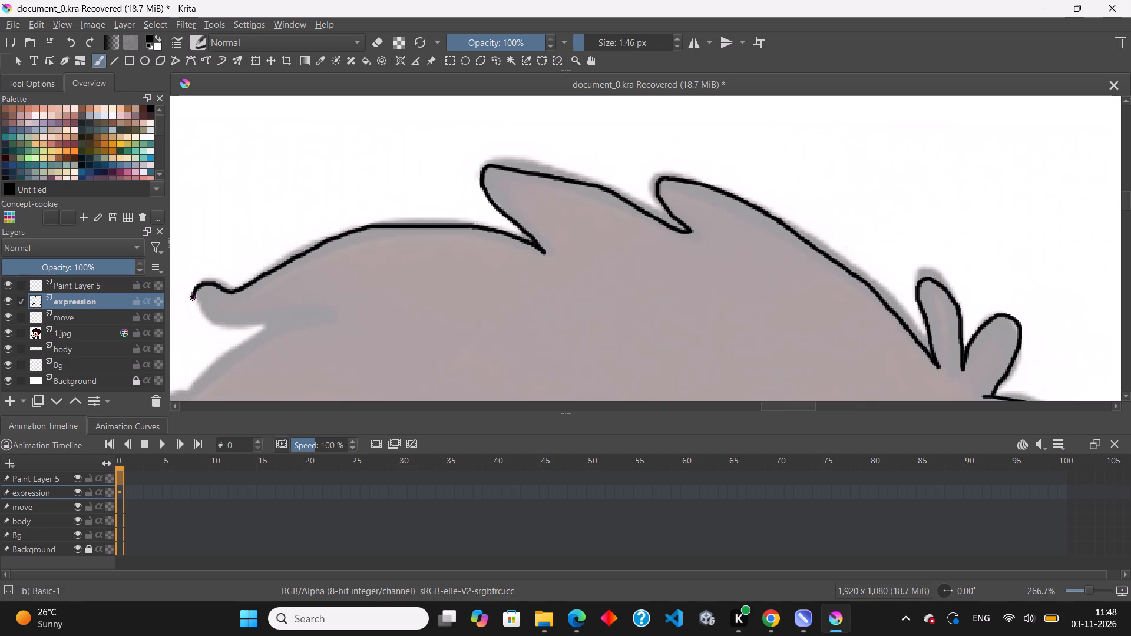
drag(193, 300, 279, 330)
drag(279, 330, 215, 373)
Continue the front hair outline downward and ink the rounded lock below the curled front lock.
scroll(494, 226, down, 4)
scroll(395, 320, up, 1)
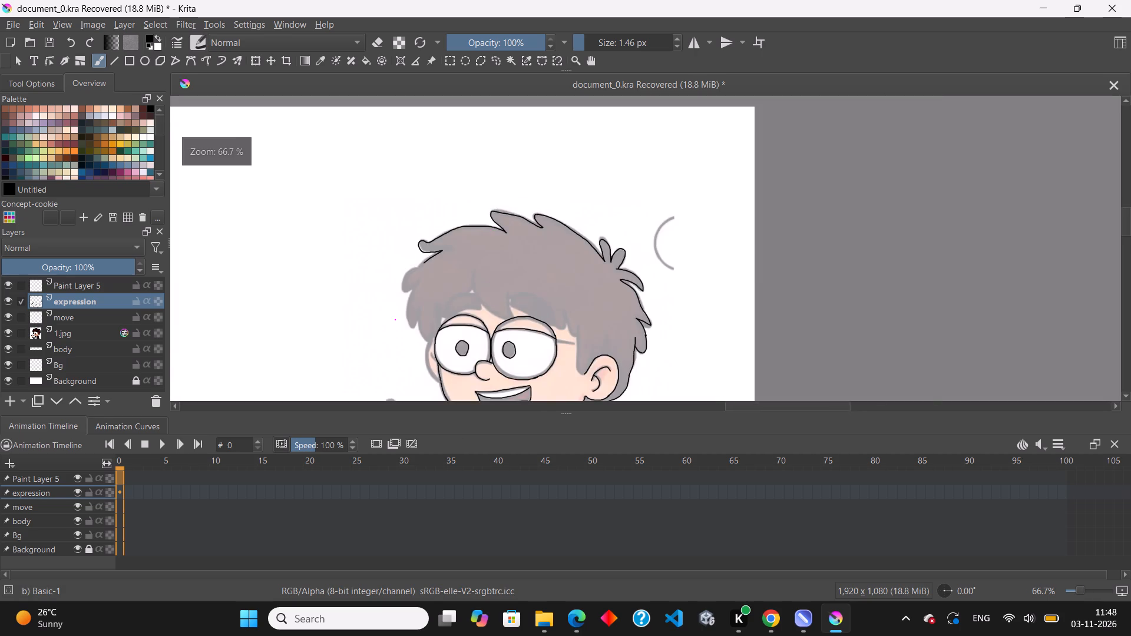
scroll(395, 320, up, 2)
scroll(475, 161, up, 2)
drag(489, 178, 463, 202)
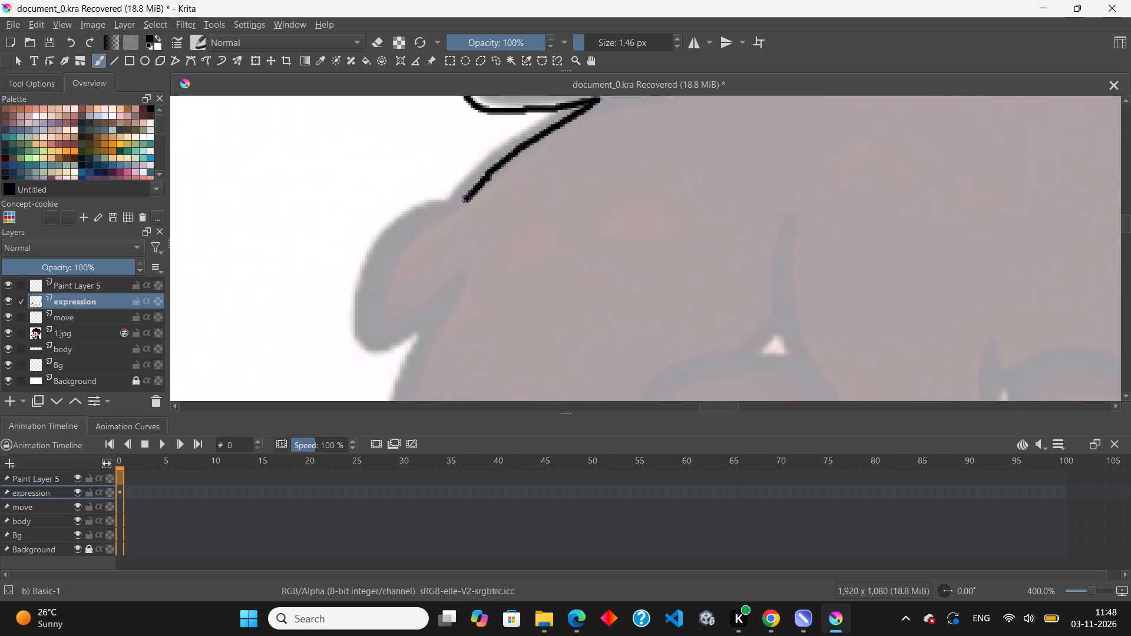
drag(463, 202, 390, 339)
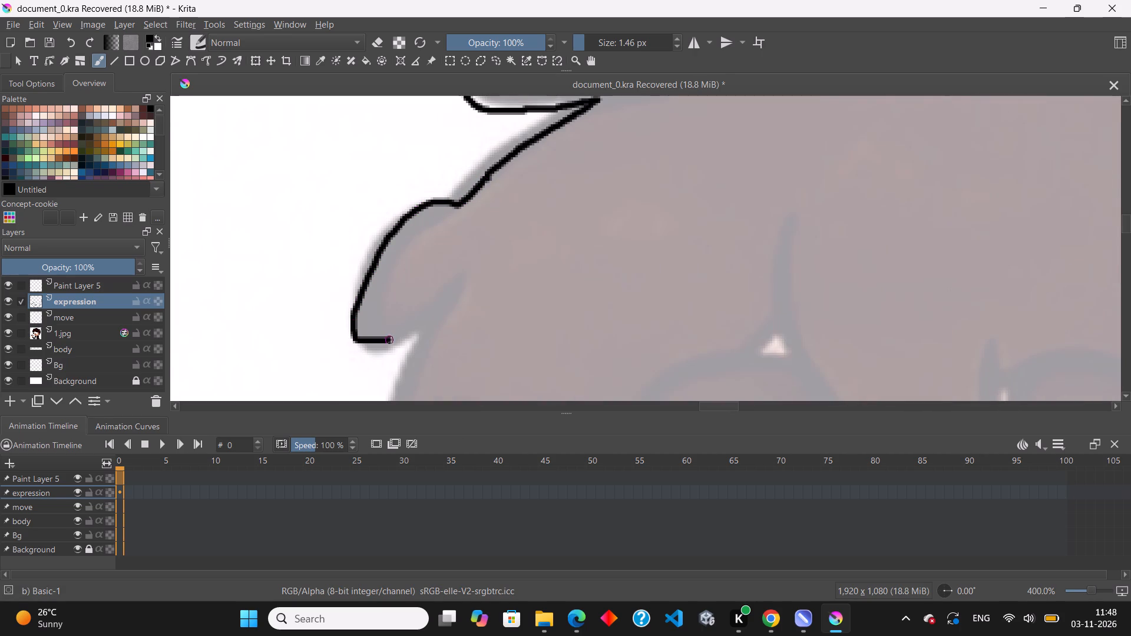
drag(390, 339, 406, 379)
Ink the two pointed hair locks running down the far side of the face beside the eye.
scroll(448, 198, down, 4)
scroll(447, 268, up, 3)
drag(424, 200, 423, 203)
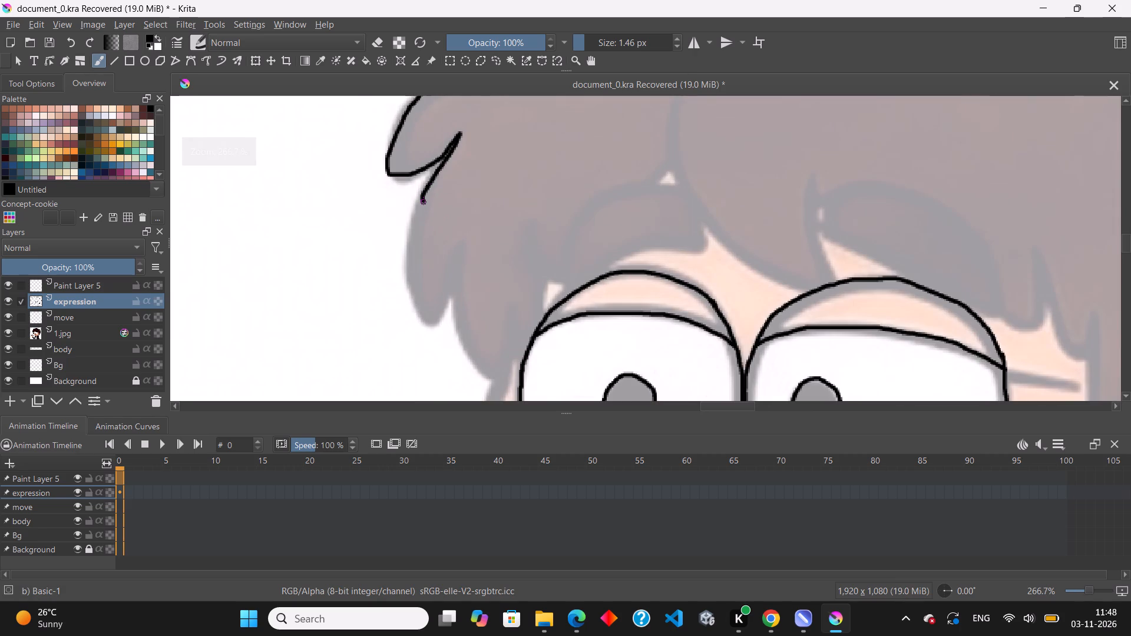
drag(423, 203, 431, 327)
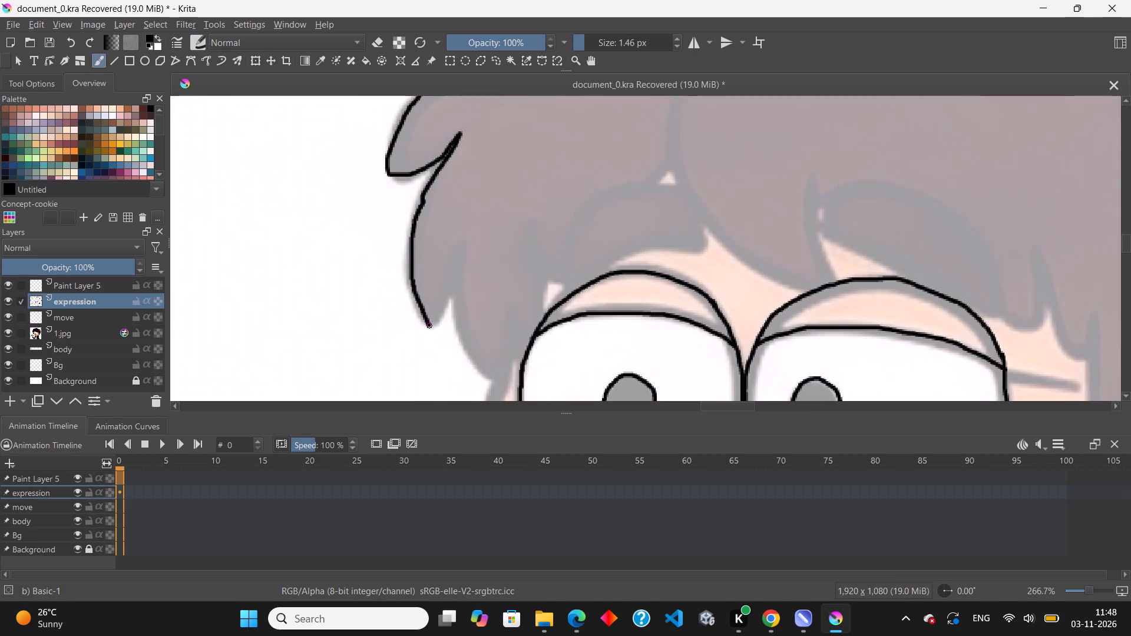
drag(431, 327, 469, 253)
drag(469, 253, 485, 375)
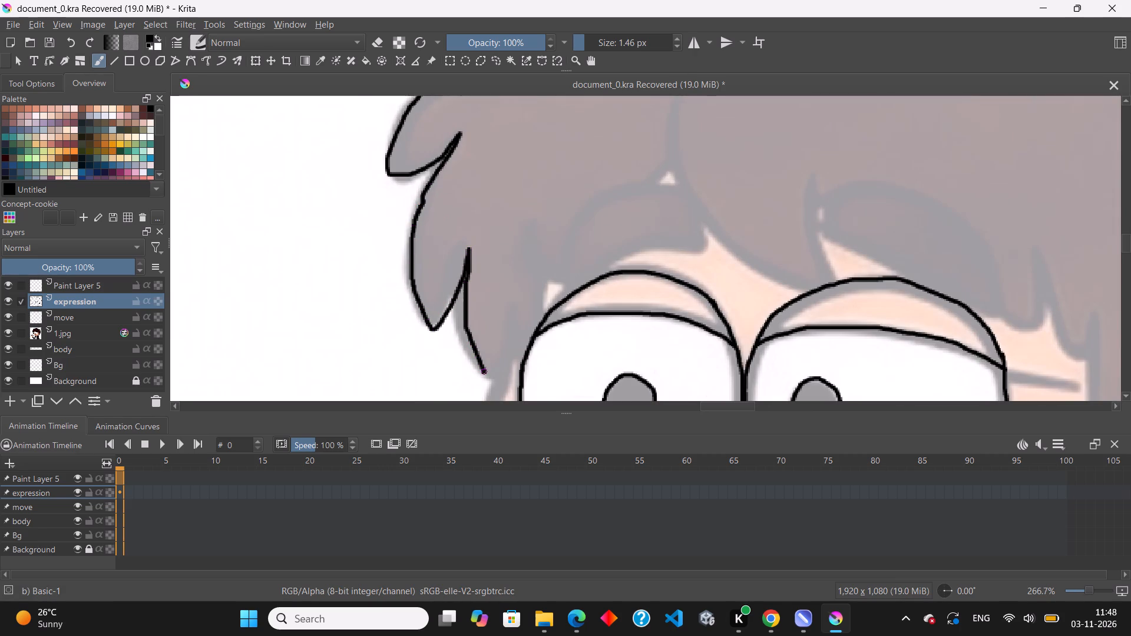
drag(485, 375, 495, 395)
Ink the far ear's outer outline from the tip of the side lock down to the cheek.
scroll(480, 216, down, 3)
scroll(476, 261, up, 2)
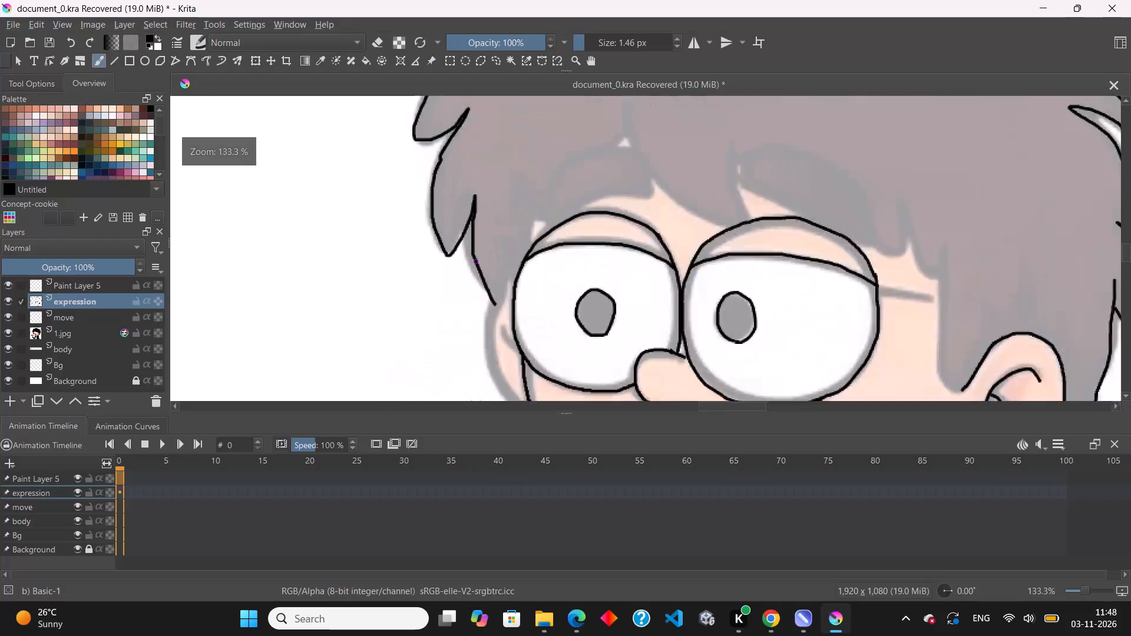
scroll(476, 261, up, 1)
scroll(514, 296, up, 2)
scroll(506, 329, down, 3)
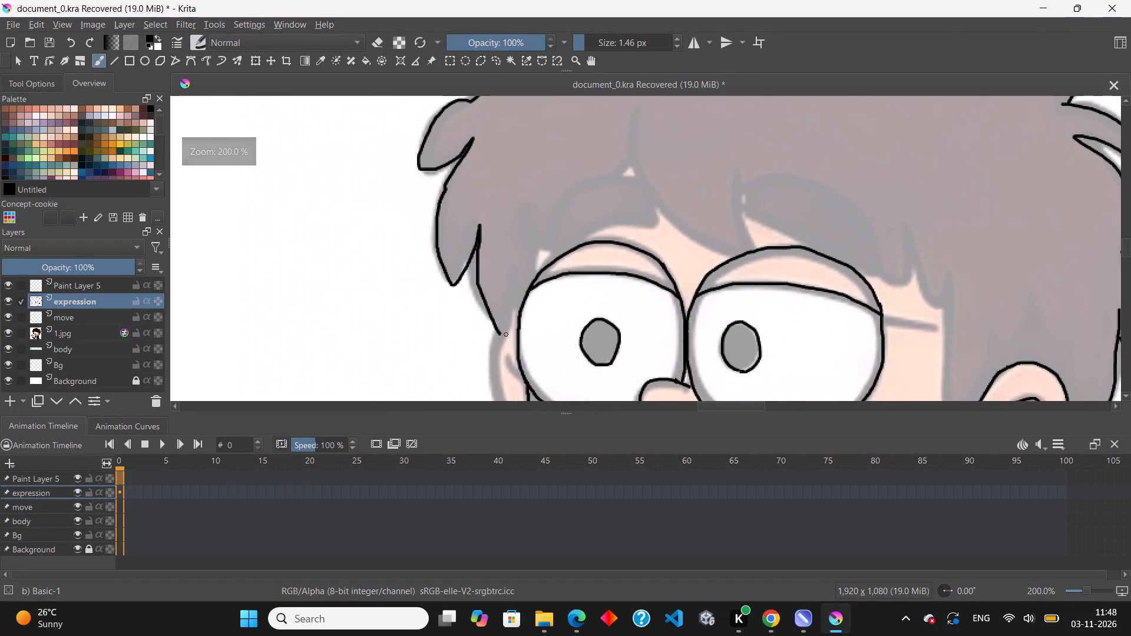
scroll(498, 219, down, 4)
scroll(507, 269, up, 4)
drag(492, 167, 488, 277)
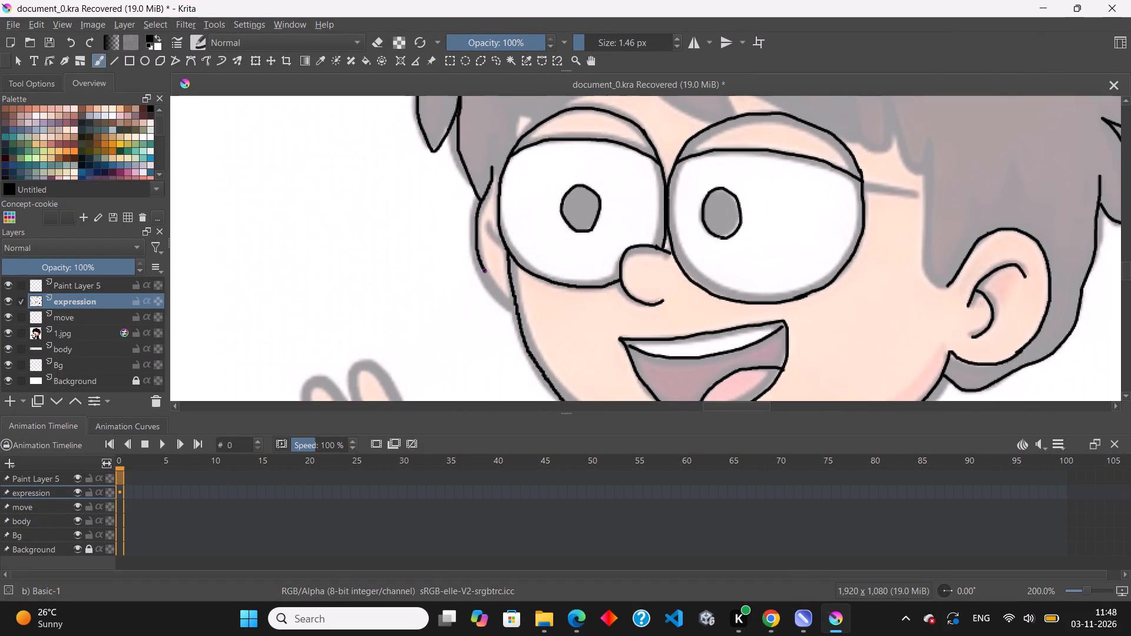
drag(488, 277, 517, 318)
Ink the side lock's inner edge down to the far eyelid and join the hair line above the far ear to the eye outline.
scroll(503, 142, up, 2)
scroll(508, 158, down, 2)
scroll(513, 147, up, 2)
scroll(508, 213, up, 1)
scroll(508, 224, down, 5)
scroll(507, 174, up, 1)
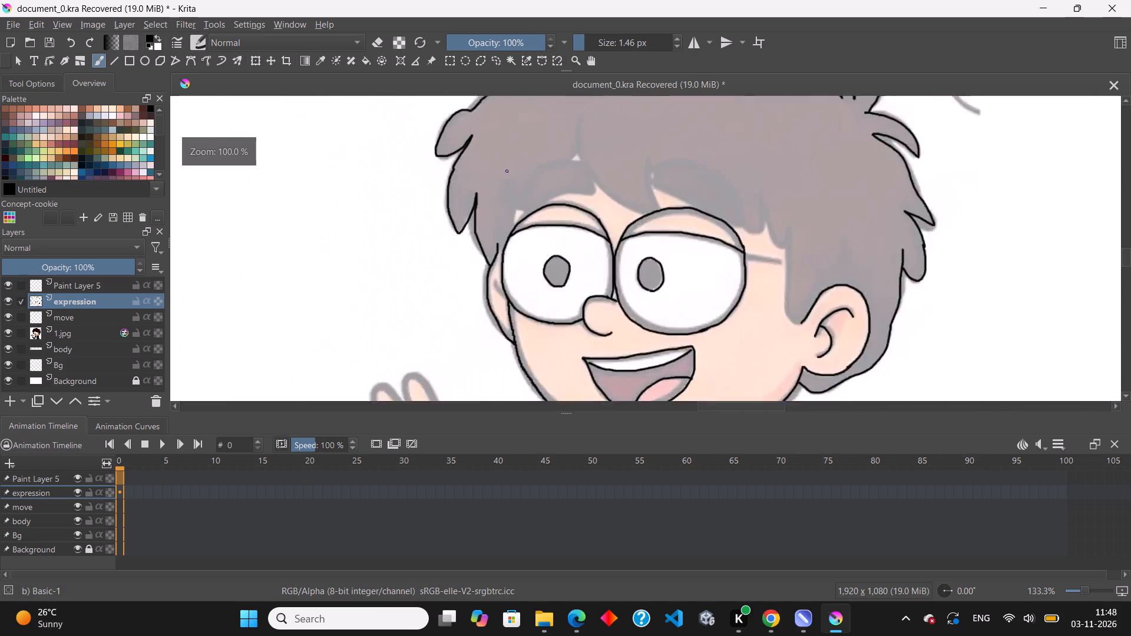
scroll(507, 162, up, 1)
drag(517, 232, 517, 256)
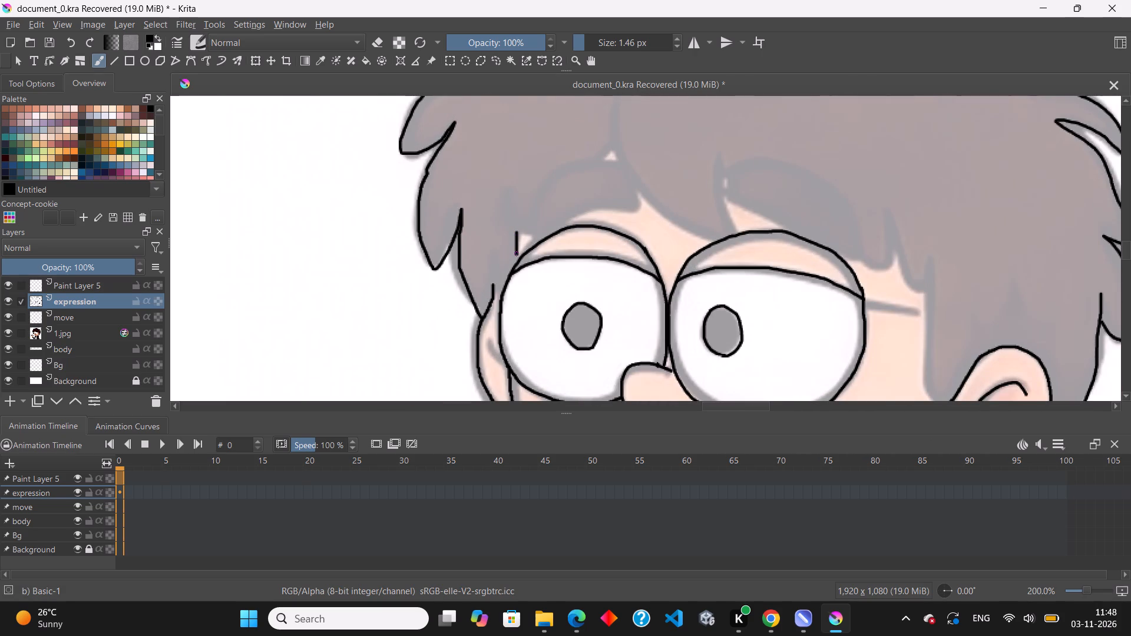
drag(517, 256, 517, 263)
scroll(511, 279, up, 2)
drag(475, 326, 478, 327)
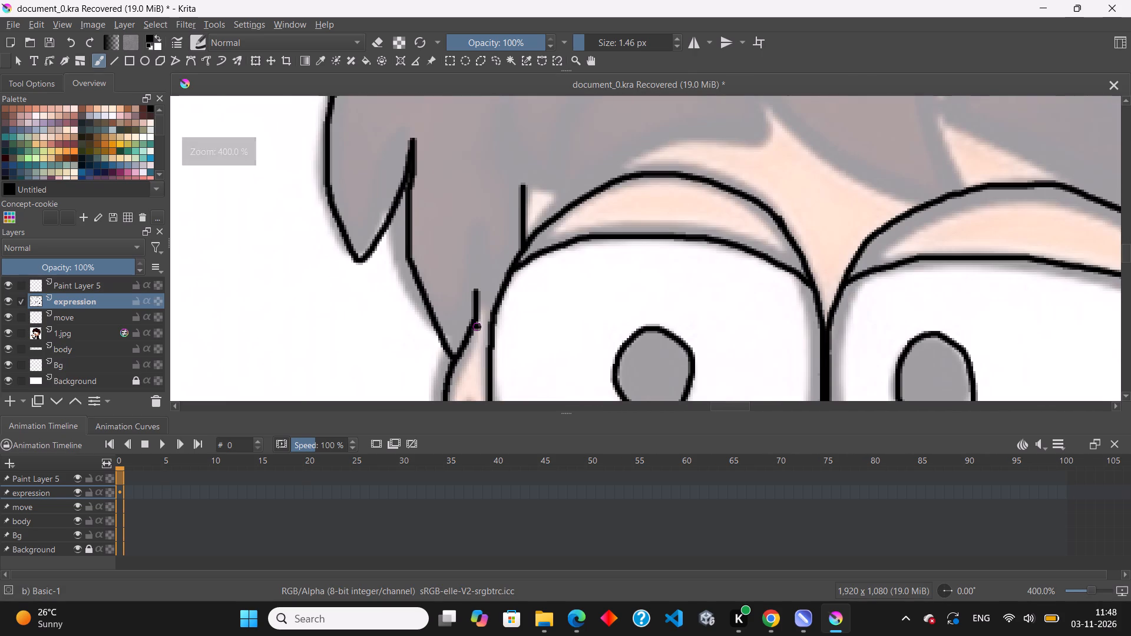
drag(478, 327, 492, 317)
Extend the side lock's inner edge upward and ink a short line over the small skin gap beside the far eyelid.
scroll(475, 304, down, 3)
scroll(512, 260, up, 3)
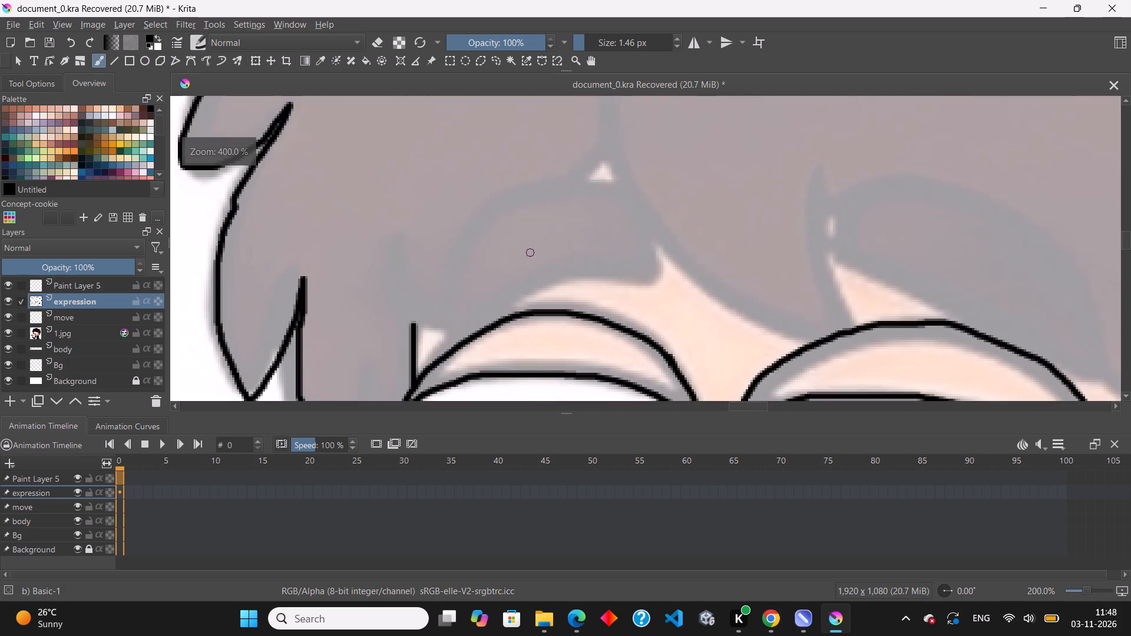
drag(413, 324, 410, 270)
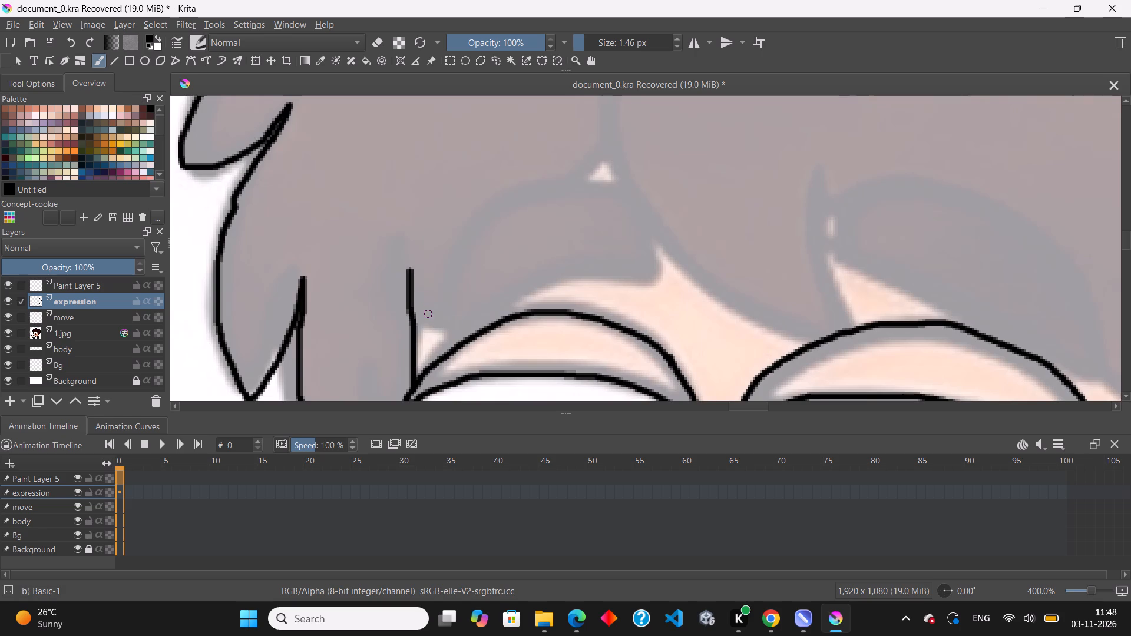
drag(417, 306, 454, 324)
scroll(429, 313, up, 3)
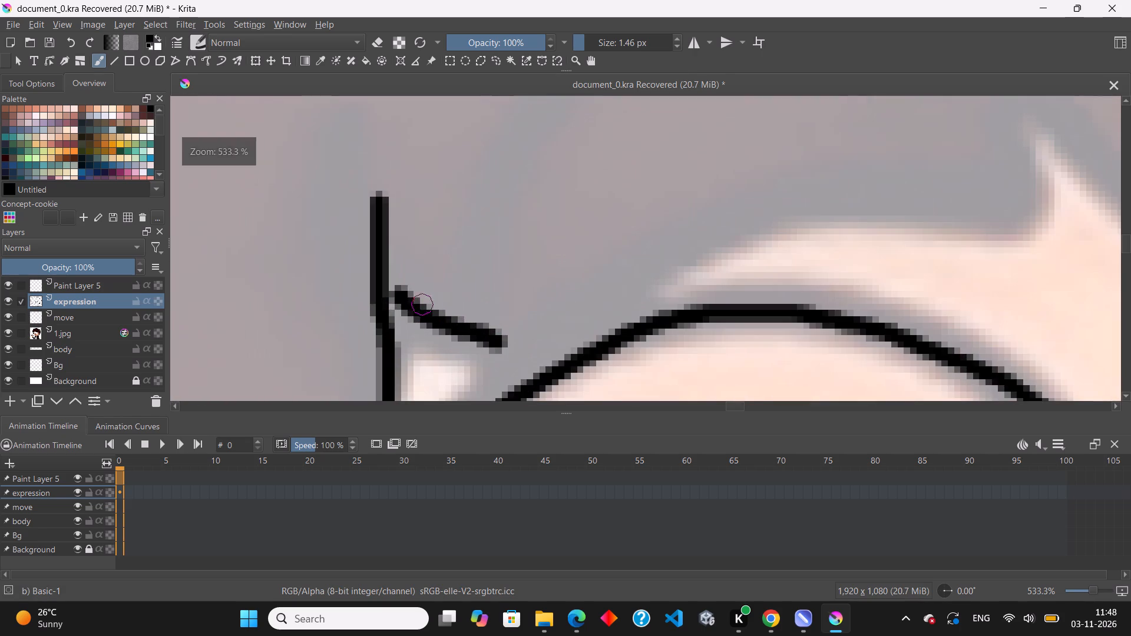
drag(407, 294, 390, 287)
Ink the forked parting line in the fringe above the far eyebrow, around the small triangular skin gap.
scroll(408, 306, down, 4)
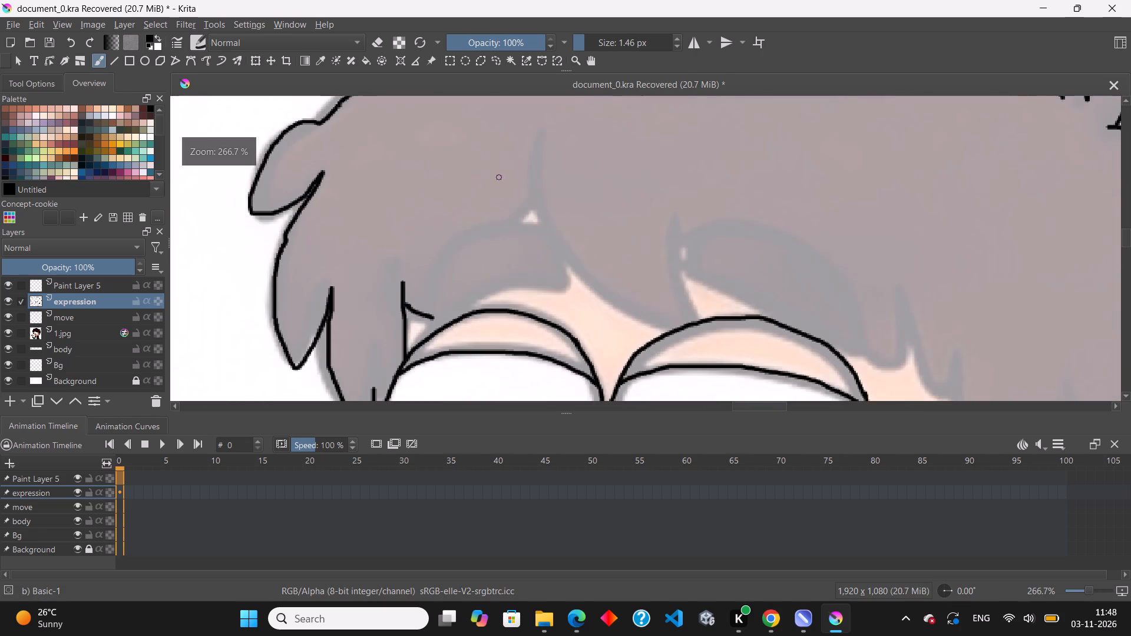
scroll(511, 186, up, 2)
scroll(522, 216, down, 3)
scroll(538, 164, up, 2)
drag(535, 173, 535, 193)
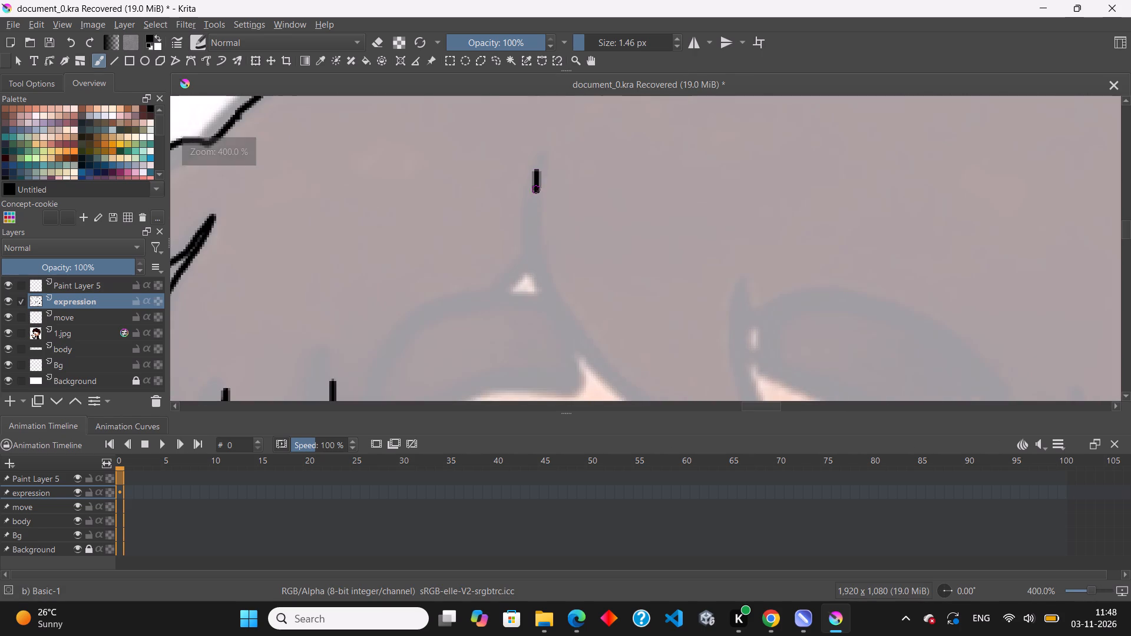
drag(535, 193, 499, 294)
scroll(515, 197, down, 3)
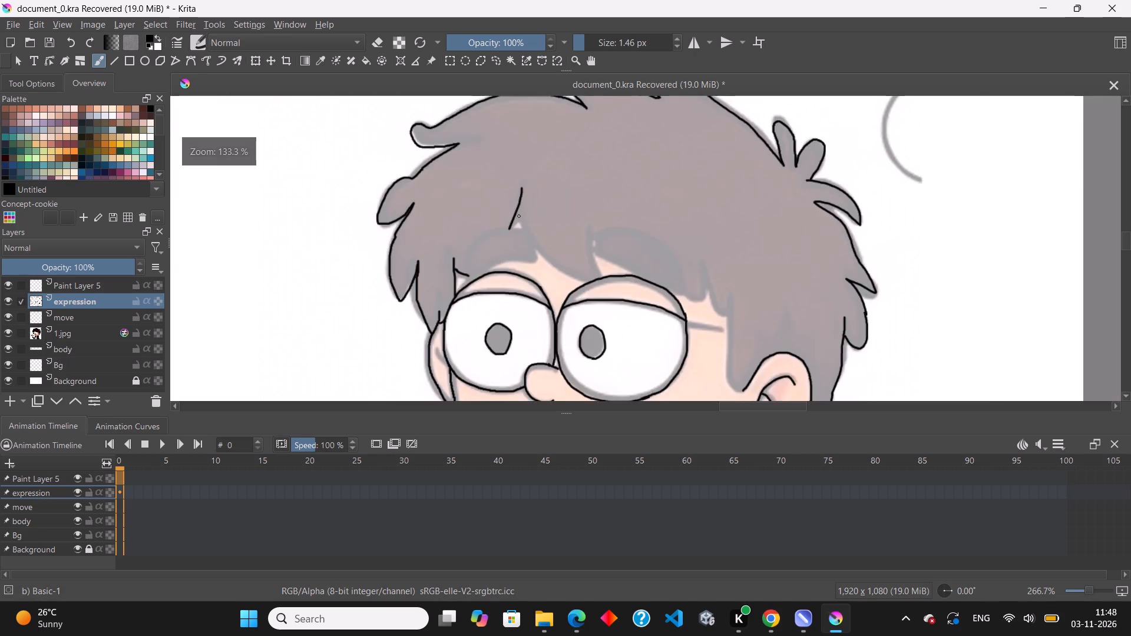
scroll(557, 274, up, 2)
drag(479, 149, 486, 166)
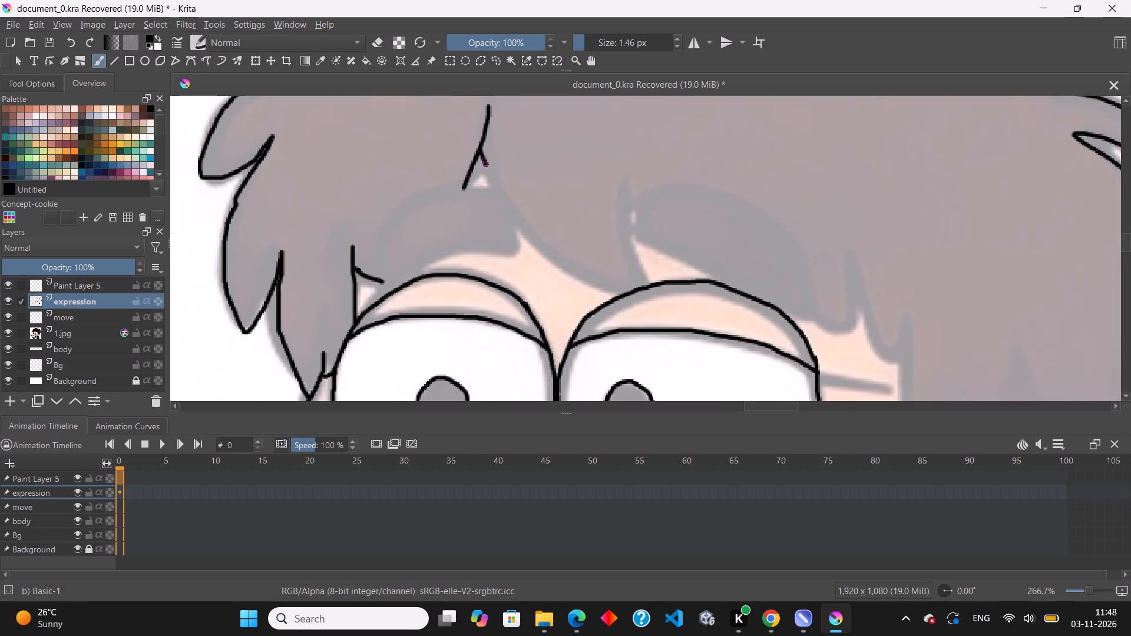
drag(486, 166, 493, 179)
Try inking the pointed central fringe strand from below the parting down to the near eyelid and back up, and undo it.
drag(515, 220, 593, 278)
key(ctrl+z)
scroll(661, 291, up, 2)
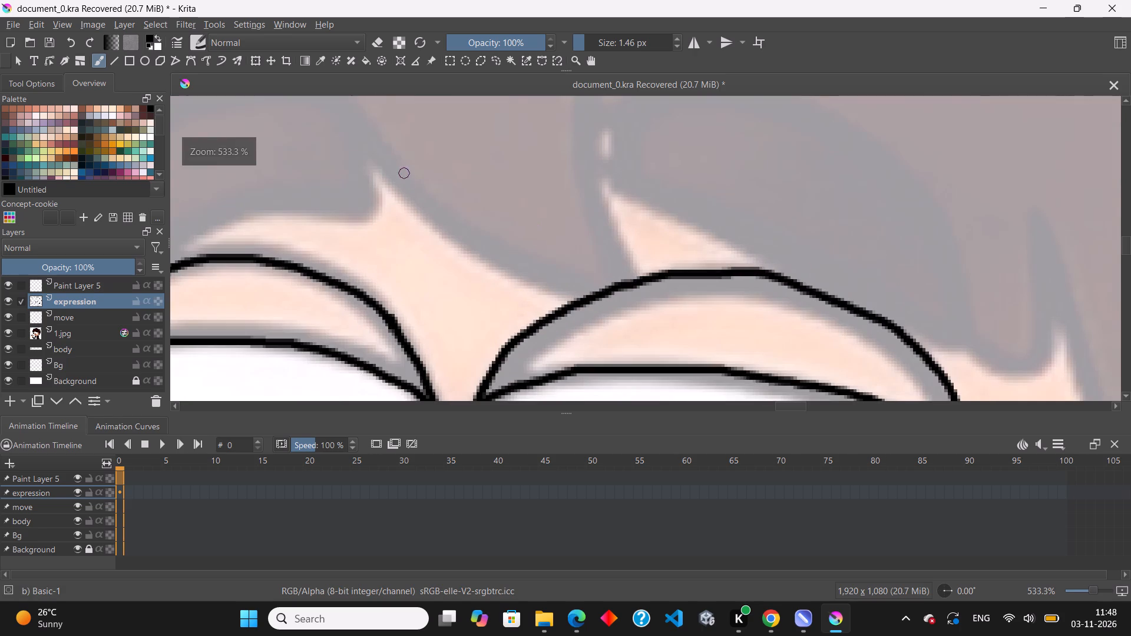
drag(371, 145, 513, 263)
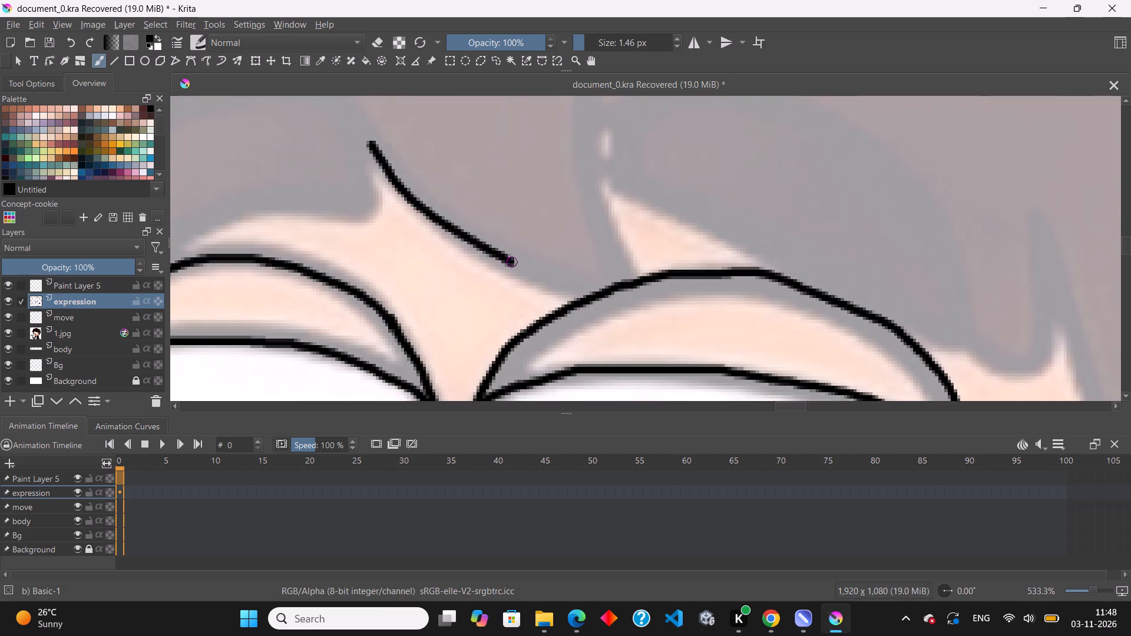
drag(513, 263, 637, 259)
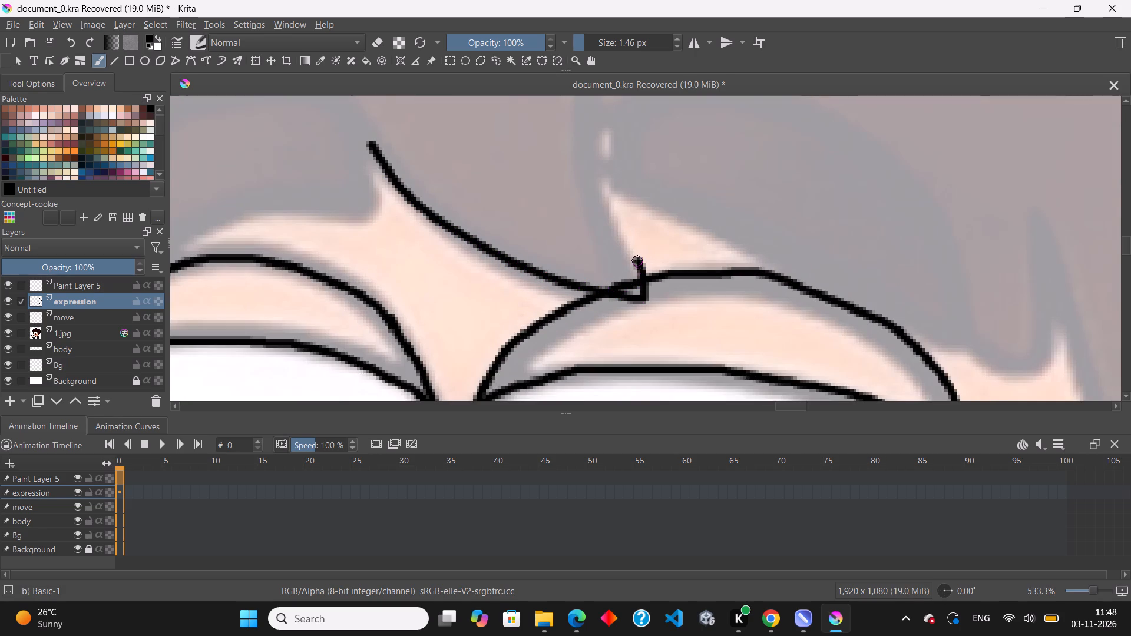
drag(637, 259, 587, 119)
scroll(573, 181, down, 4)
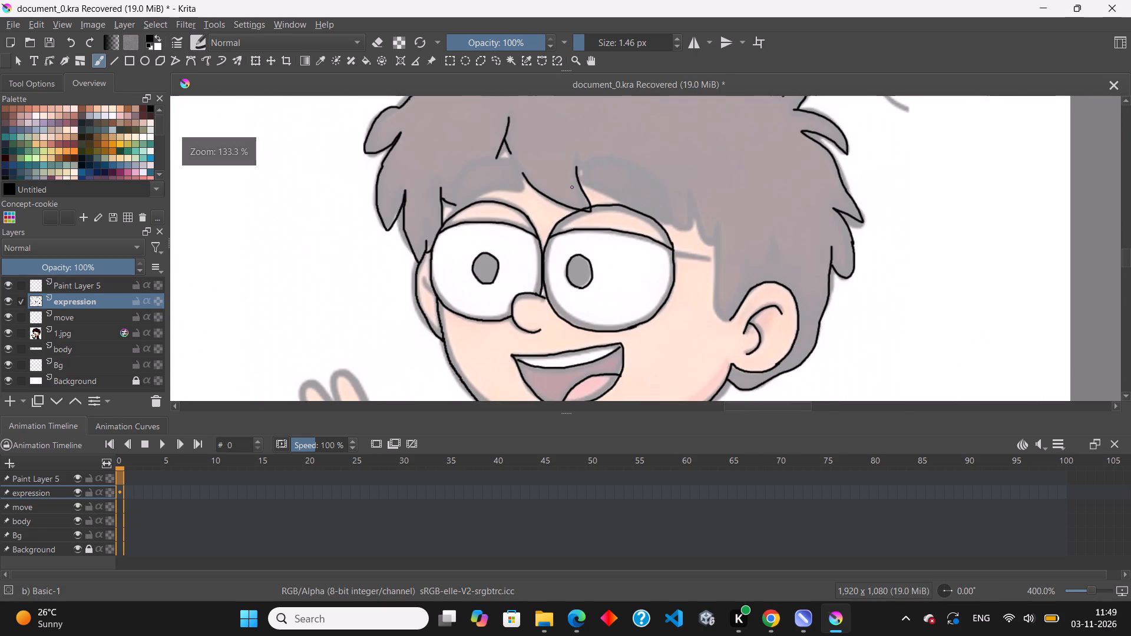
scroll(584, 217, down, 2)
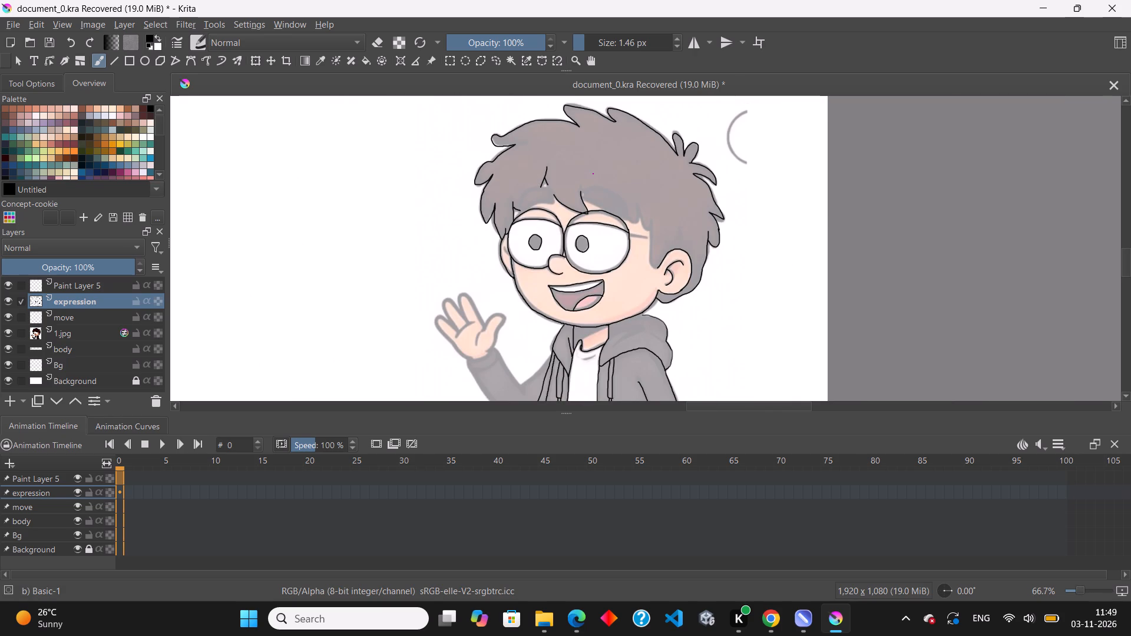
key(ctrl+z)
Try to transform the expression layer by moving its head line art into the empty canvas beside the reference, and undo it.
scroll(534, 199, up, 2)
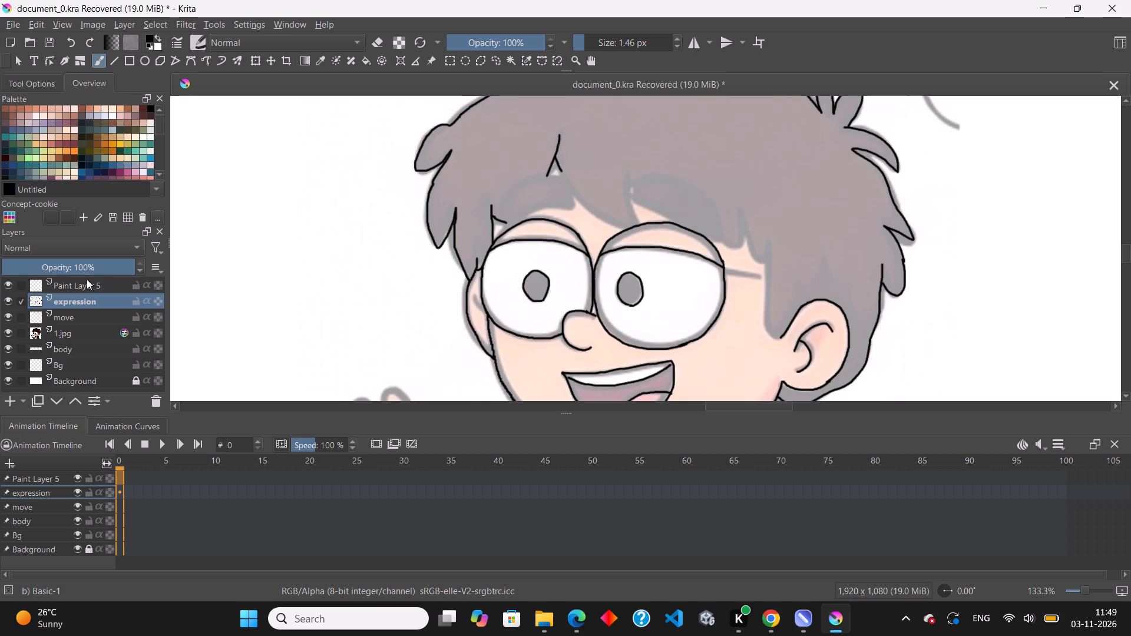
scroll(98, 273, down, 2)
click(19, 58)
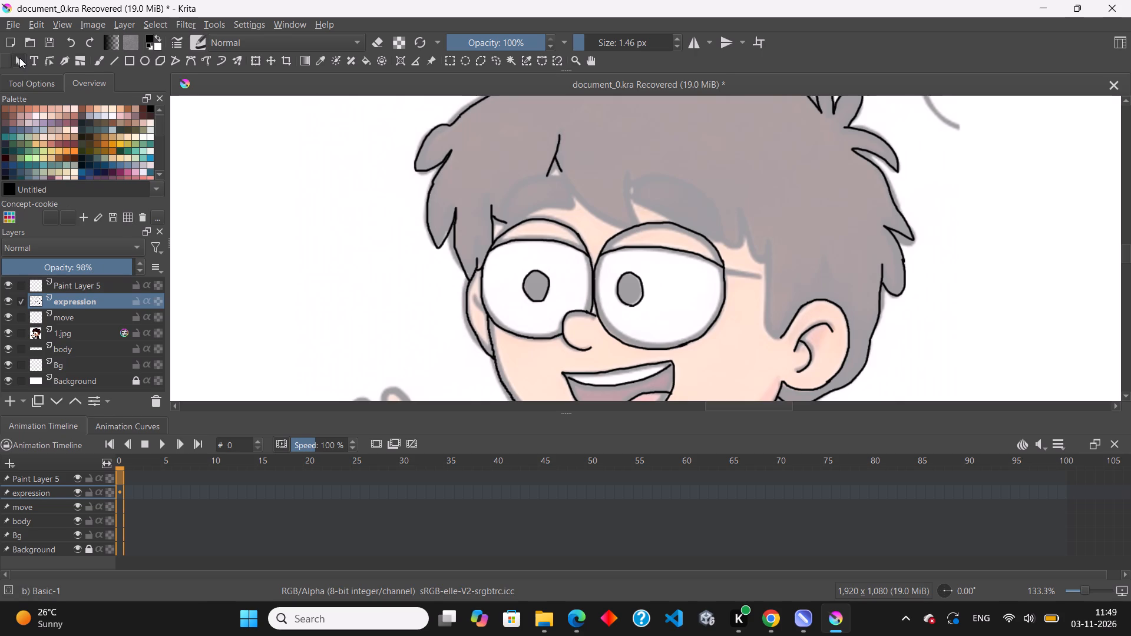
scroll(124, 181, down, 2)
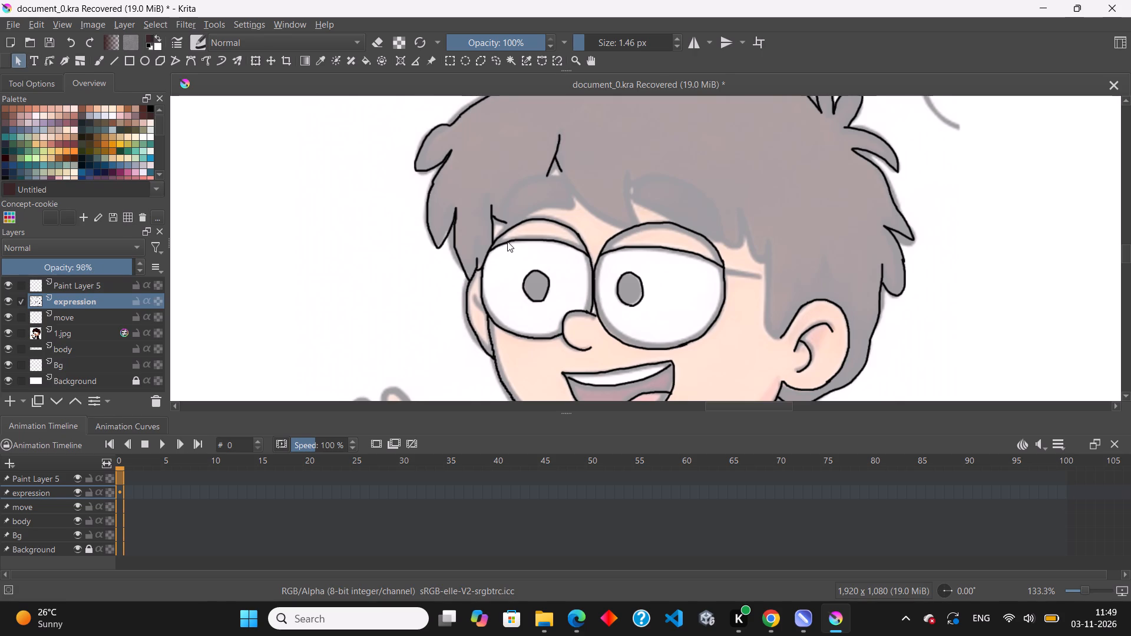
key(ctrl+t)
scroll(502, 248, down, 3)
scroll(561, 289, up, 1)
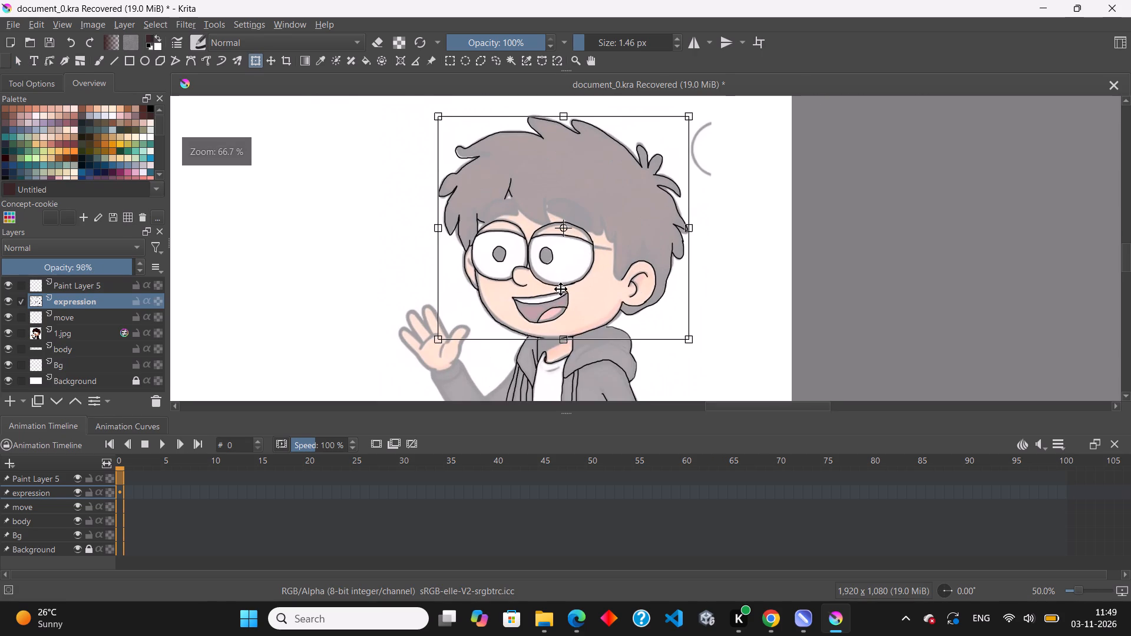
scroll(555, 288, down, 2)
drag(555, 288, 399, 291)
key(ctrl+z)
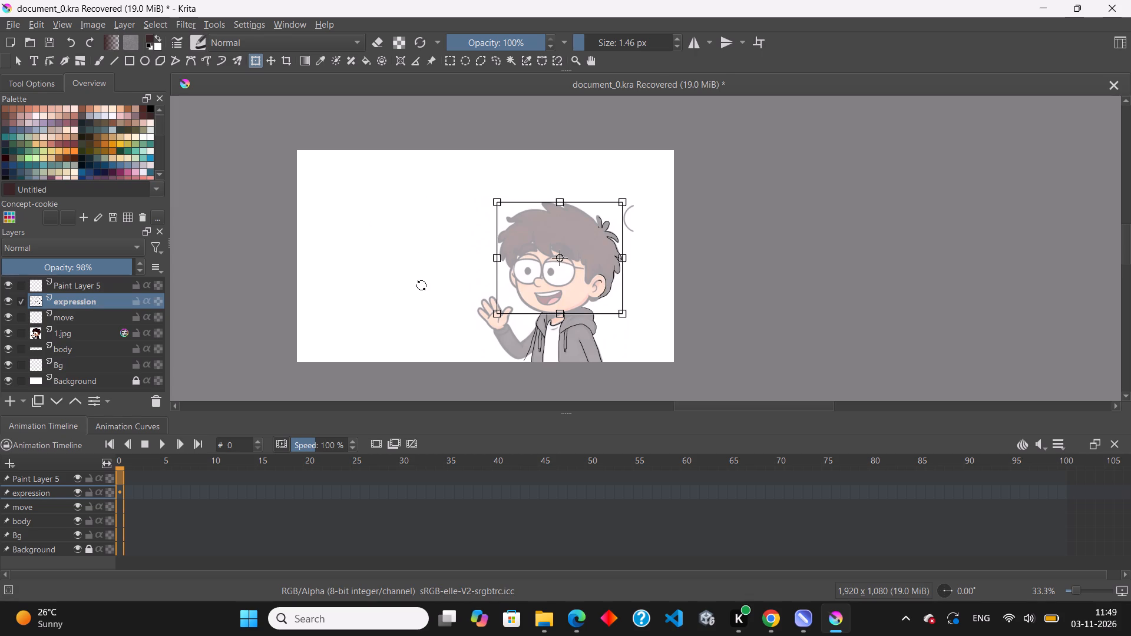
Copy the expression layer and paste the duplicate directly above the move layer.
key(ctrl+c)
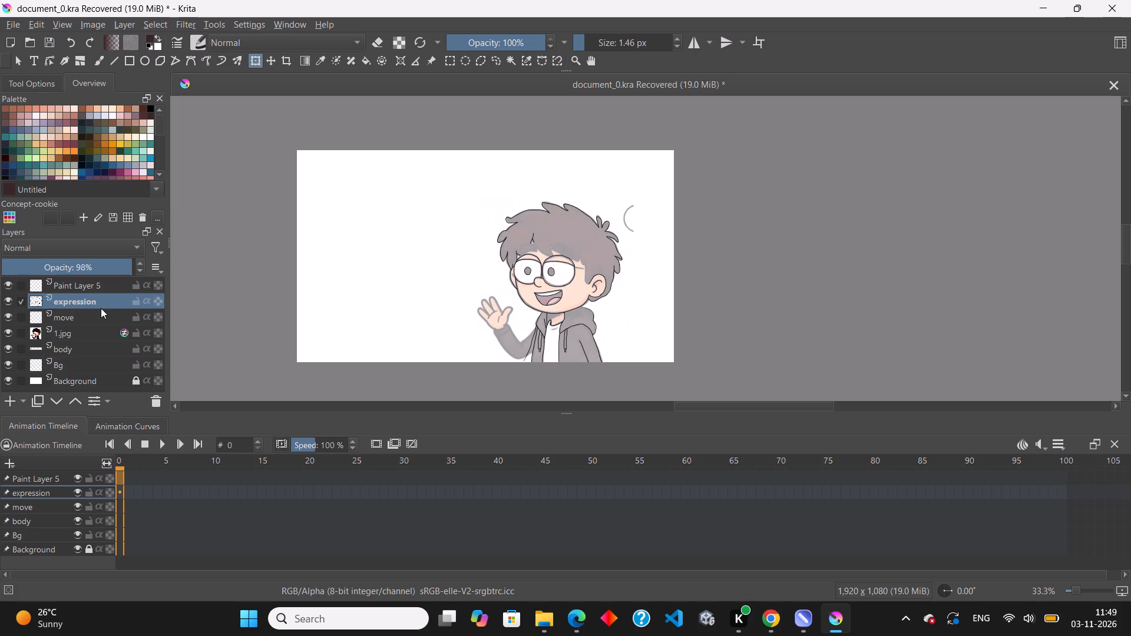
click(67, 317)
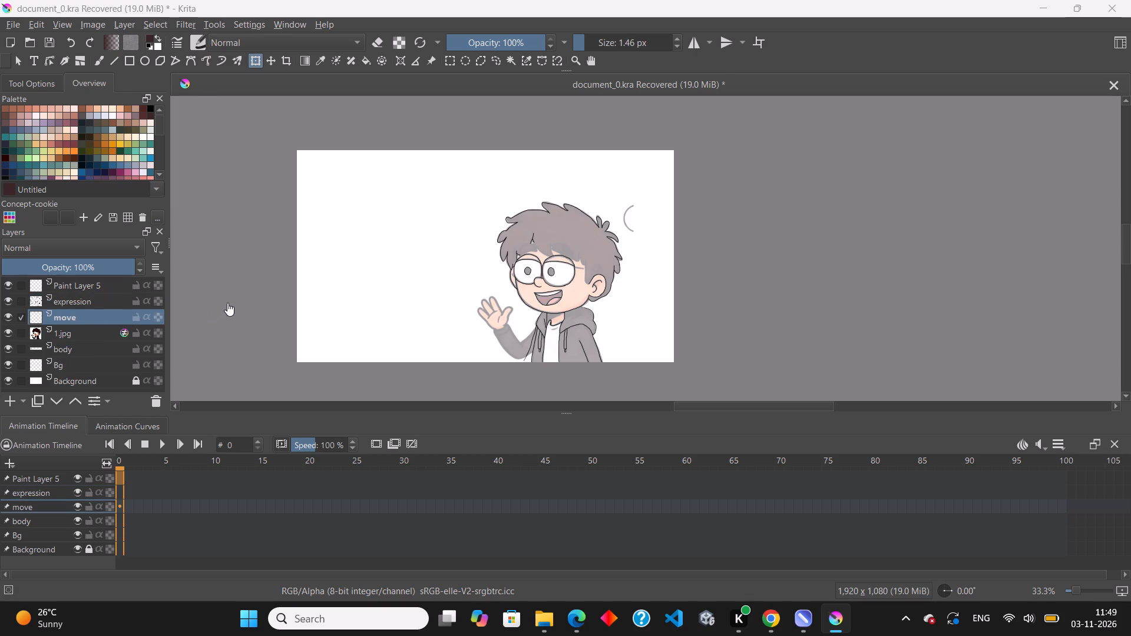
key(ctrl+v)
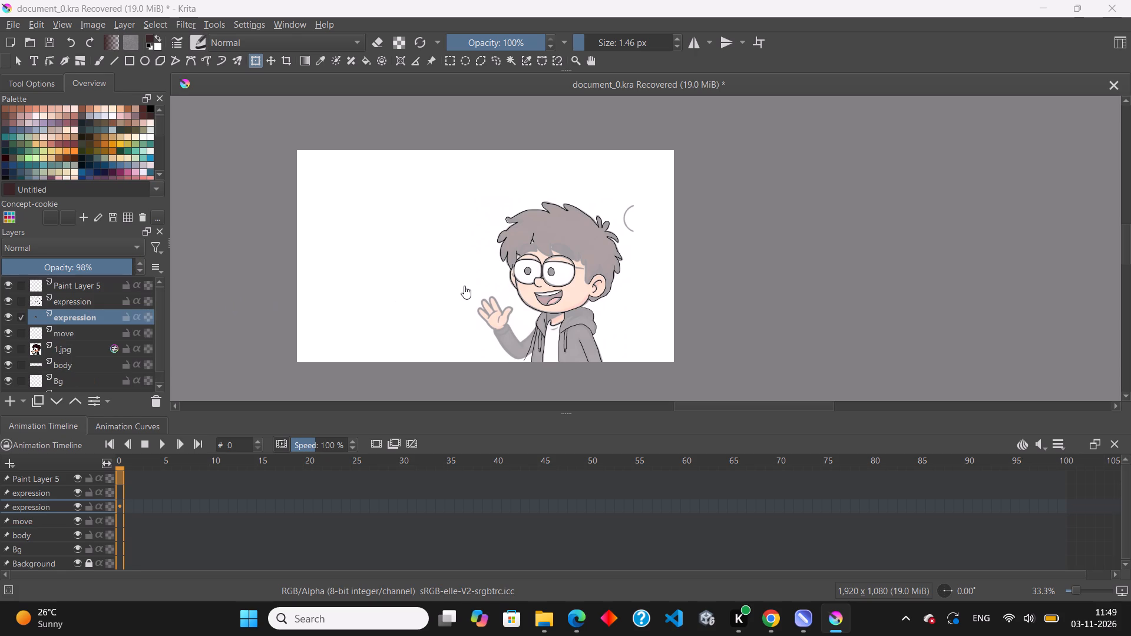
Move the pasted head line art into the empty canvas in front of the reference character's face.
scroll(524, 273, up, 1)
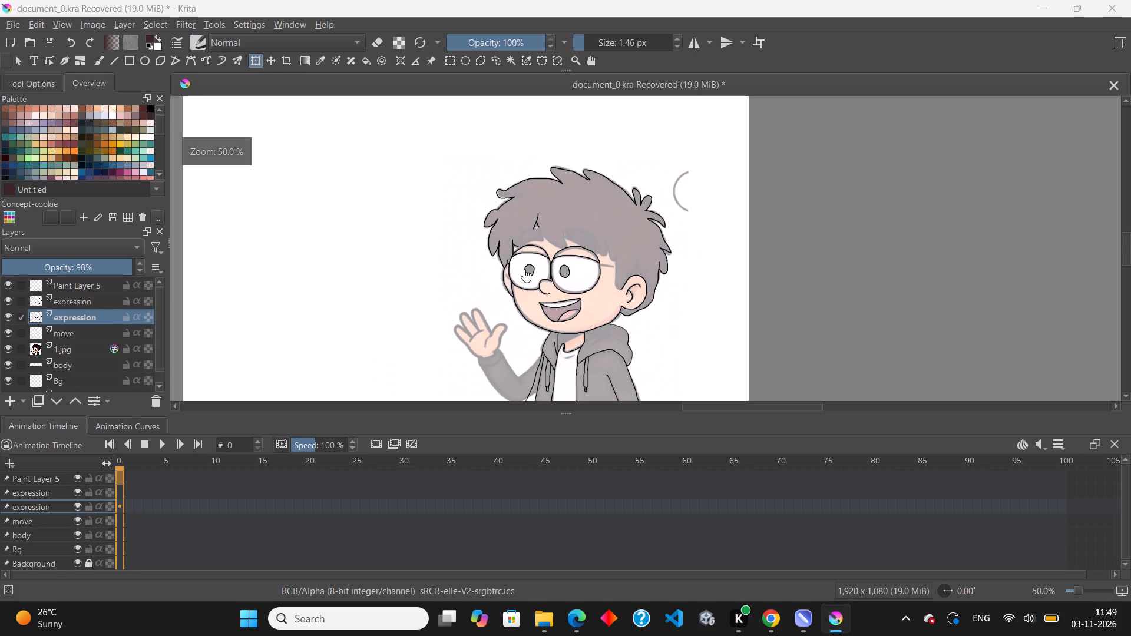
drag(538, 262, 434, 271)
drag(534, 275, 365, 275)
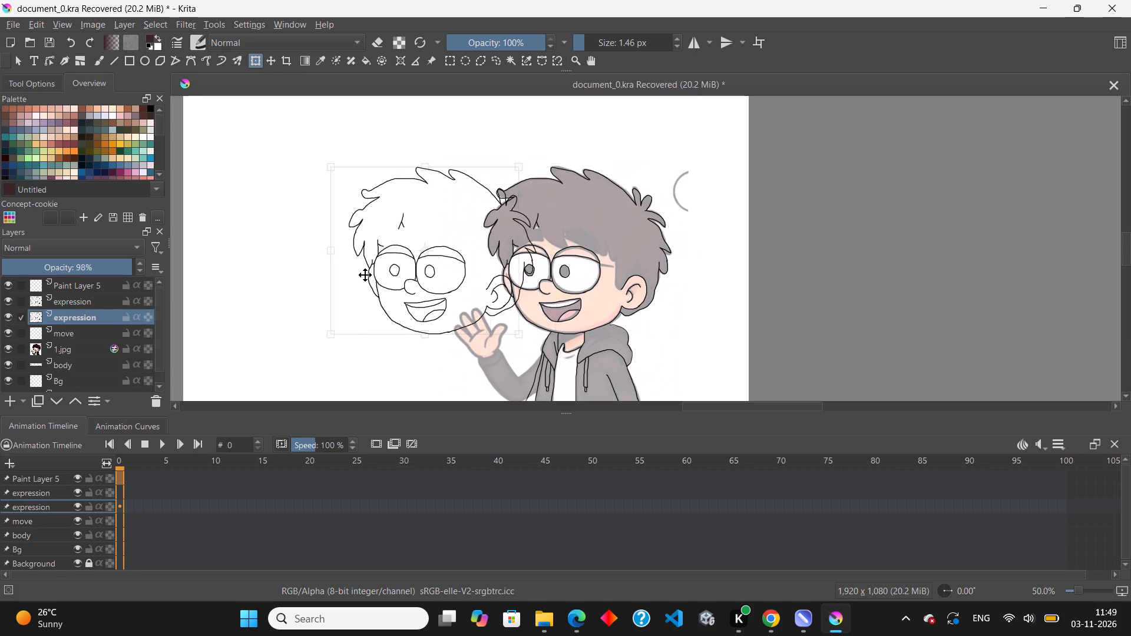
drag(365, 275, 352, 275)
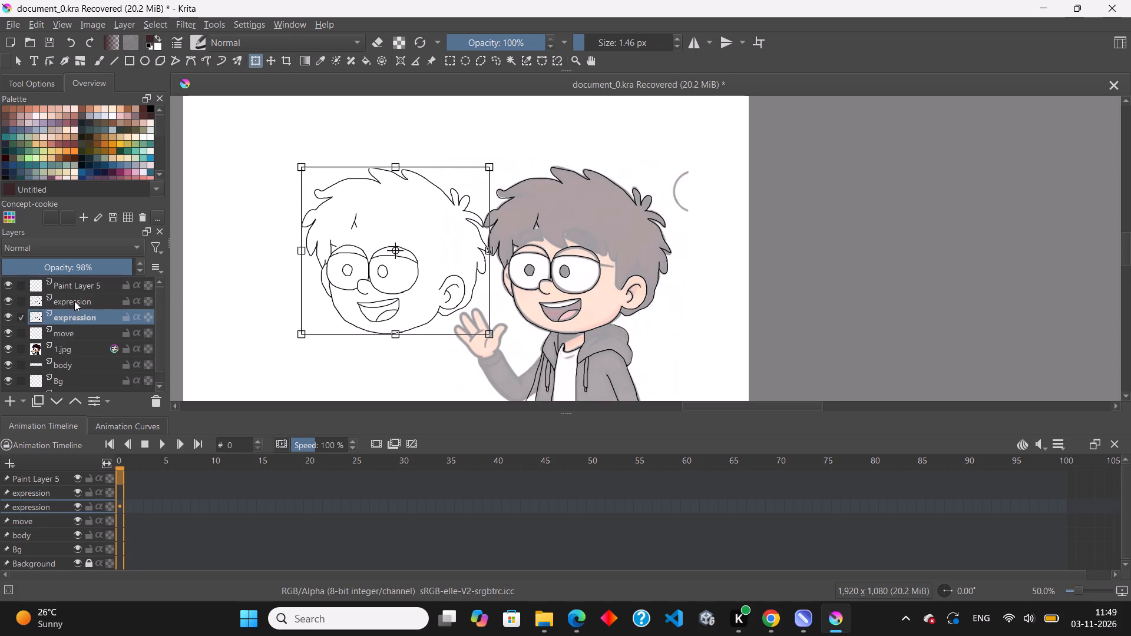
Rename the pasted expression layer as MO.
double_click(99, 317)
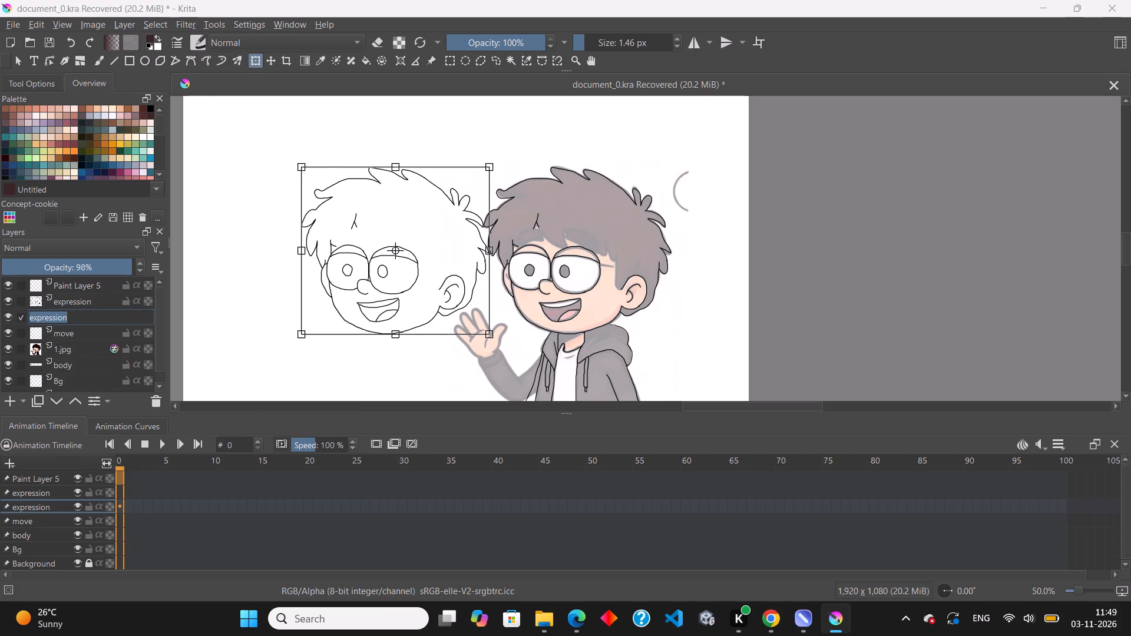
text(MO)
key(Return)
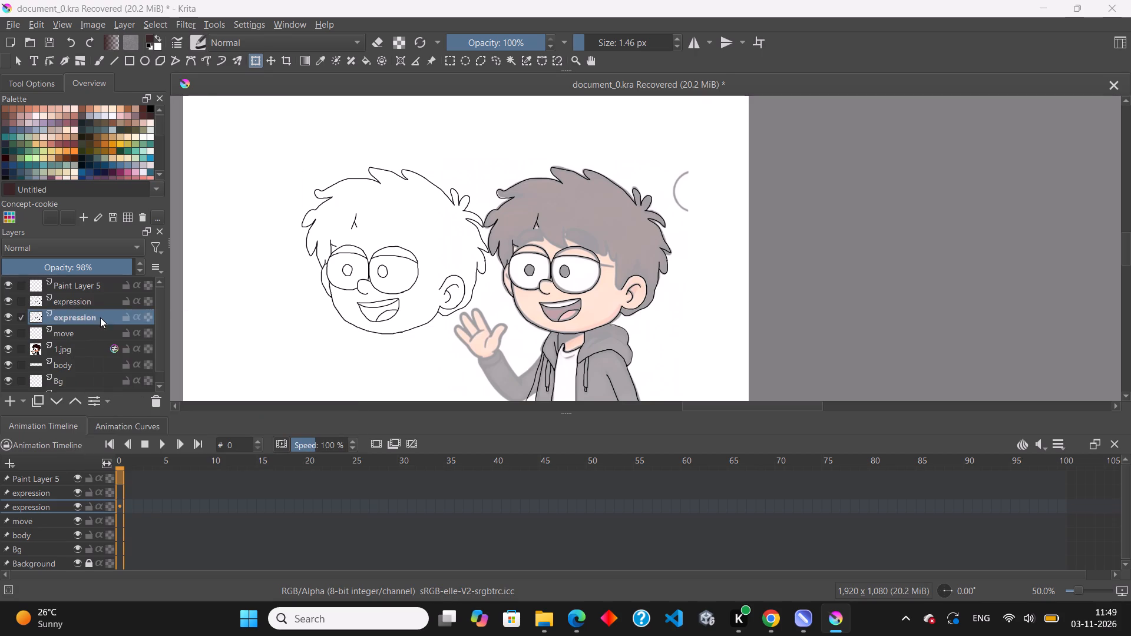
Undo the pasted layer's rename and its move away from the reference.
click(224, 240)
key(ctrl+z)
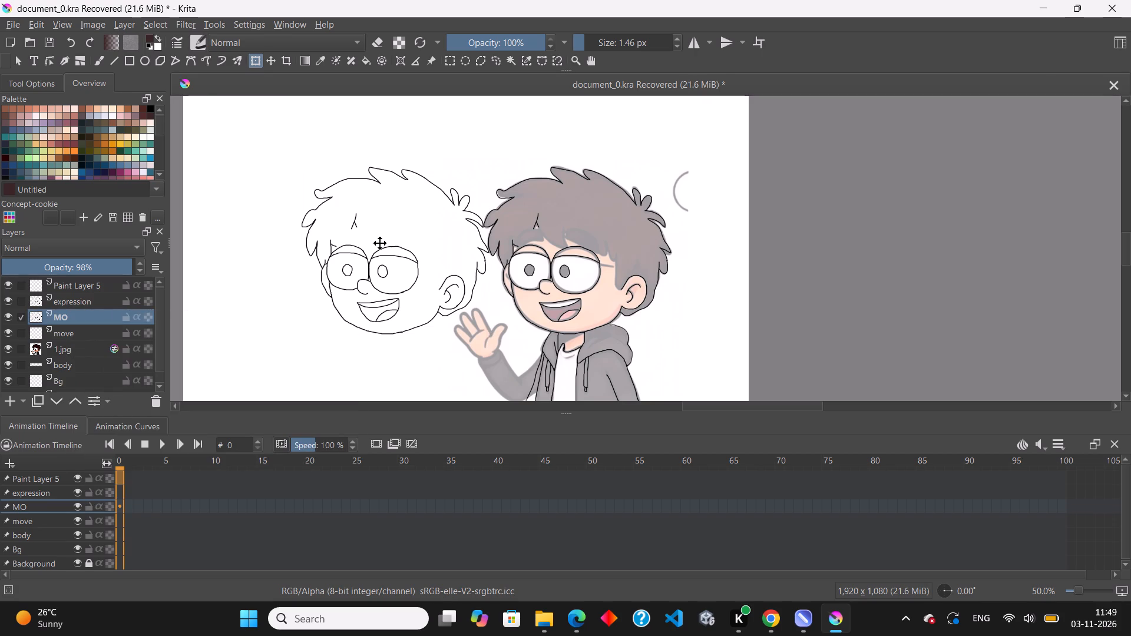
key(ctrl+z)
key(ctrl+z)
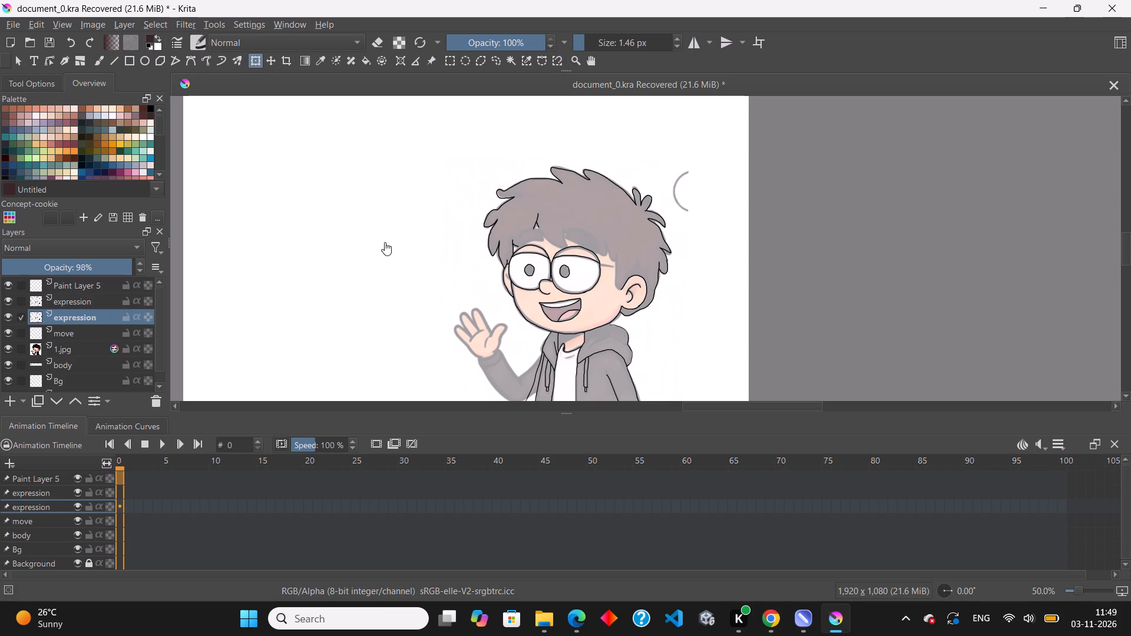
Erase along the near eye's outer and lower outline on the pasted expression copy with a 24.82 px eraser brush.
scroll(596, 217, up, 1)
scroll(571, 311, up, 2)
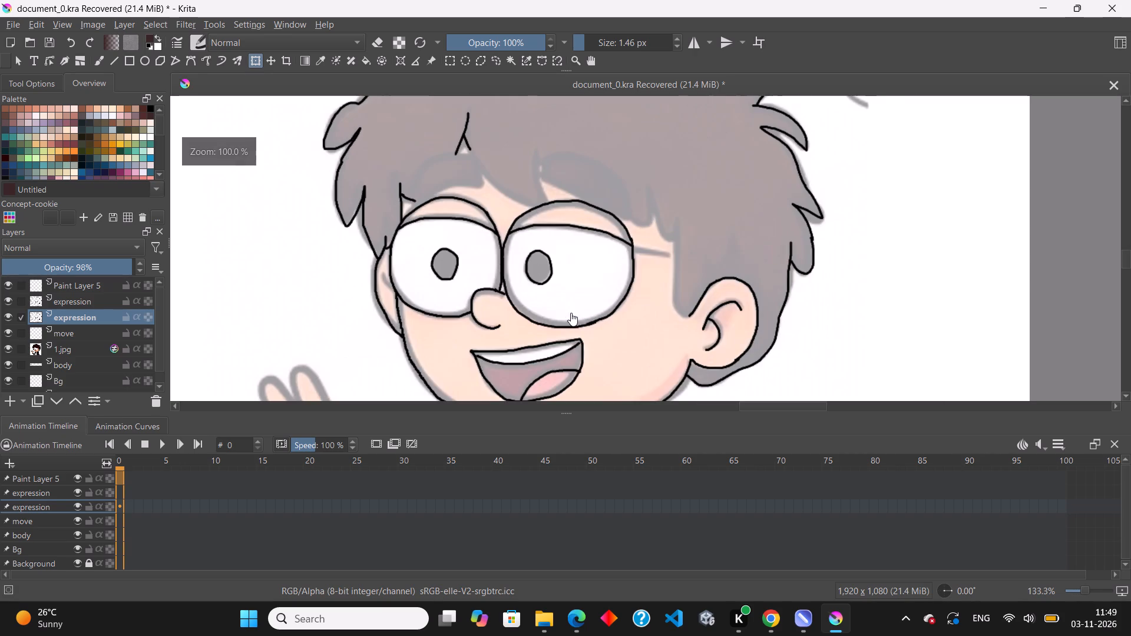
scroll(508, 264, down, 2)
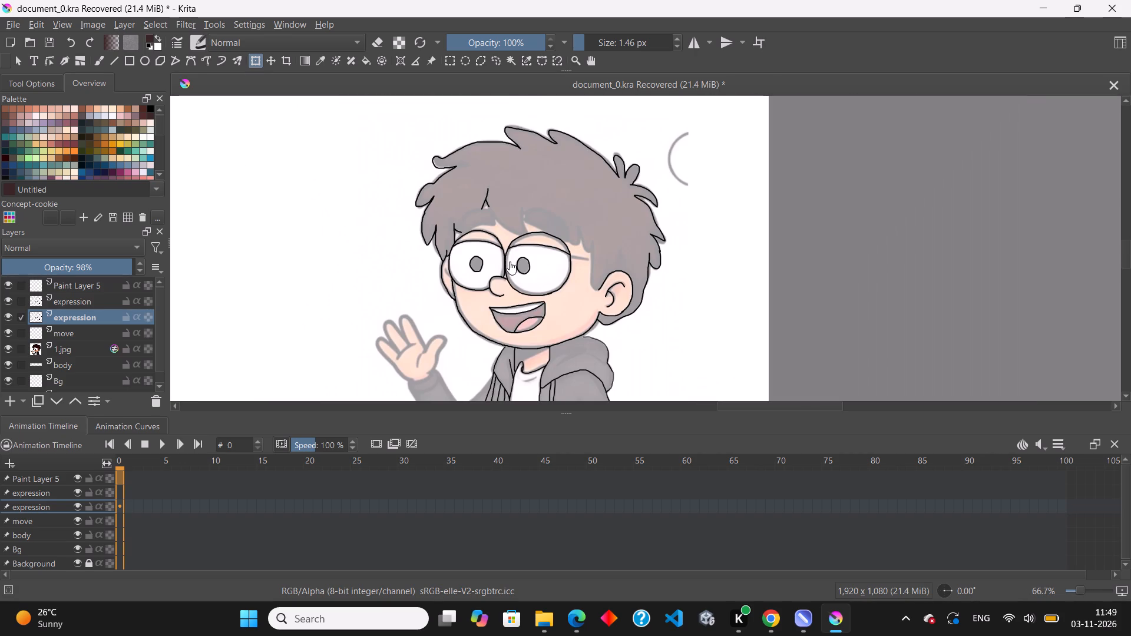
scroll(550, 297, up, 1)
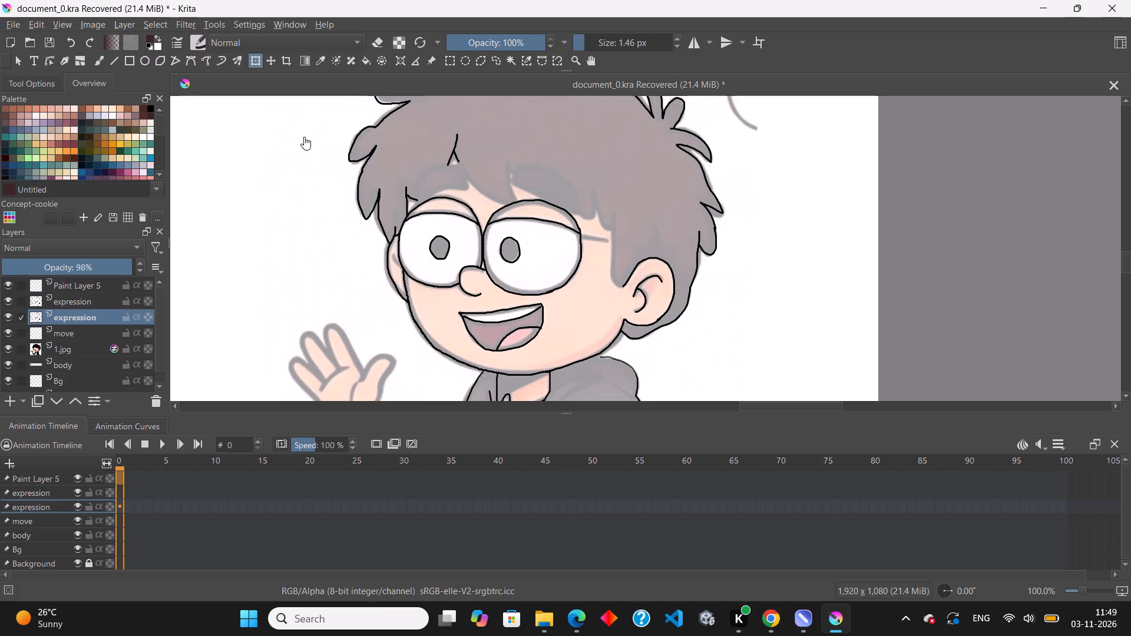
key(e)
click(616, 40)
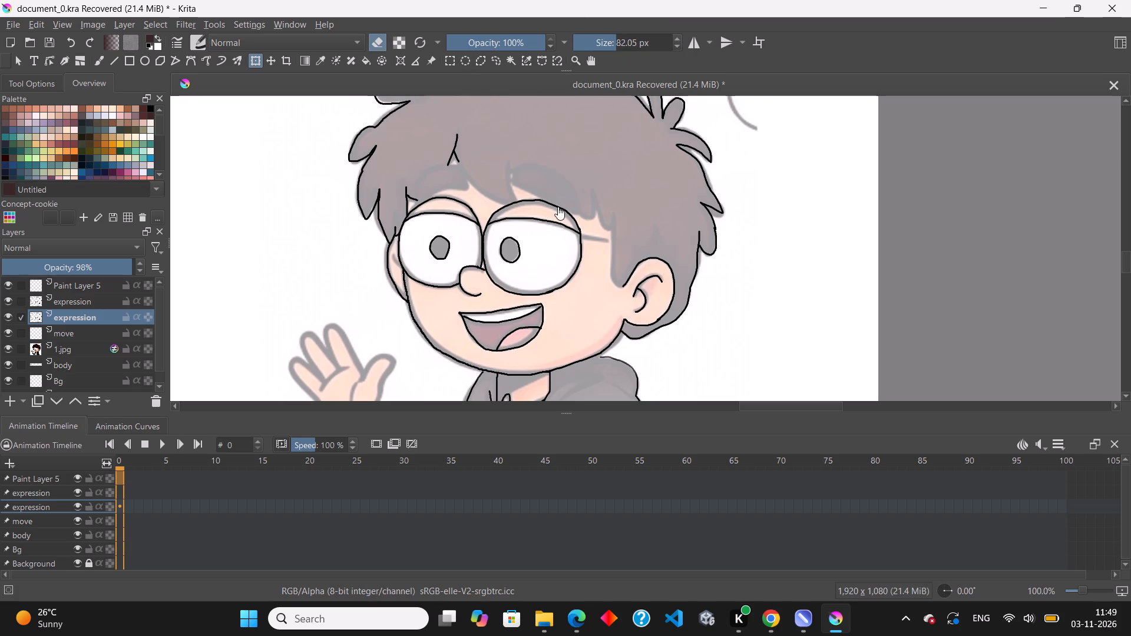
click(570, 233)
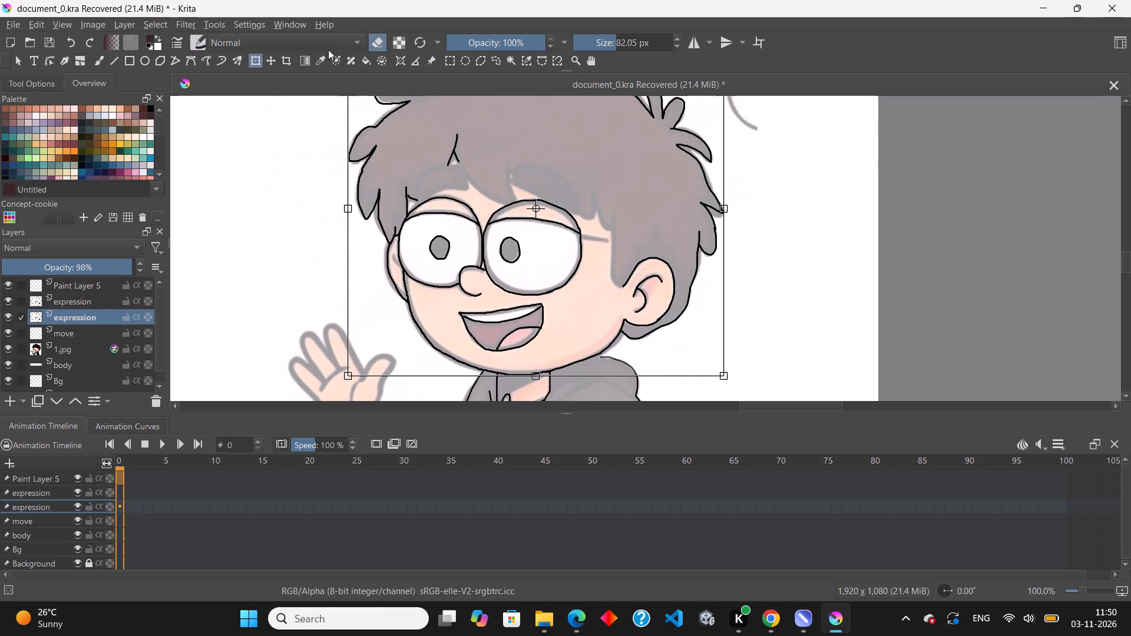
click(101, 61)
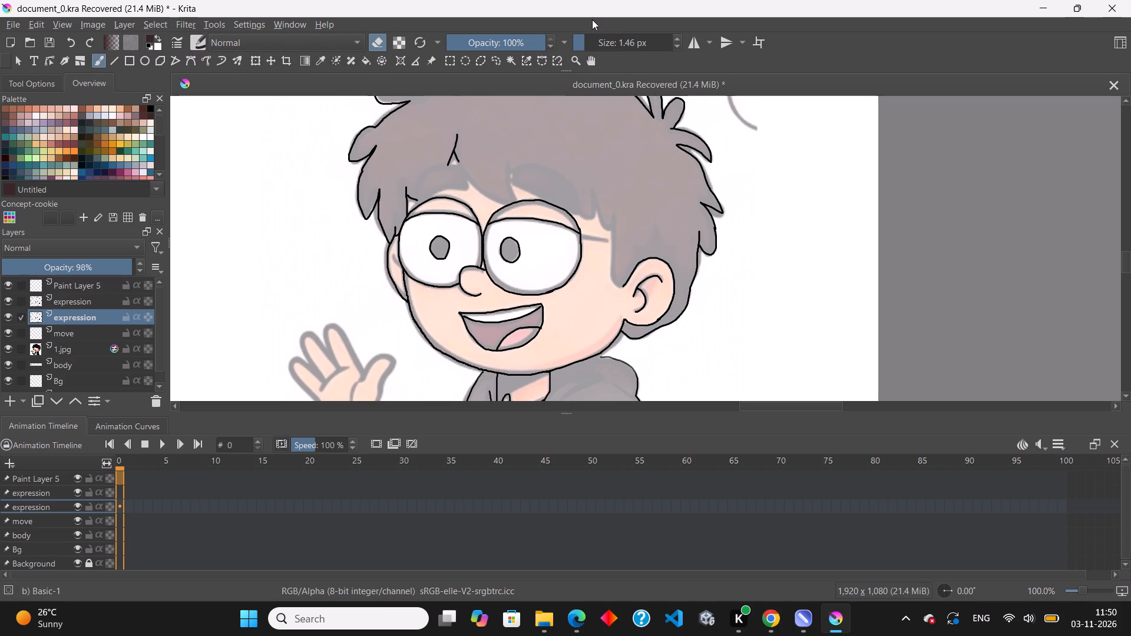
click(602, 40)
drag(558, 224, 577, 286)
drag(577, 286, 565, 289)
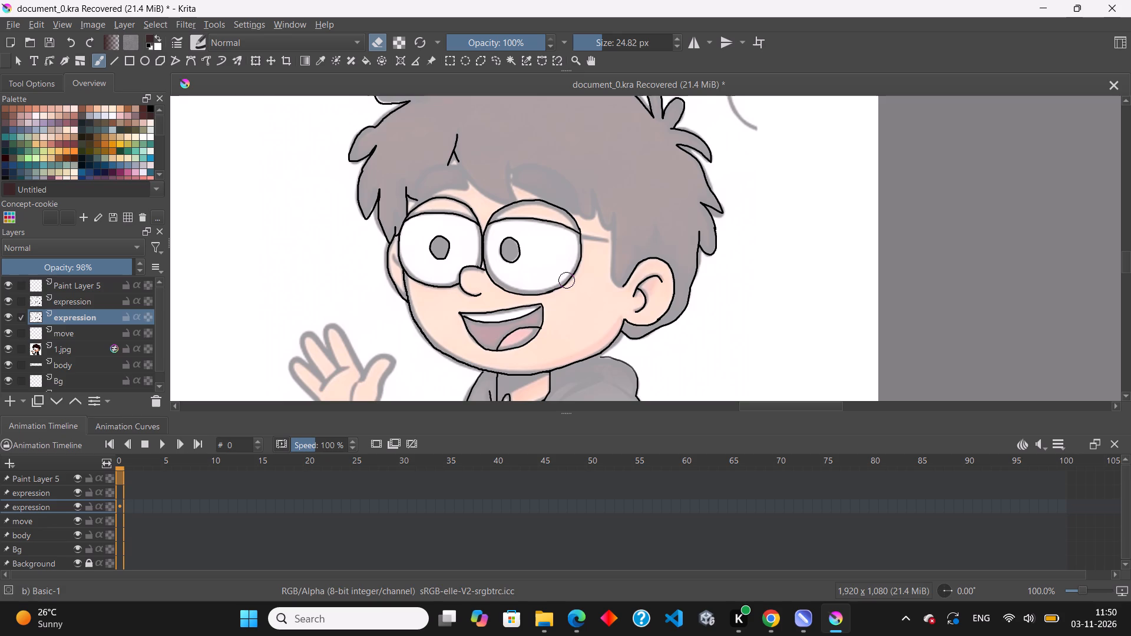
drag(565, 289, 537, 259)
drag(532, 254, 530, 294)
Erase over the forked fringe parting and the upper front hair outline on the pasted expression copy.
drag(428, 177, 451, 157)
scroll(484, 278, down, 3)
scroll(482, 237, up, 2)
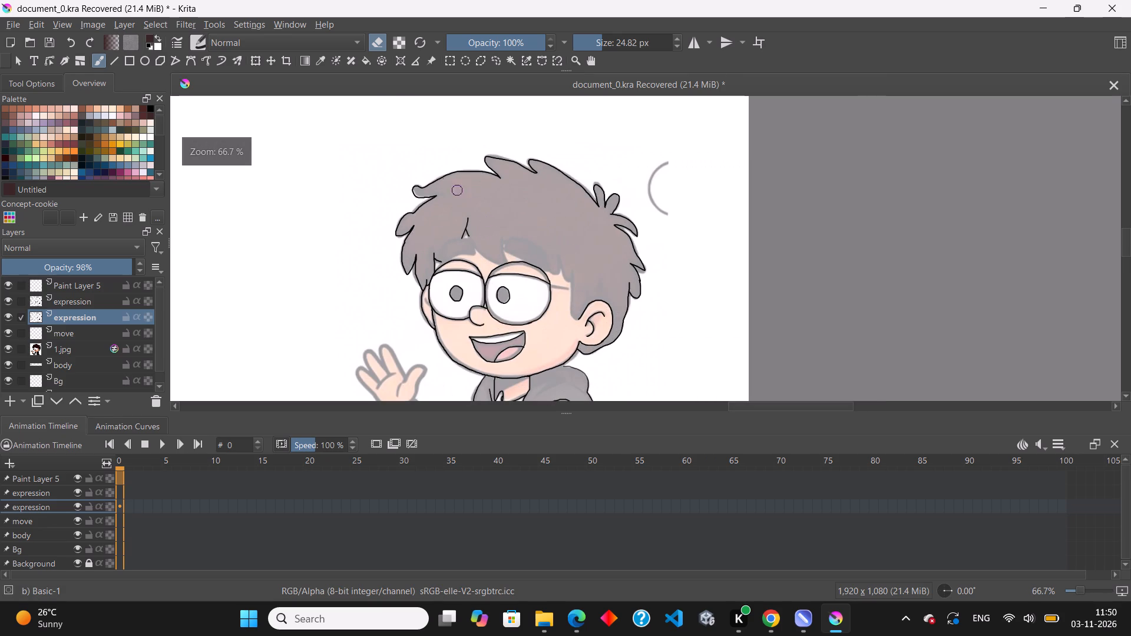
drag(441, 184, 499, 163)
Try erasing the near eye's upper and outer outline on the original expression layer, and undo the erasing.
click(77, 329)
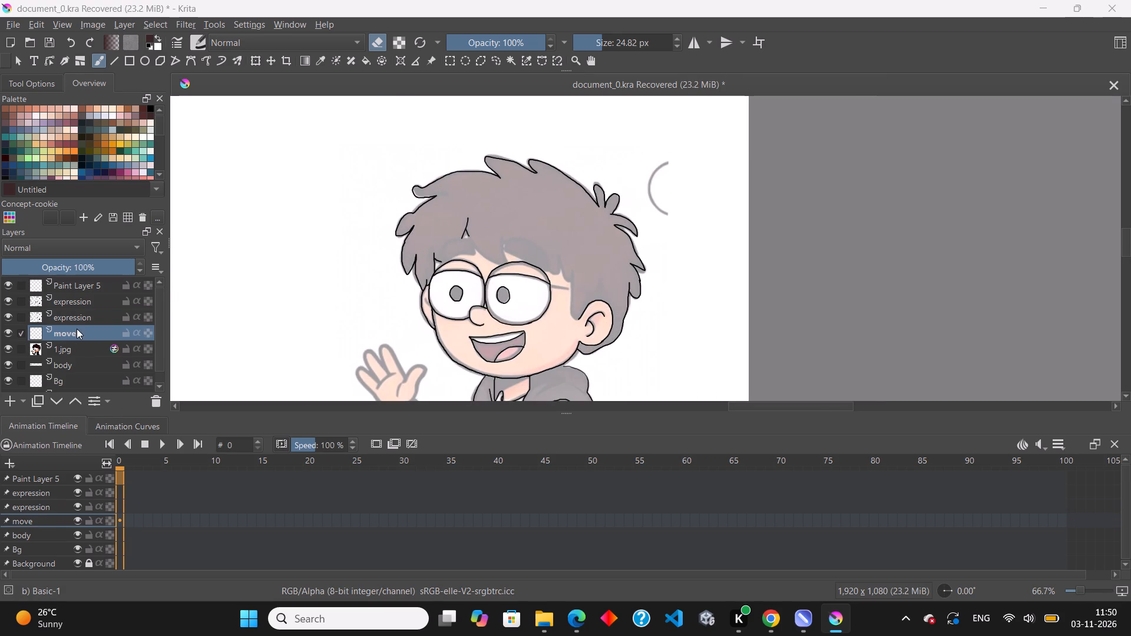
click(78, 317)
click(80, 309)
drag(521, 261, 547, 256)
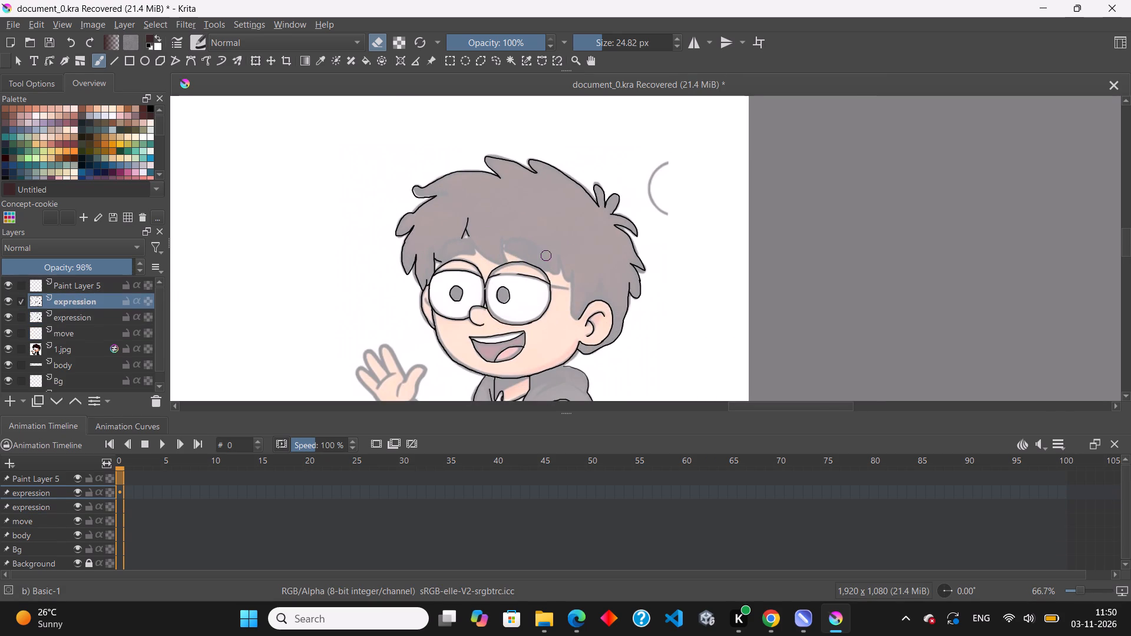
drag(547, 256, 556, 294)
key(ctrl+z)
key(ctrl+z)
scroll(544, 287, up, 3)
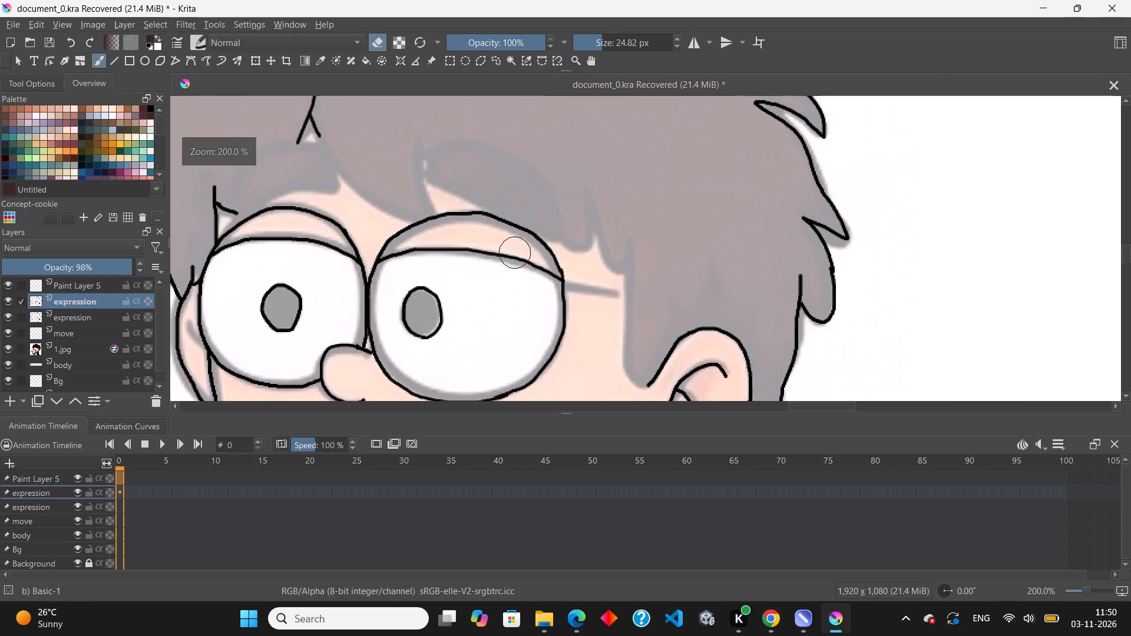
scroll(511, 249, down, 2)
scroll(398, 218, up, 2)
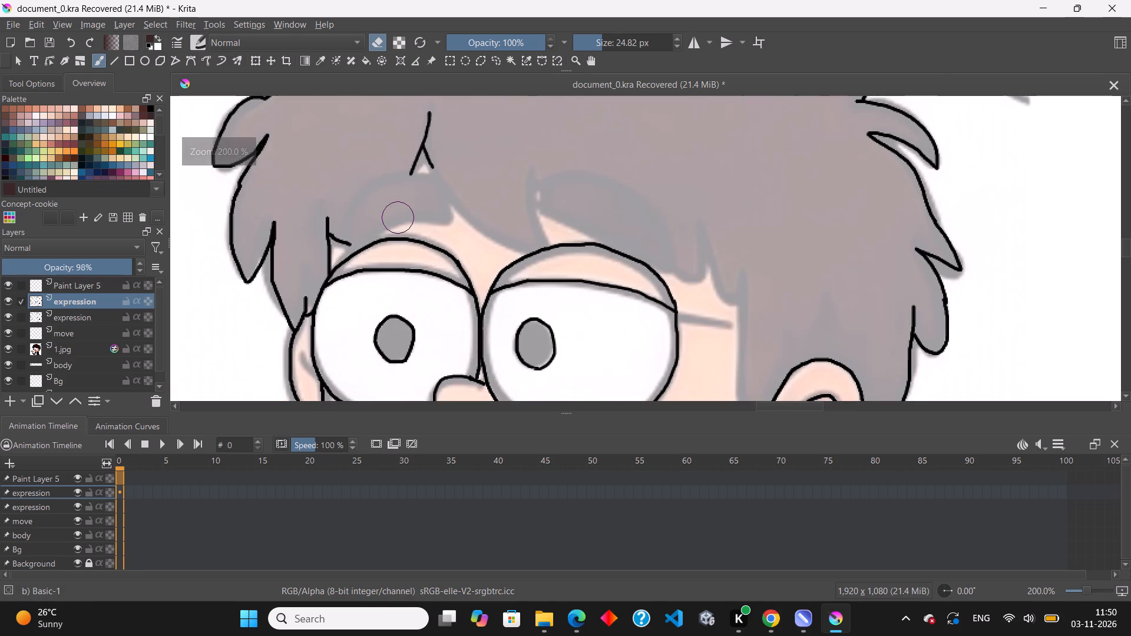
Clear and remove the lower of the two expression layers.
scroll(398, 216, down, 2)
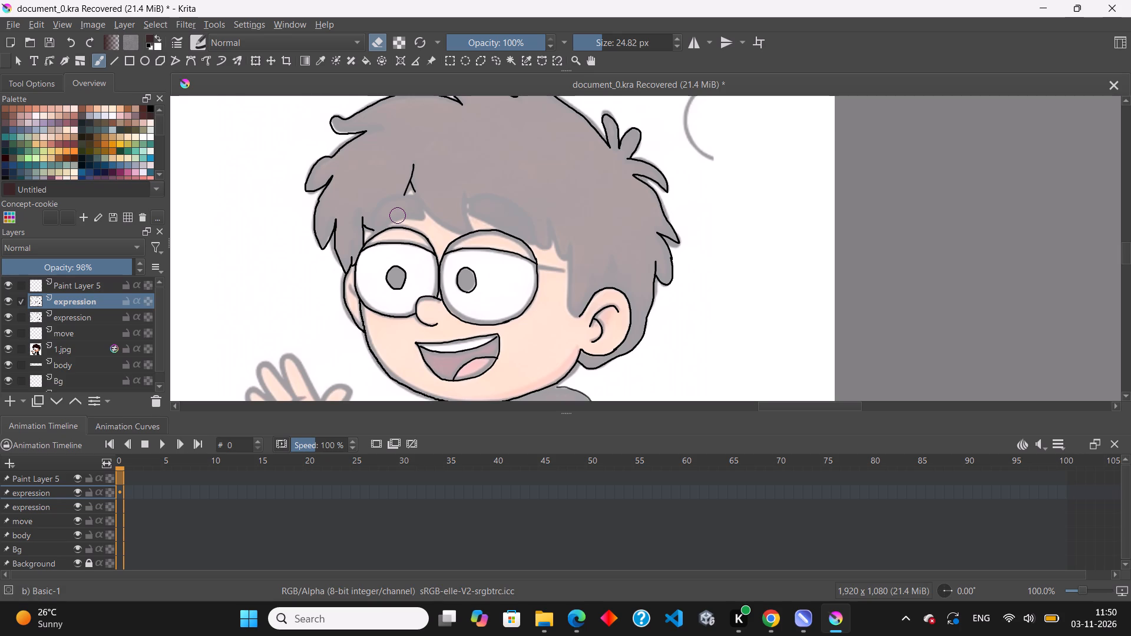
click(73, 322)
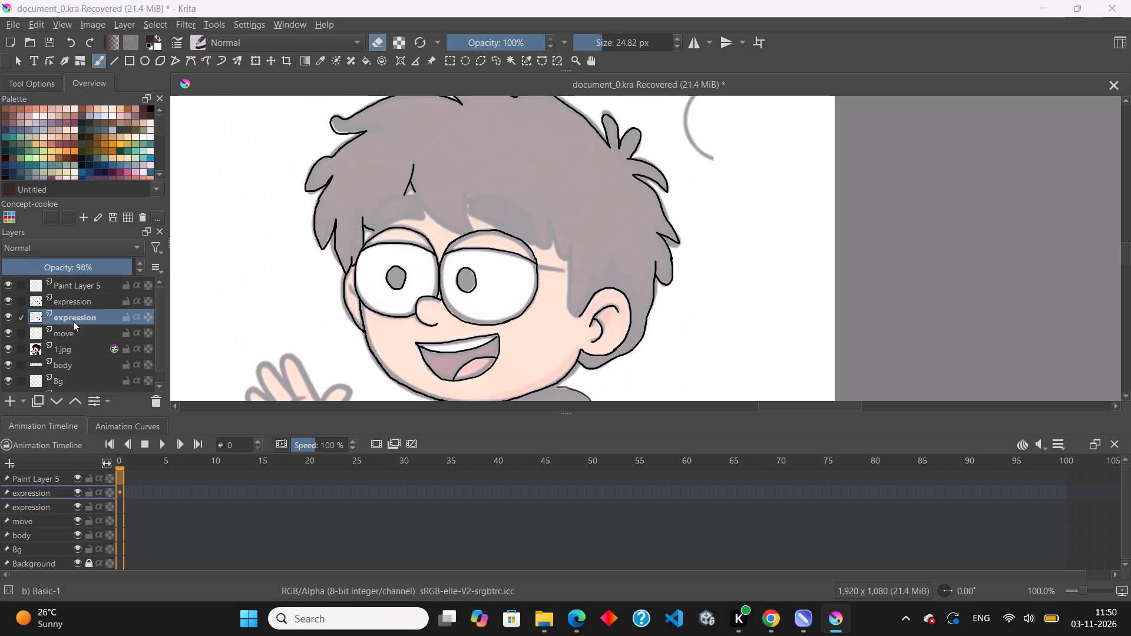
key(Delete)
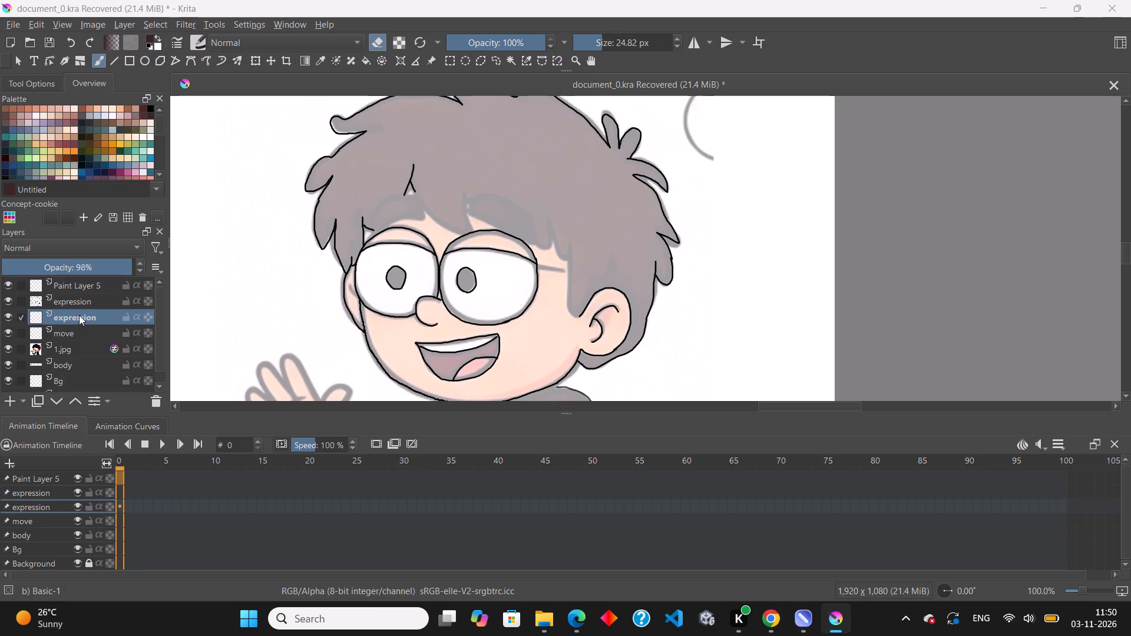
right_click(79, 317)
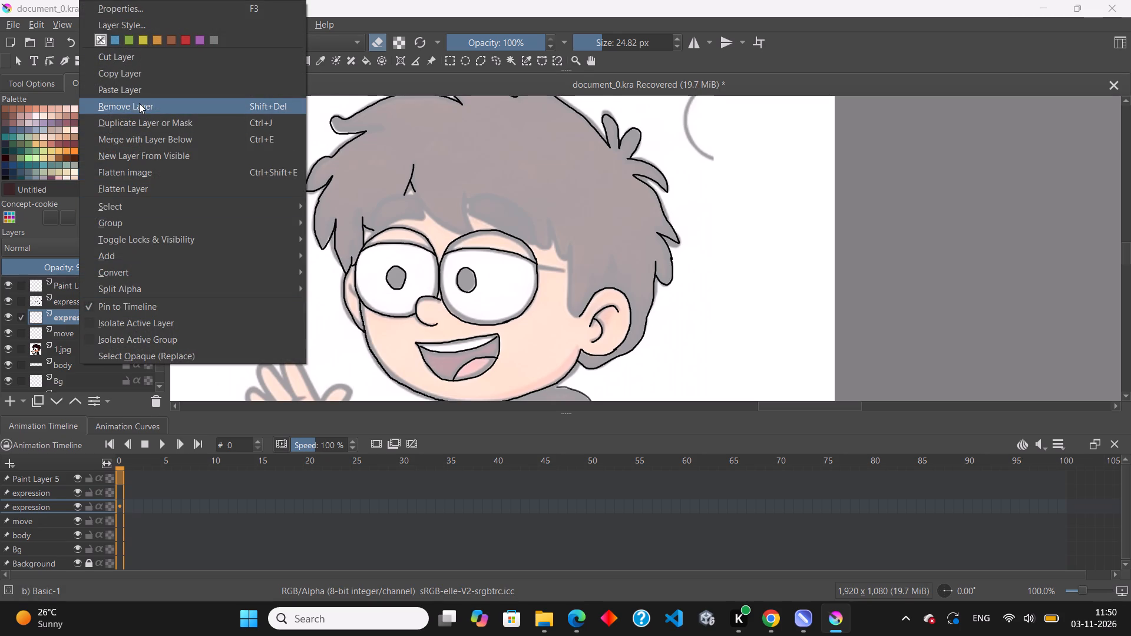
click(143, 102)
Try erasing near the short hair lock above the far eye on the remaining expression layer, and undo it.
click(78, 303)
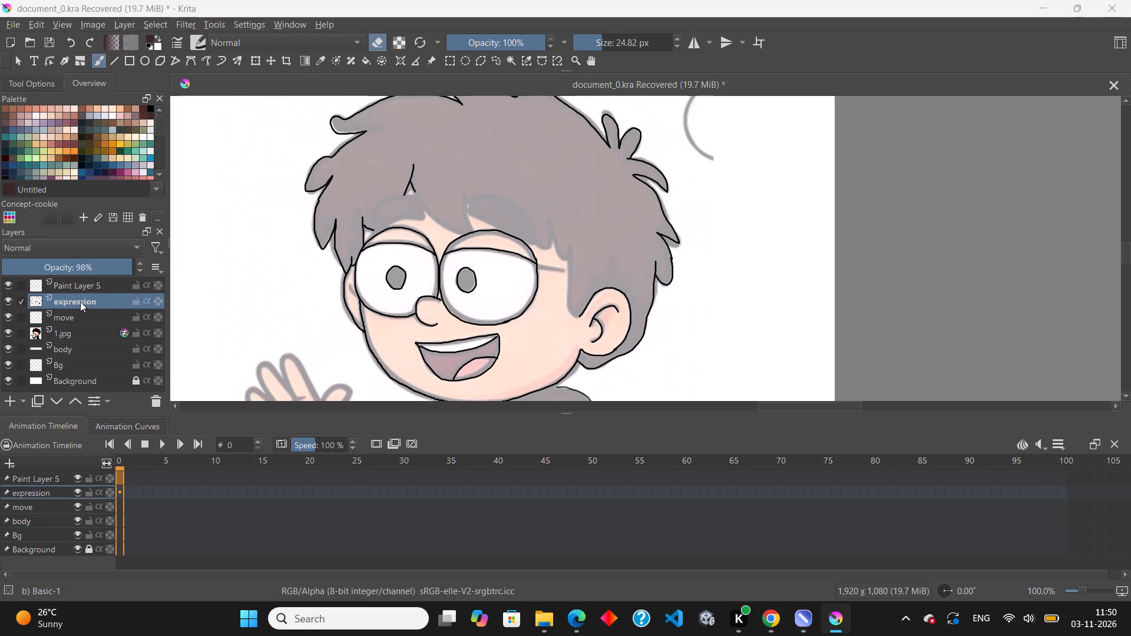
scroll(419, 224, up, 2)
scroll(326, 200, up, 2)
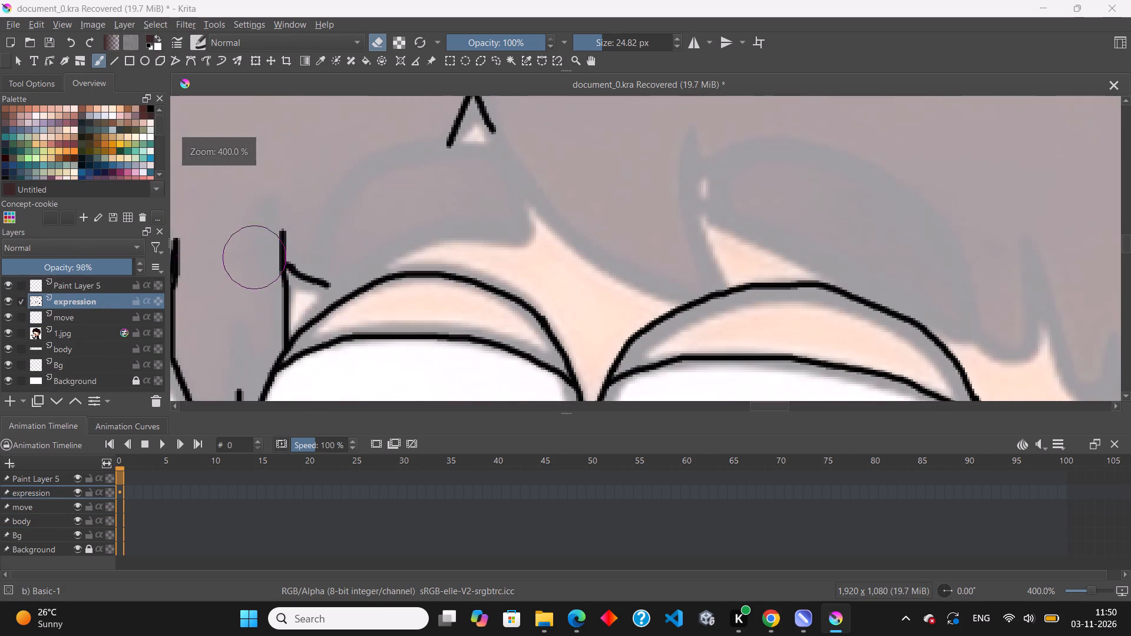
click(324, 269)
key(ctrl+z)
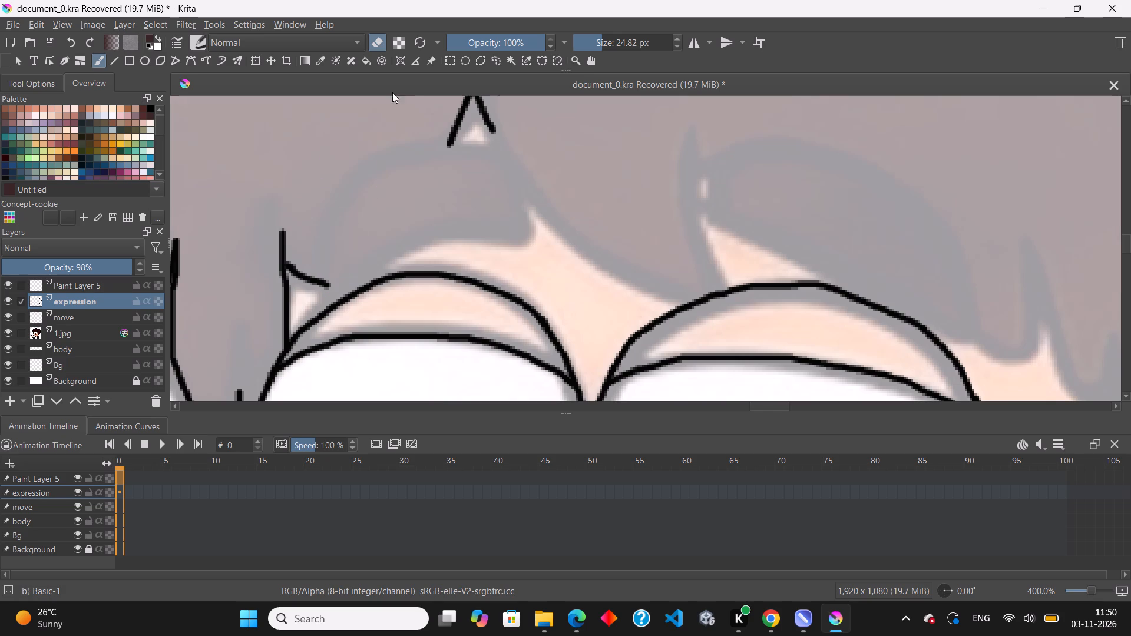
Trace the far eyebrow's closed outline on the expression layer in black with a 1.05 px brush.
drag(594, 38, 585, 44)
drag(585, 44, 583, 47)
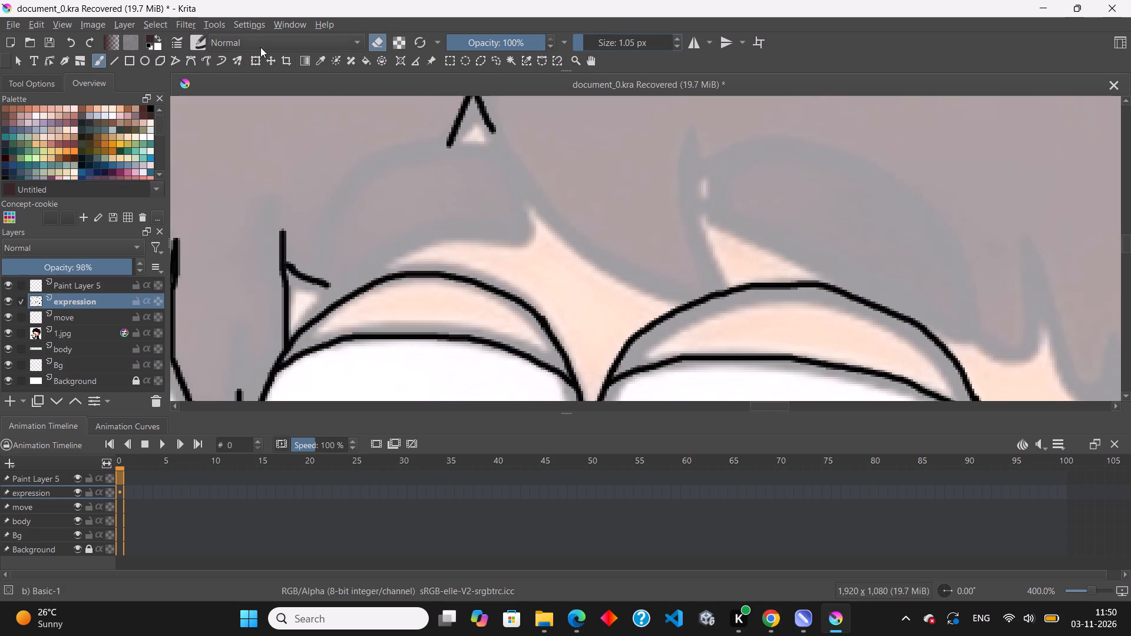
key(e)
scroll(362, 272, up, 2)
drag(295, 299, 332, 306)
key(ctrl+z)
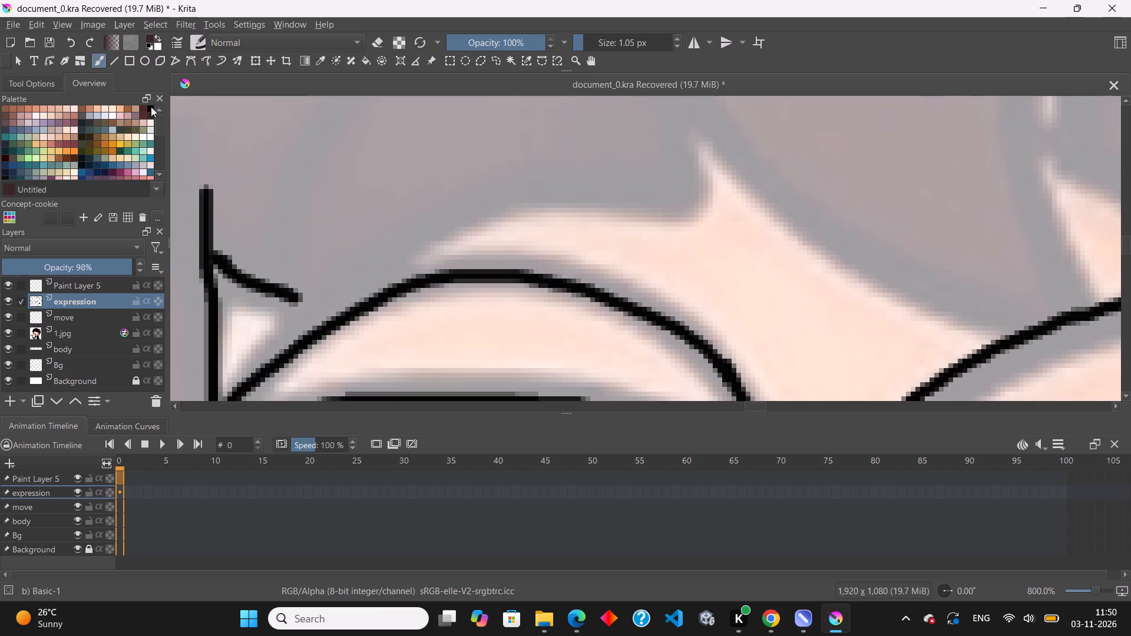
click(151, 108)
scroll(311, 242, up, 2)
scroll(306, 307, down, 3)
scroll(335, 266, down, 2)
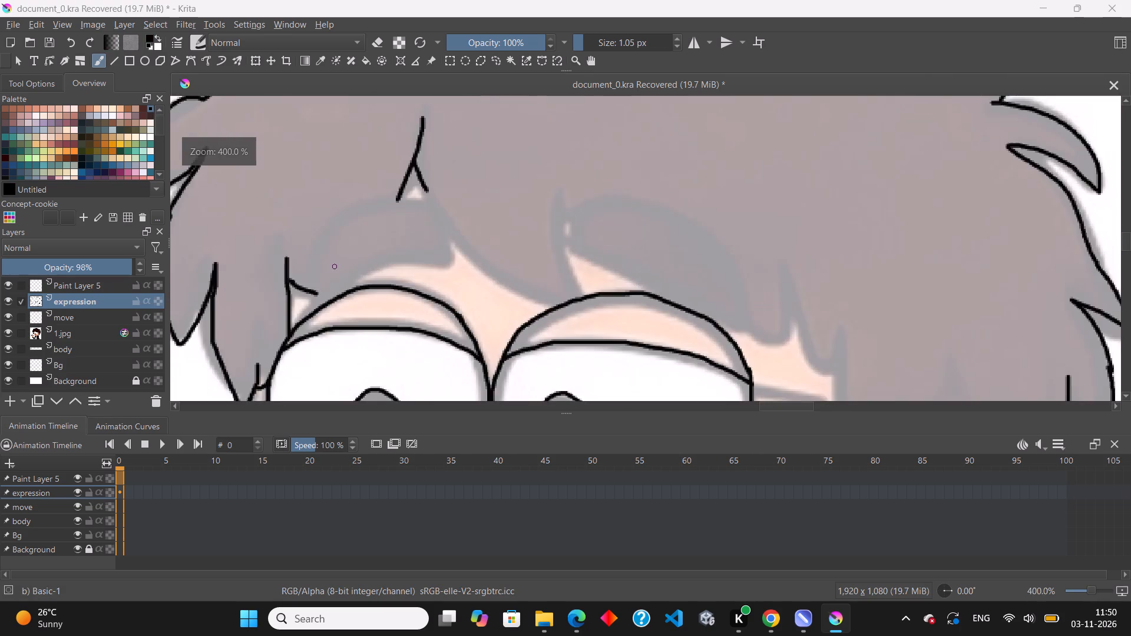
scroll(333, 201, up, 1)
drag(345, 228, 318, 261)
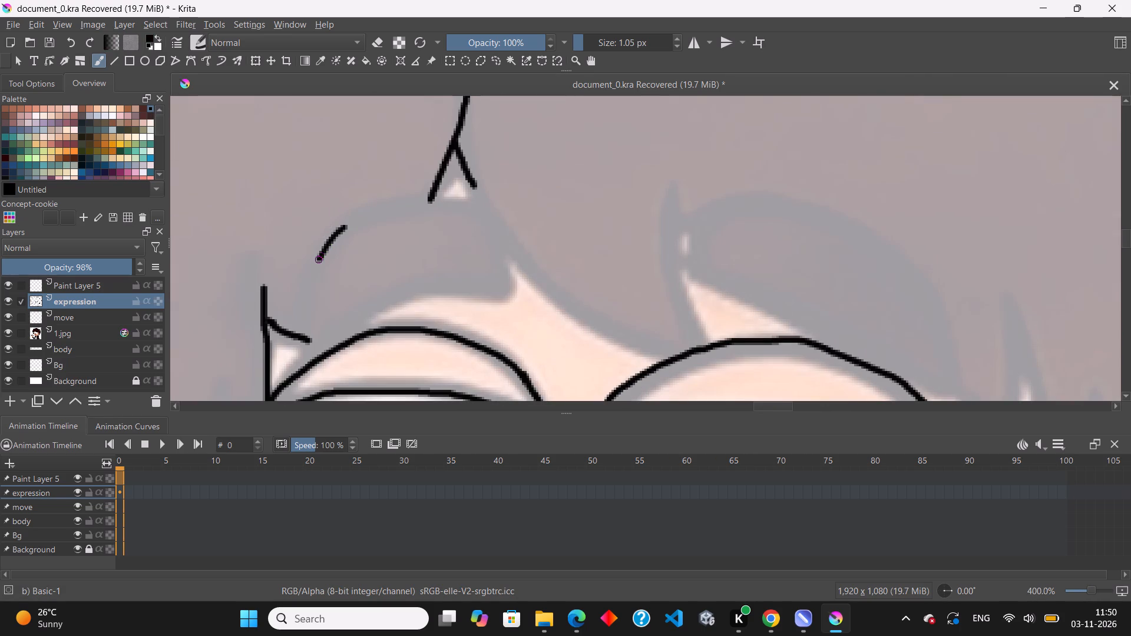
drag(318, 261, 308, 330)
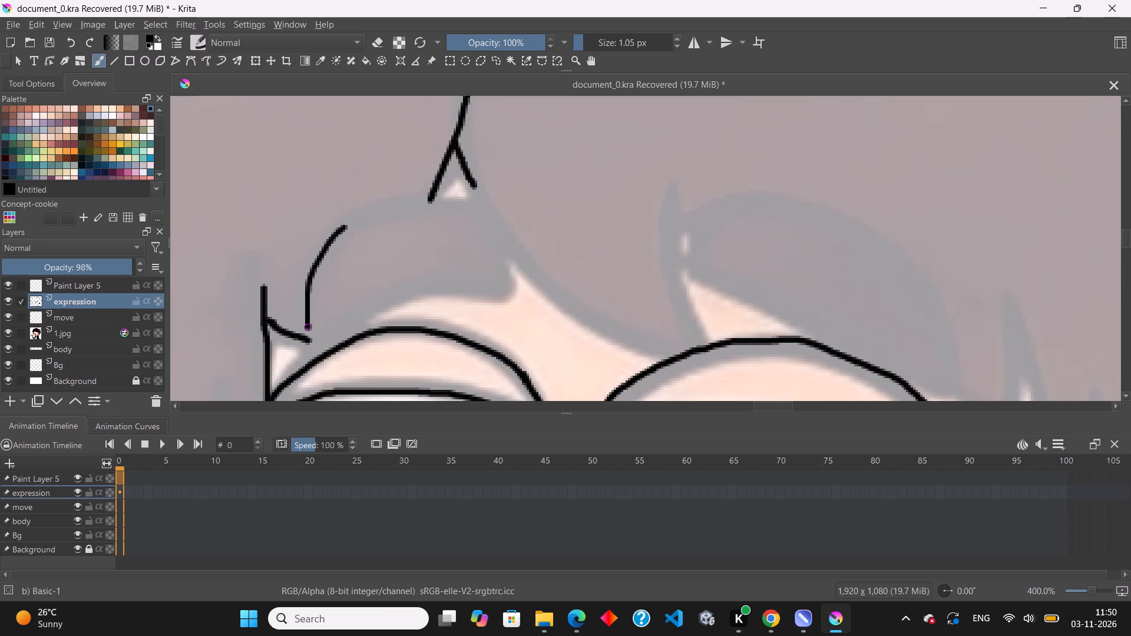
drag(308, 330, 397, 302)
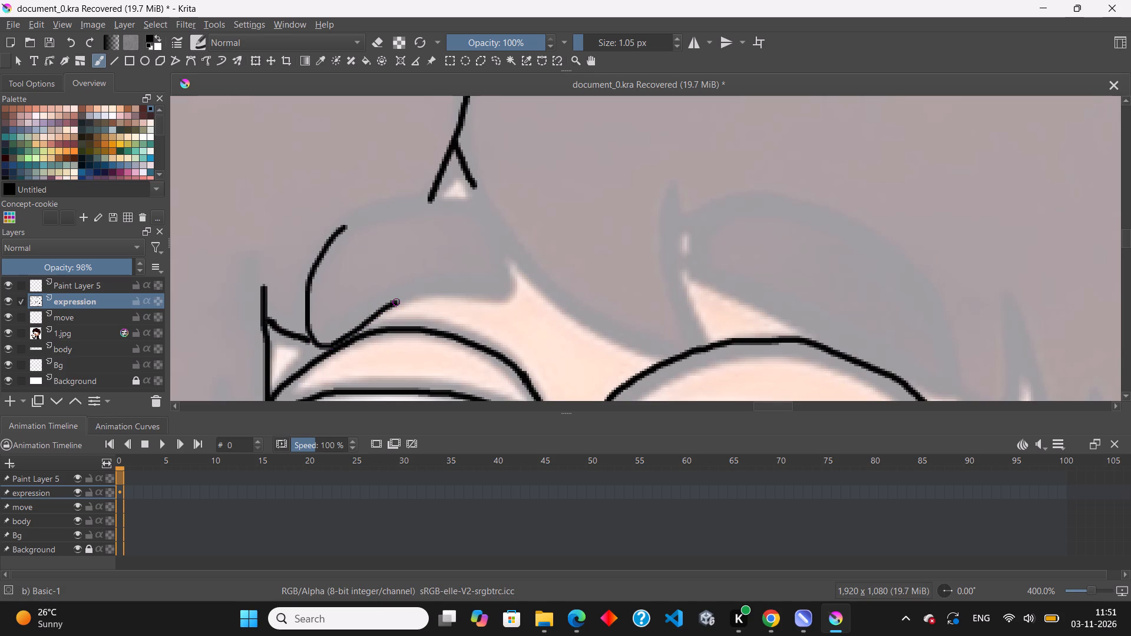
drag(397, 302, 500, 300)
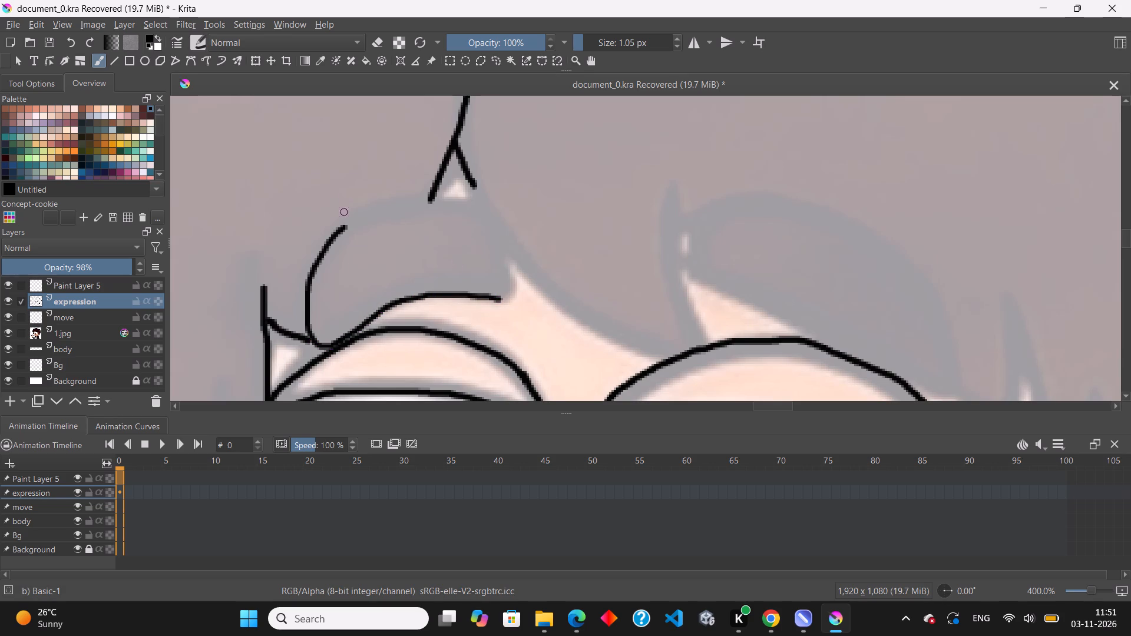
drag(346, 229, 471, 211)
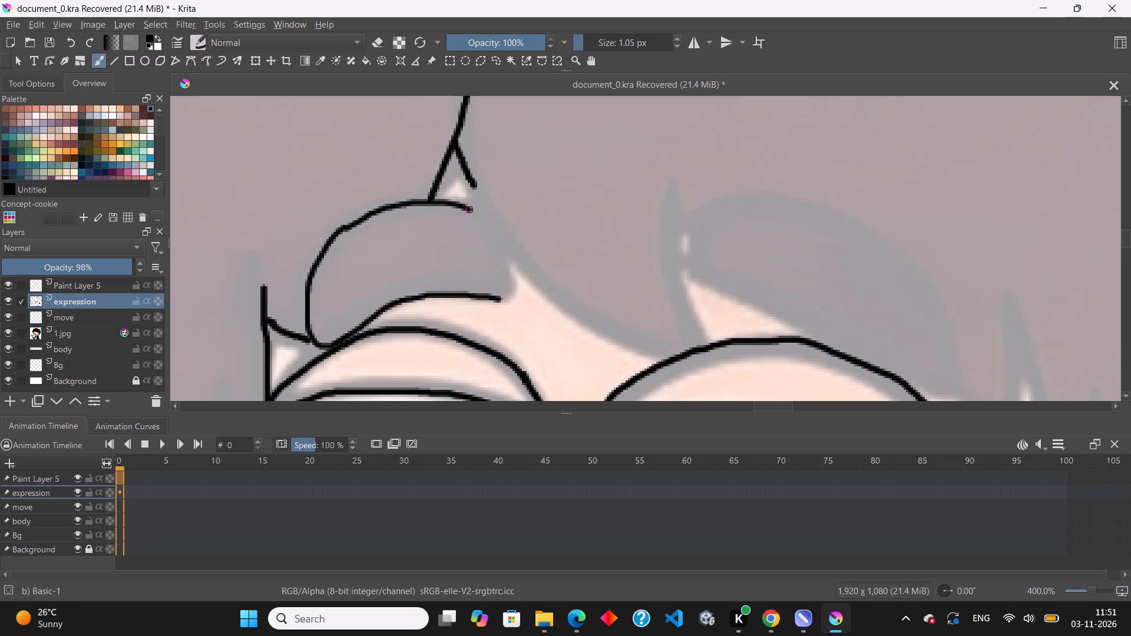
drag(471, 211, 498, 301)
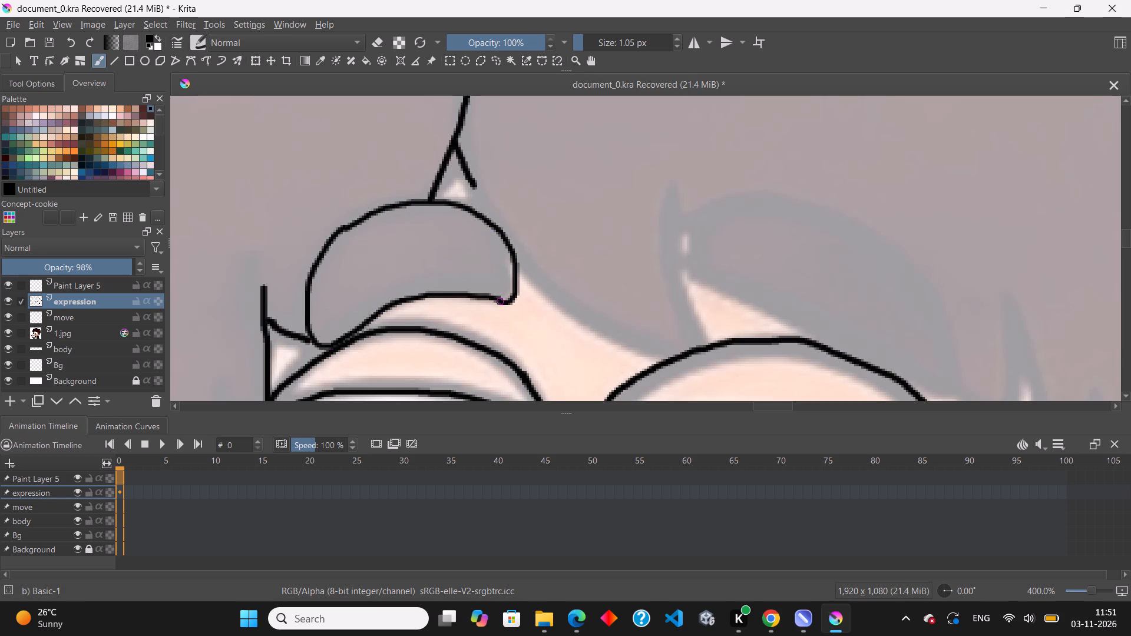
drag(498, 301, 497, 300)
Trace the near eyebrow's closed outline in black and tidy the join at its upper inner corner.
scroll(524, 266, down, 4)
scroll(692, 275, up, 3)
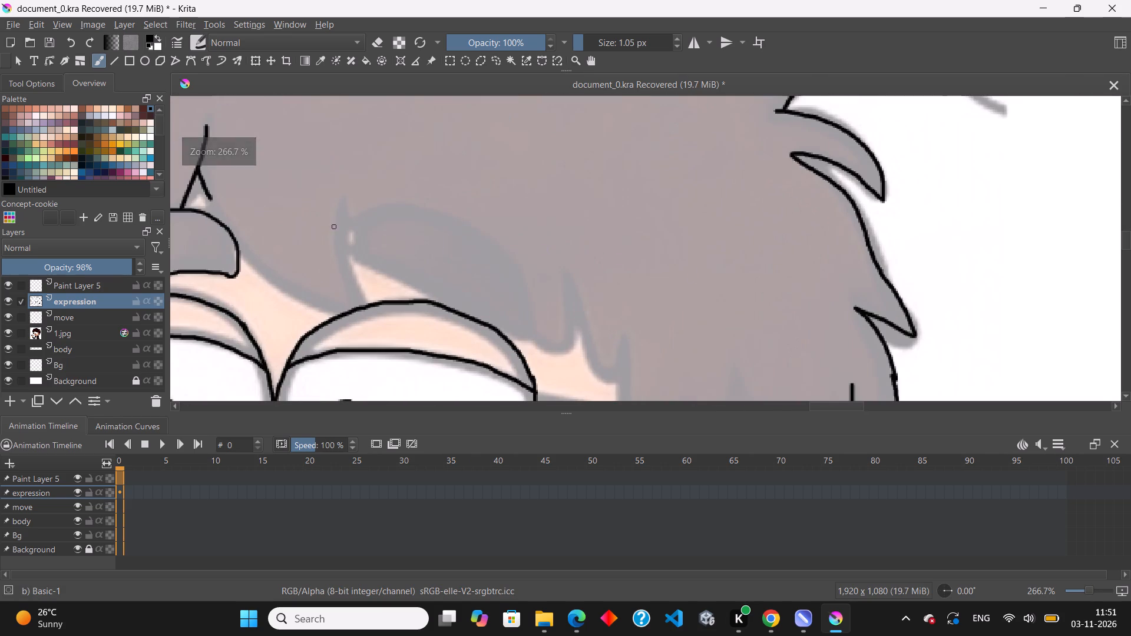
click(371, 214)
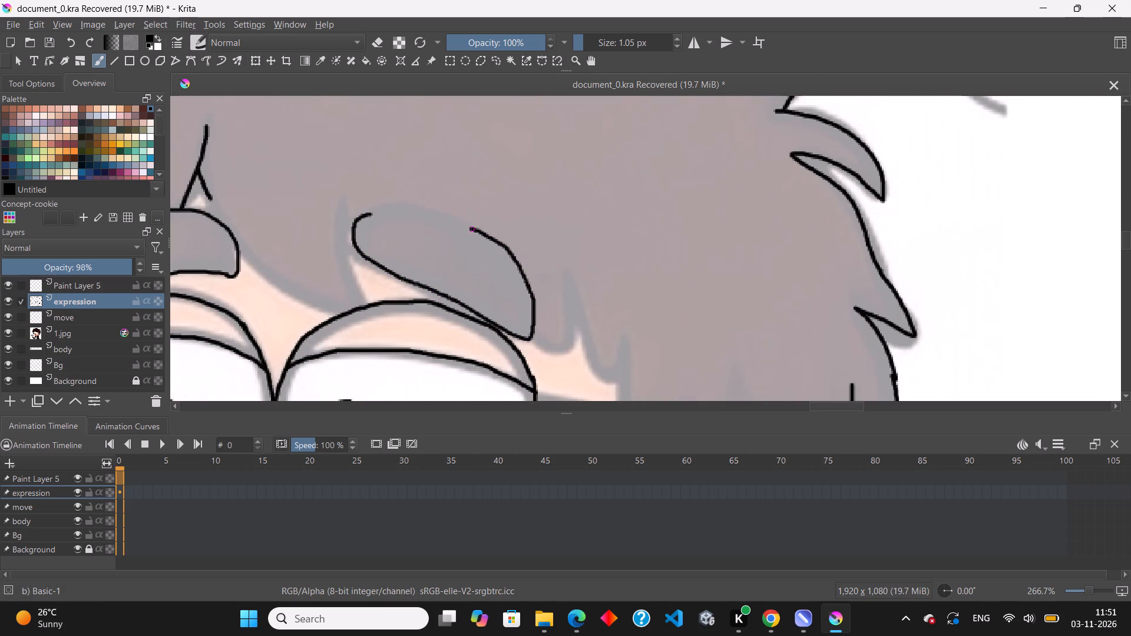
scroll(369, 210, up, 4)
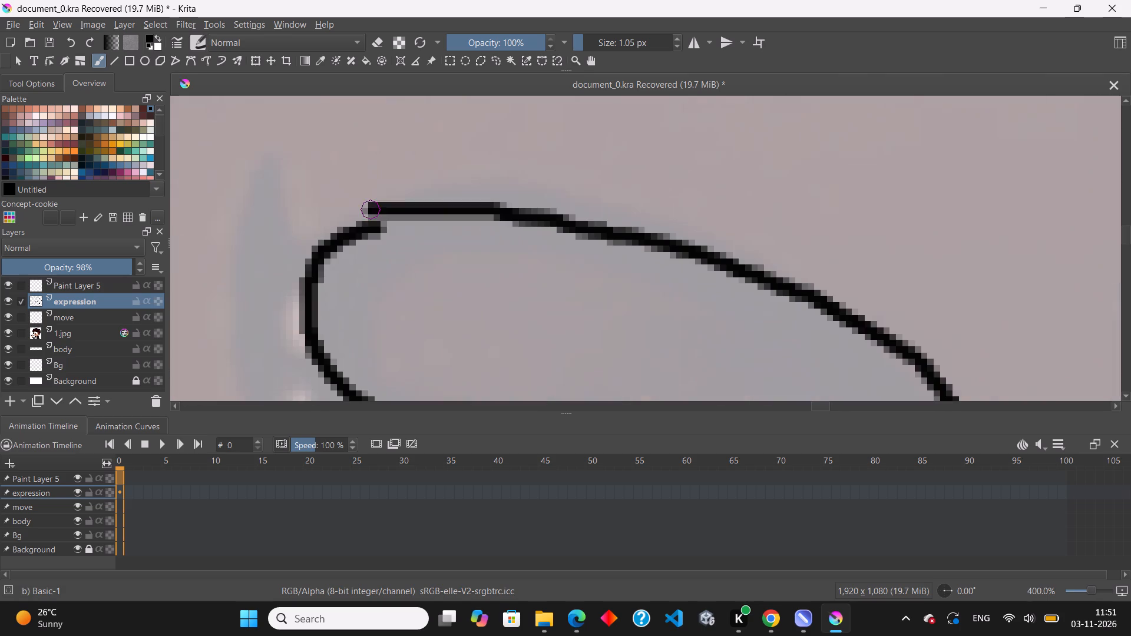
drag(375, 217, 351, 230)
key(e)
drag(395, 238, 369, 243)
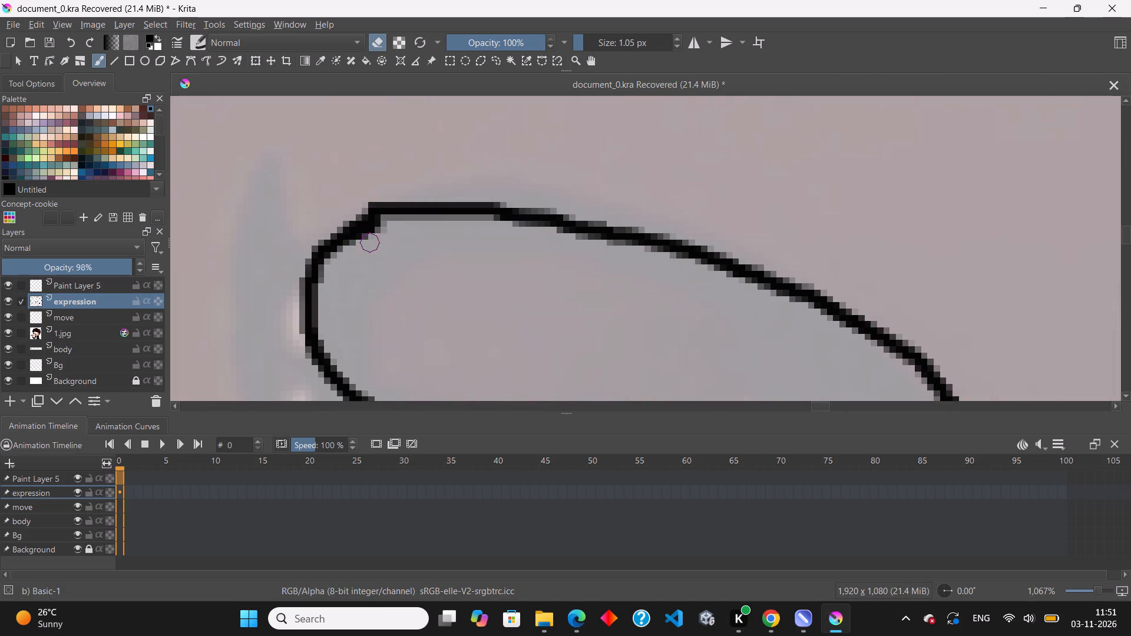
drag(369, 243, 383, 231)
key(e)
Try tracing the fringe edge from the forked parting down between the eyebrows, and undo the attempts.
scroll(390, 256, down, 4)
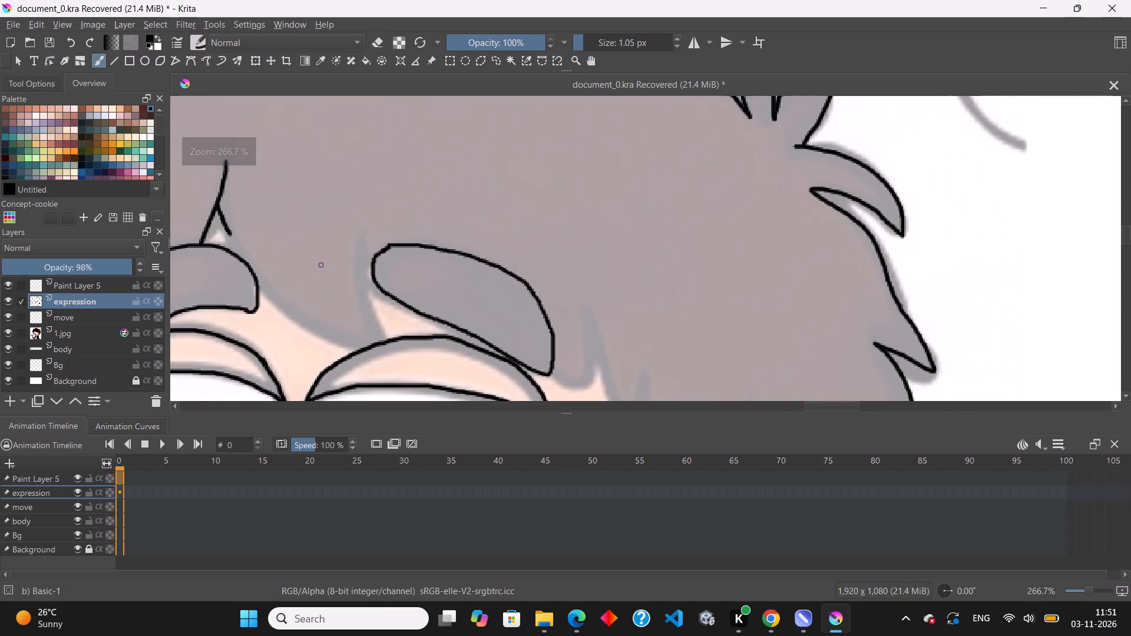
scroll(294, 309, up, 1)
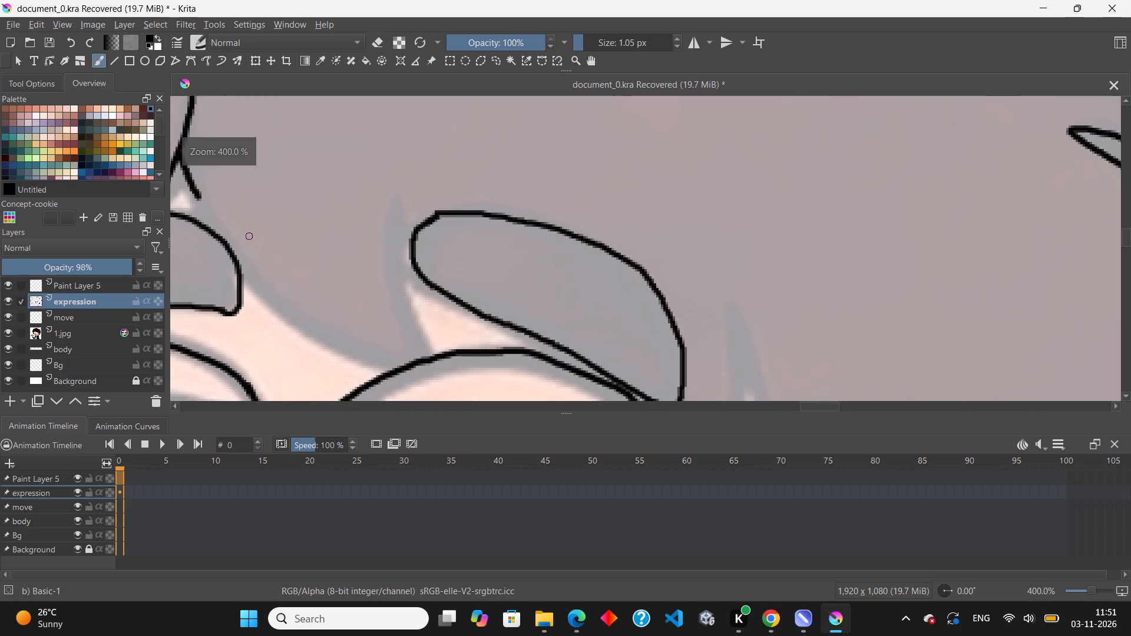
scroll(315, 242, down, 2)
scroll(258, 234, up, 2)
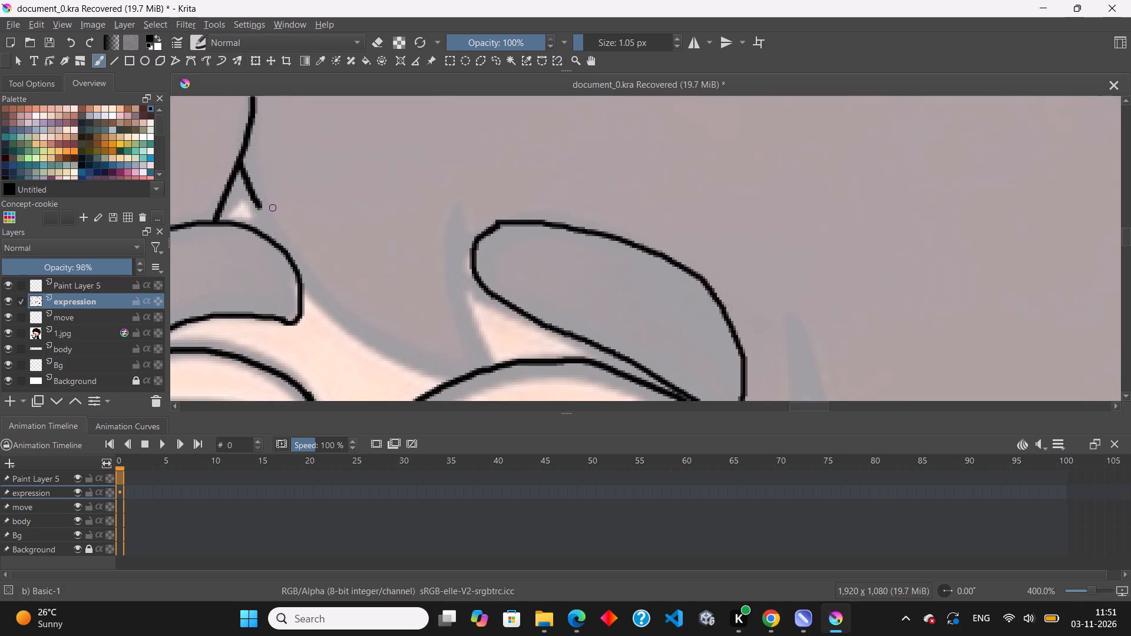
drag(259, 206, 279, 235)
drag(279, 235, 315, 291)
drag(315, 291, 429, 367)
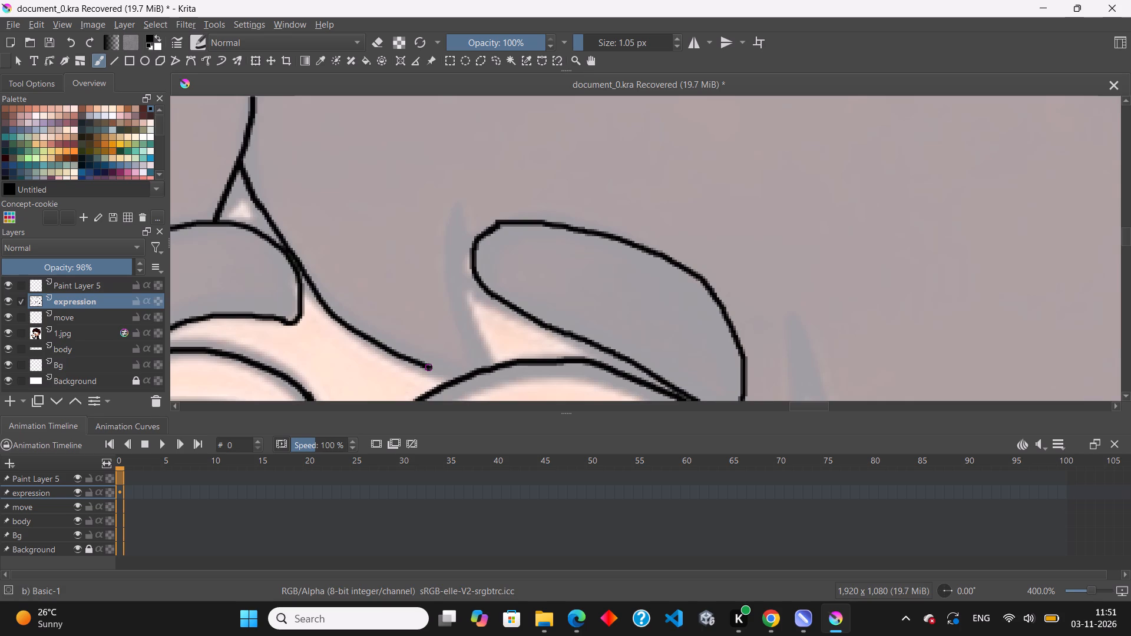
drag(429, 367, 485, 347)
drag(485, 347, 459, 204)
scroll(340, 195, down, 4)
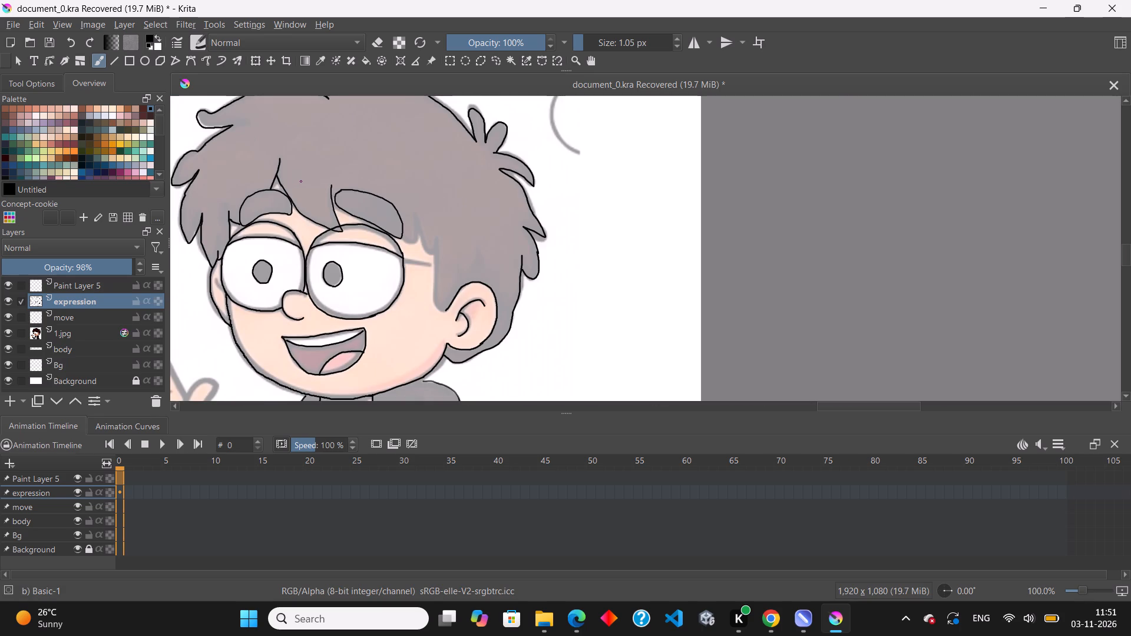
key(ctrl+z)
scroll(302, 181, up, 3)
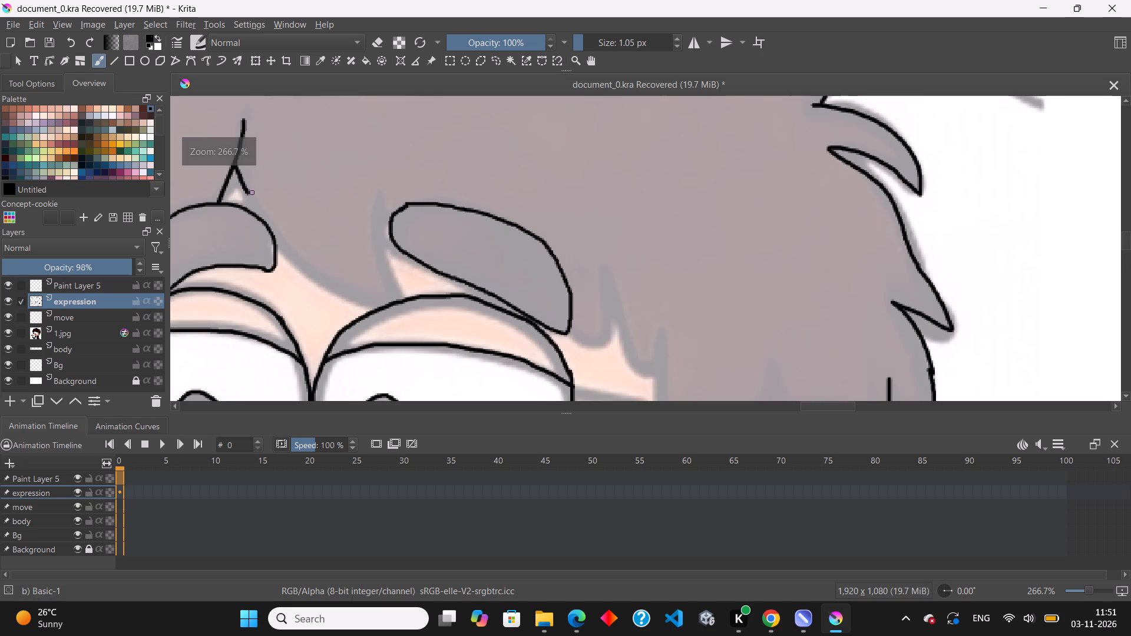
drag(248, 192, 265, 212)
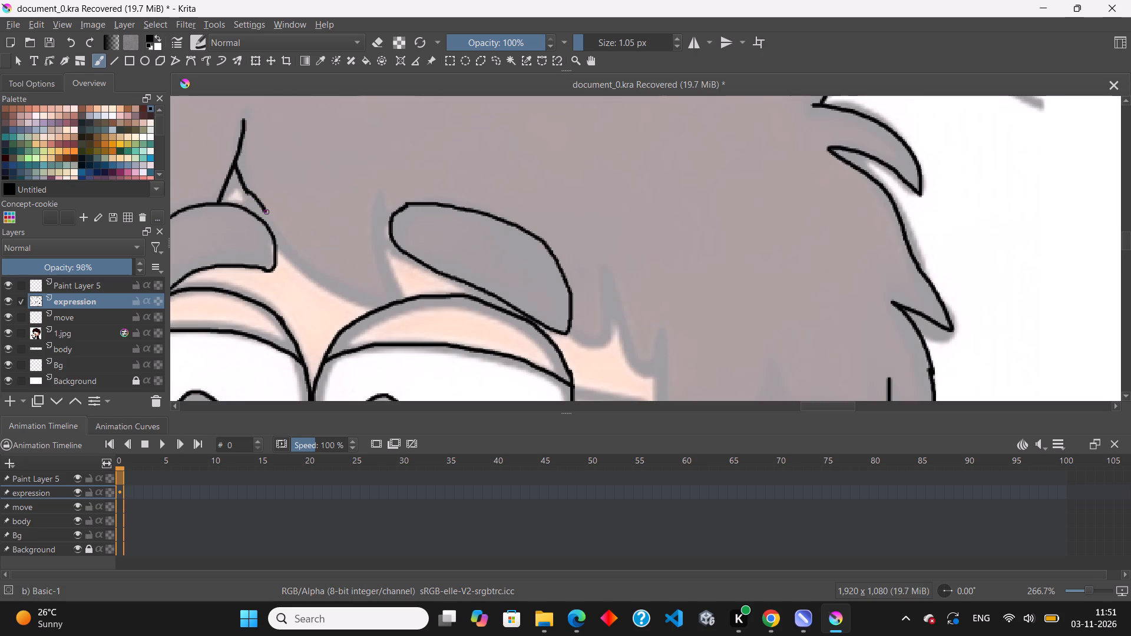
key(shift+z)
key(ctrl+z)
Trace the fringe edge in black from the forked parting past the far eyebrow to the near eyebrow's inner corner.
scroll(269, 205, up, 2)
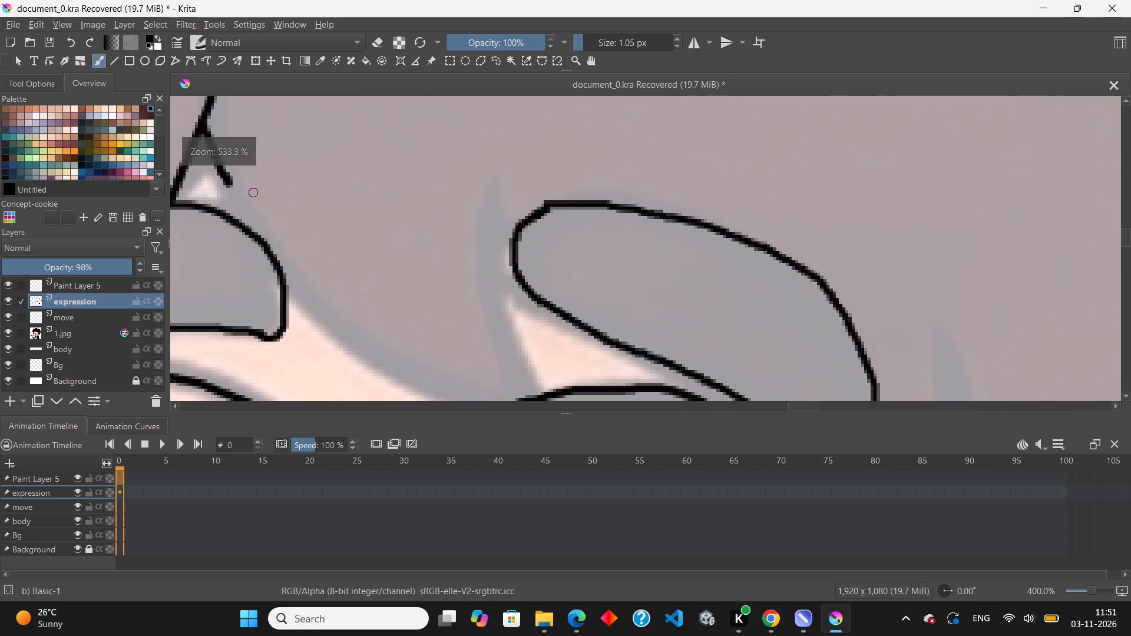
scroll(237, 184, down, 1)
drag(230, 180, 249, 220)
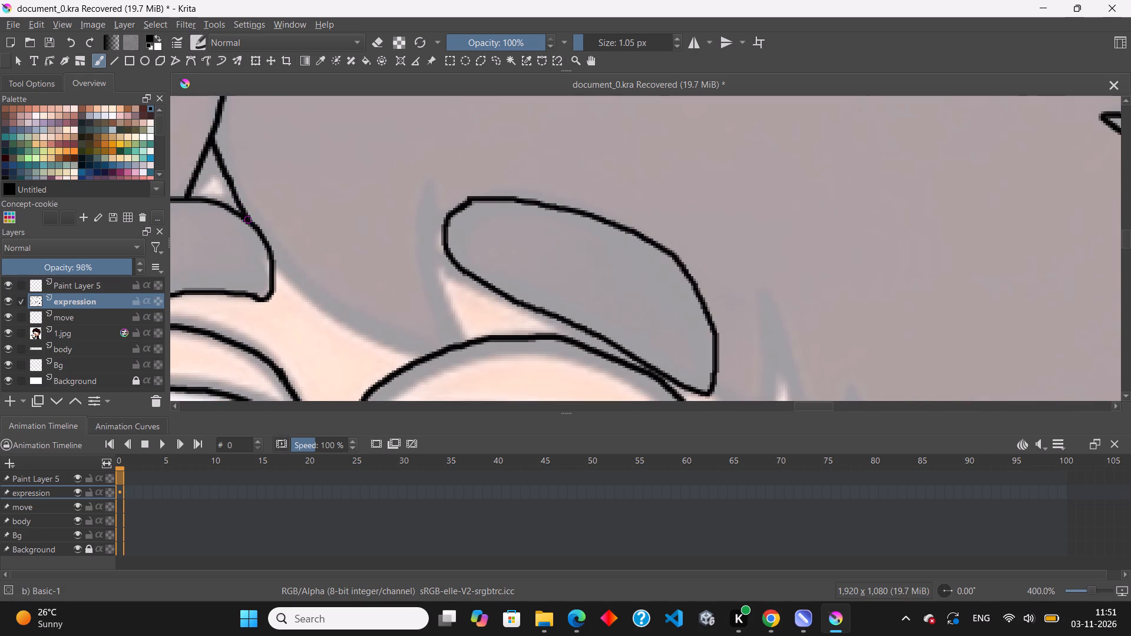
drag(249, 220, 252, 224)
drag(277, 272, 341, 306)
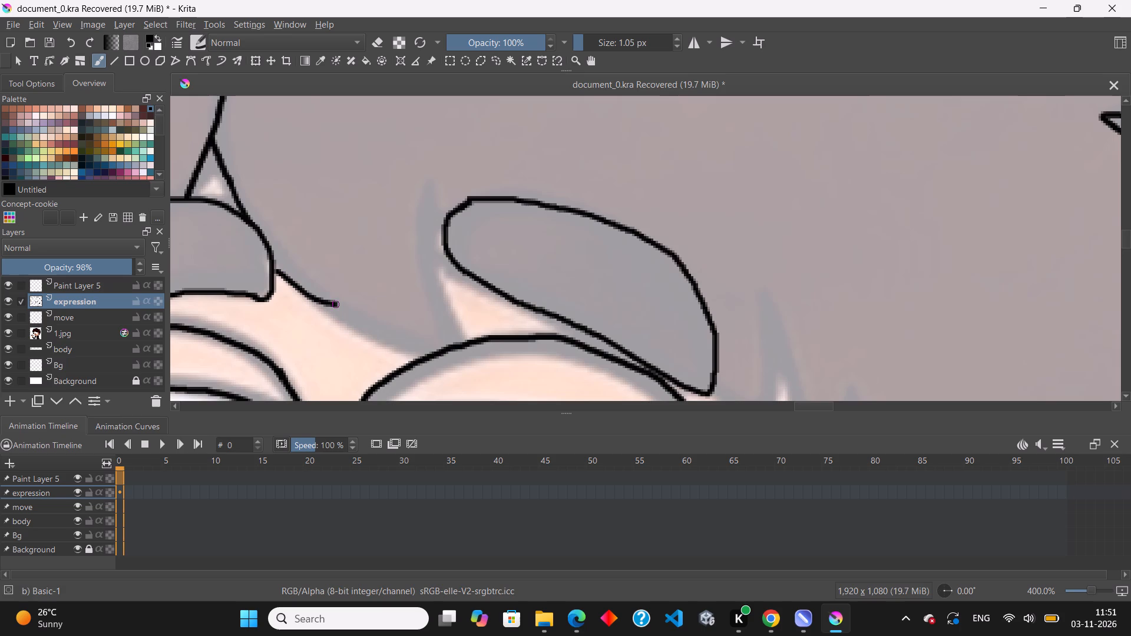
drag(341, 306, 432, 248)
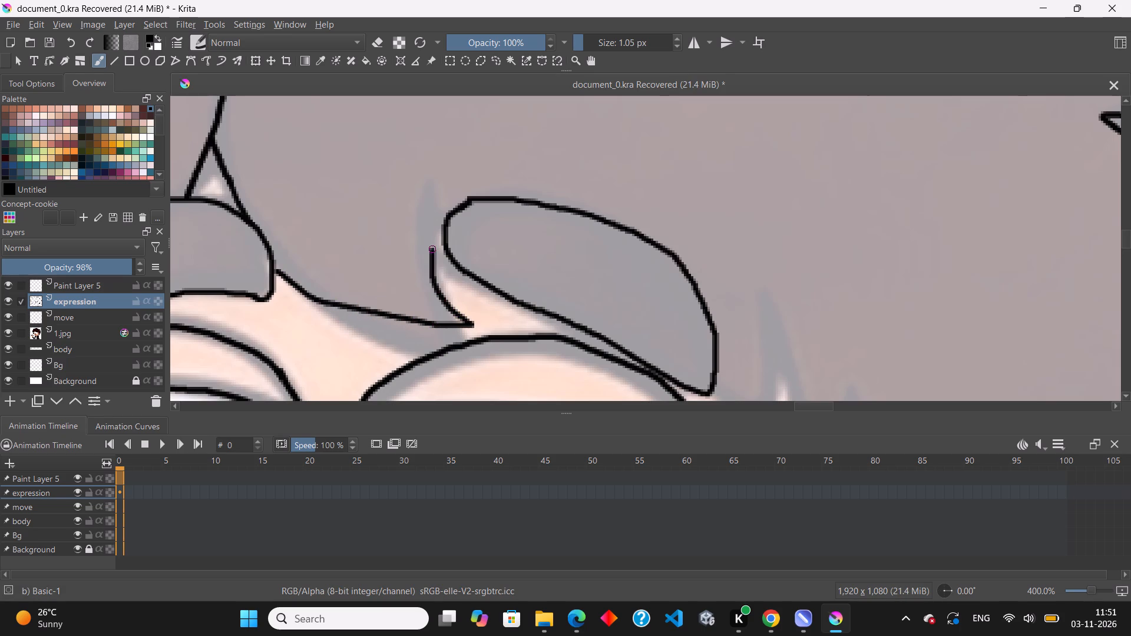
drag(432, 248, 438, 184)
drag(438, 184, 440, 187)
drag(440, 187, 458, 207)
Trace the pointed fringe locks beside the near eyebrow's outer end on the expression layer in black.
scroll(386, 177, down, 3)
scroll(497, 227, up, 1)
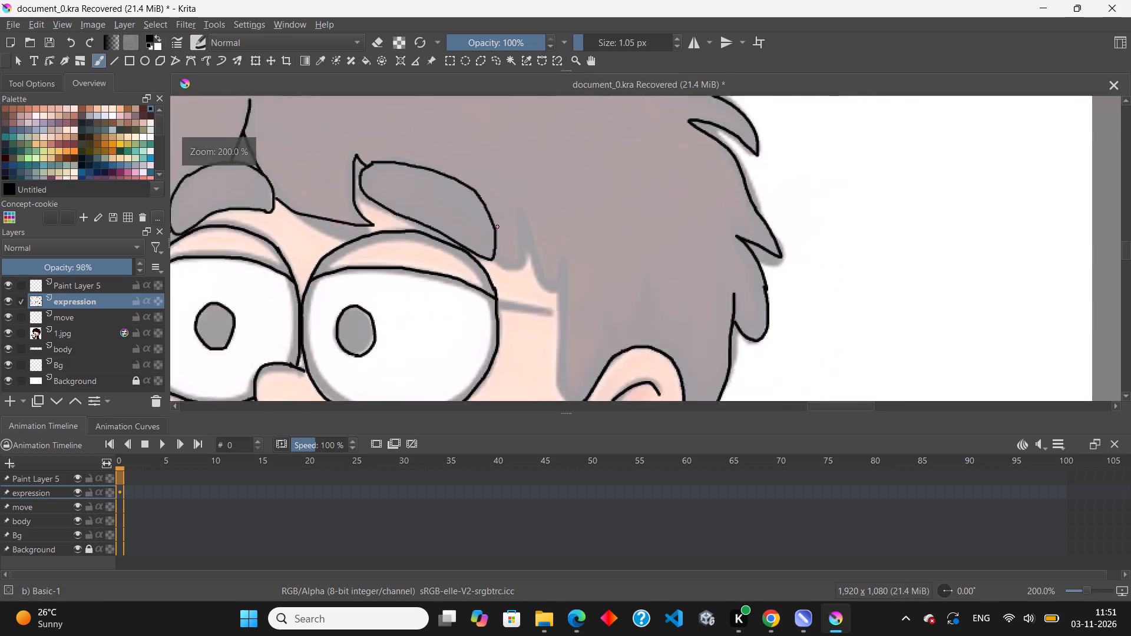
scroll(497, 227, up, 1)
drag(494, 260, 545, 199)
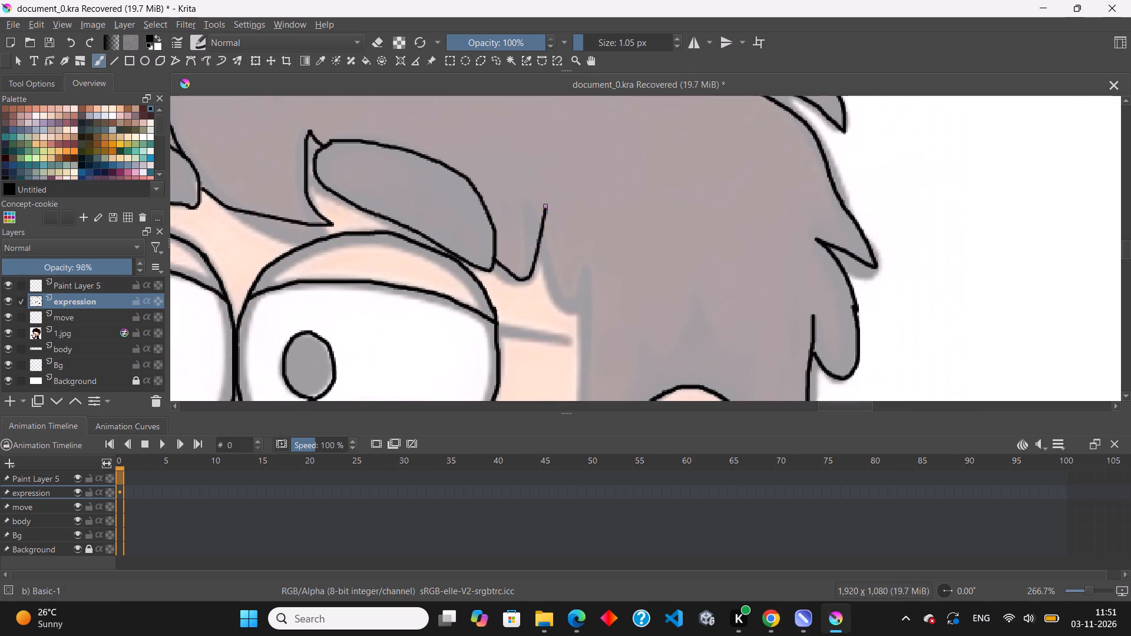
drag(545, 199, 589, 273)
Trace the sideburn edge in black from the last fringe lock down to the front of the ear.
scroll(457, 201, down, 3)
scroll(480, 257, up, 3)
drag(552, 183, 554, 194)
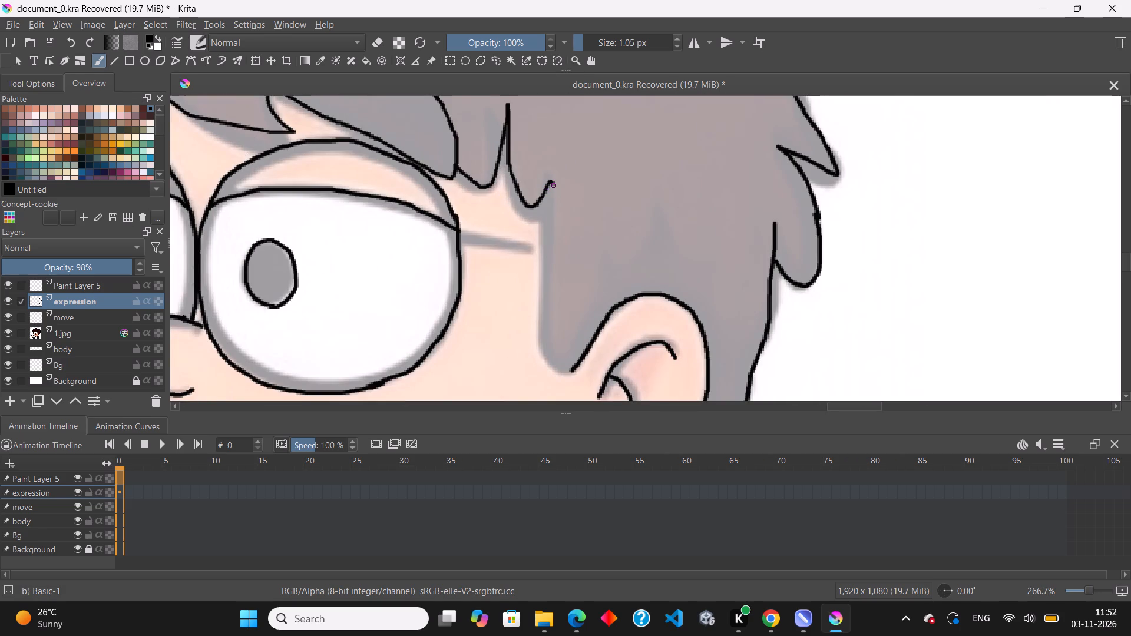
drag(554, 194, 553, 356)
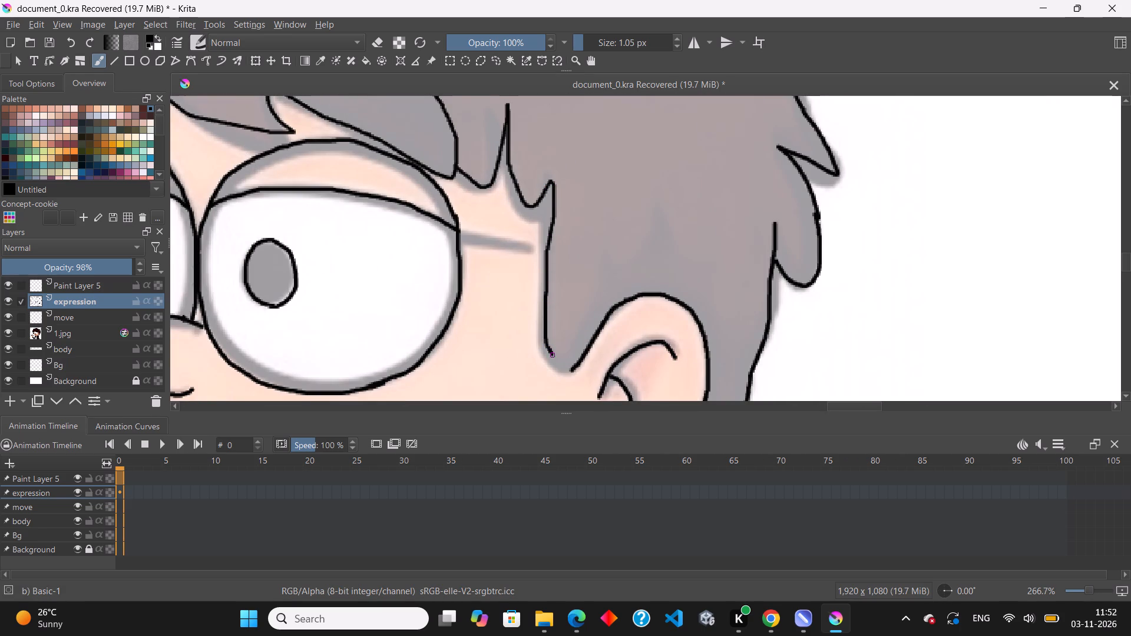
drag(553, 356, 572, 372)
Examine the traced head and torso outlines against the faded reference for missing lines.
scroll(535, 329, down, 2)
scroll(481, 264, down, 1)
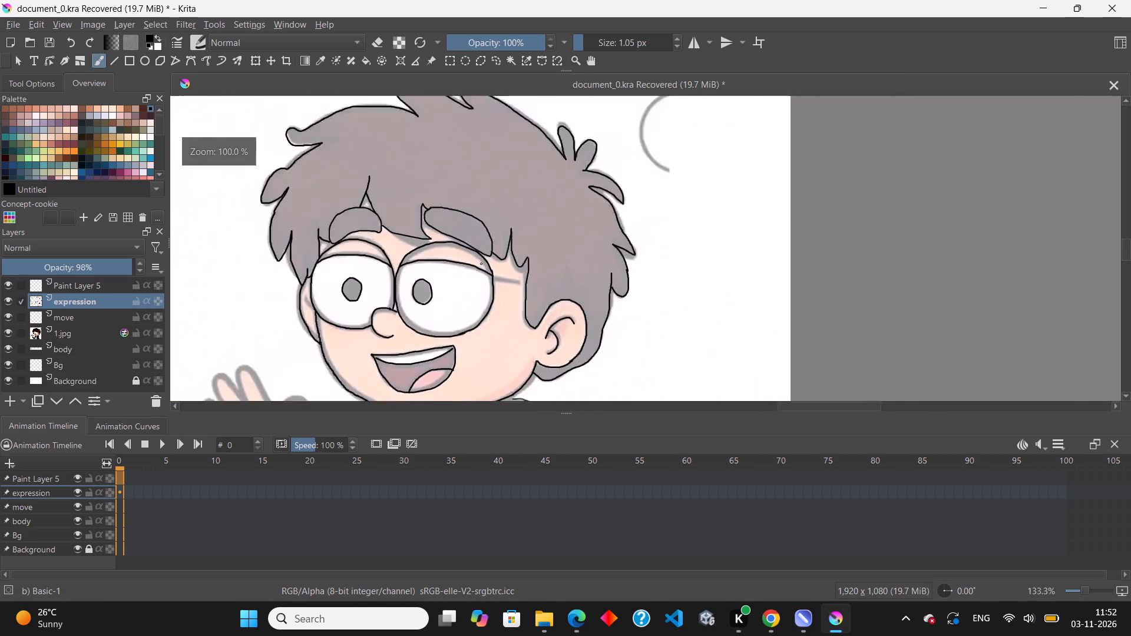
scroll(481, 264, down, 1)
scroll(371, 194, down, 1)
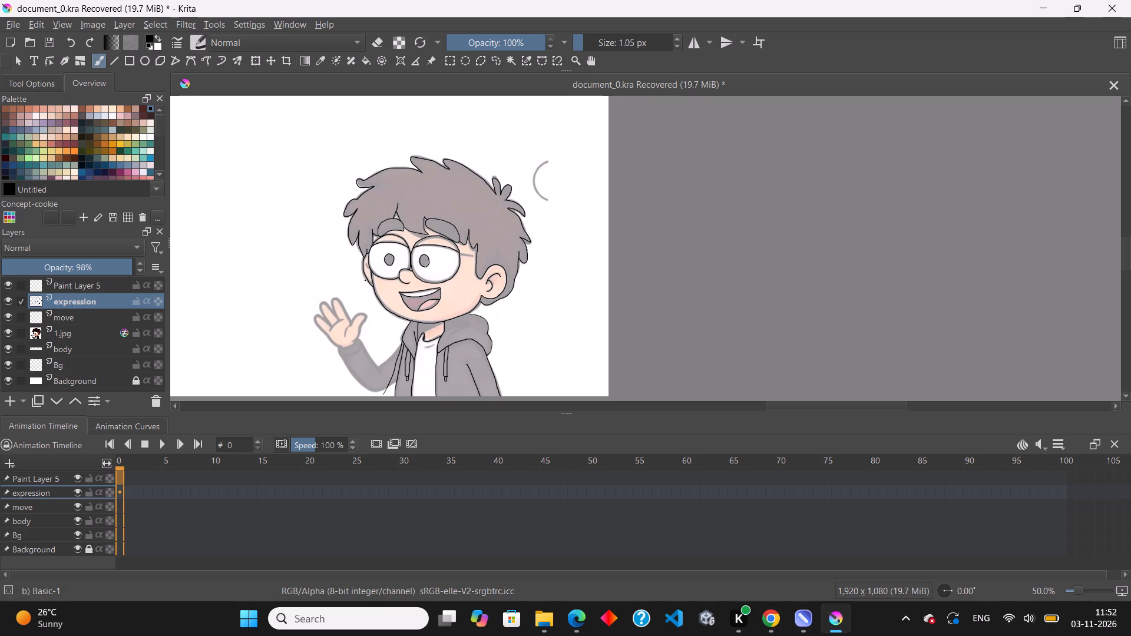
scroll(358, 262, down, 2)
scroll(378, 319, up, 2)
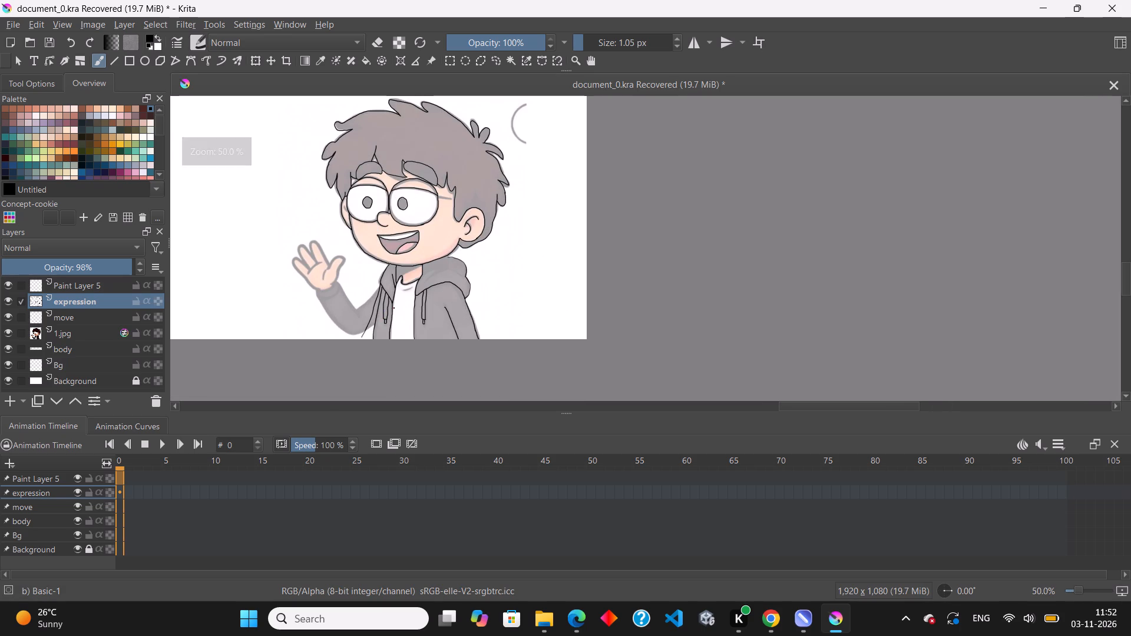
scroll(393, 257, down, 3)
scroll(348, 229, up, 2)
scroll(438, 200, up, 2)
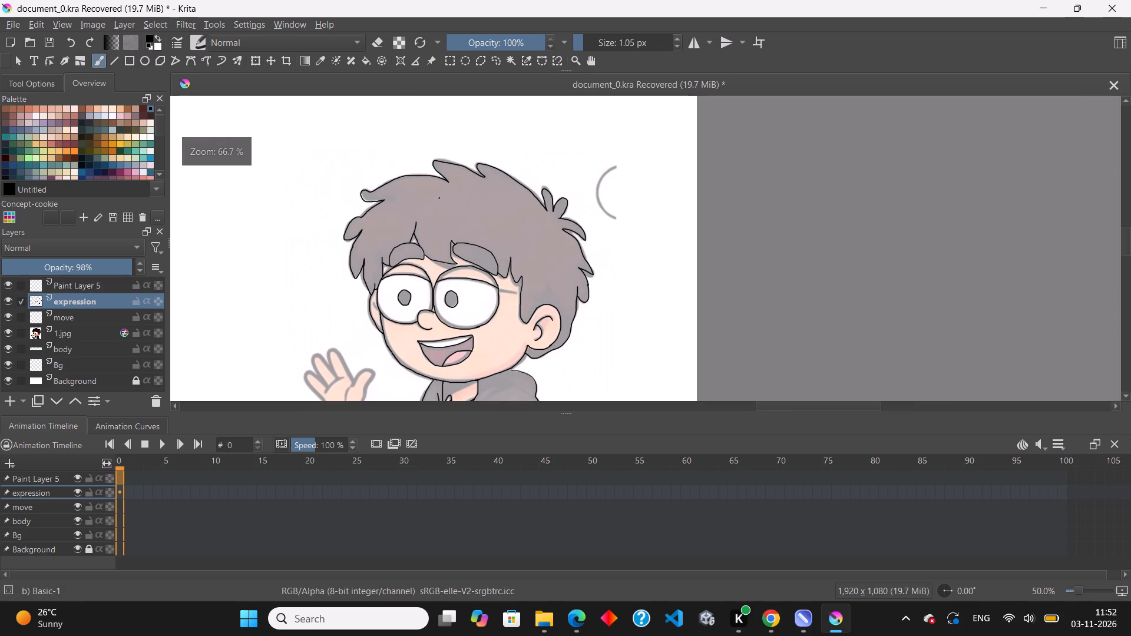
scroll(475, 253, up, 2)
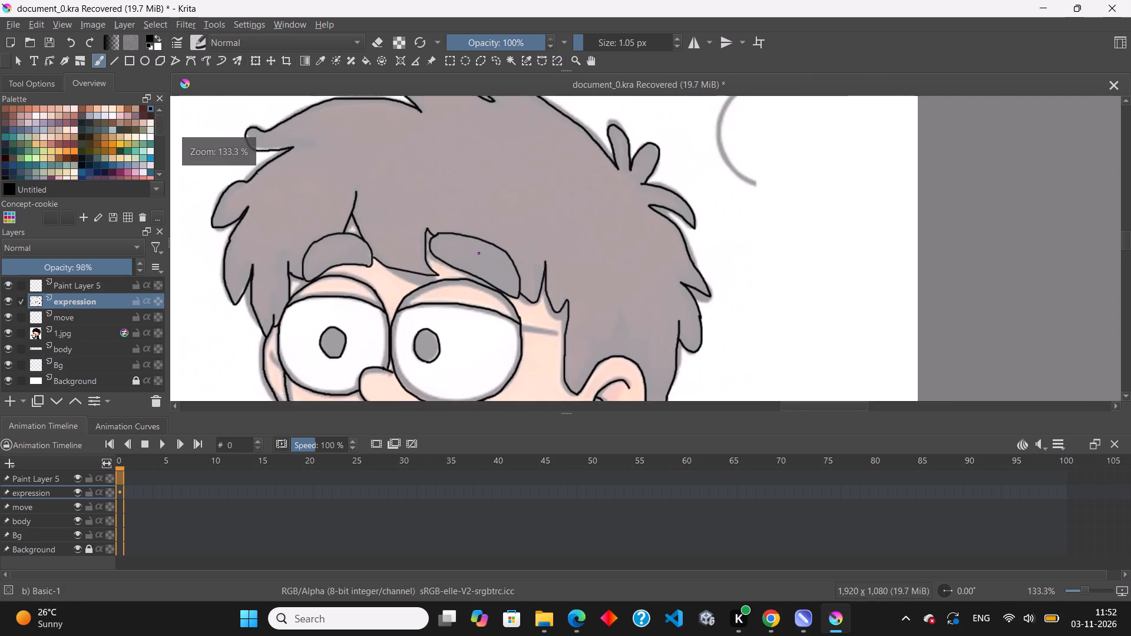
scroll(479, 253, down, 1)
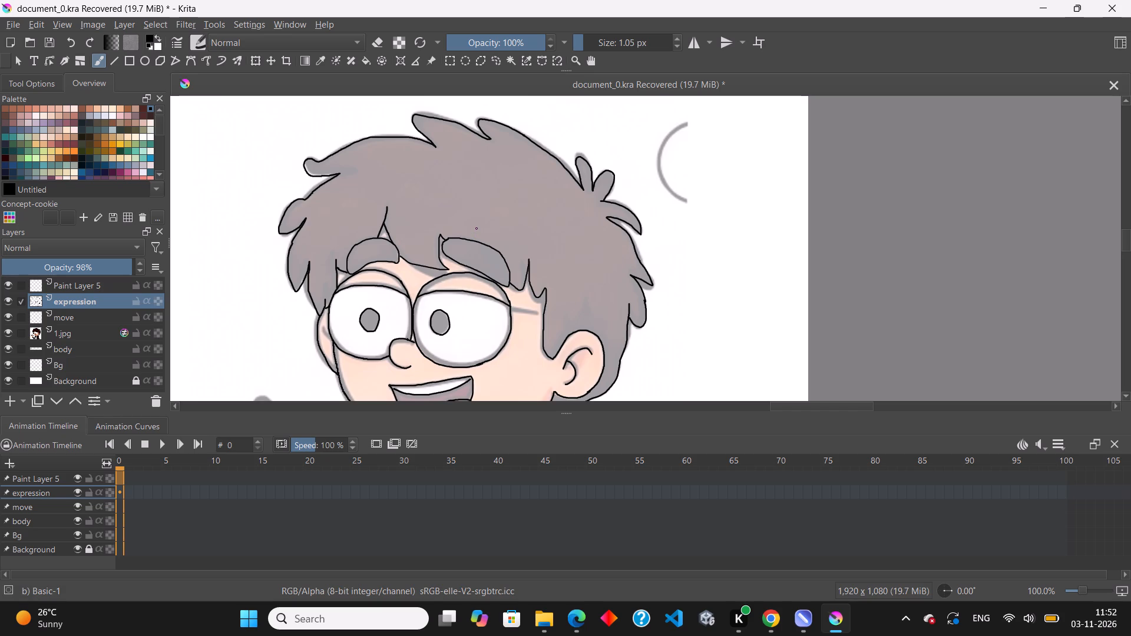
scroll(554, 175, down, 4)
scroll(563, 159, up, 5)
scroll(606, 198, down, 1)
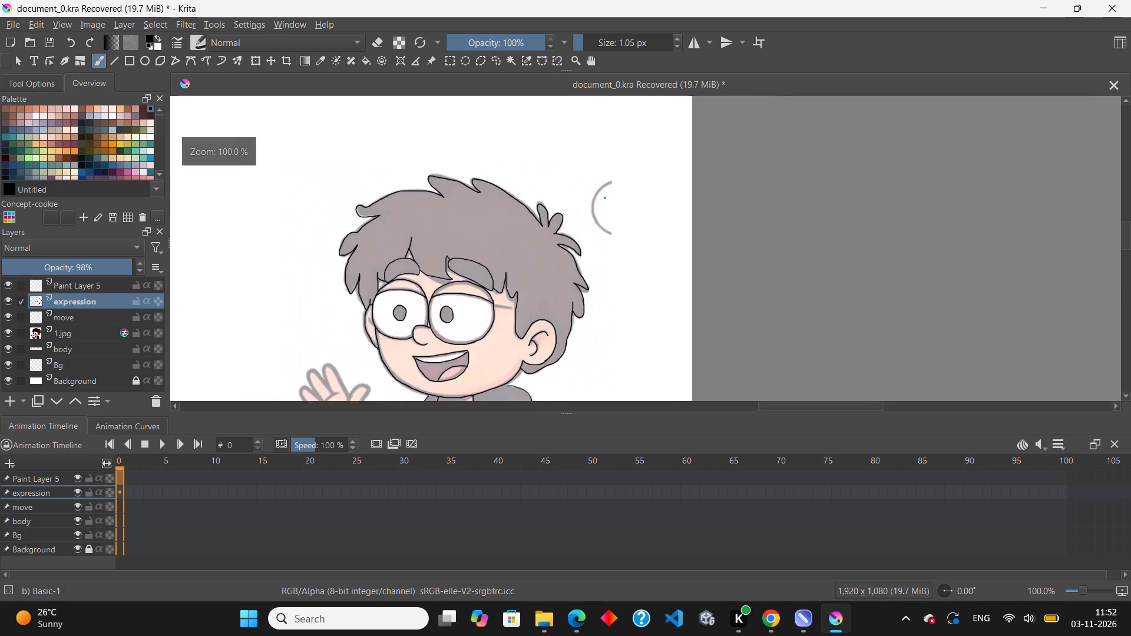
scroll(606, 198, down, 2)
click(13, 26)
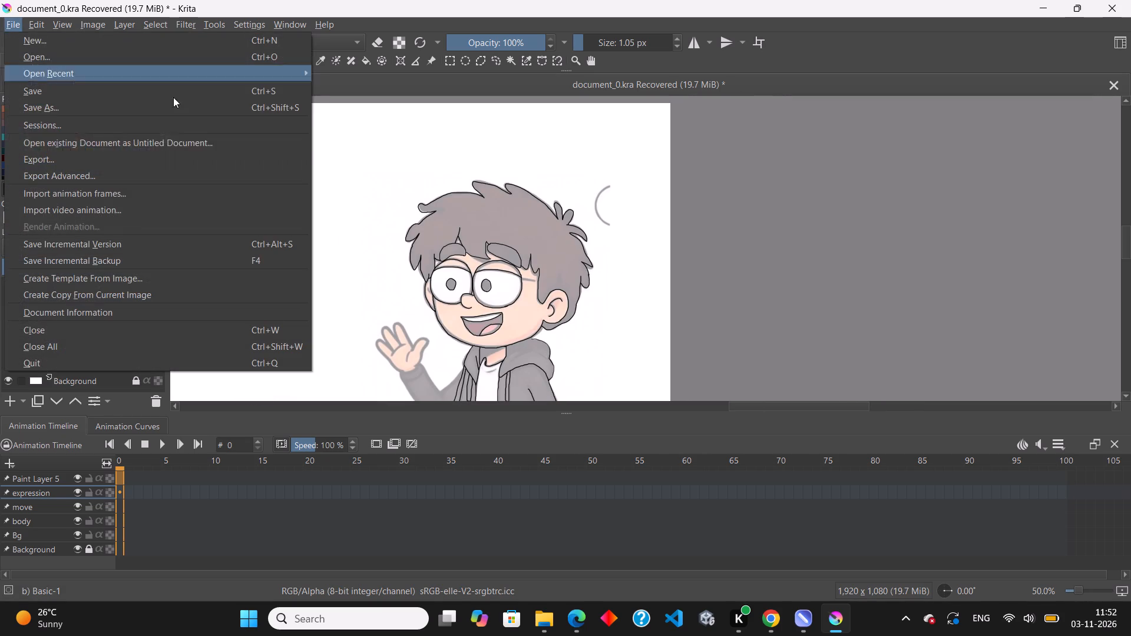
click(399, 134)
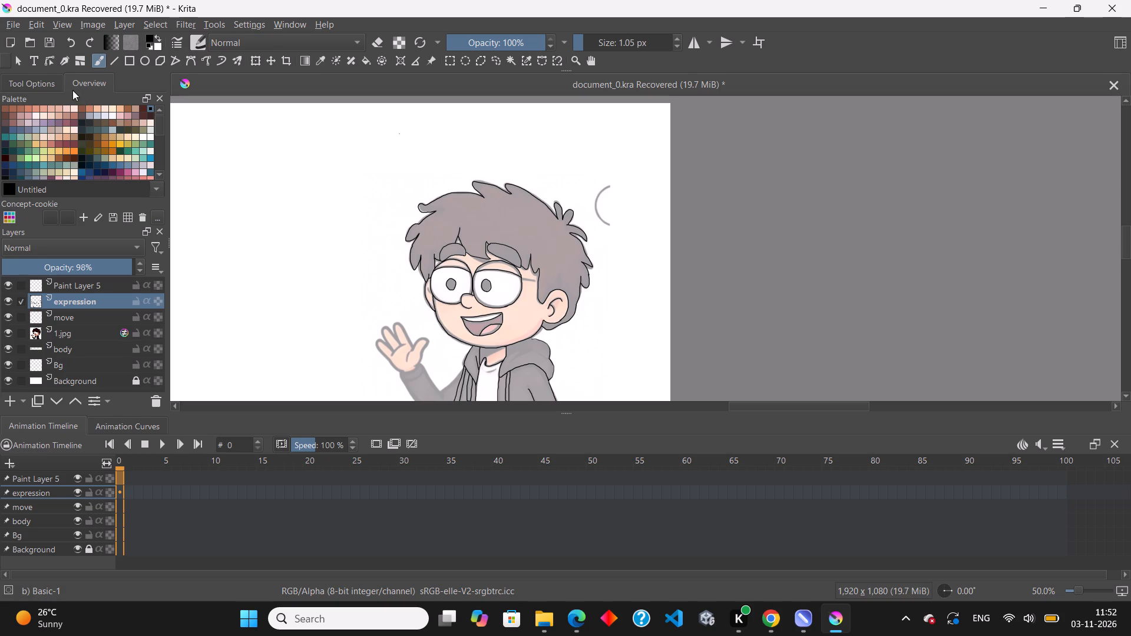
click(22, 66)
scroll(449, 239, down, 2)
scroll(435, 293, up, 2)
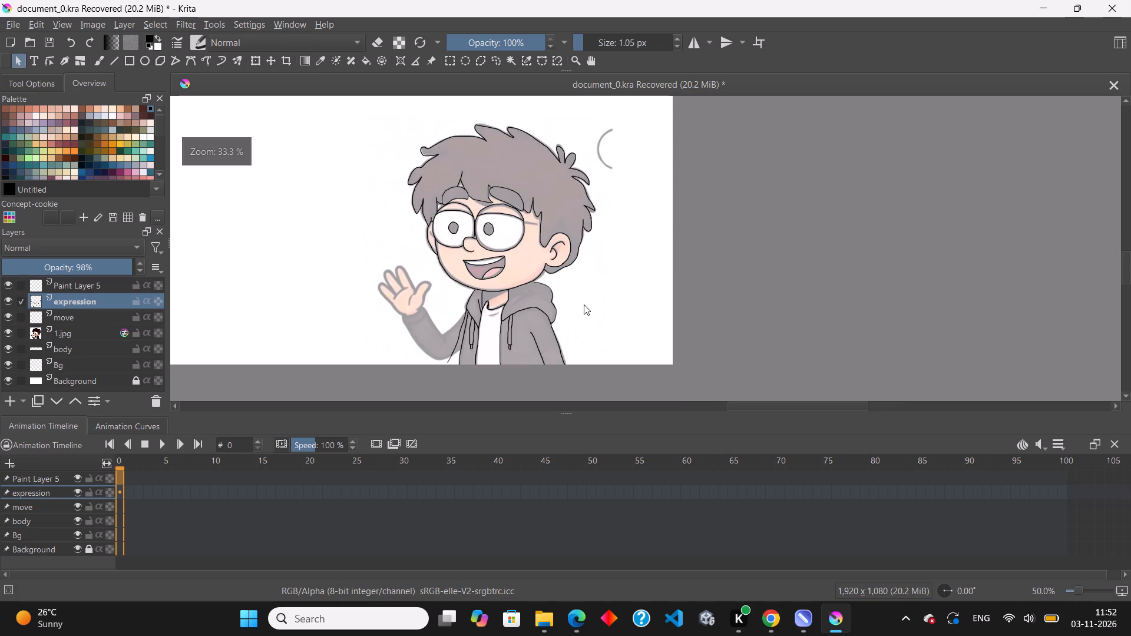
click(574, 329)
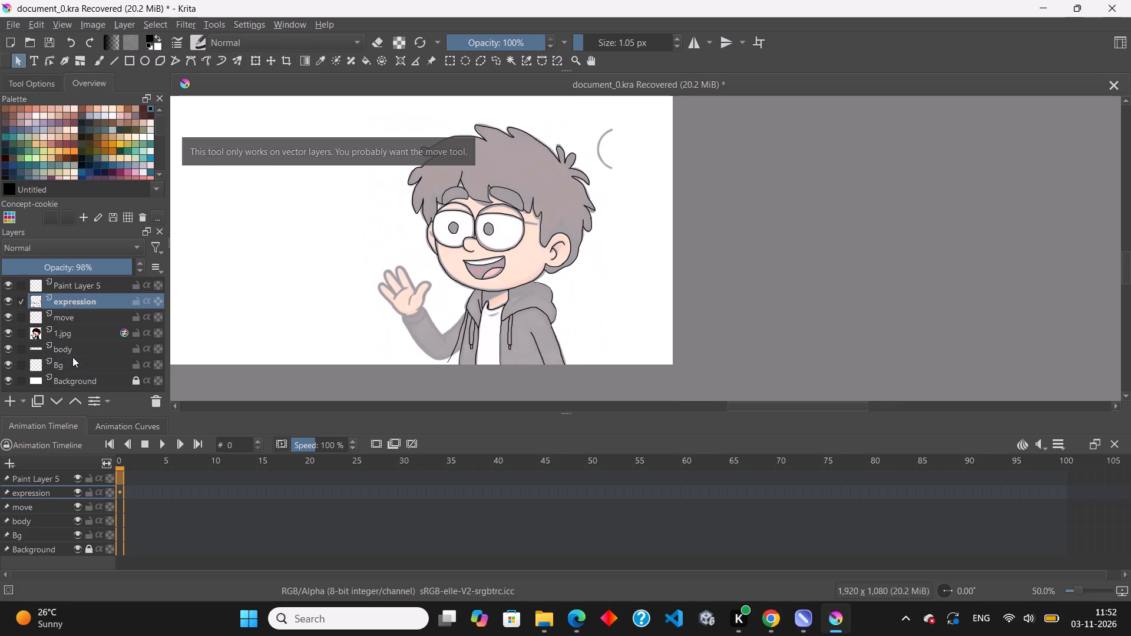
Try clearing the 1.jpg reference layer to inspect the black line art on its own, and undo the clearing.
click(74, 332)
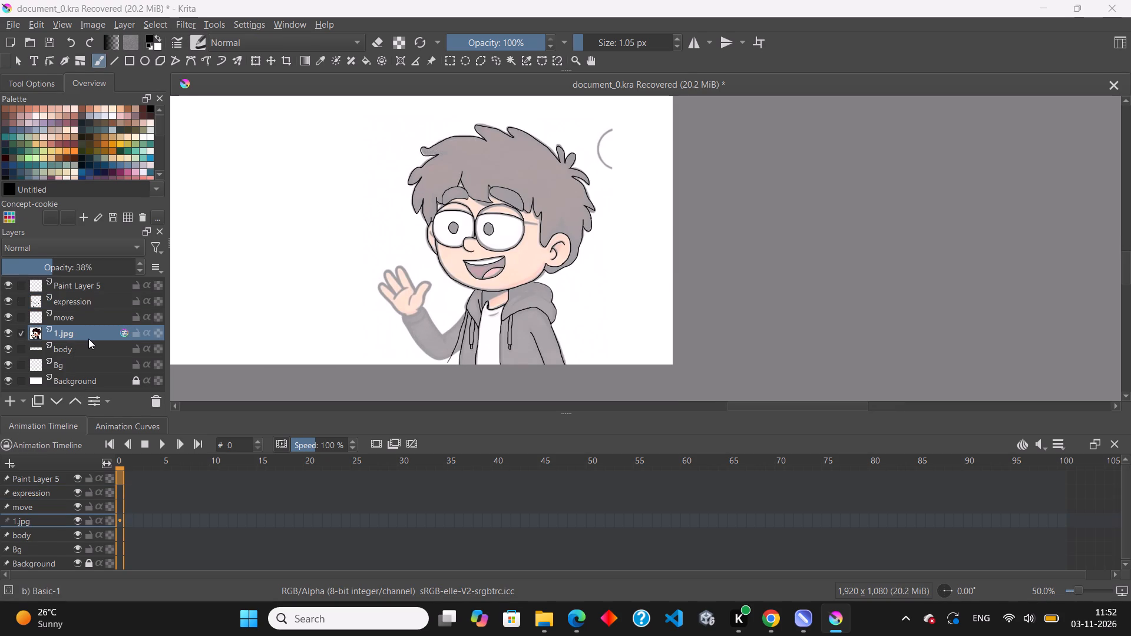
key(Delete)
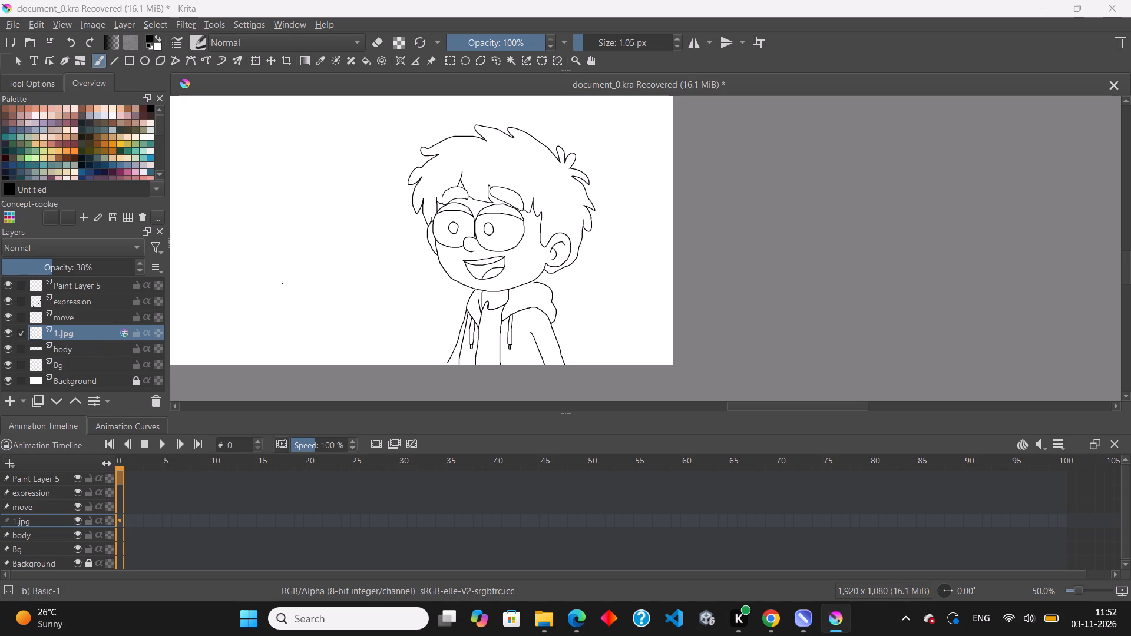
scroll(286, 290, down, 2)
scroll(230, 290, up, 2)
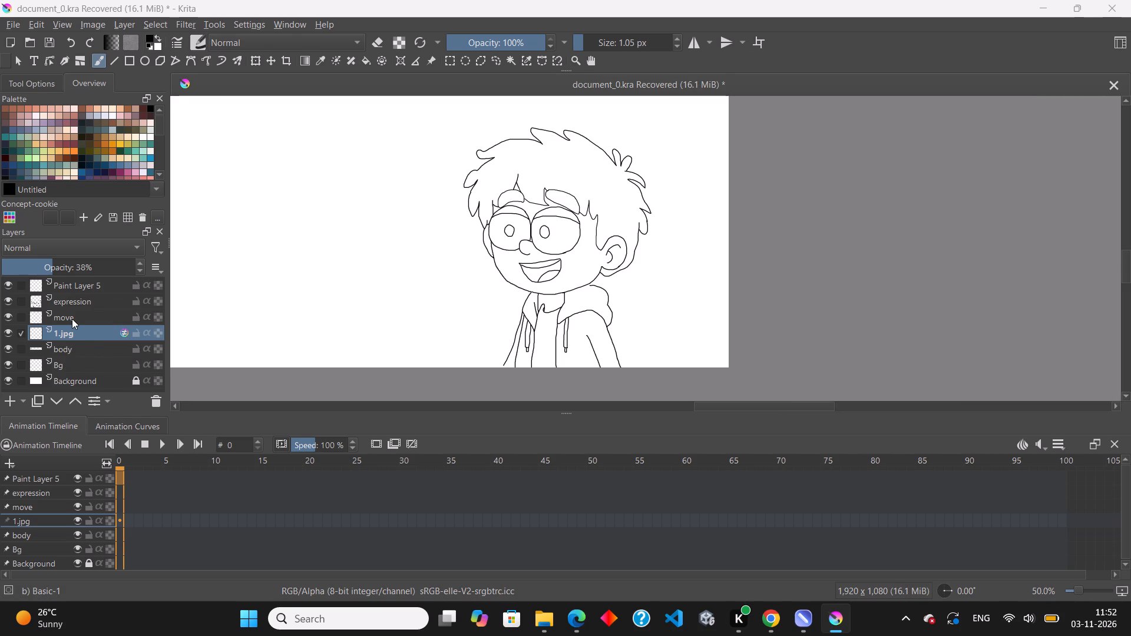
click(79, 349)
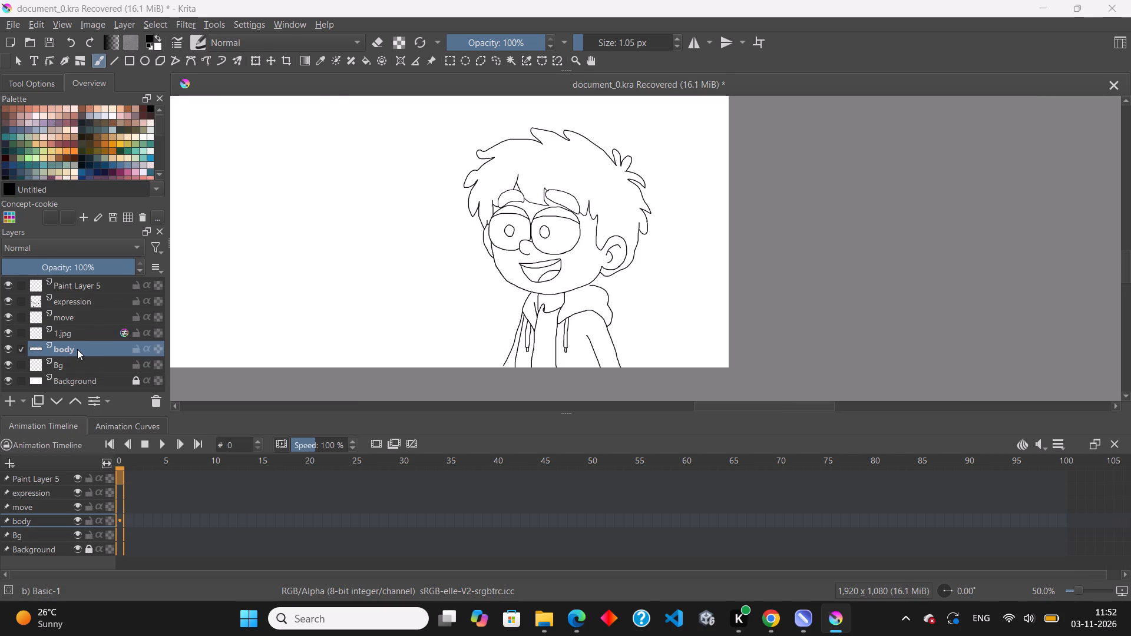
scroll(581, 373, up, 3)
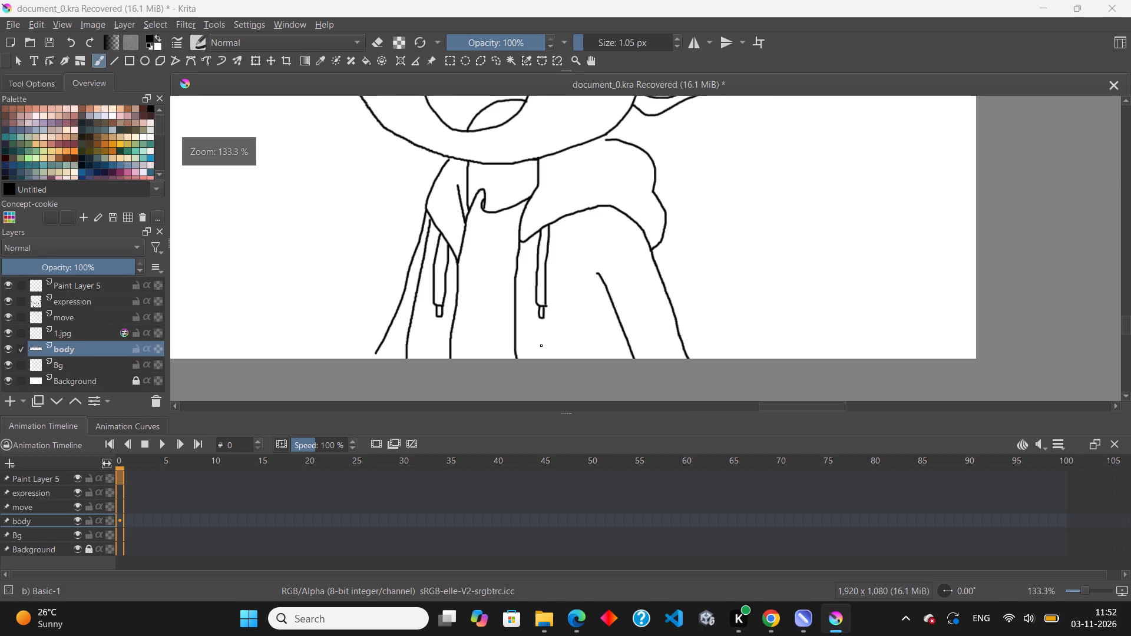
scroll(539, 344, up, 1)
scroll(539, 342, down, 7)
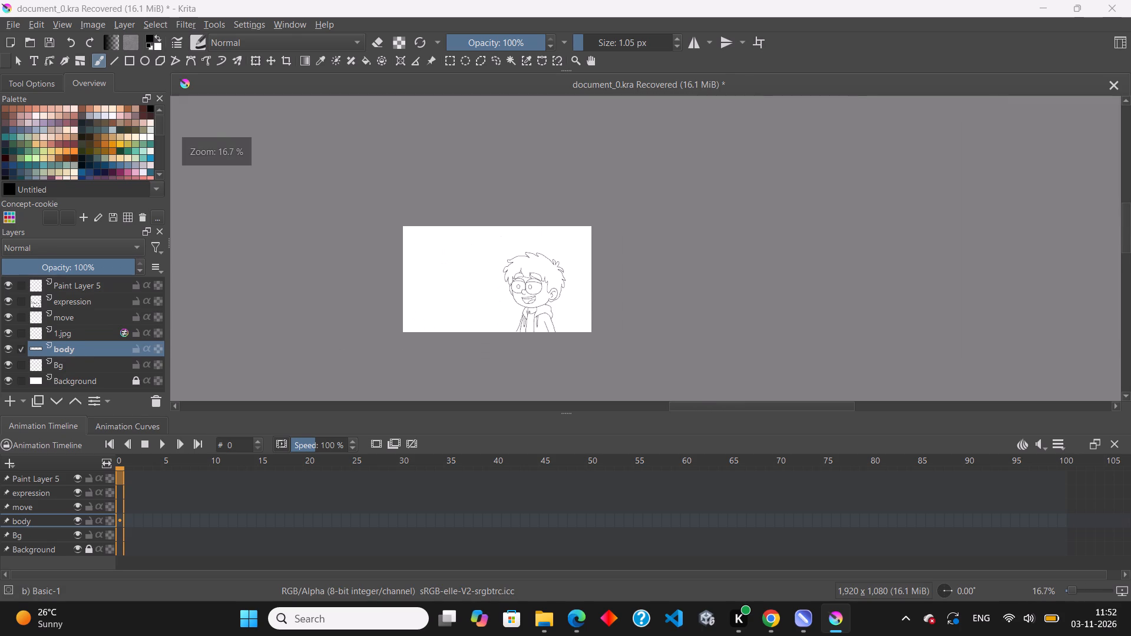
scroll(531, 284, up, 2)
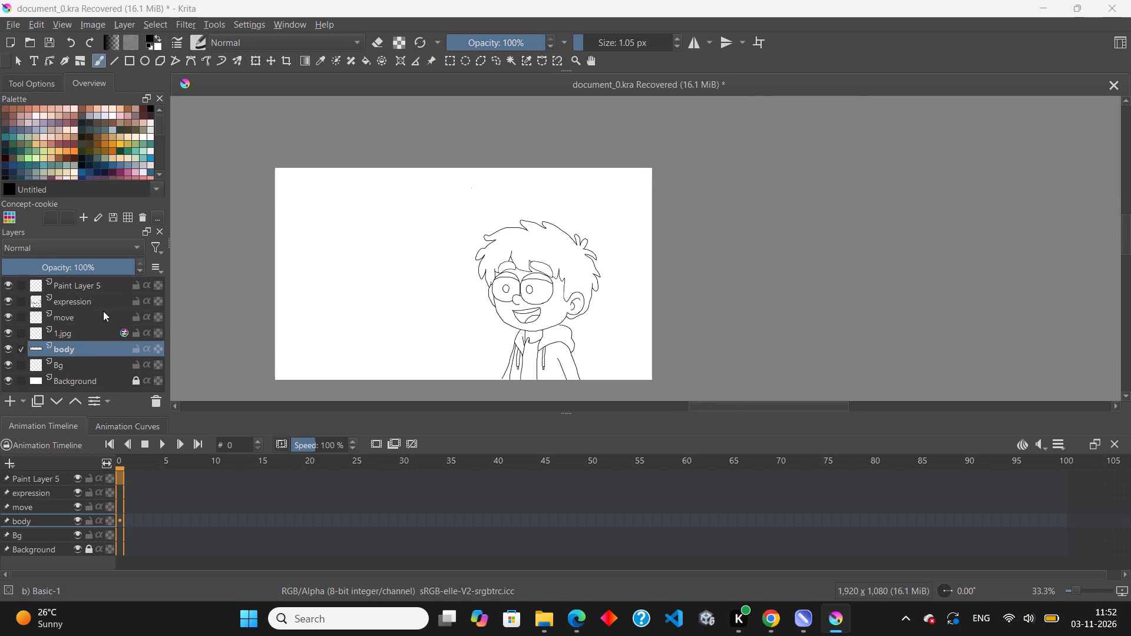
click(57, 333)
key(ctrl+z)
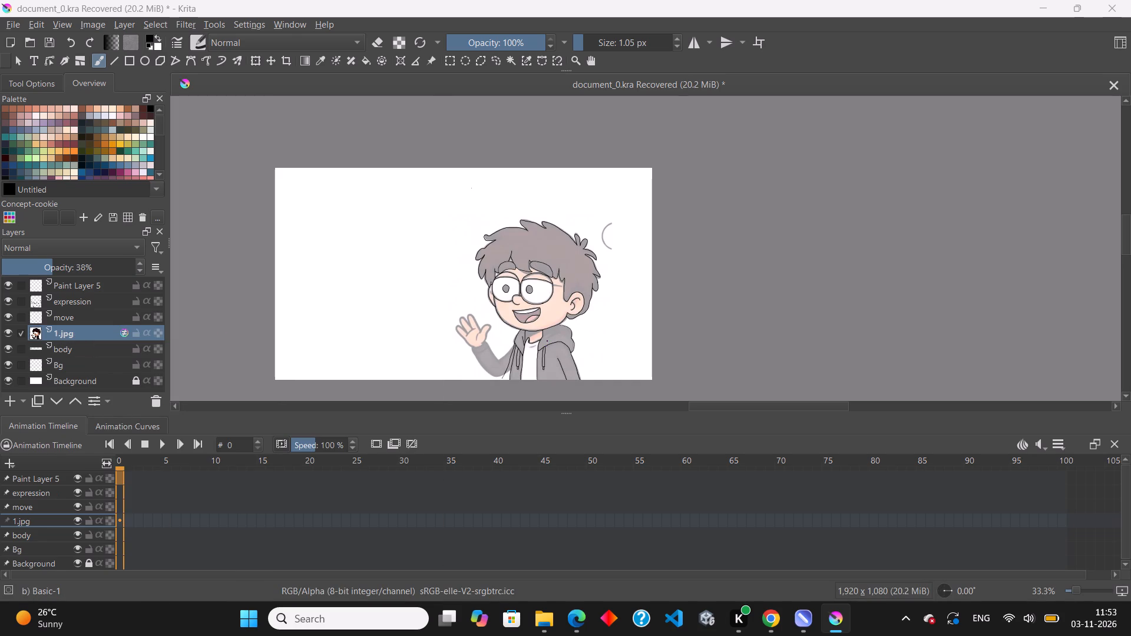
Transform the 1.jpg reference image to sit beside the line art, in the empty left half of the canvas.
key(ctrl+t)
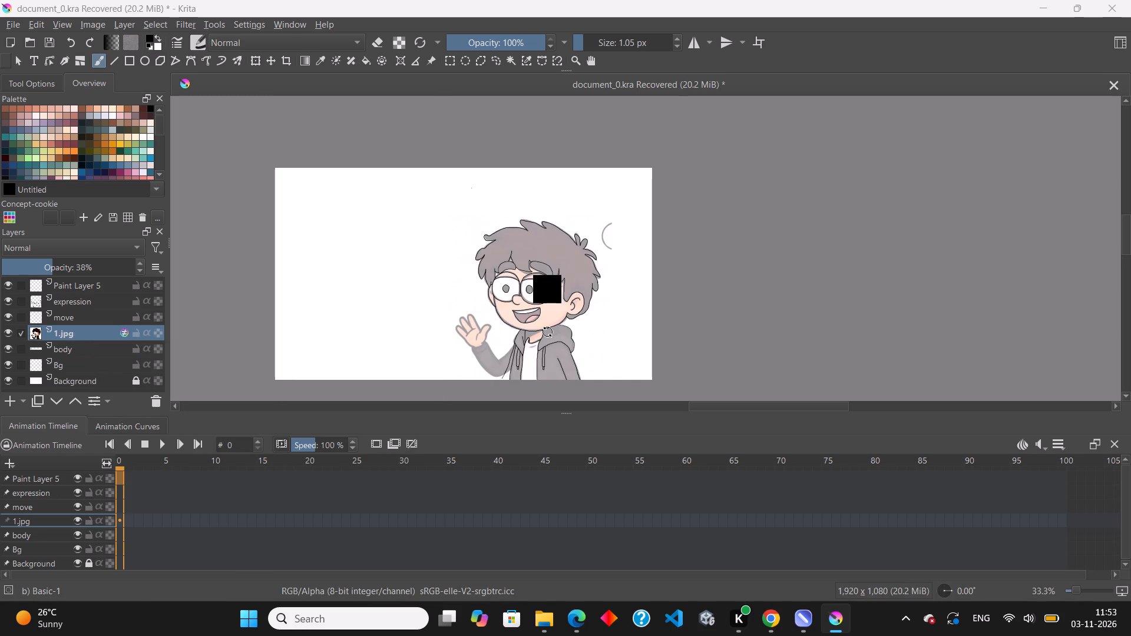
drag(555, 346, 396, 343)
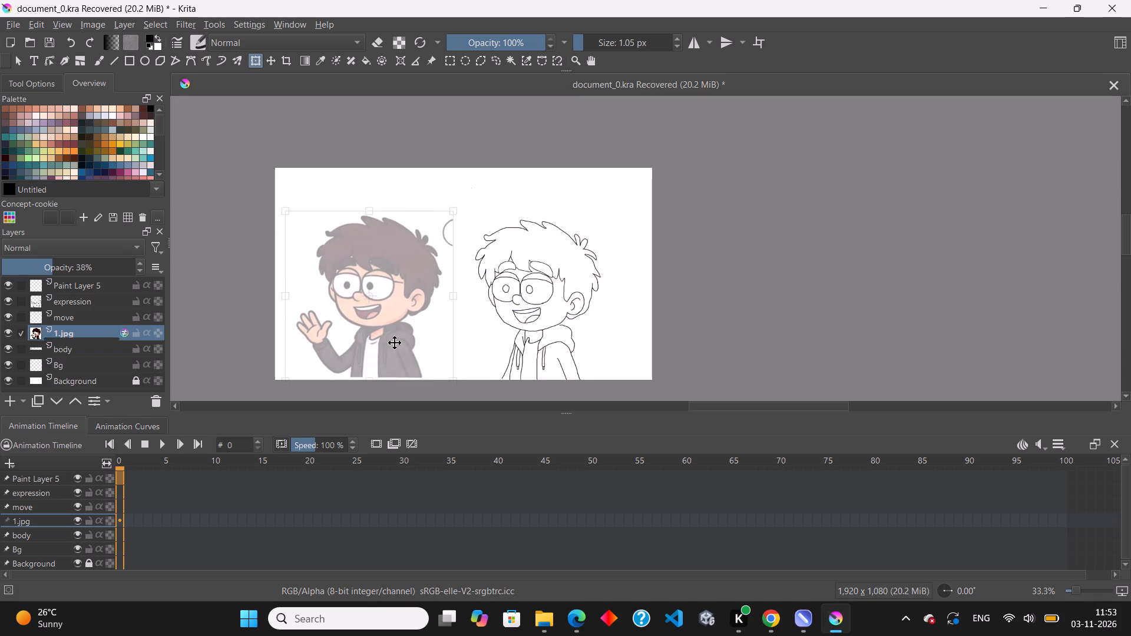
Raise the opacity of the 1.jpg reference layer, settling on 68%.
drag(46, 269, 150, 270)
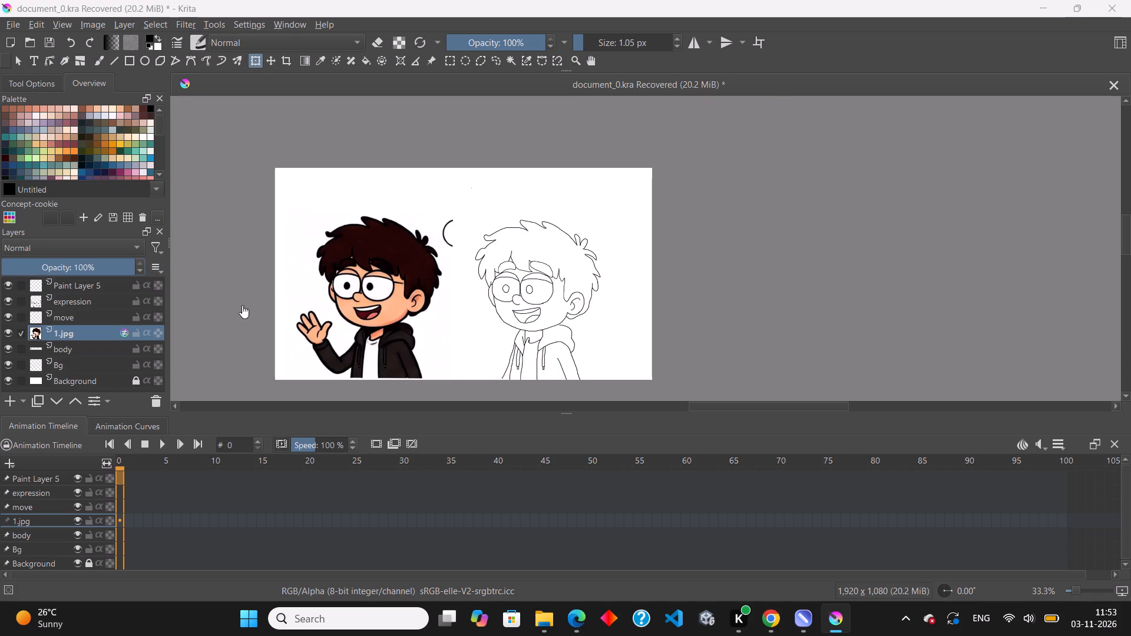
scroll(396, 369, up, 3)
scroll(395, 362, down, 1)
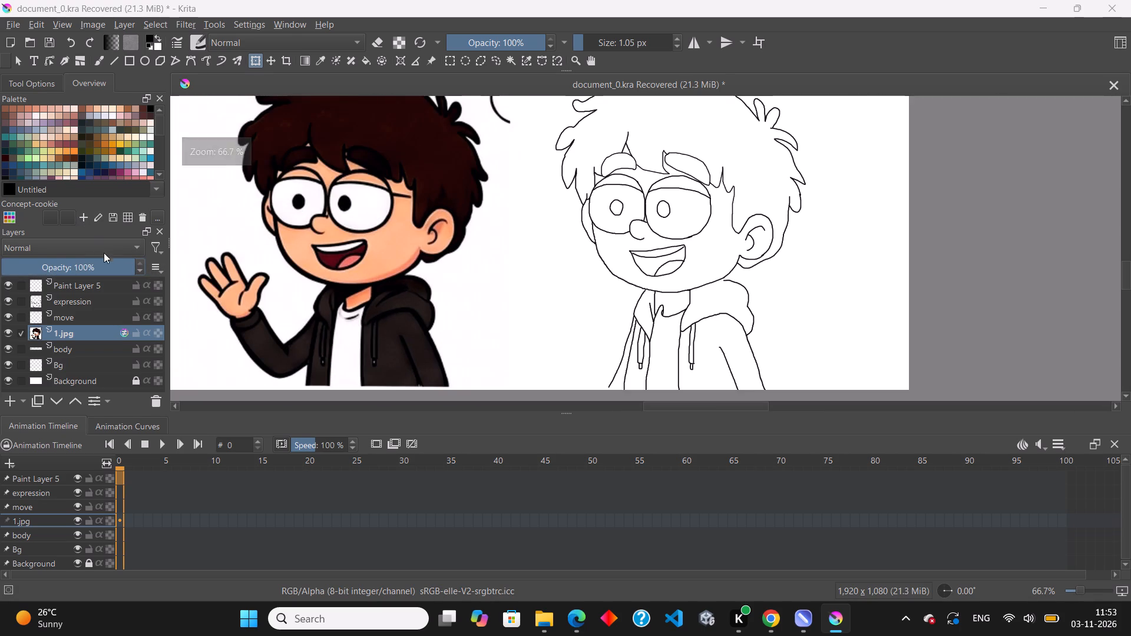
click(92, 263)
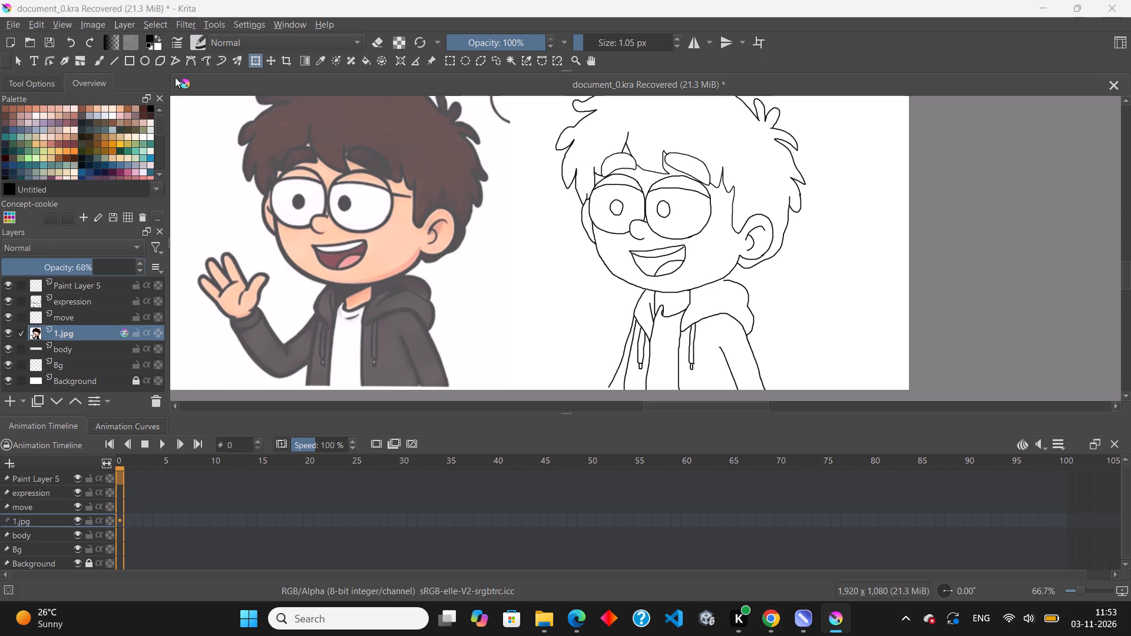
Sample the dark grey of the hoodie from the coloured reference image.
click(320, 59)
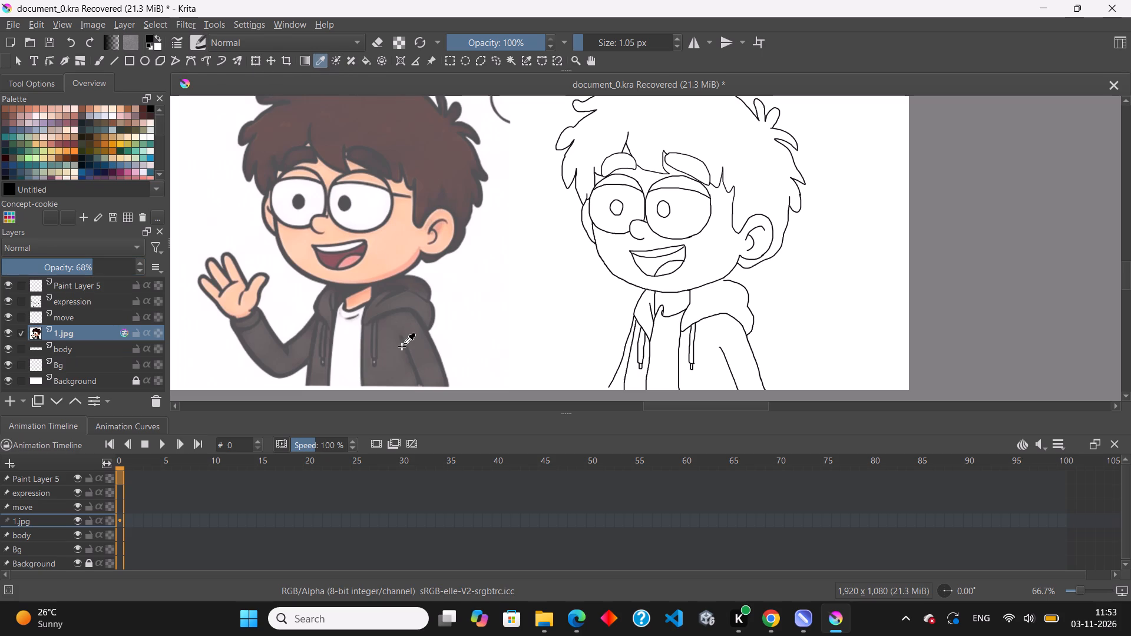
drag(392, 360, 396, 343)
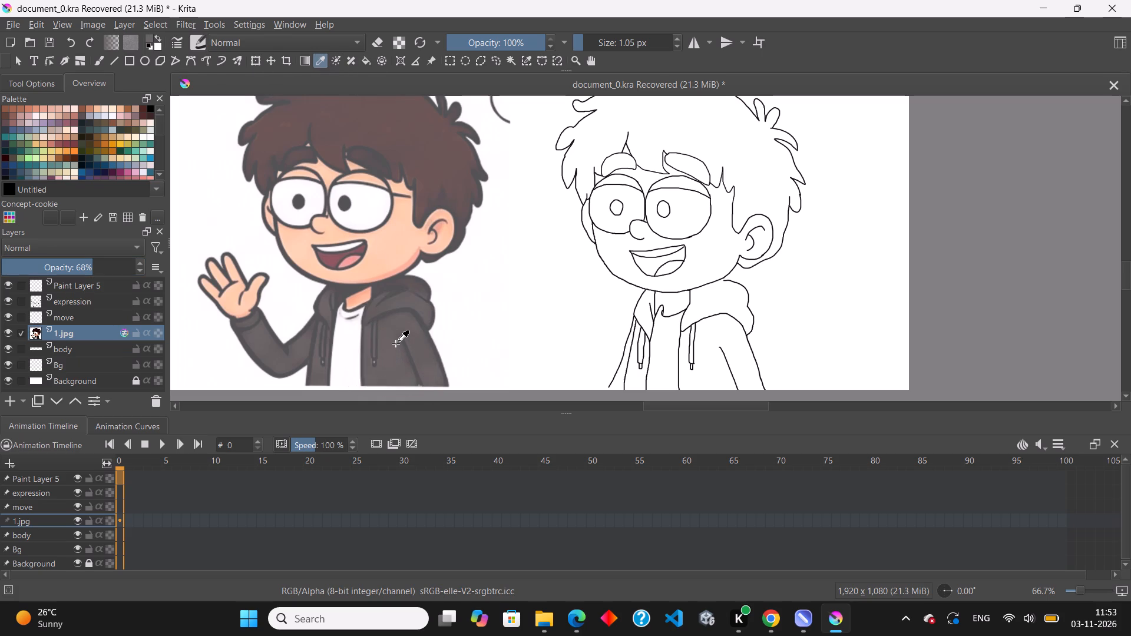
click(396, 343)
click(394, 363)
Fill the wide front panel and sleeve of the line-art hoodie with the sampled grey on the body layer.
click(365, 62)
click(706, 361)
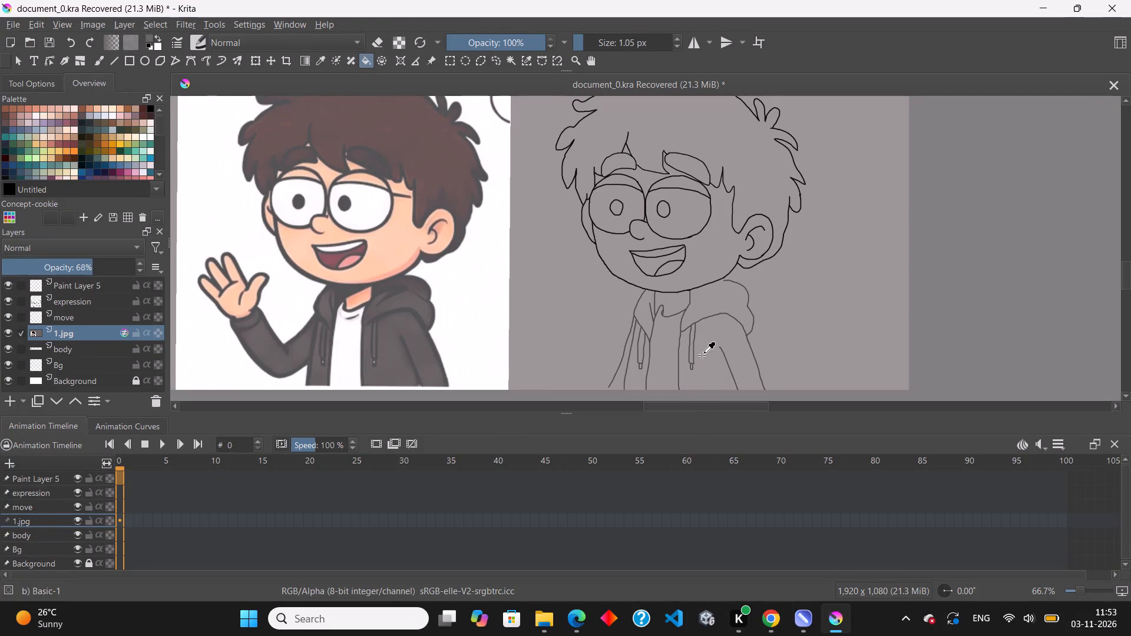
key(ctrl+z)
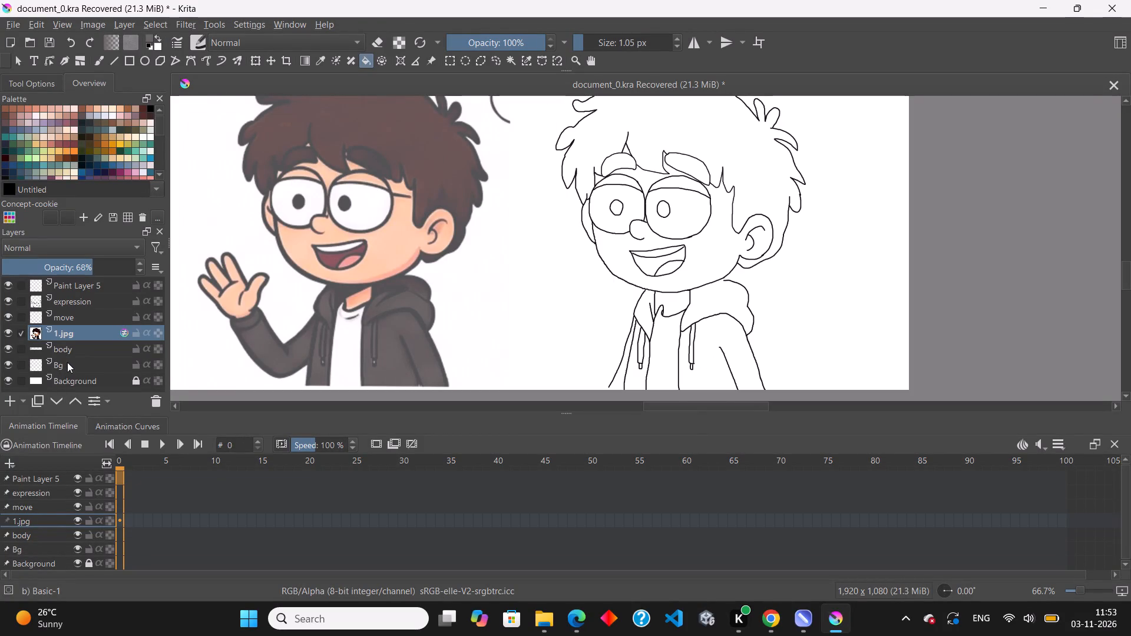
click(73, 352)
click(717, 349)
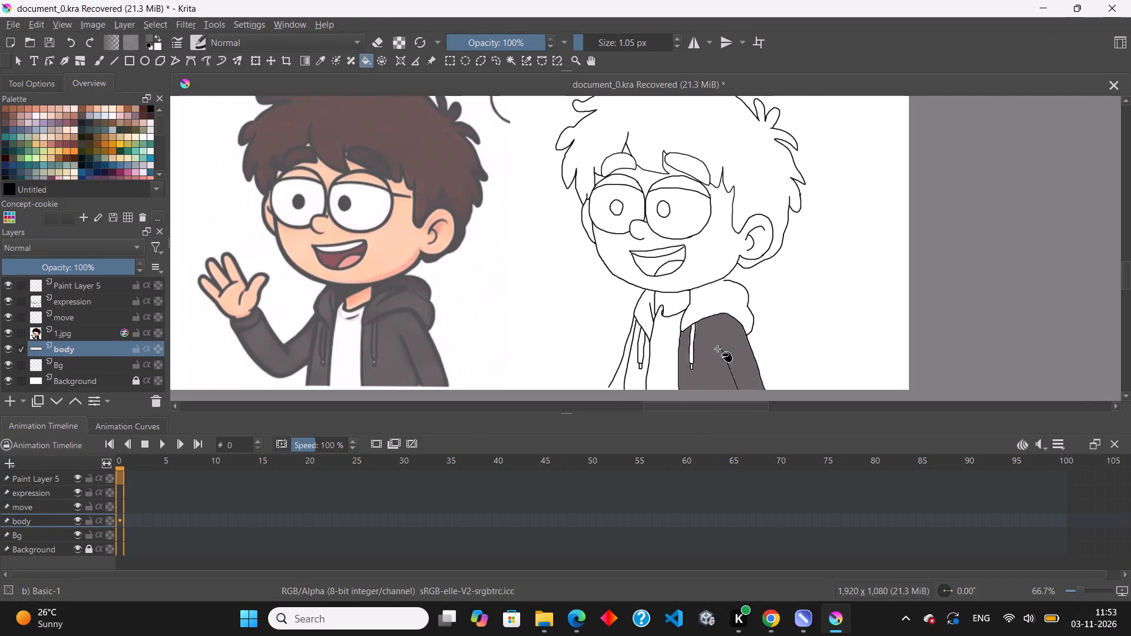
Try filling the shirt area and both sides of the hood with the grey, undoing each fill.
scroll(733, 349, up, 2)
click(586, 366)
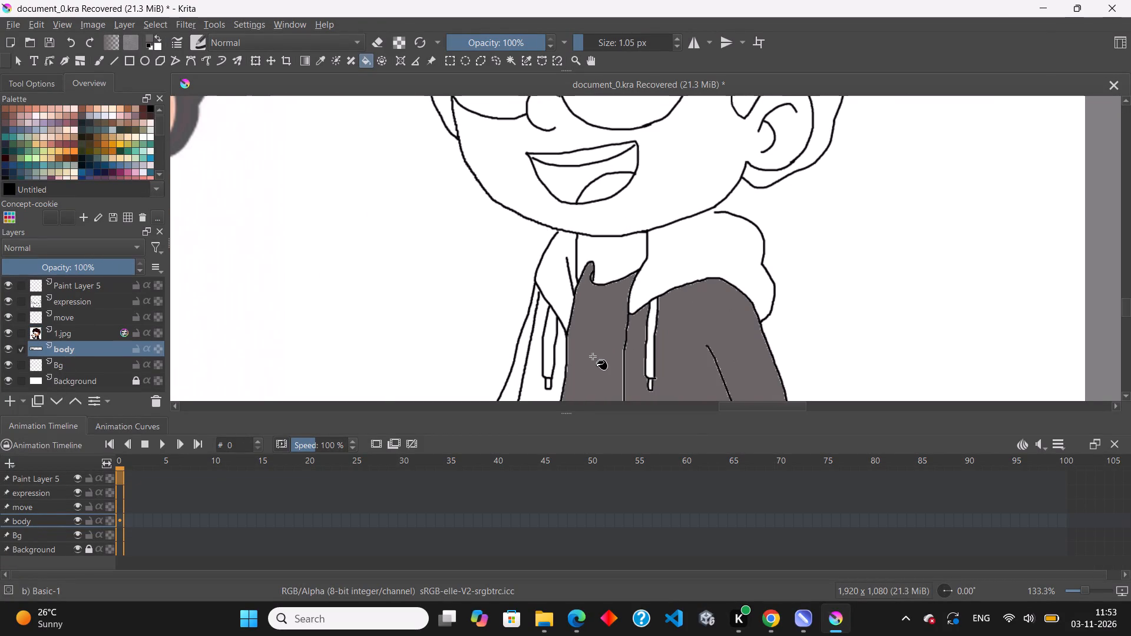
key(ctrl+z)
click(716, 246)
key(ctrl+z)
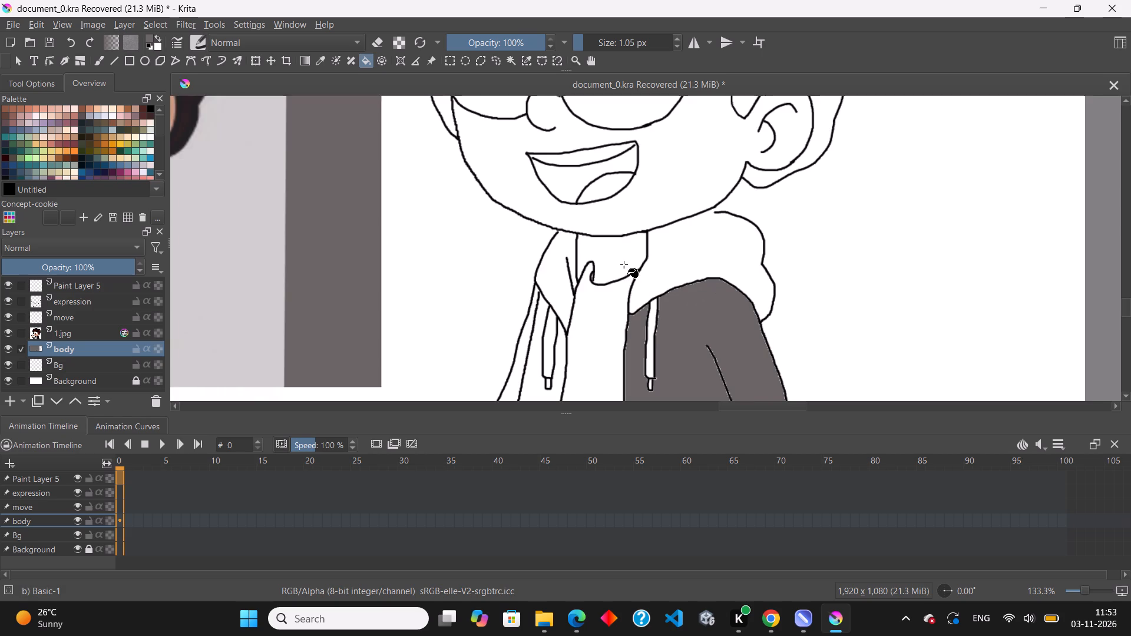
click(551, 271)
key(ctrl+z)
Fill the narrow front panel of the hoodie and both drawstrings with the same grey.
scroll(558, 339, up, 1)
click(558, 350)
scroll(551, 310, down, 2)
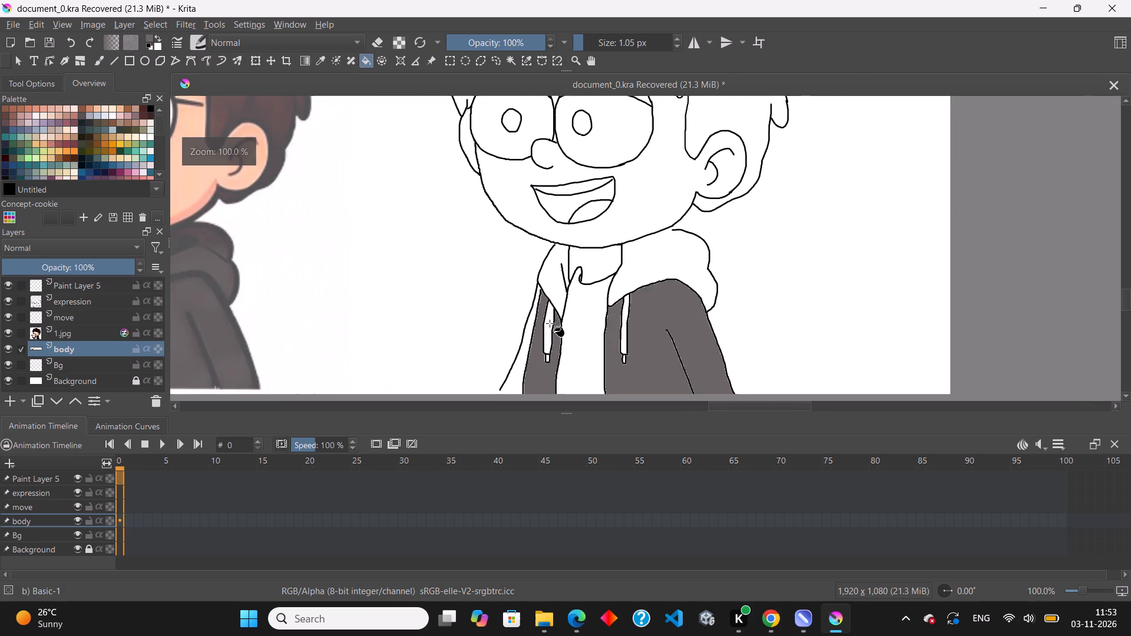
scroll(550, 324, up, 3)
click(550, 332)
click(751, 348)
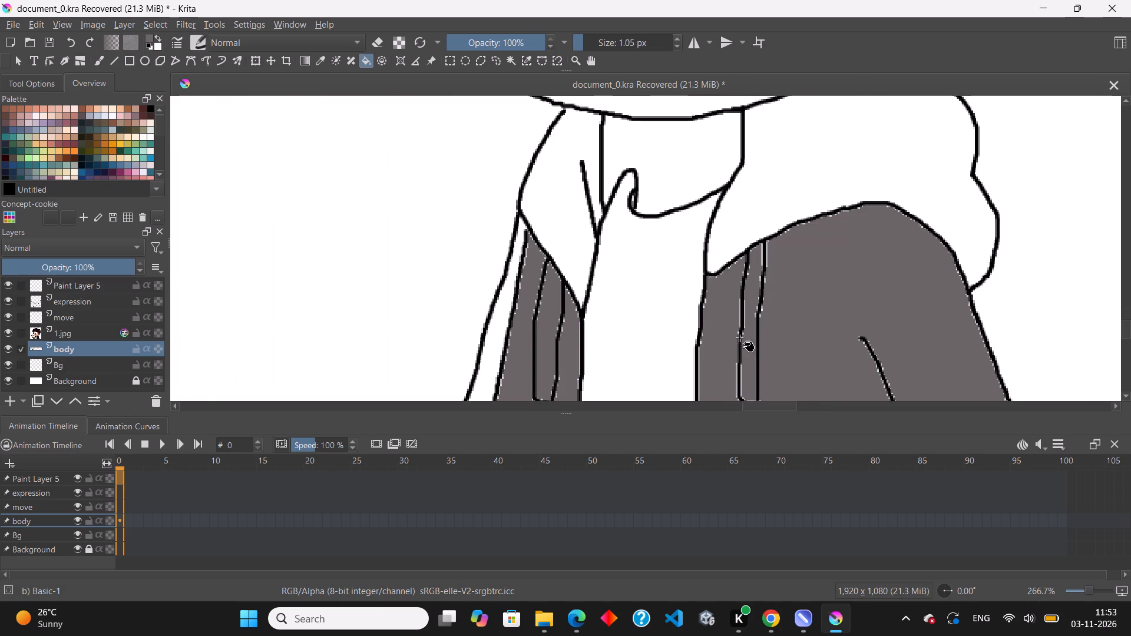
Fill the light leftover pixels around the lower end of the wide panel's drawstring with the grey.
scroll(636, 281, down, 2)
scroll(673, 334, down, 2)
scroll(693, 347, up, 4)
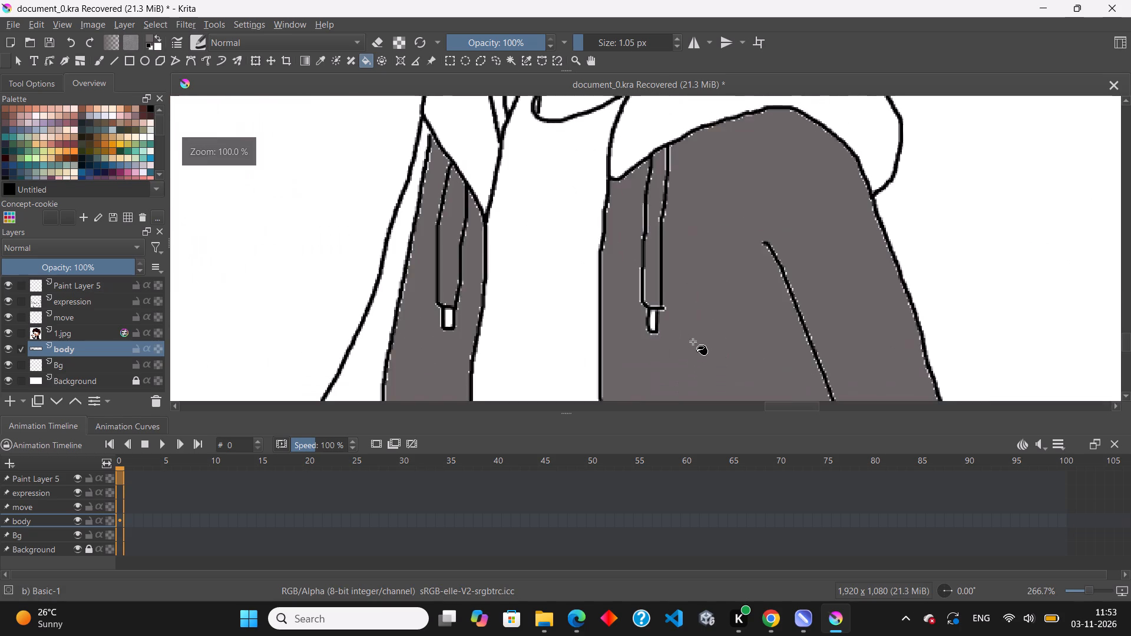
scroll(669, 288, up, 3)
scroll(660, 344, up, 5)
click(656, 362)
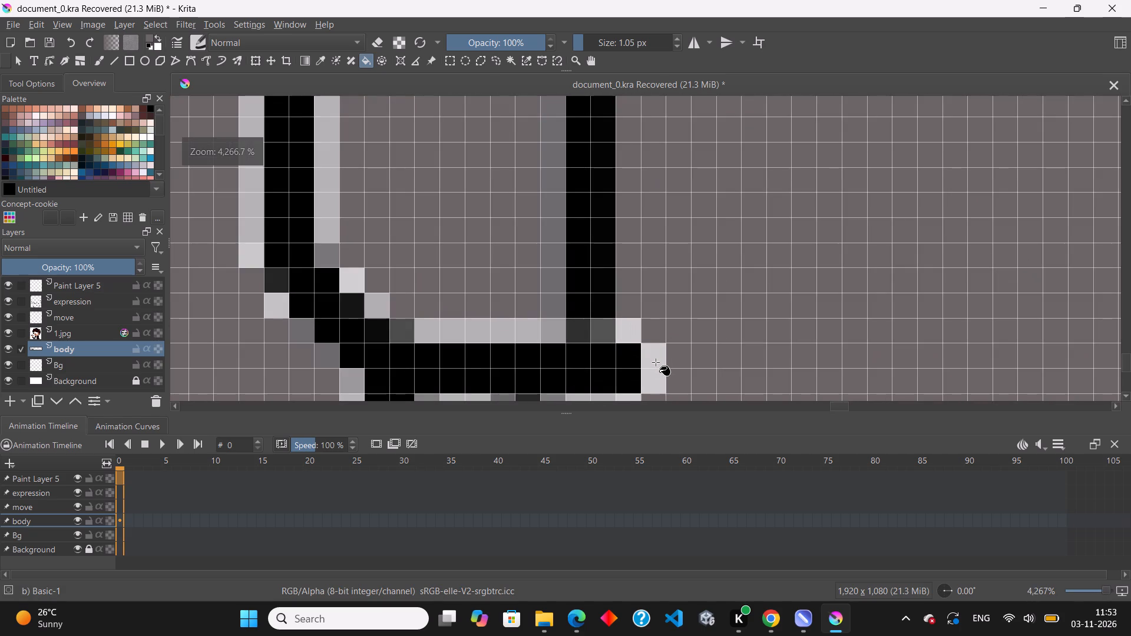
click(628, 331)
scroll(629, 312, down, 3)
click(630, 350)
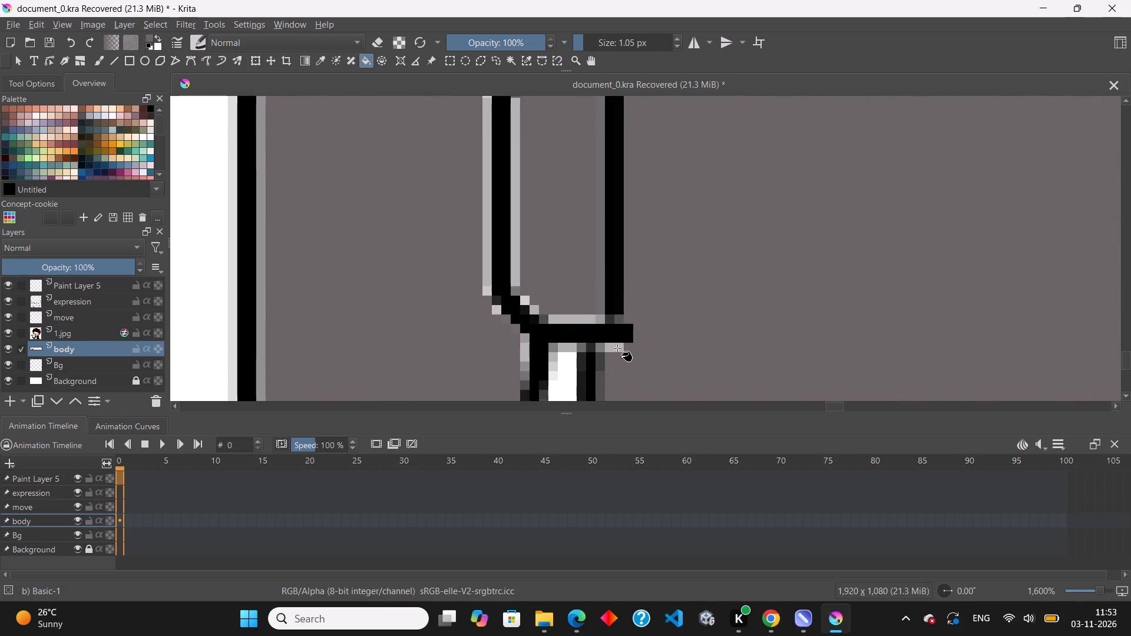
click(617, 348)
click(612, 347)
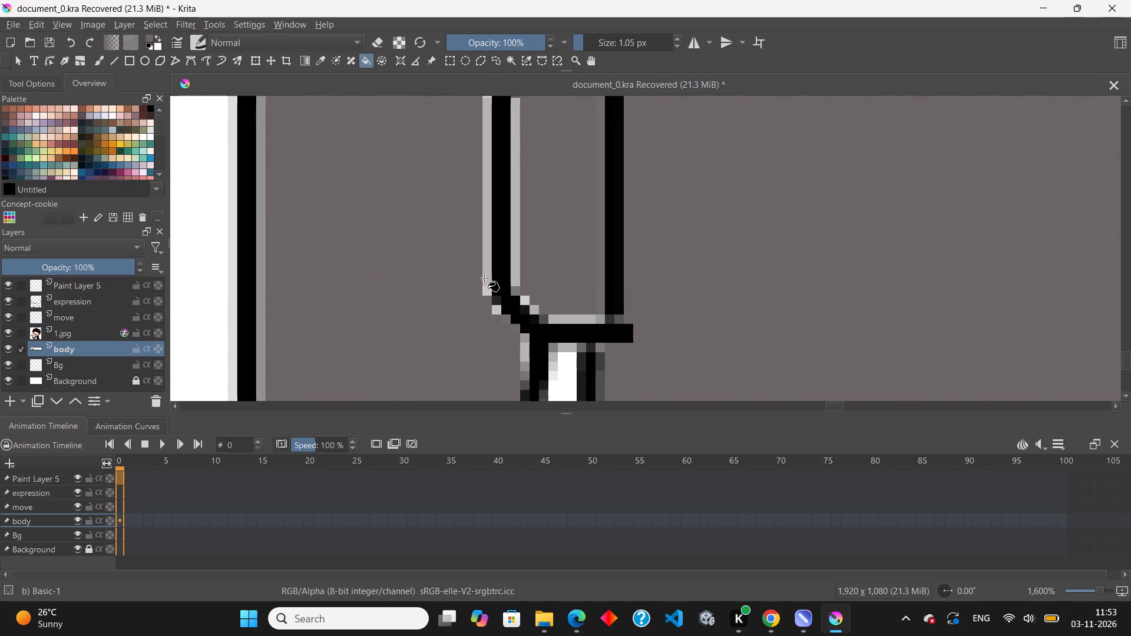
Fill the light pixel strips along the long sides of the wide panel's drawstring with the grey.
click(484, 278)
scroll(498, 291, down, 3)
scroll(498, 235, up, 1)
click(507, 302)
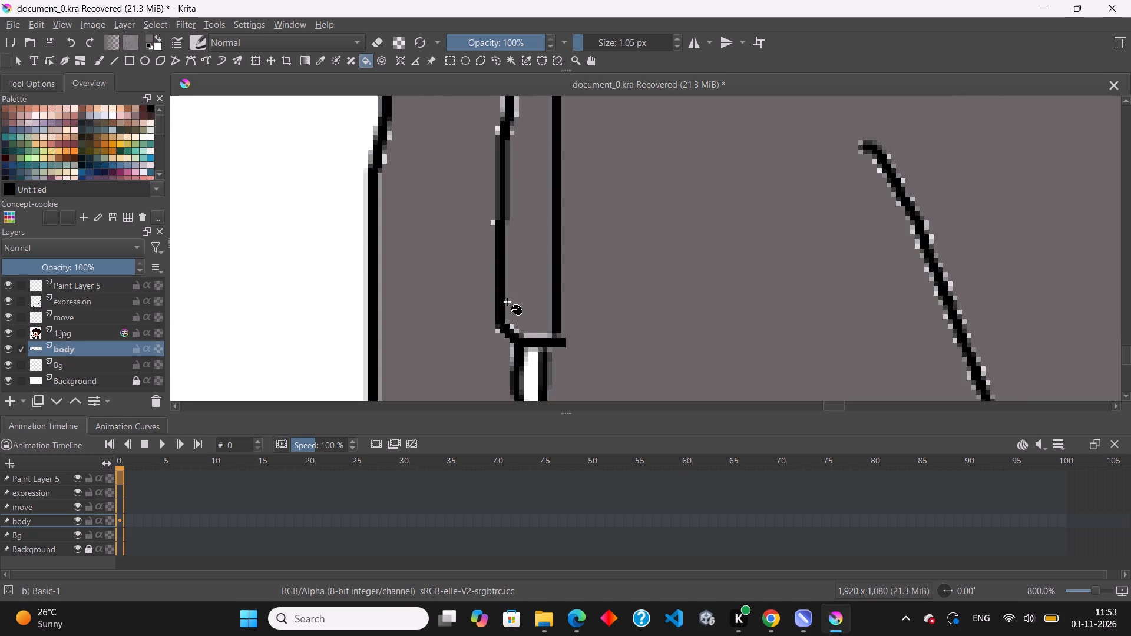
scroll(511, 306, down, 2)
scroll(503, 195, up, 3)
click(514, 204)
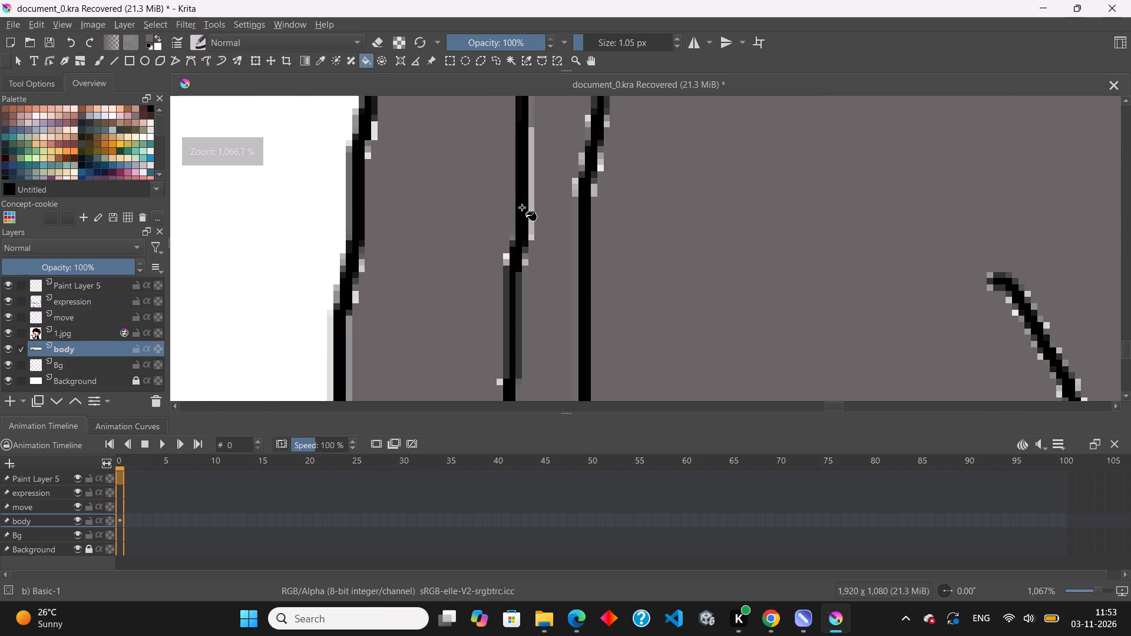
click(530, 216)
Fill the first light pixels under the hood's lower edge, on the stretch nearest the wide panel's drawstring.
scroll(533, 223, down, 4)
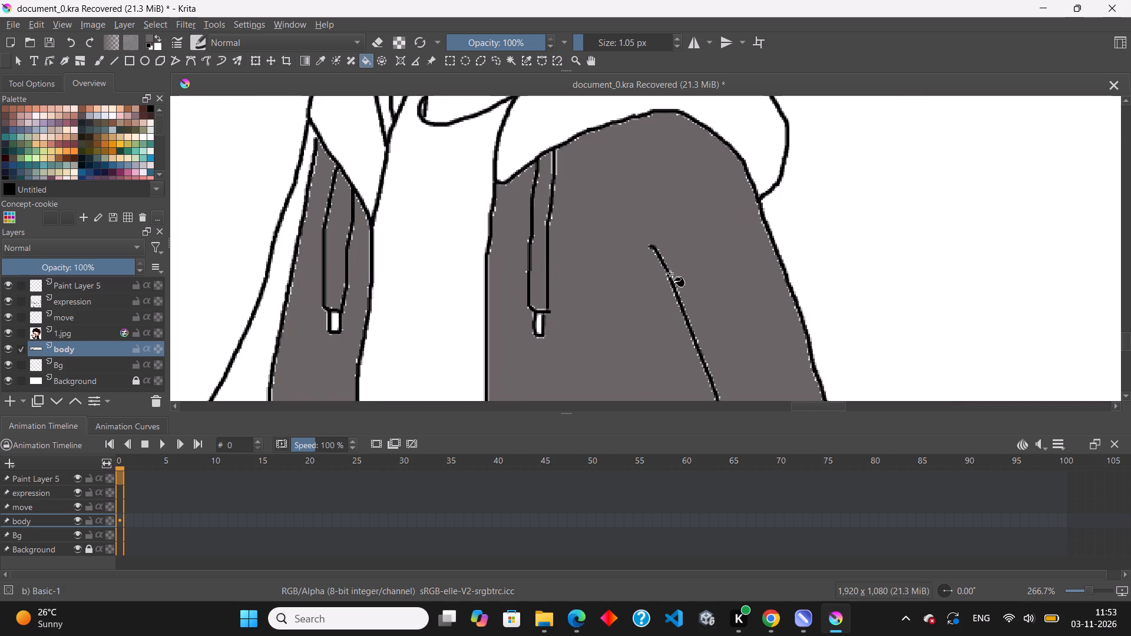
scroll(611, 132, up, 4)
scroll(529, 148, up, 3)
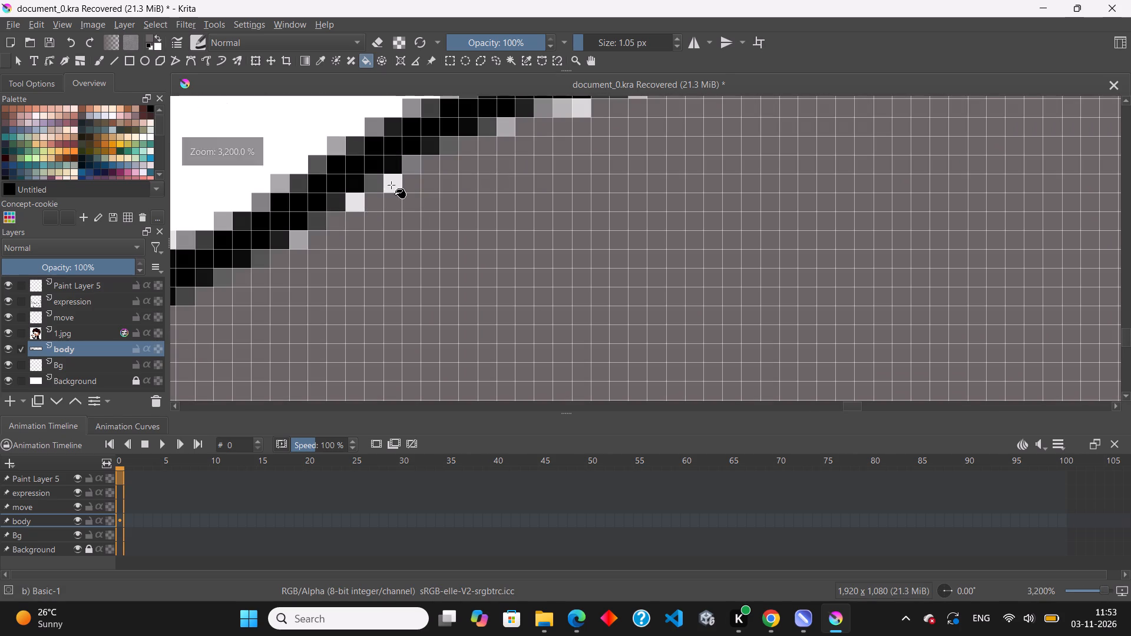
click(391, 185)
click(358, 200)
click(295, 236)
Fill the remaining light pixels beneath the rising stretch of the hood's lower edge above the shoulder with grey.
scroll(303, 266, down, 6)
scroll(401, 205, up, 3)
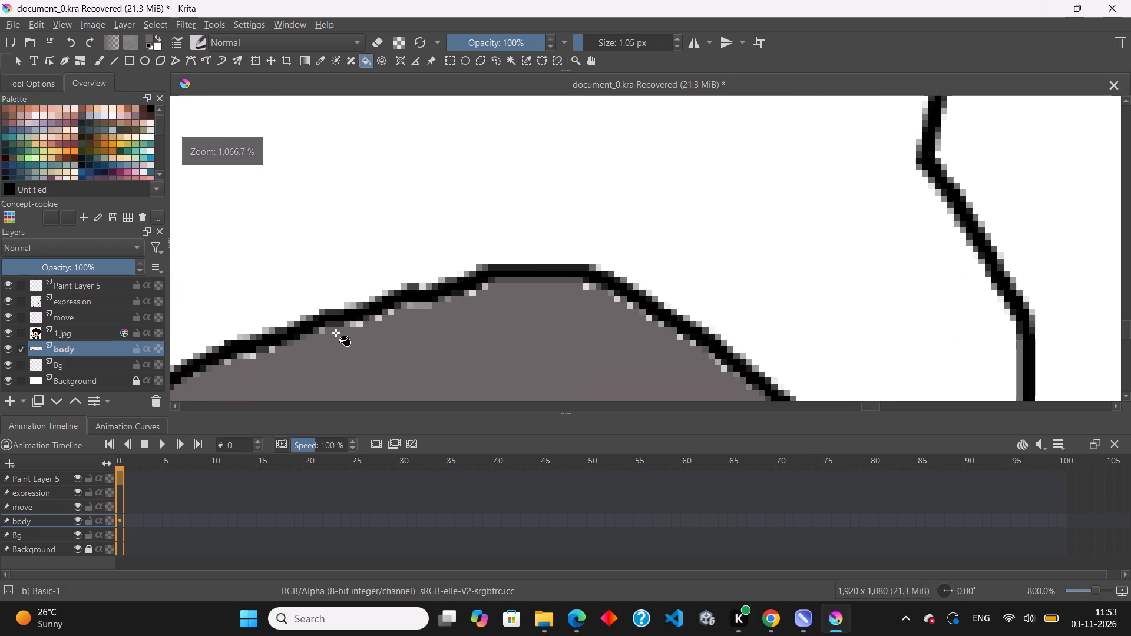
scroll(237, 368, up, 3)
click(279, 331)
click(267, 326)
click(249, 333)
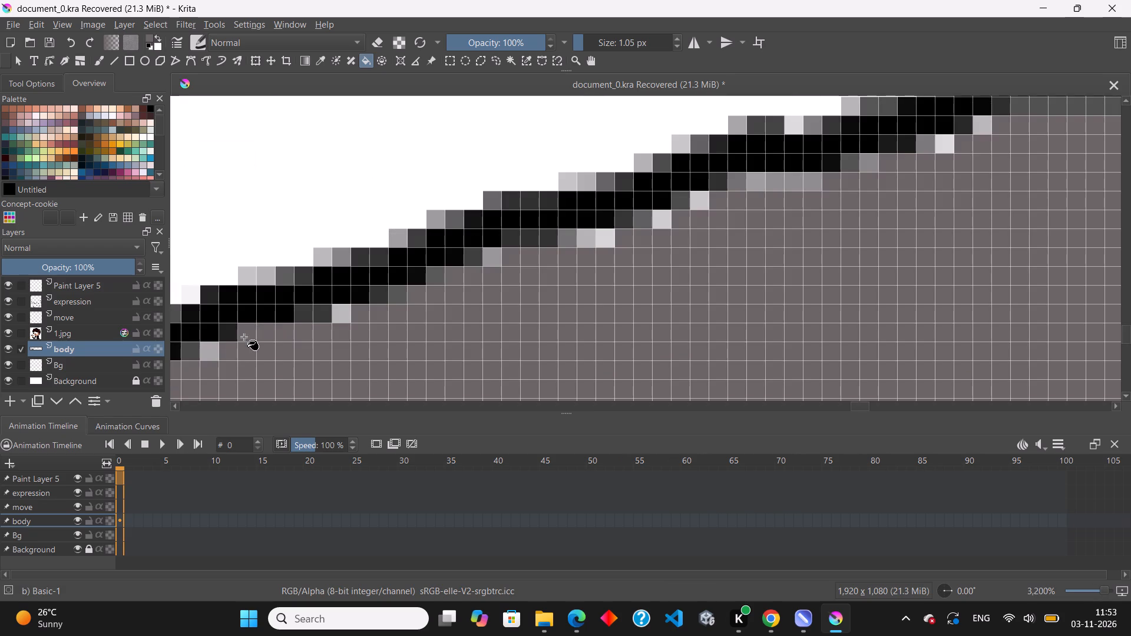
click(210, 352)
click(341, 315)
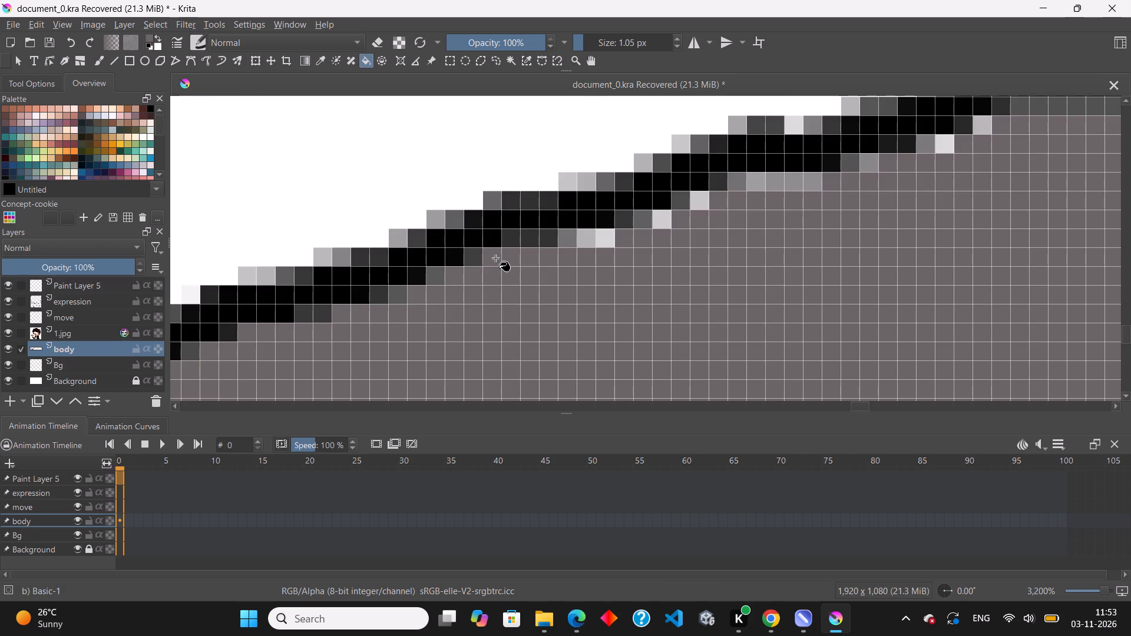
click(495, 258)
click(569, 238)
click(593, 239)
click(603, 239)
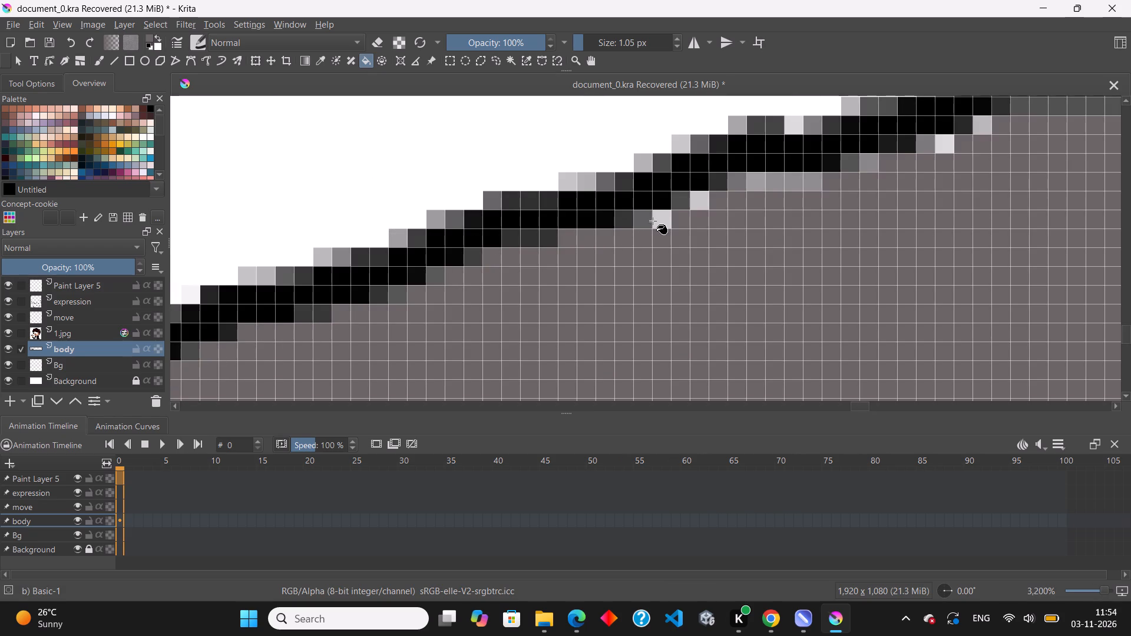
click(656, 221)
click(699, 198)
click(748, 188)
click(759, 186)
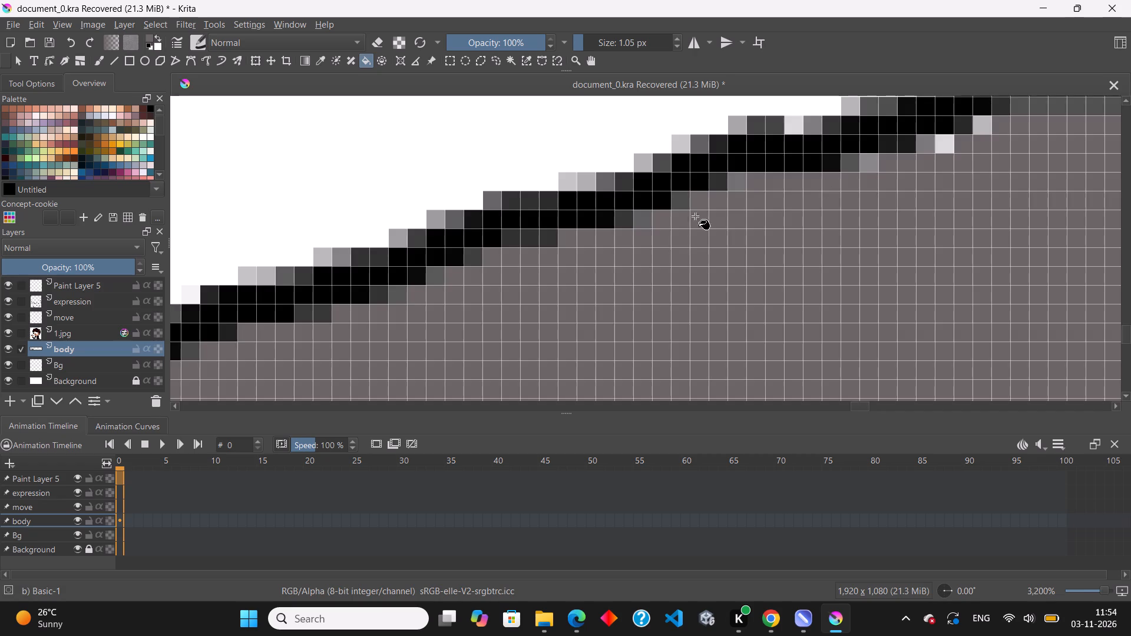
Fill the light pixels just before the crest of the hood's lower edge with grey.
scroll(656, 242, down, 4)
scroll(856, 204, up, 4)
click(549, 230)
click(530, 228)
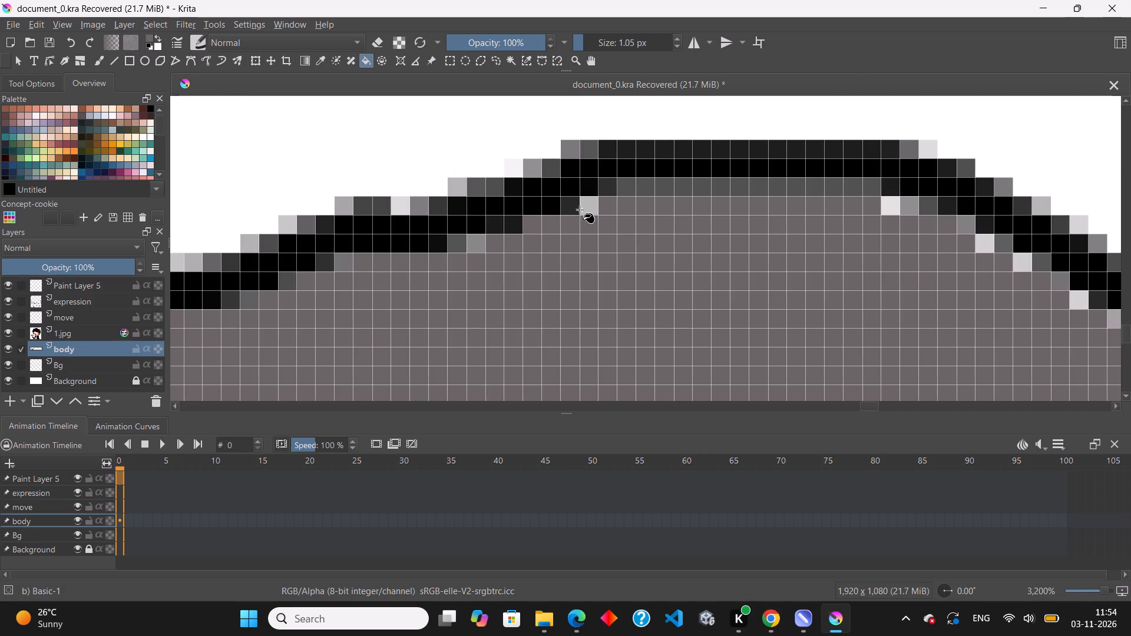
click(590, 206)
click(474, 246)
Fill the light pixels inside the upper part of the descending hood edge, just past the crest, with grey.
scroll(270, 243, down, 3)
scroll(516, 251, up, 2)
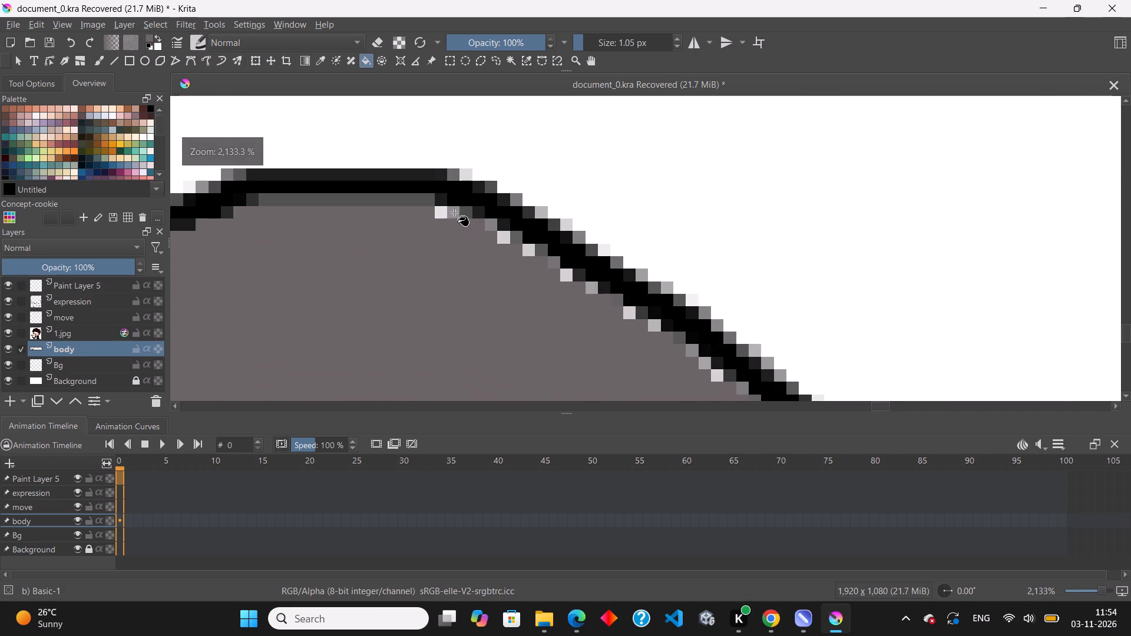
click(441, 210)
click(451, 213)
click(484, 227)
click(498, 233)
click(523, 245)
click(531, 251)
click(552, 268)
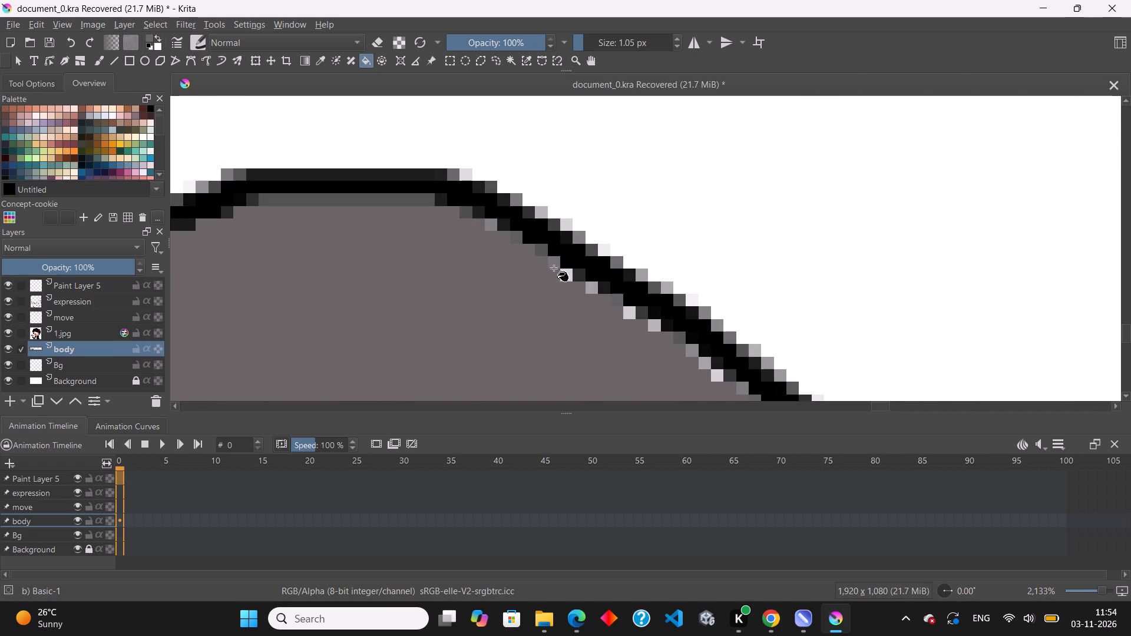
click(568, 277)
click(571, 279)
click(588, 289)
Fill the light pixels further down the descending hood edge with grey, undoing any fill that recolours the black outline.
drag(601, 294, 622, 307)
click(627, 309)
click(649, 326)
drag(659, 332, 671, 342)
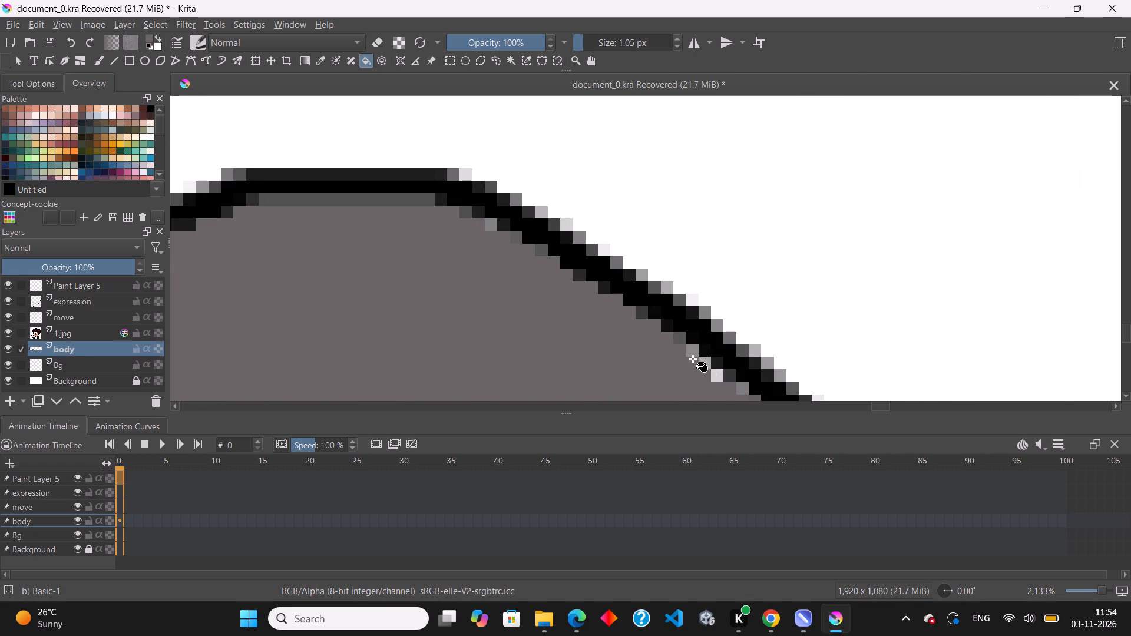
drag(692, 359, 707, 368)
drag(712, 371, 720, 376)
click(705, 356)
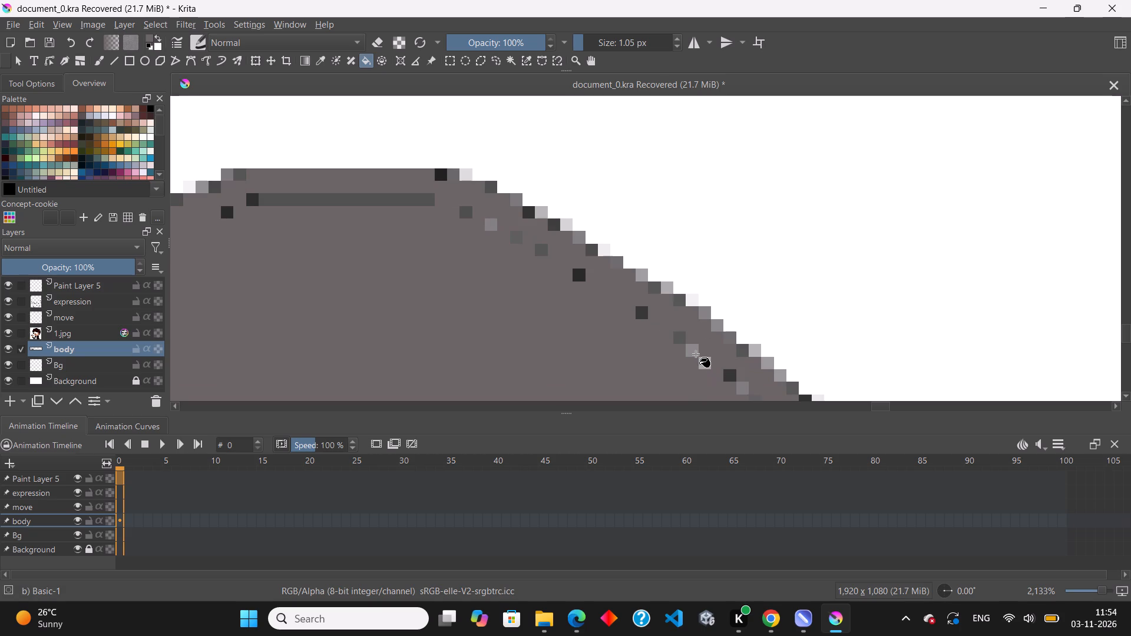
key(ctrl+z)
click(695, 356)
click(700, 366)
Fill the light pixels along the outer drawstring line on the hoodie's narrow left front panel with grey.
scroll(525, 260, down, 4)
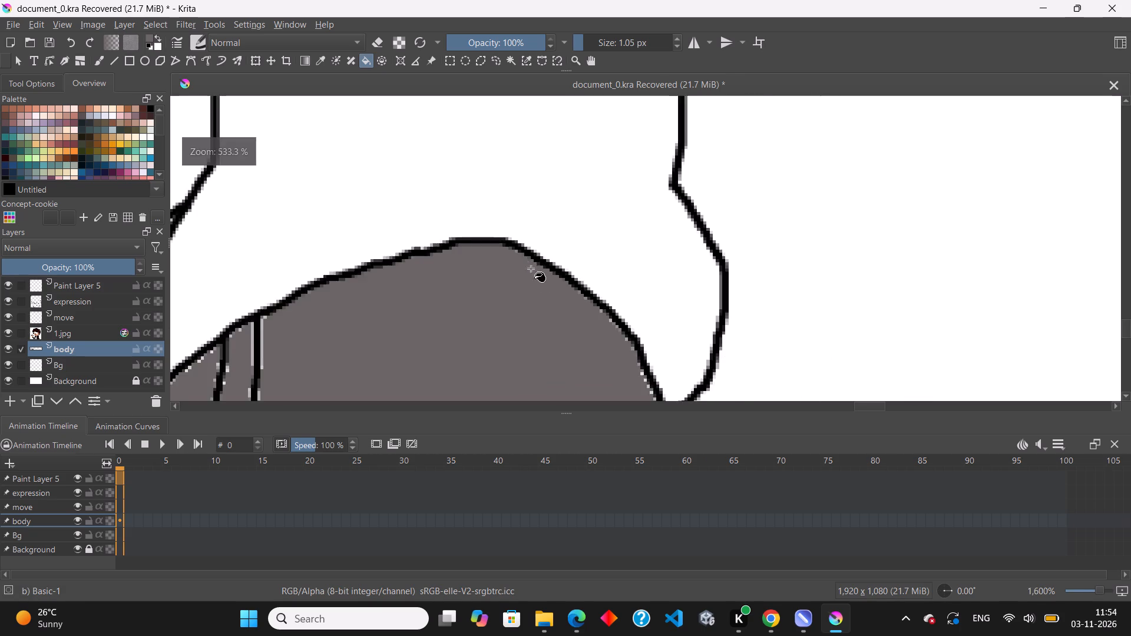
scroll(525, 243, down, 6)
scroll(421, 287, up, 3)
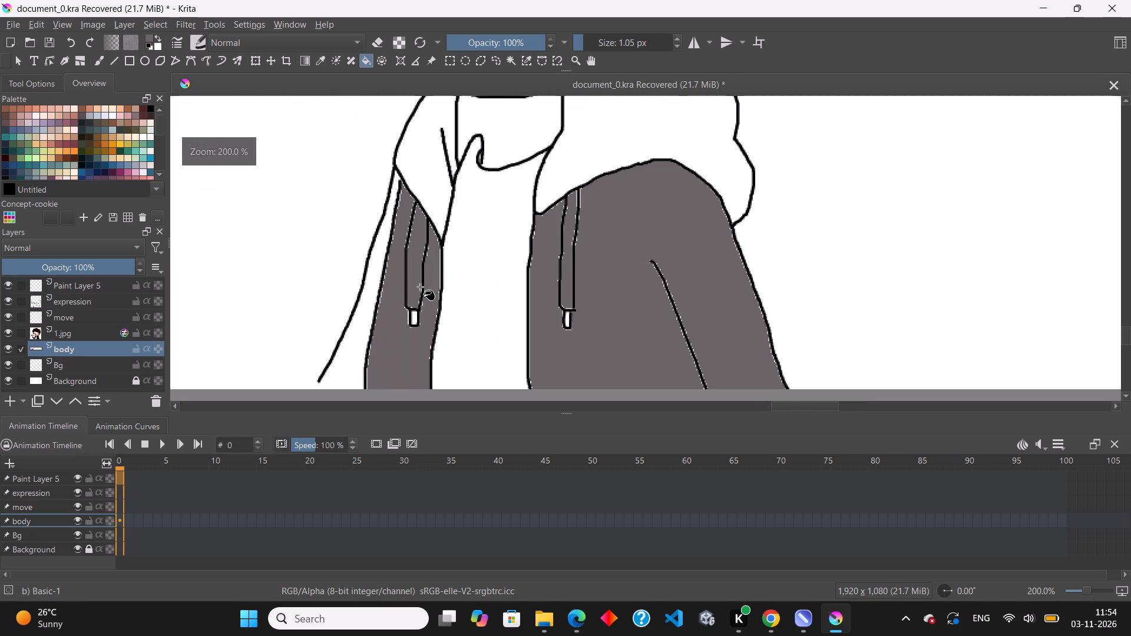
scroll(388, 267, down, 2)
scroll(375, 243, up, 4)
scroll(475, 281, up, 3)
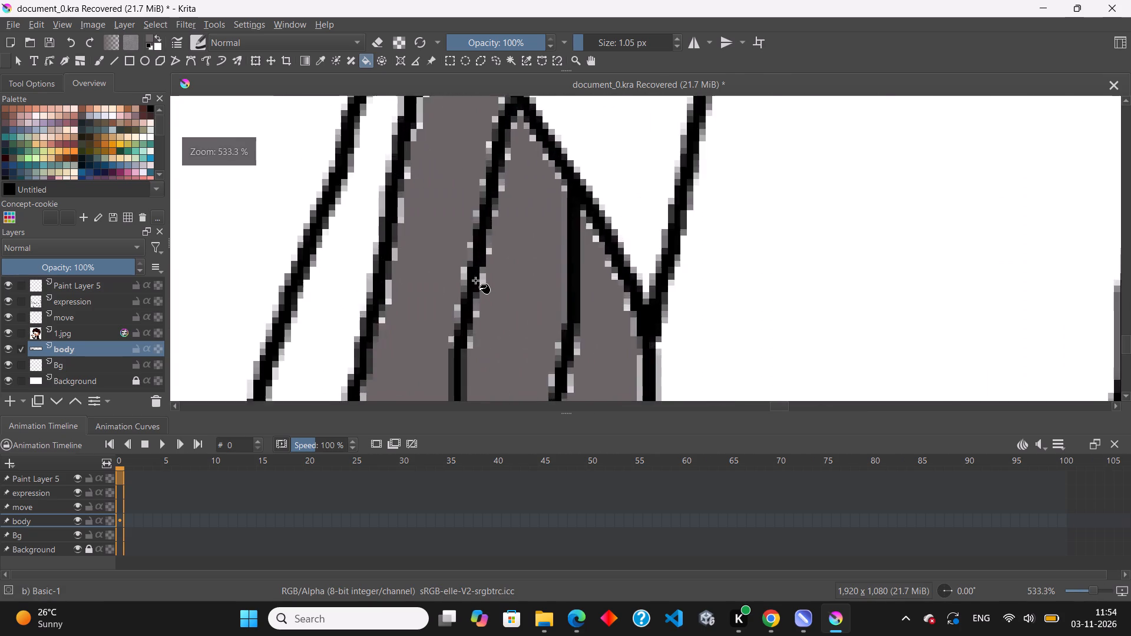
scroll(475, 280, up, 3)
click(501, 281)
click(478, 383)
click(477, 358)
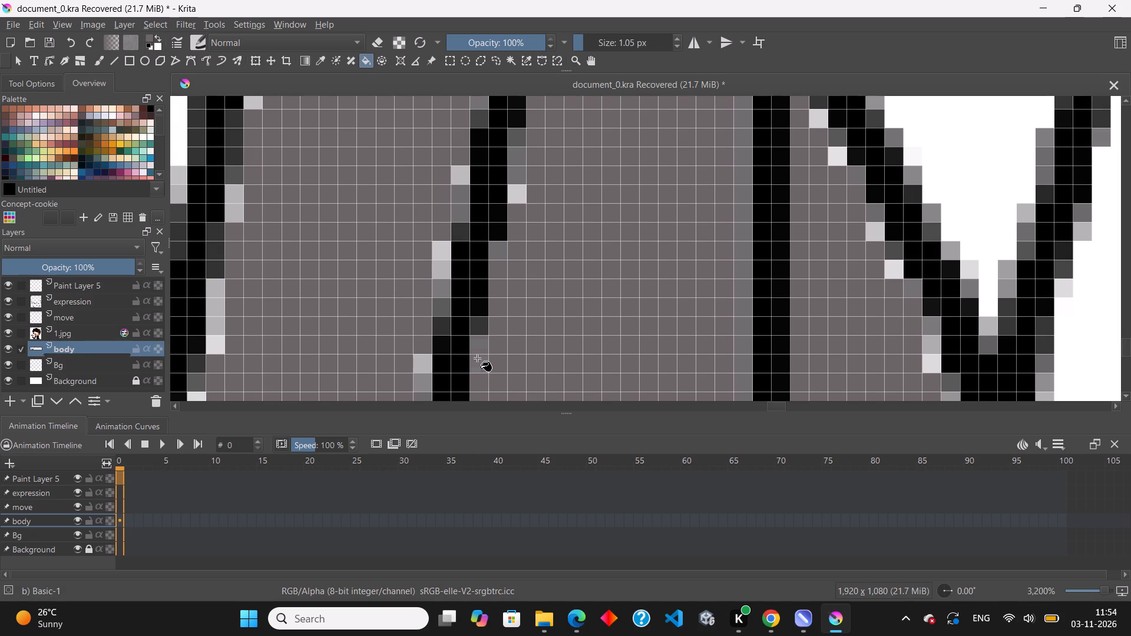
click(423, 360)
click(442, 271)
click(442, 245)
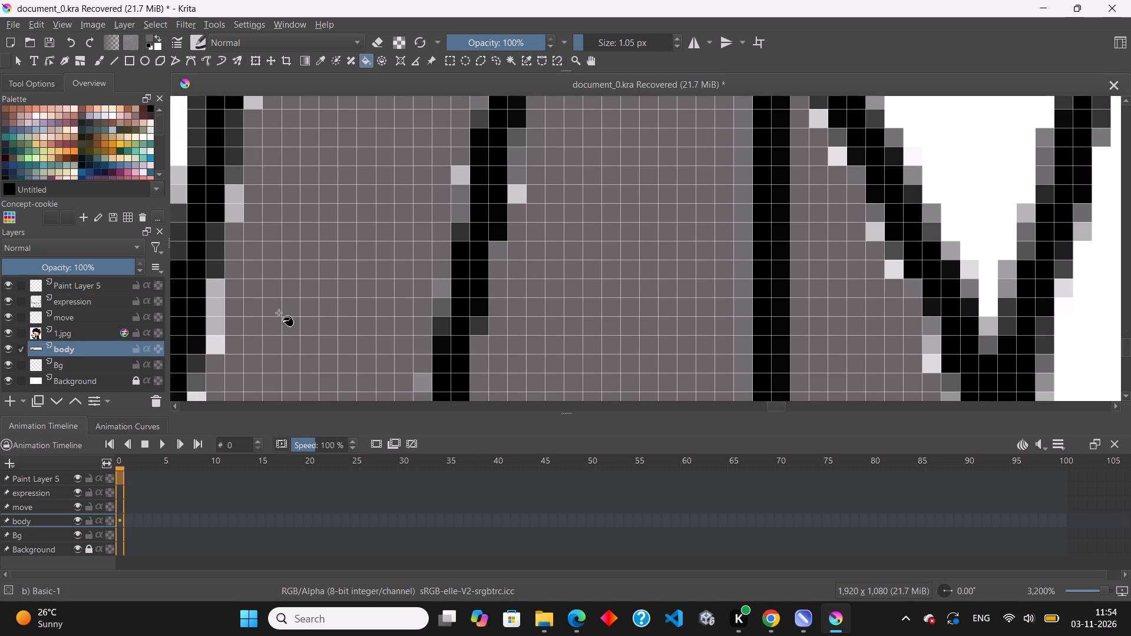
Fill the light pixels inside the narrow panel's outer edge and slightly higher on both sides of the drawstring line with grey.
click(211, 344)
click(211, 329)
click(237, 214)
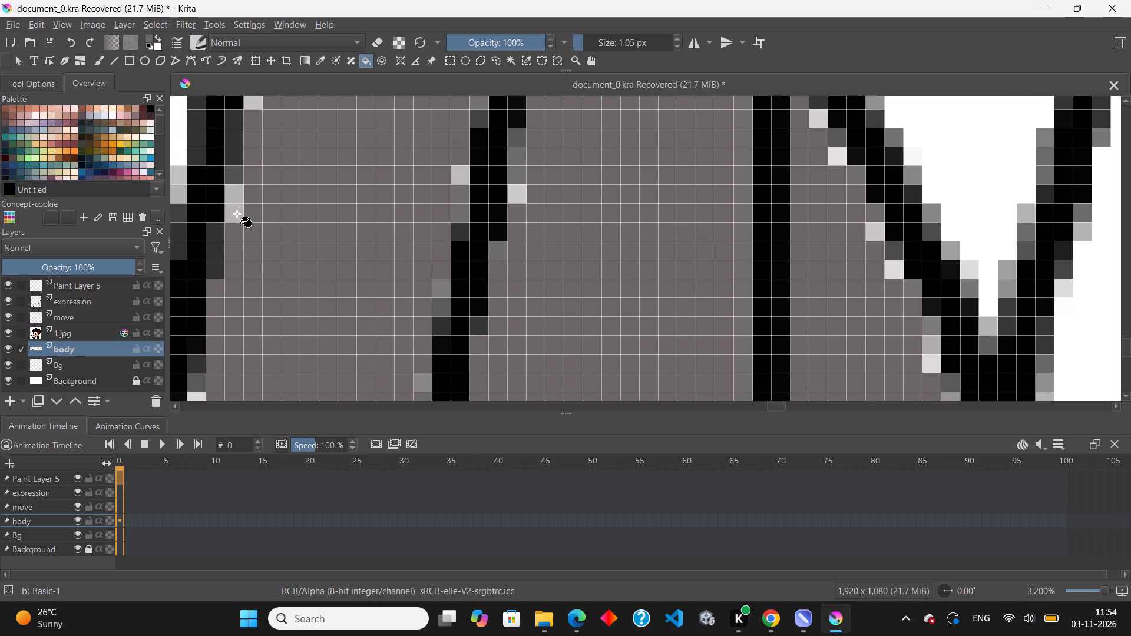
click(459, 175)
click(519, 196)
click(466, 211)
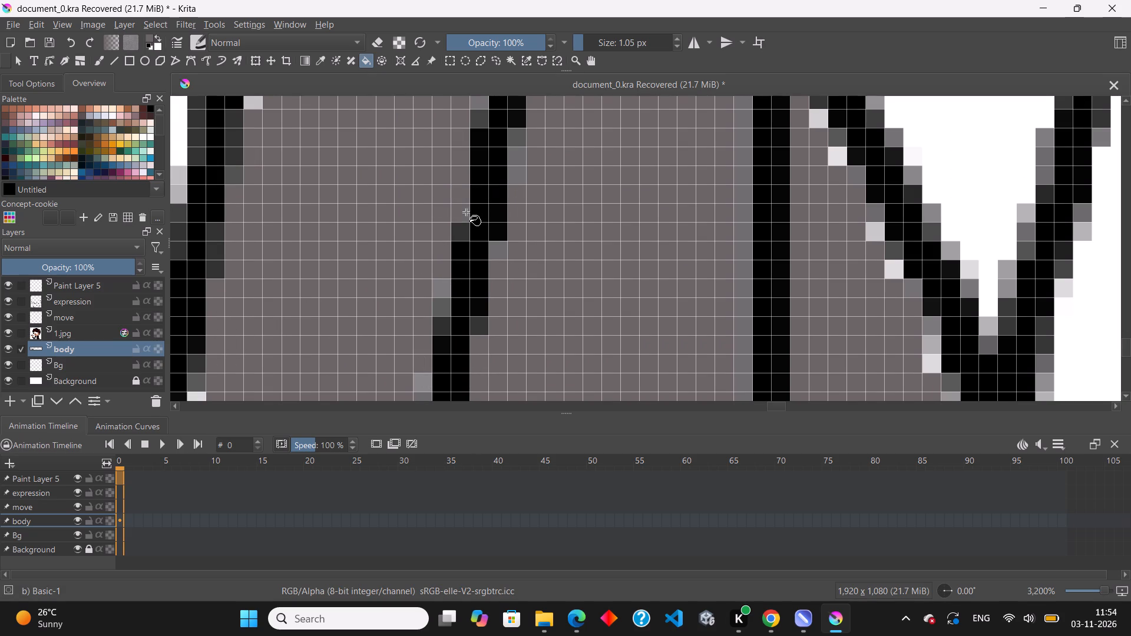
Fill the pale pixel strips further up the inner side of the narrow panel's outer edge with grey.
scroll(466, 256, down, 3)
scroll(495, 157, up, 2)
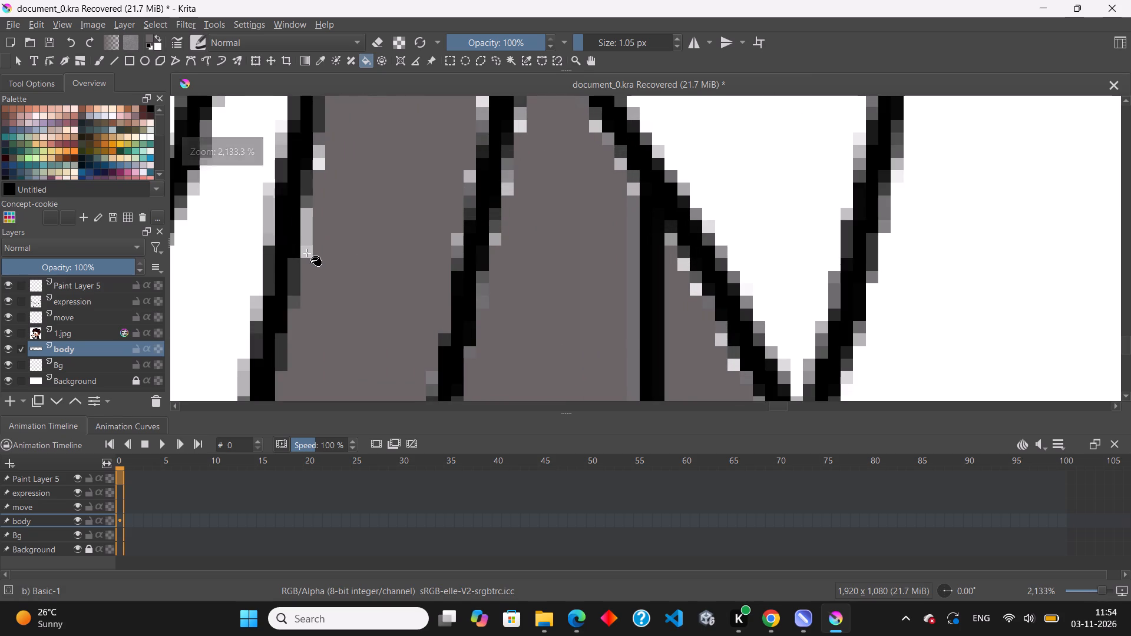
click(305, 249)
scroll(311, 230, down, 3)
scroll(304, 155, up, 2)
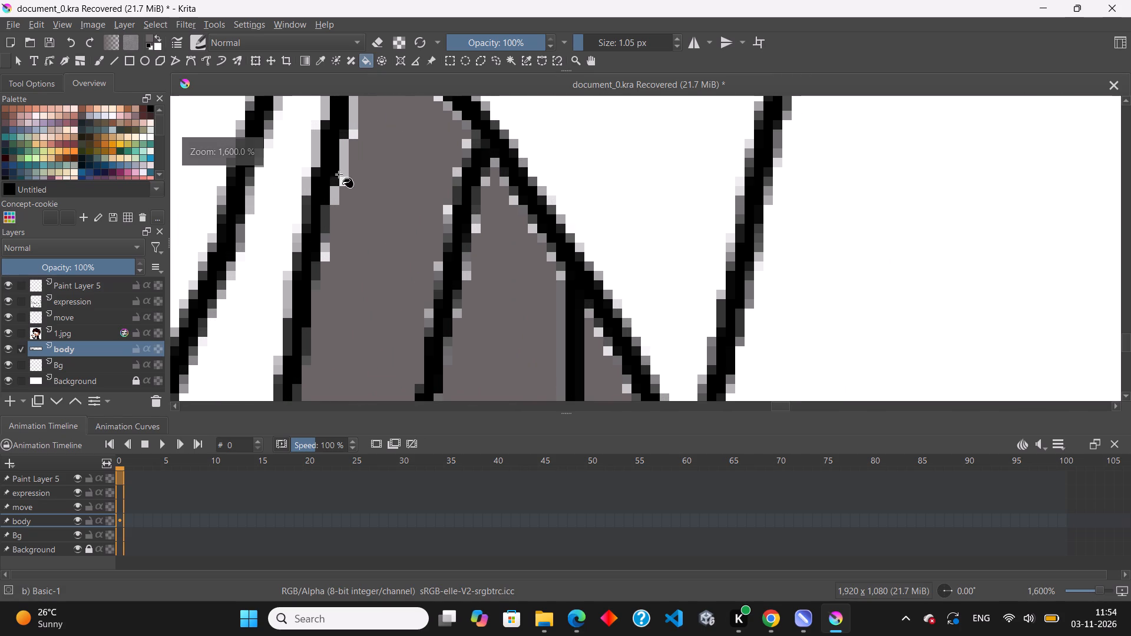
click(343, 171)
click(353, 122)
Fill the remaining light pixels along the narrow panel's outer edge up towards its pointed top with grey.
scroll(339, 174, up, 1)
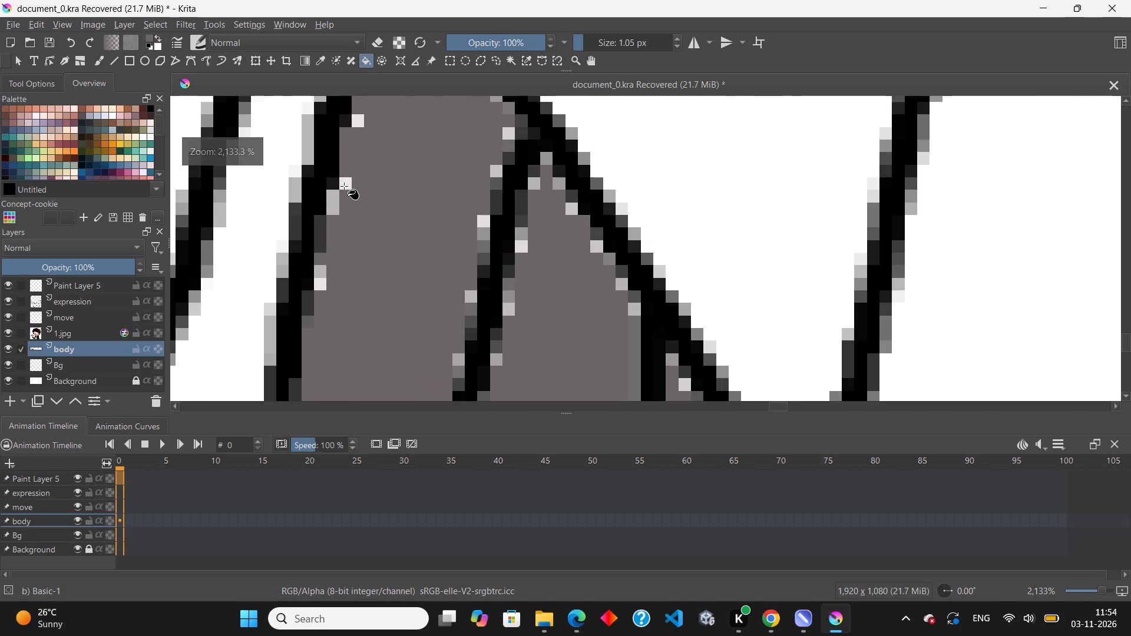
click(344, 184)
click(330, 206)
click(320, 270)
click(322, 290)
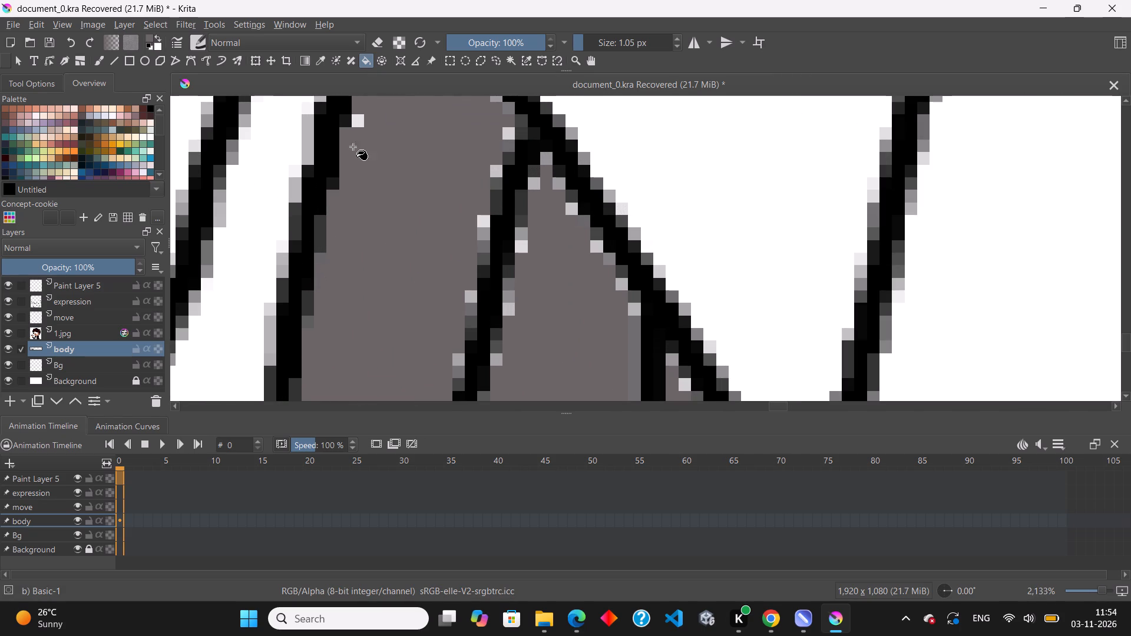
click(358, 117)
scroll(443, 284, down, 2)
scroll(406, 167, up, 2)
click(405, 160)
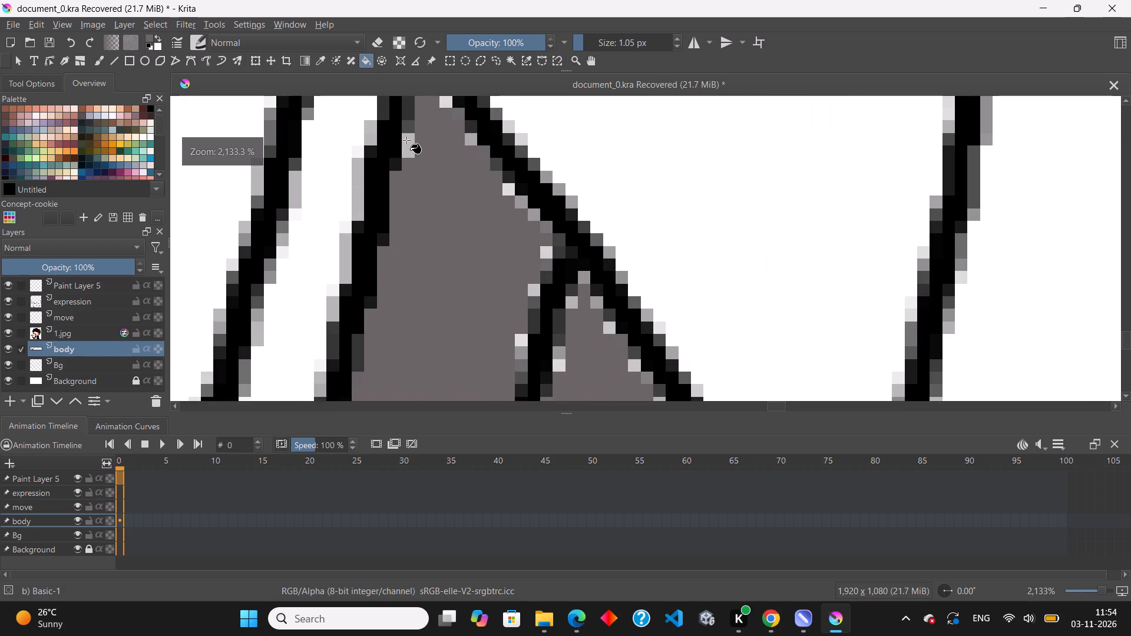
click(406, 140)
Fill the light pixels under the diagonal hood edge, from the panel's pointed top down to the drawstring, with grey.
scroll(449, 230, down, 2)
scroll(416, 136, up, 2)
click(465, 172)
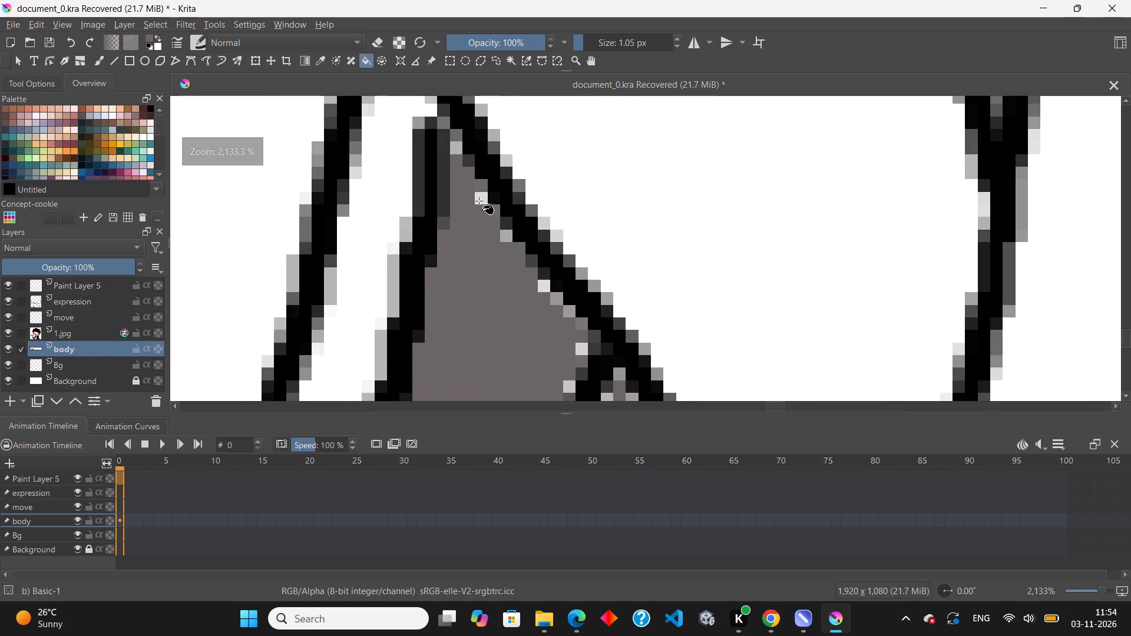
click(479, 201)
click(456, 148)
click(510, 242)
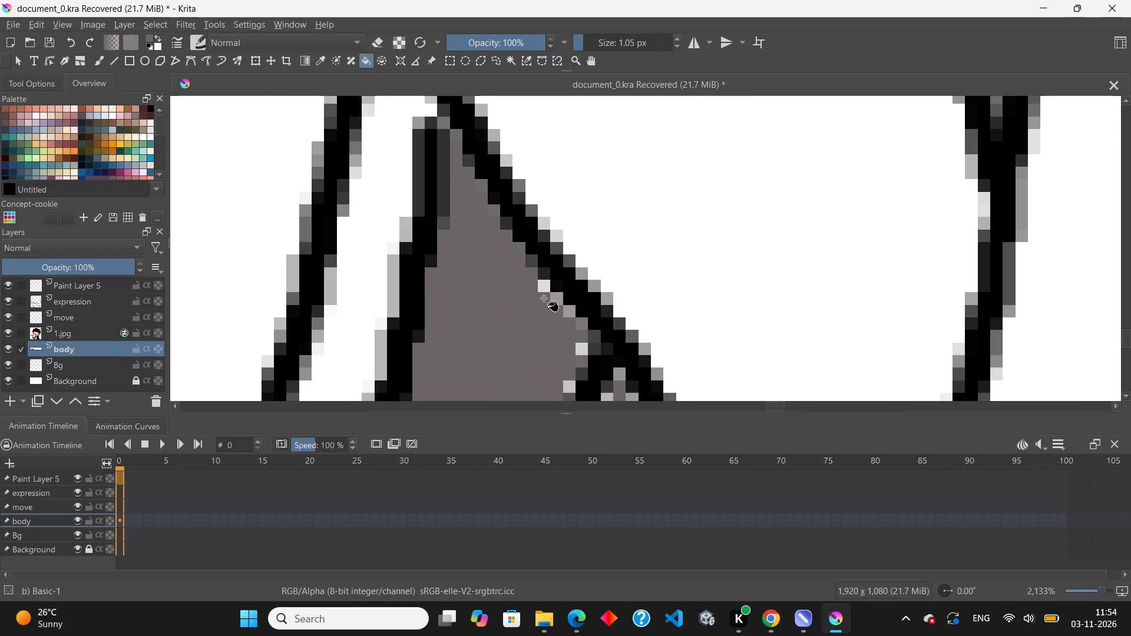
click(546, 284)
click(567, 314)
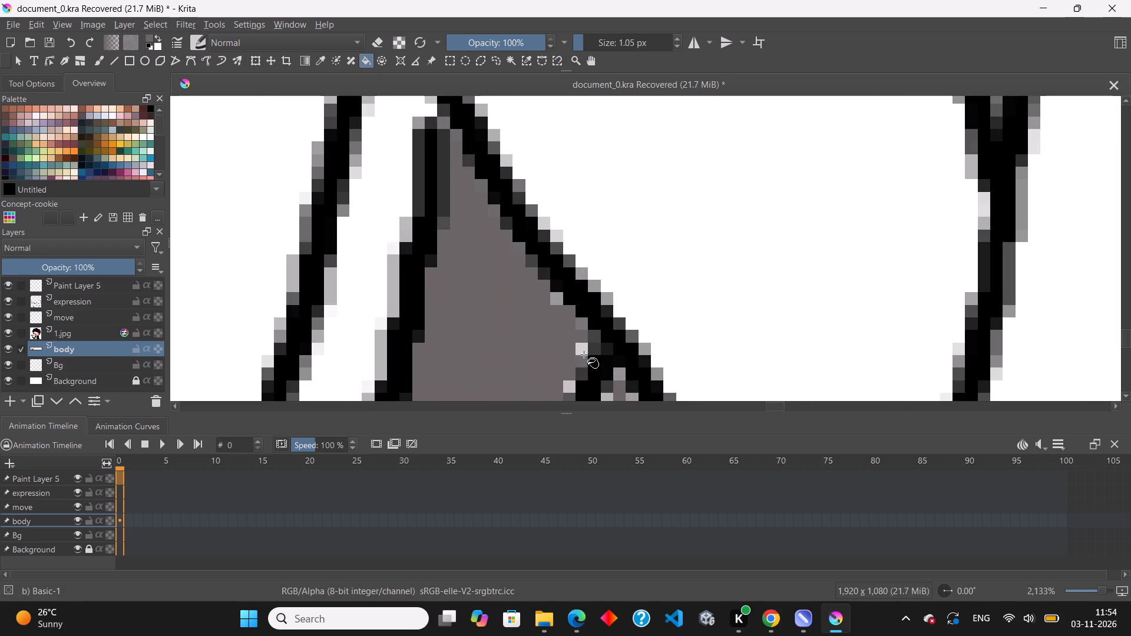
click(584, 354)
click(571, 384)
Fill the light pixels on both sides of the upper outer drawstring line below the hood edge with grey.
scroll(528, 213, down, 4)
scroll(537, 300, up, 3)
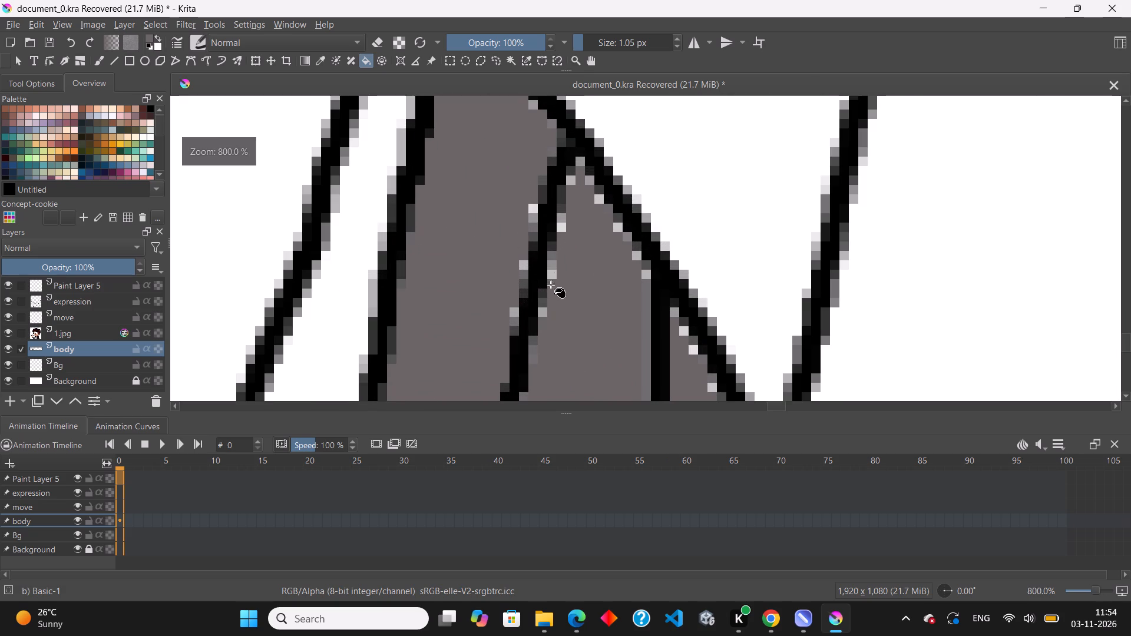
click(551, 273)
click(560, 227)
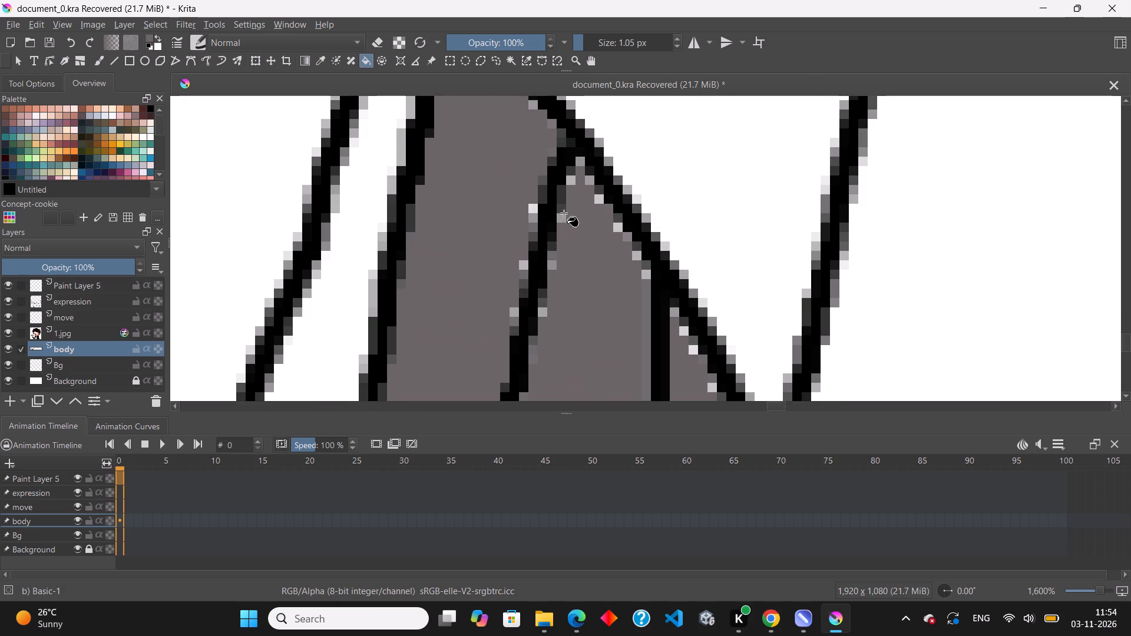
click(564, 220)
click(532, 207)
click(531, 218)
click(534, 228)
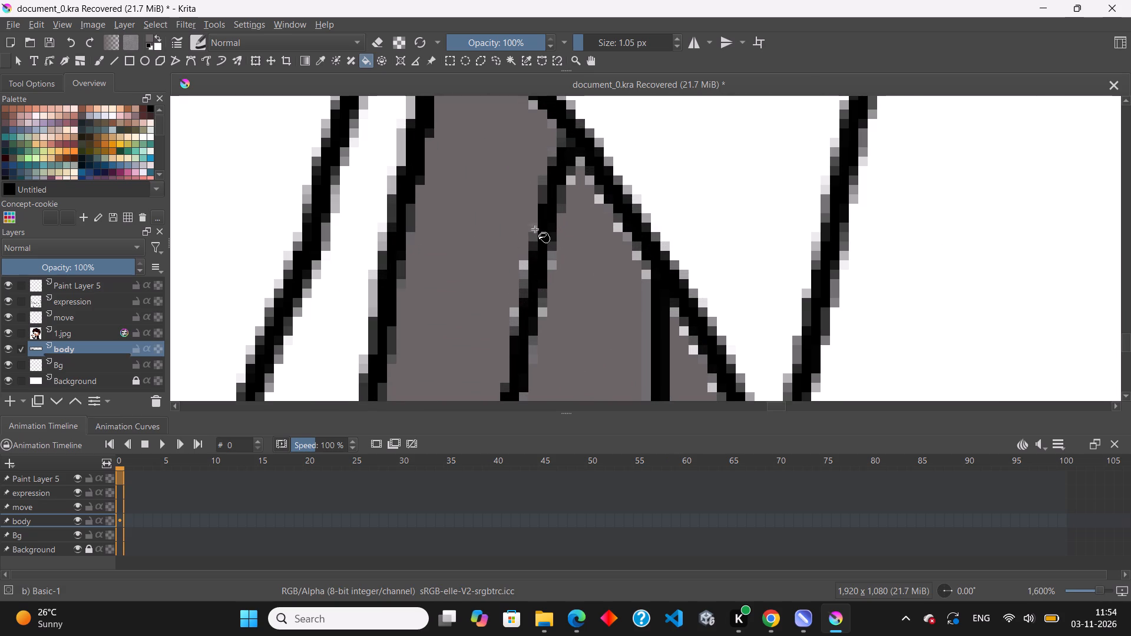
click(526, 267)
click(518, 307)
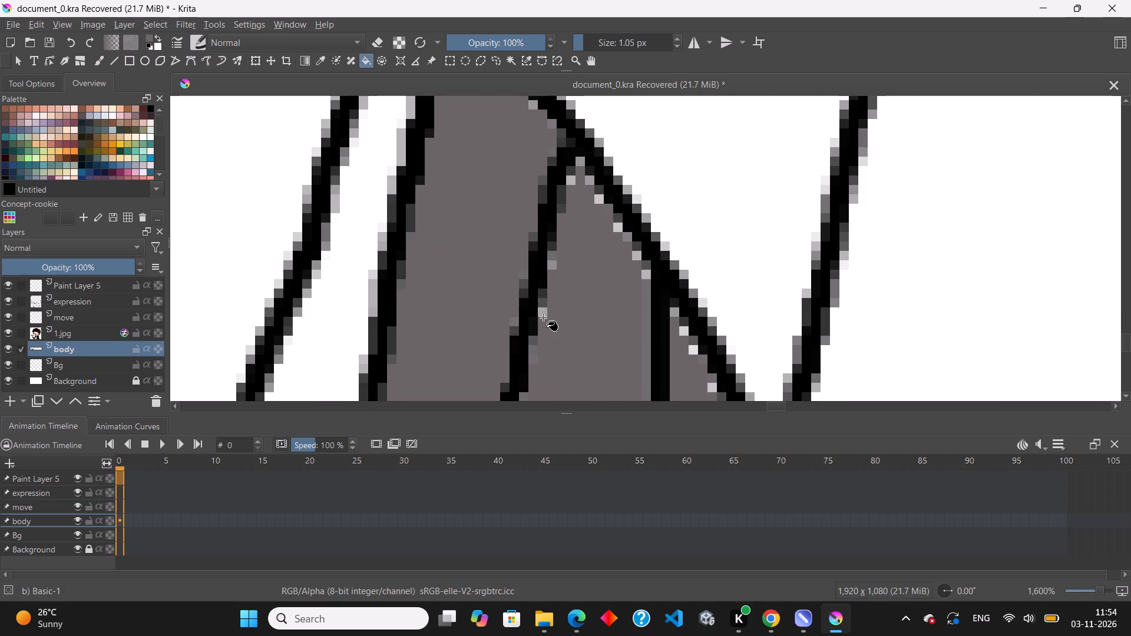
click(543, 317)
Fill the light pixels inside the drawstring's top, under the diagonal hood edge and around its apex, with grey.
click(649, 273)
click(635, 255)
click(620, 231)
click(600, 199)
click(587, 181)
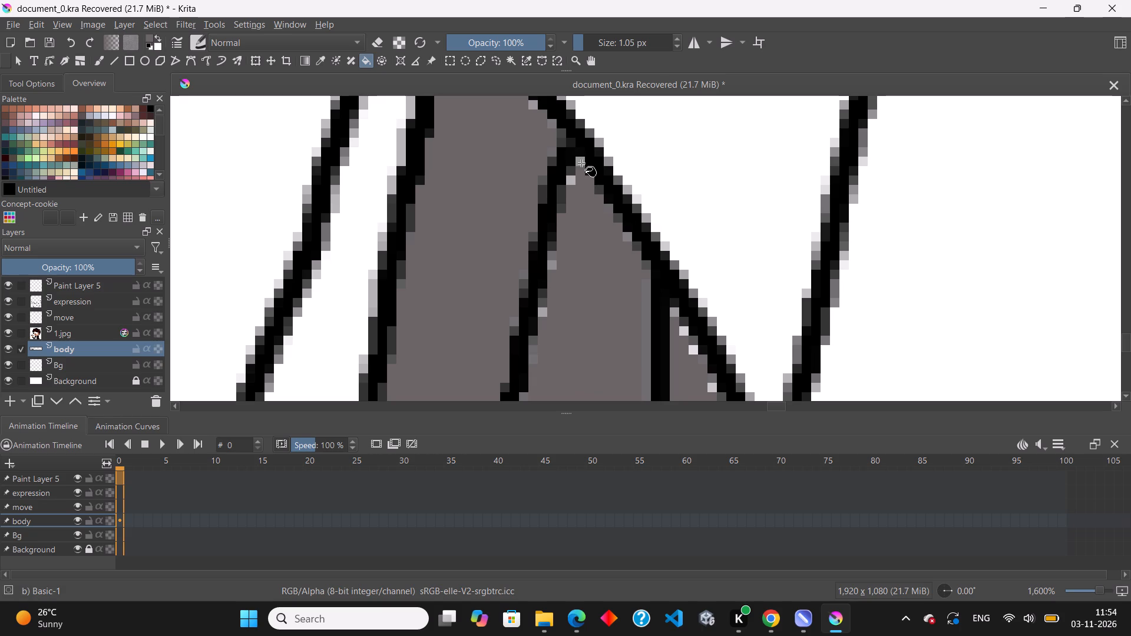
click(581, 163)
click(570, 181)
click(554, 267)
click(543, 313)
Fill the light pixels beside both drawstring lines further down the narrow panel with grey.
scroll(521, 234, down, 4)
scroll(530, 332, up, 5)
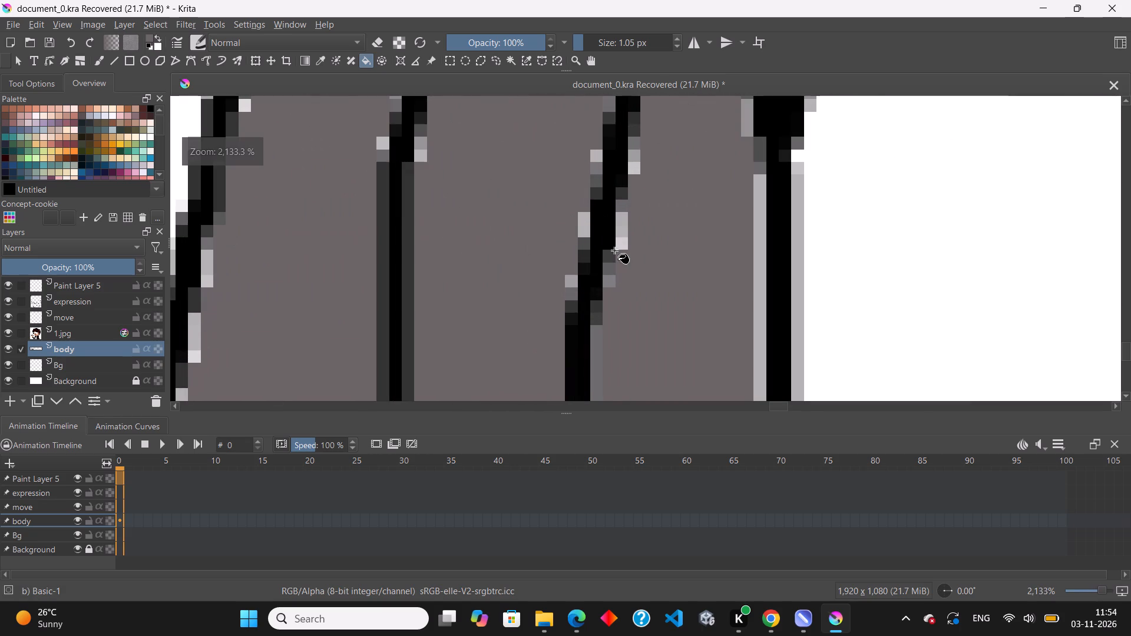
click(621, 241)
click(620, 221)
click(633, 166)
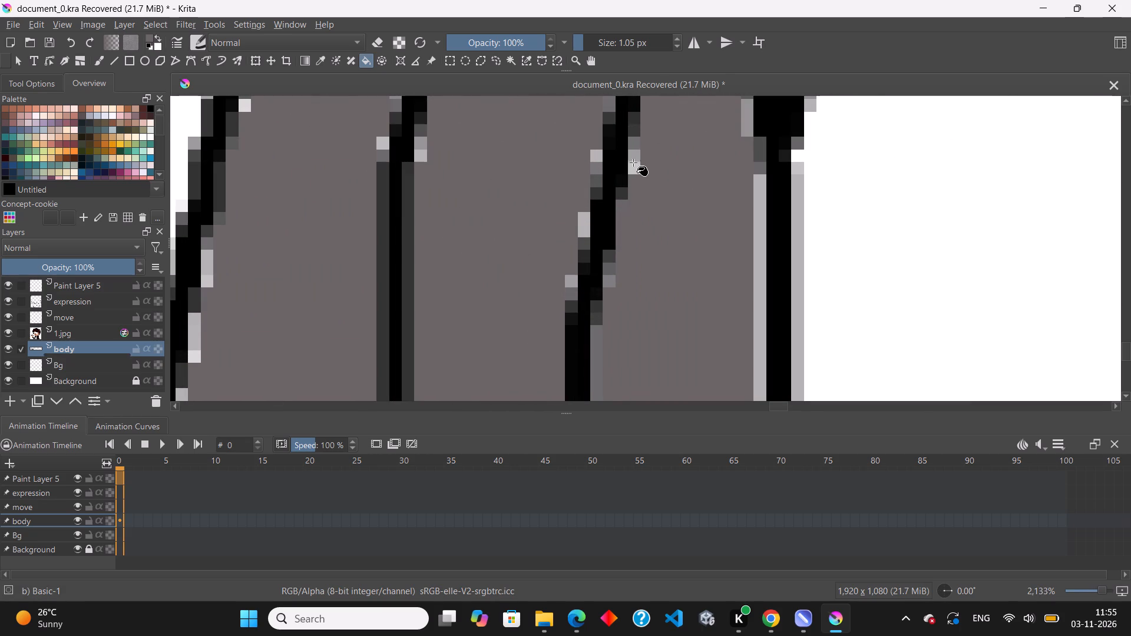
click(633, 153)
click(583, 224)
click(580, 241)
click(599, 156)
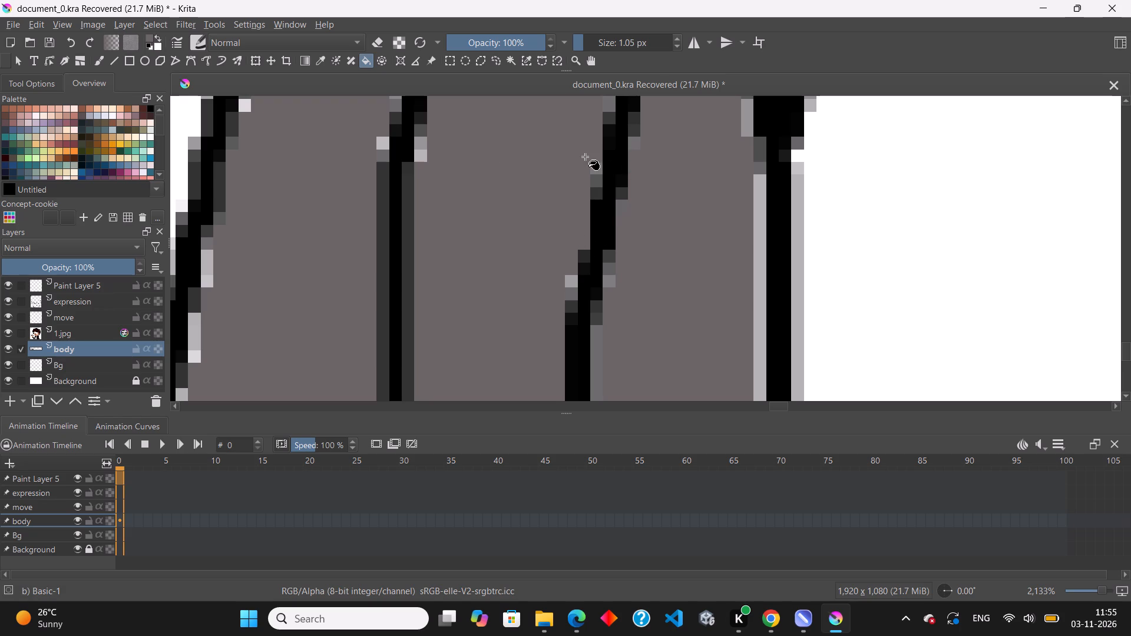
click(425, 153)
click(384, 143)
Fill the light pixels along the narrow panel's outer edge beside the lower drawstring with grey, undoing the misplaced first fill.
scroll(463, 182, down, 2)
scroll(265, 297, up, 1)
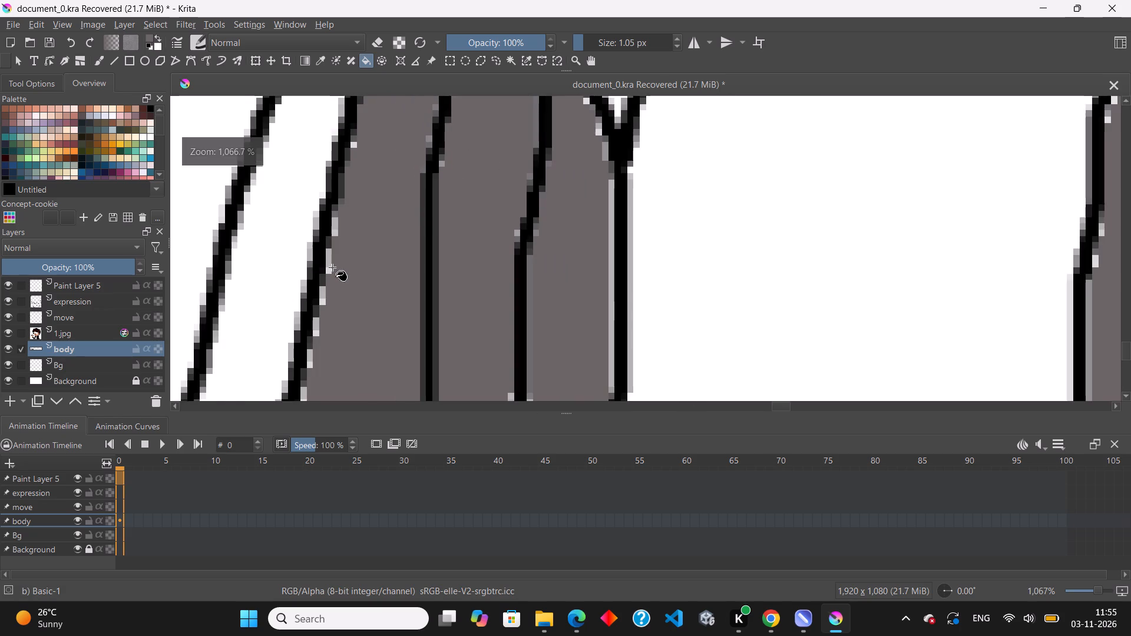
click(355, 254)
key(ctrl+z)
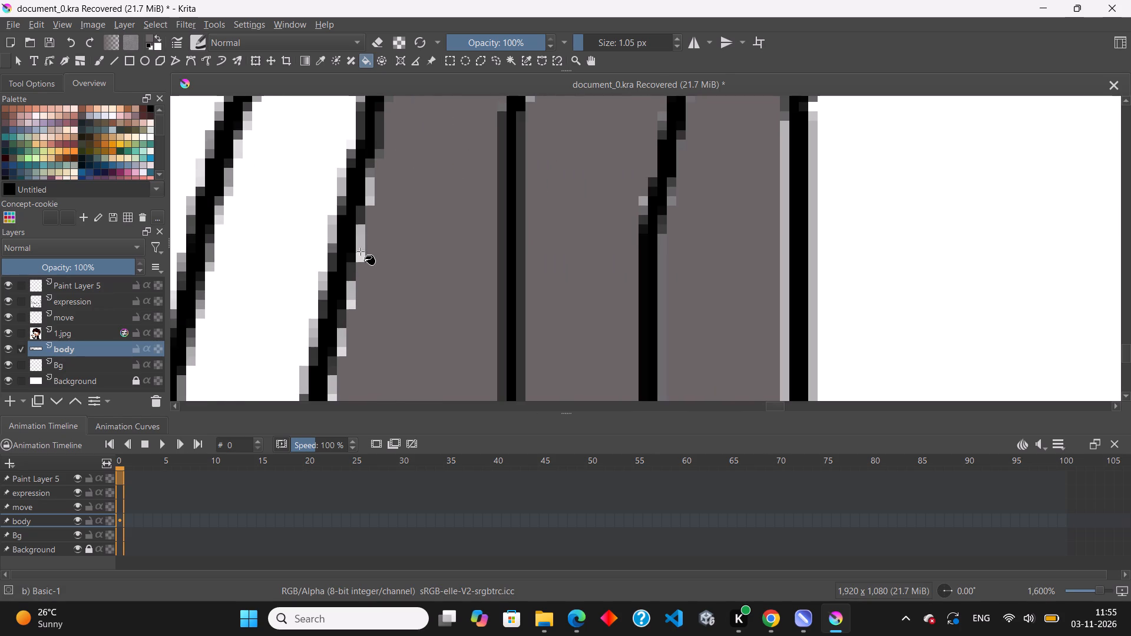
click(359, 253)
click(359, 240)
click(369, 200)
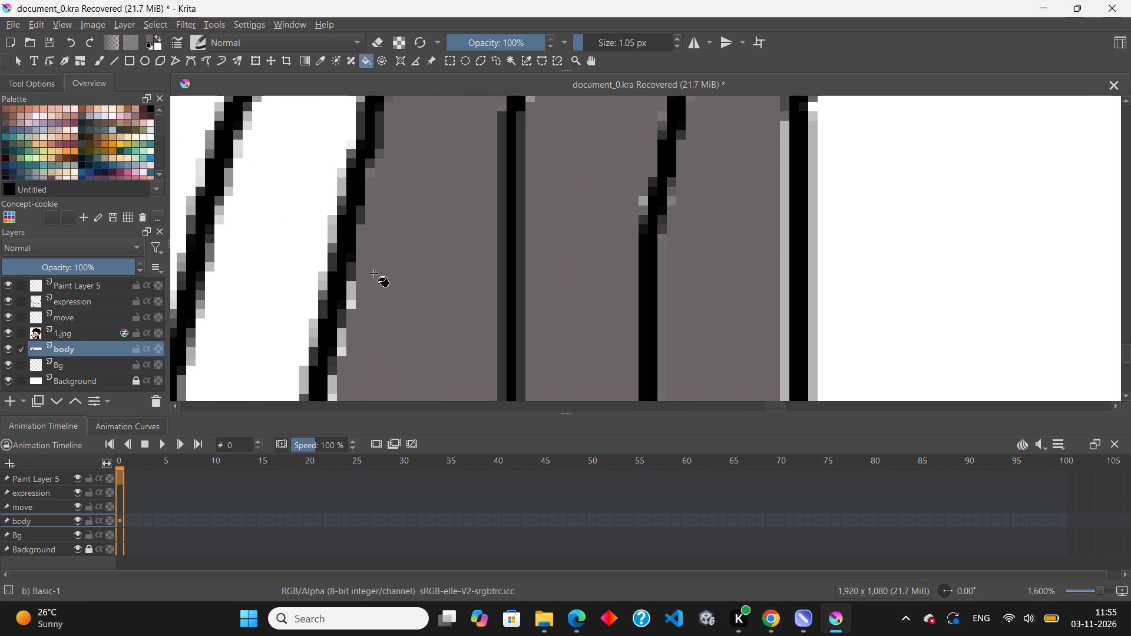
click(349, 293)
click(353, 302)
click(343, 339)
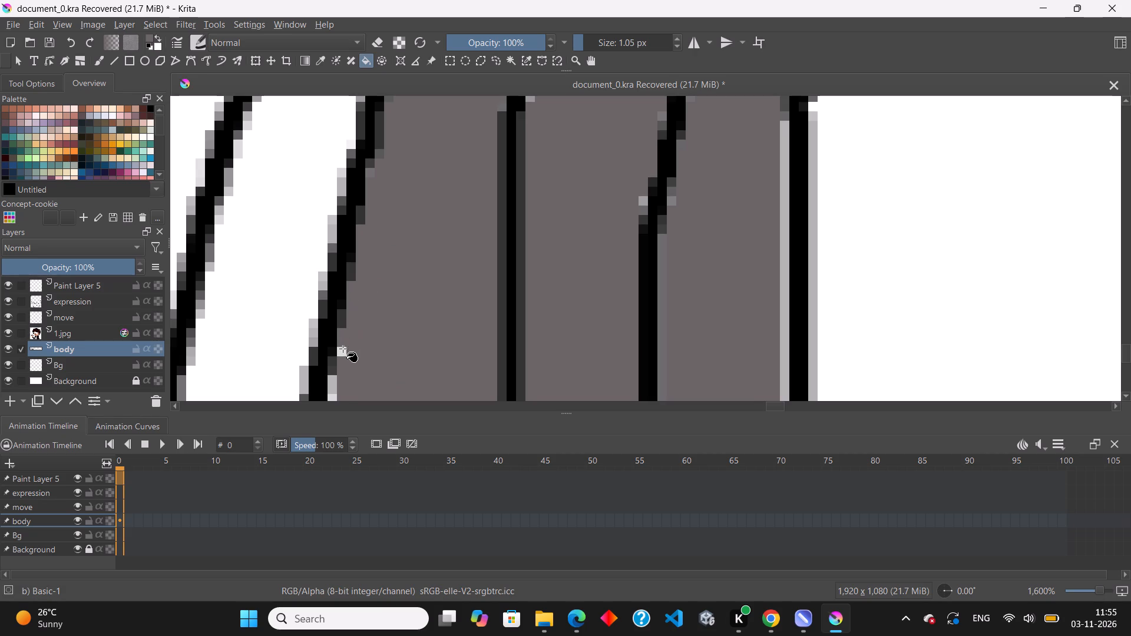
click(343, 357)
click(341, 357)
click(340, 354)
Fill the pale pixel strip along the outer side of the drawstring's white tip with grey.
scroll(395, 244, down, 6)
scroll(405, 333, up, 6)
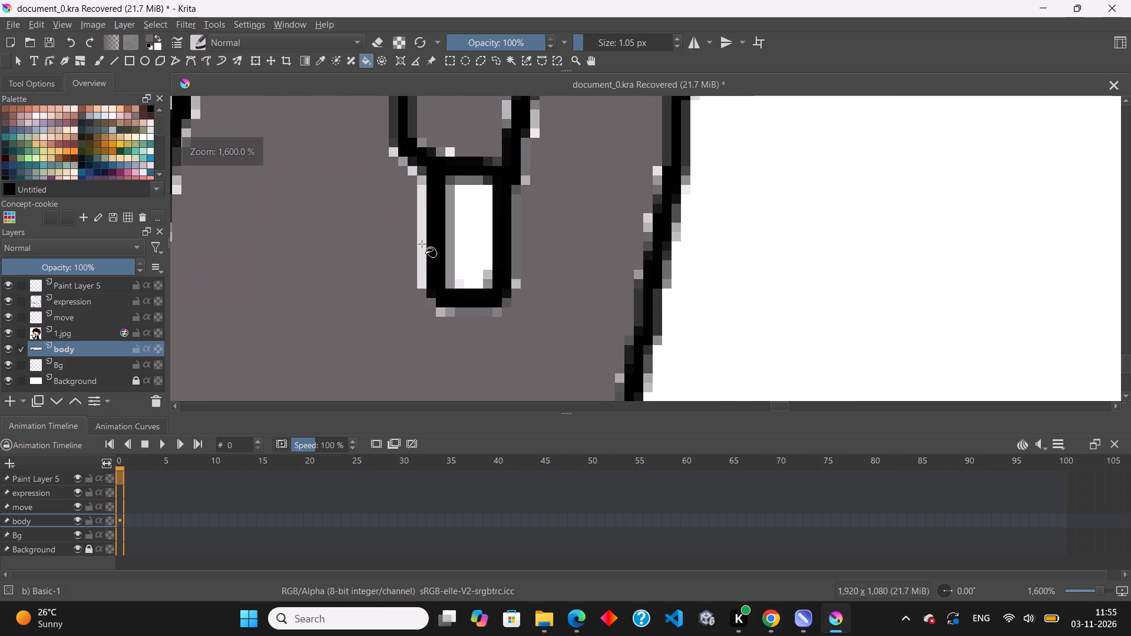
click(422, 244)
Fill the light pixels inside the narrow panel's inner edge, level with the drawstring tip, with grey.
scroll(441, 261, down, 3)
scroll(525, 238, up, 3)
click(479, 270)
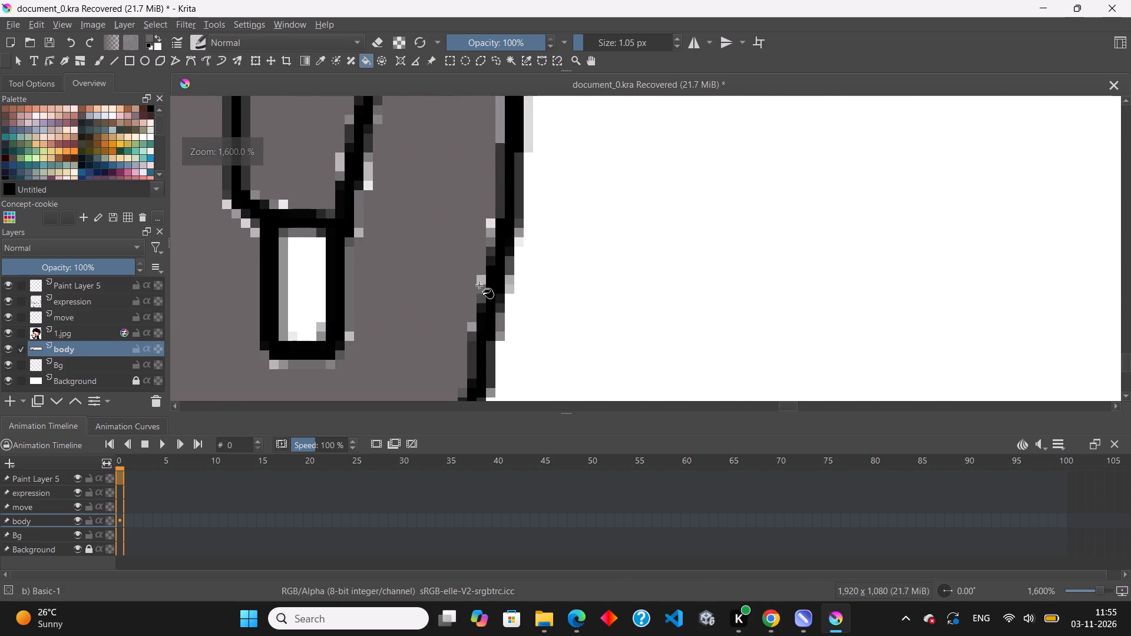
click(480, 279)
click(491, 221)
Fill the light pixels around the narrow panel drawstring's lower end, just above its white tip, with grey.
click(369, 183)
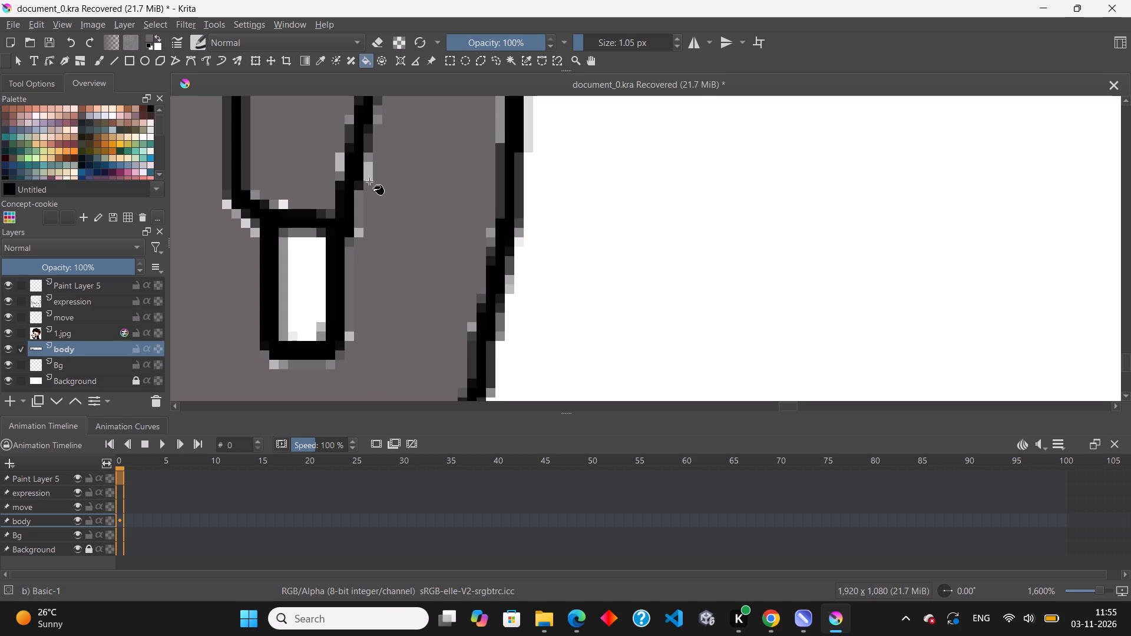
click(369, 173)
click(342, 161)
click(283, 201)
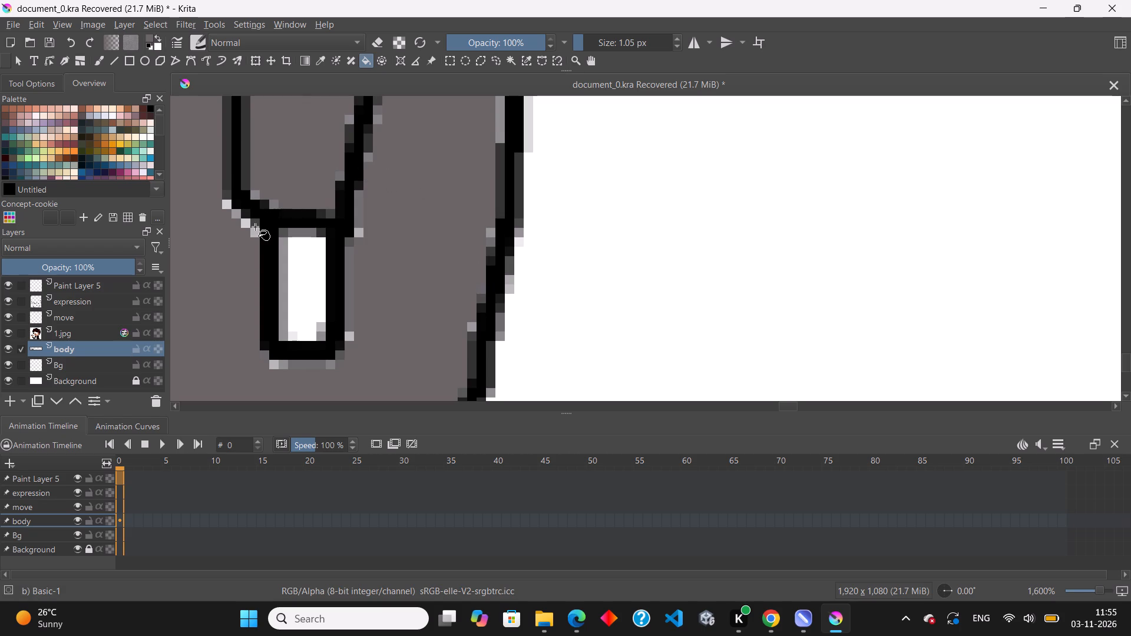
click(250, 236)
click(249, 227)
click(253, 229)
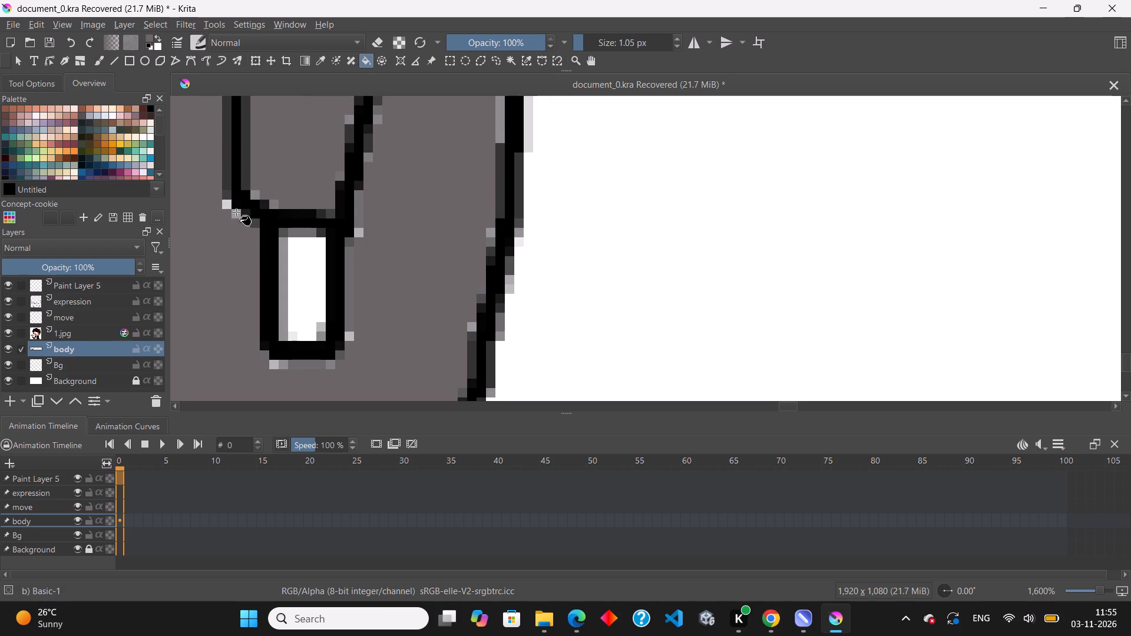
click(236, 213)
click(230, 207)
Fill the light pixels below and beside the bottom corners of the narrow panel drawstring's tip with grey.
click(275, 368)
click(286, 368)
click(314, 369)
click(334, 365)
click(354, 338)
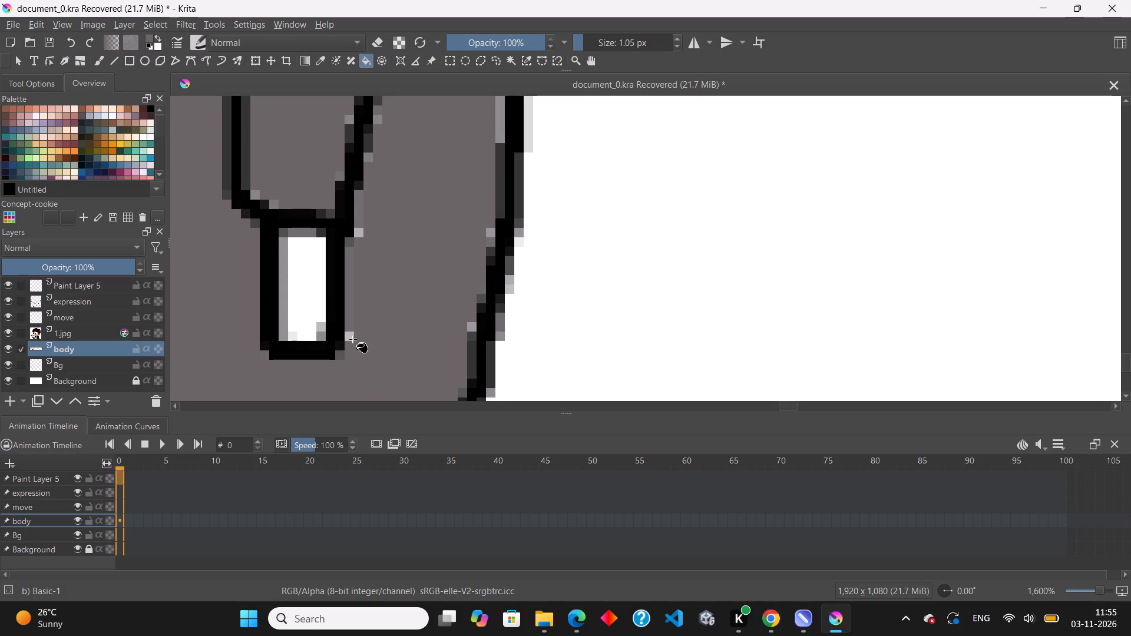
click(352, 338)
Fill the light pixels inside the narrow panel's left outline, level with the drawstring tip, with grey.
scroll(398, 293, down, 2)
scroll(282, 362, up, 2)
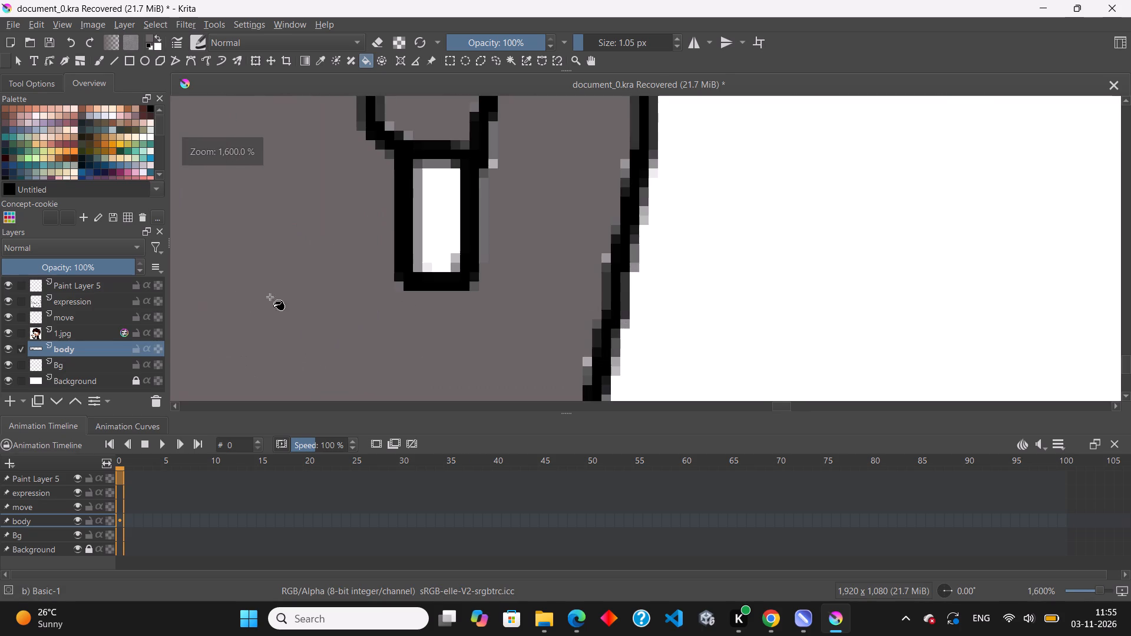
scroll(346, 306, down, 2)
scroll(210, 261, up, 5)
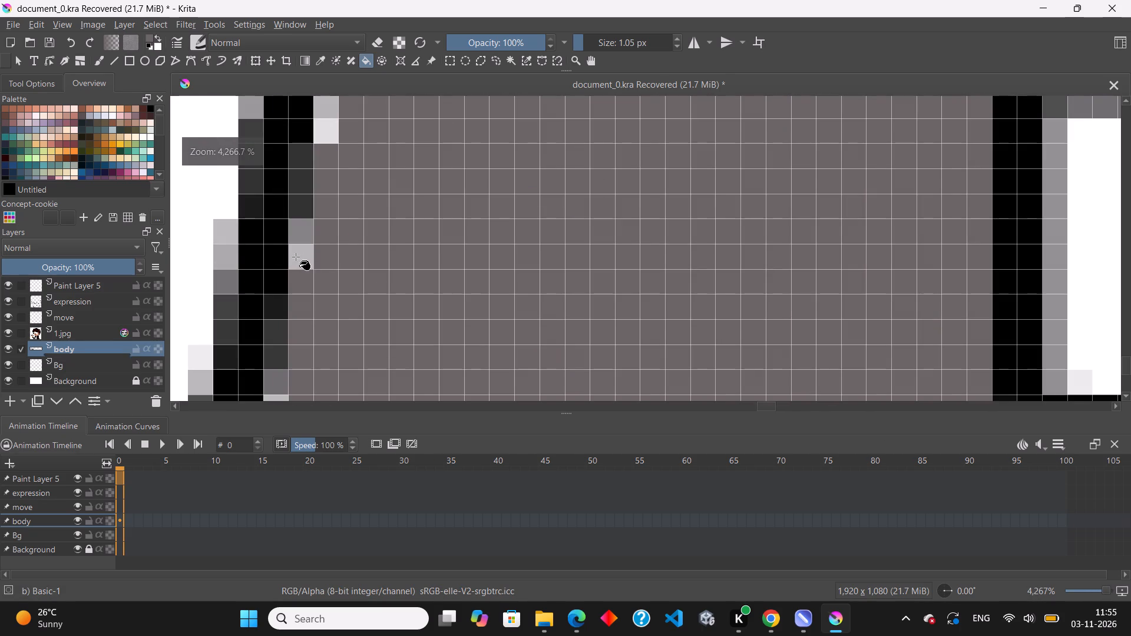
click(296, 257)
click(299, 224)
click(324, 132)
scroll(354, 236, down, 2)
scroll(330, 152, up, 2)
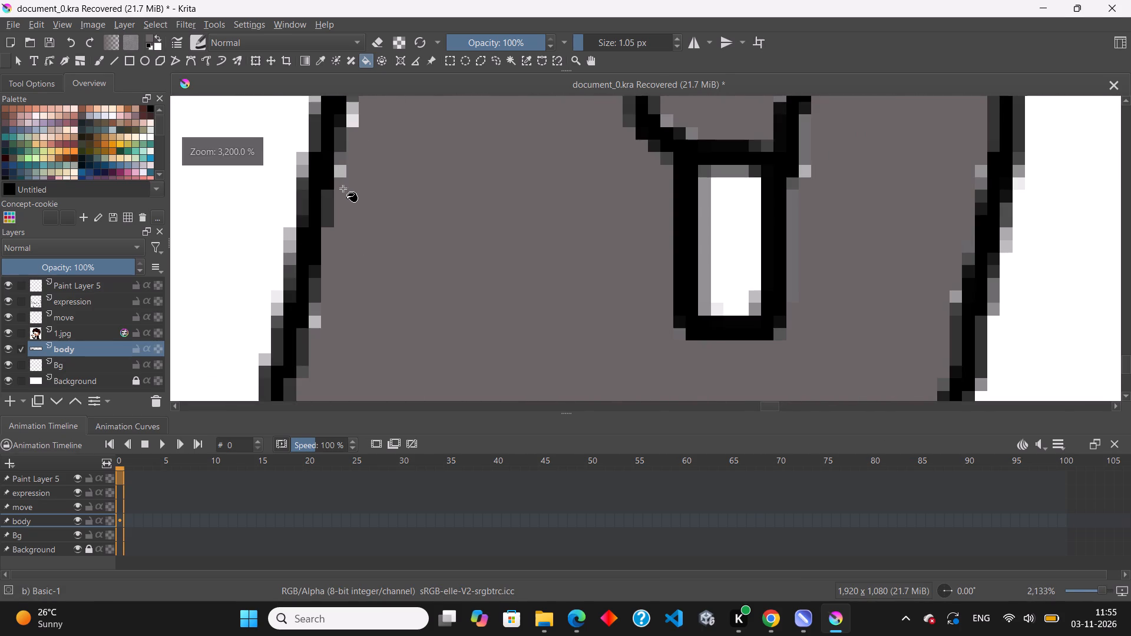
click(345, 200)
scroll(374, 277, down, 2)
scroll(365, 155, up, 1)
click(375, 201)
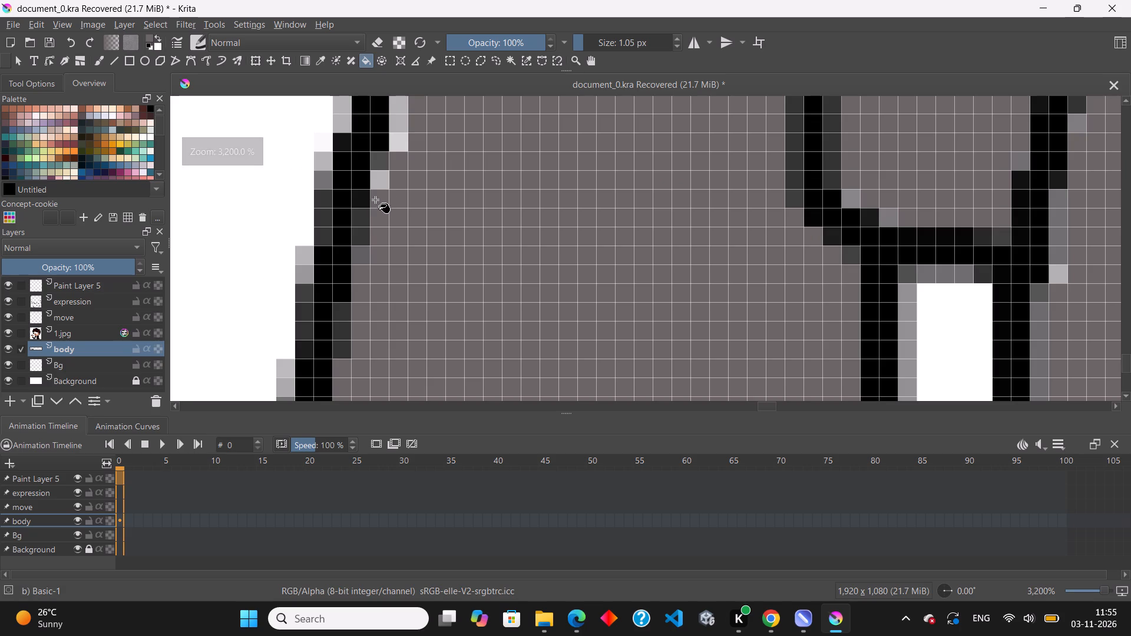
click(379, 177)
Fill the light pixels inside the narrow panel's left outline, further up beside the drawstring, with grey.
scroll(409, 237, down, 2)
scroll(397, 147, up, 2)
click(405, 233)
click(404, 212)
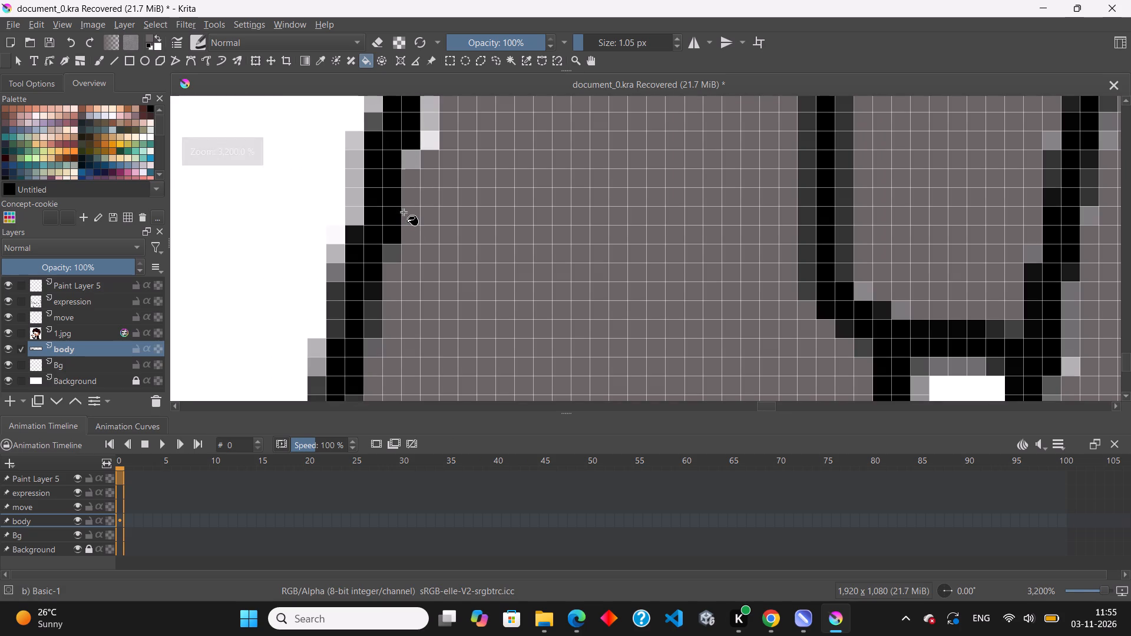
click(409, 160)
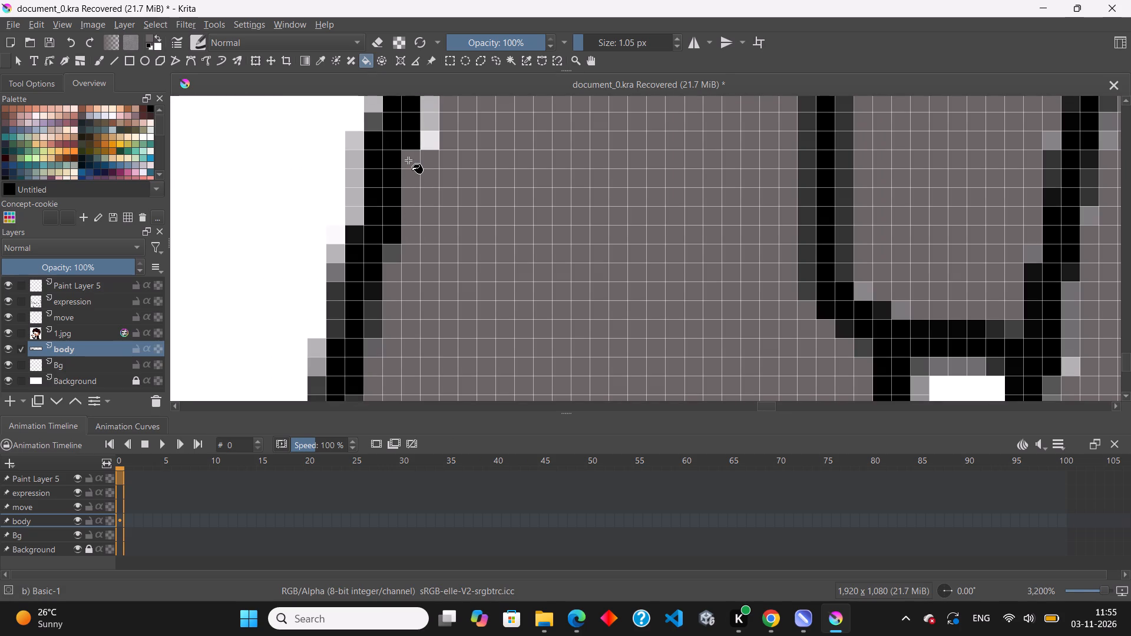
scroll(514, 153, down, 1)
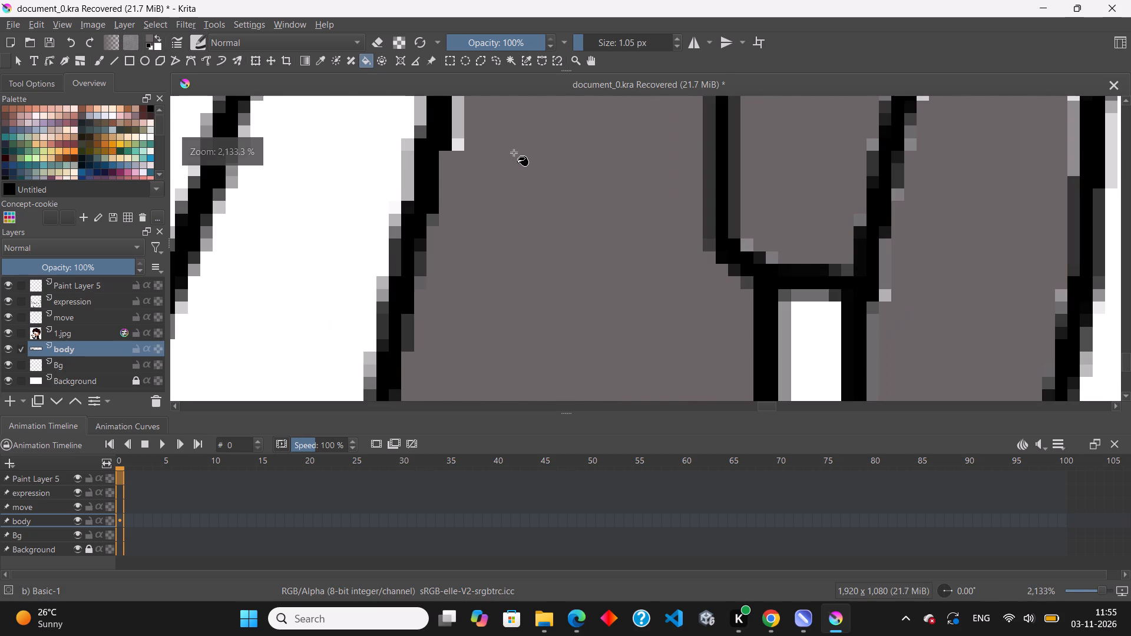
scroll(455, 107, up, 1)
click(454, 161)
click(457, 143)
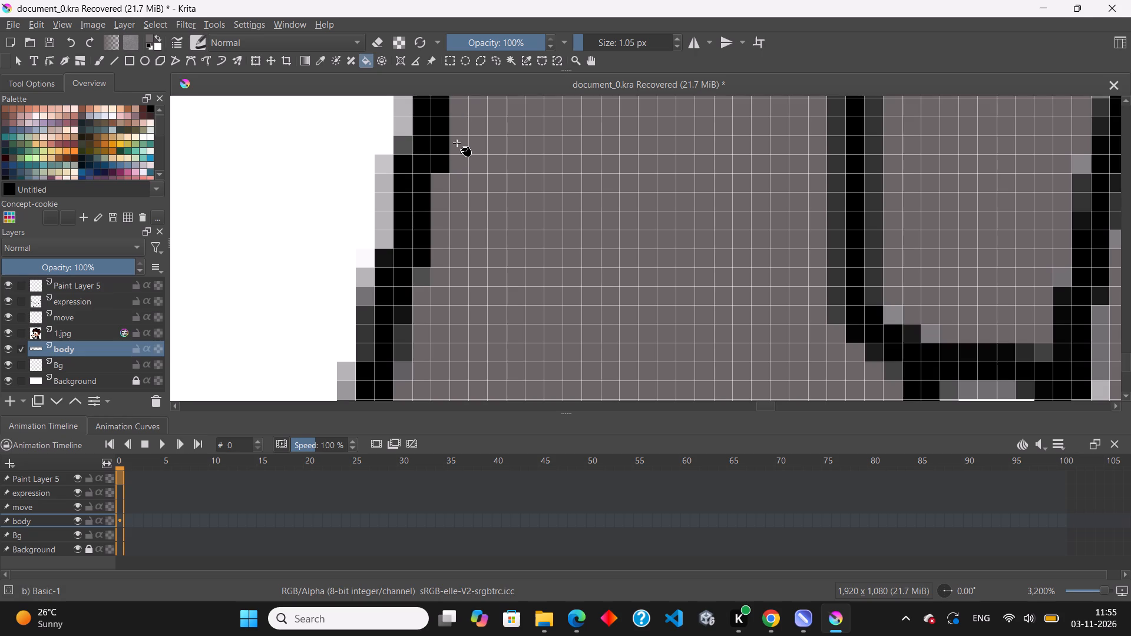
scroll(462, 250, down, 4)
scroll(462, 163, up, 4)
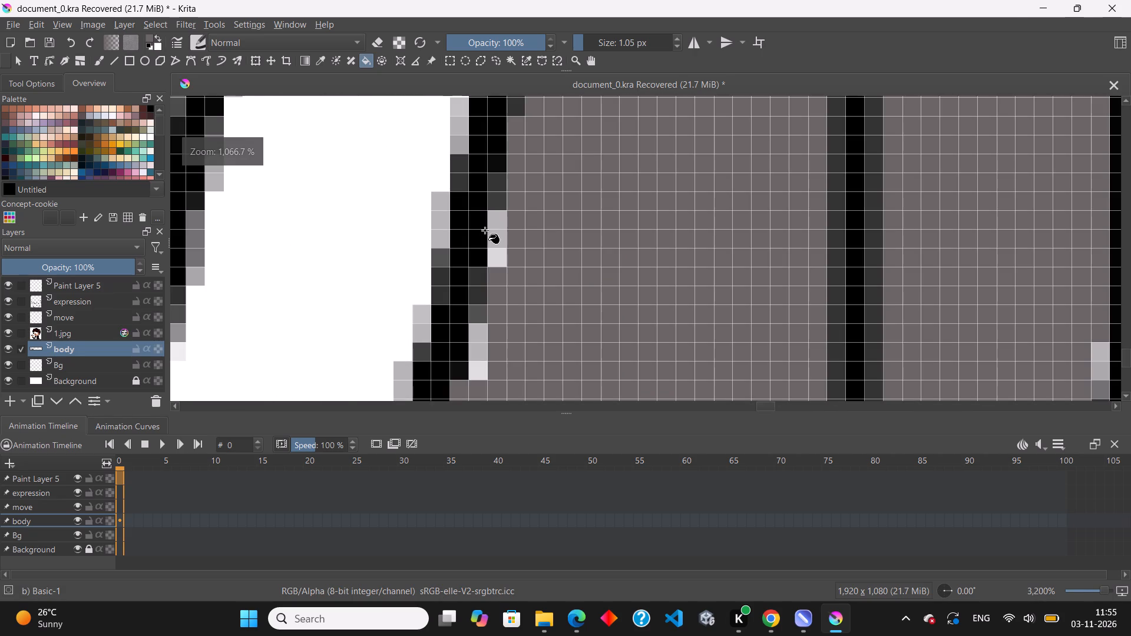
click(496, 250)
click(495, 236)
click(482, 338)
click(480, 362)
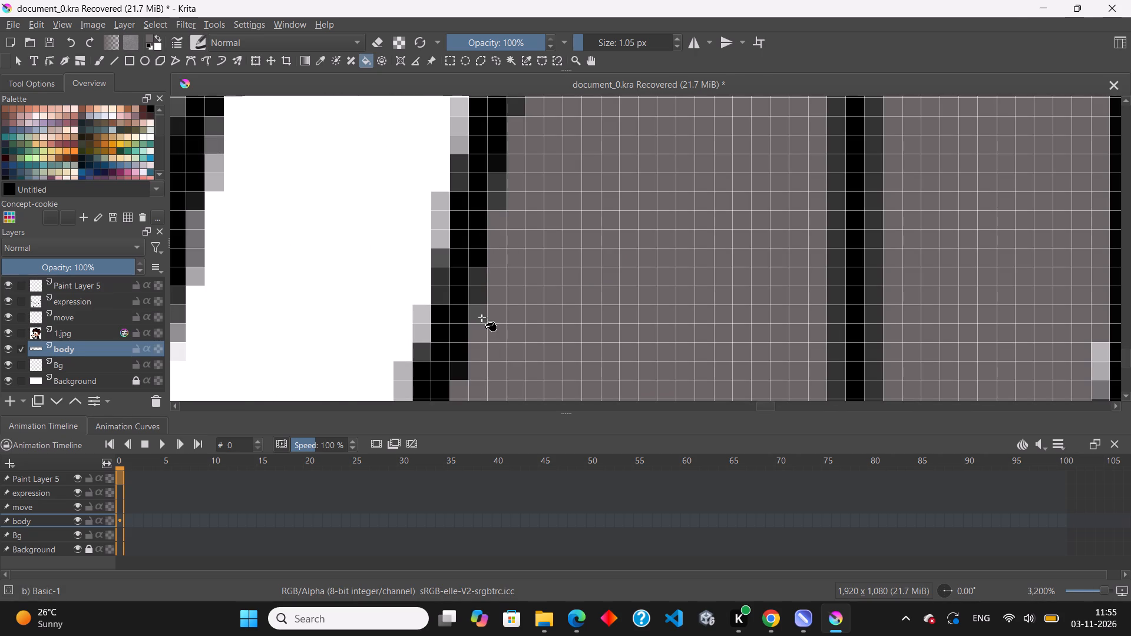
Fill the light pixels on both sides of the narrow panel drawstring's right line with grey.
scroll(475, 215, down, 4)
scroll(634, 246, up, 4)
click(635, 254)
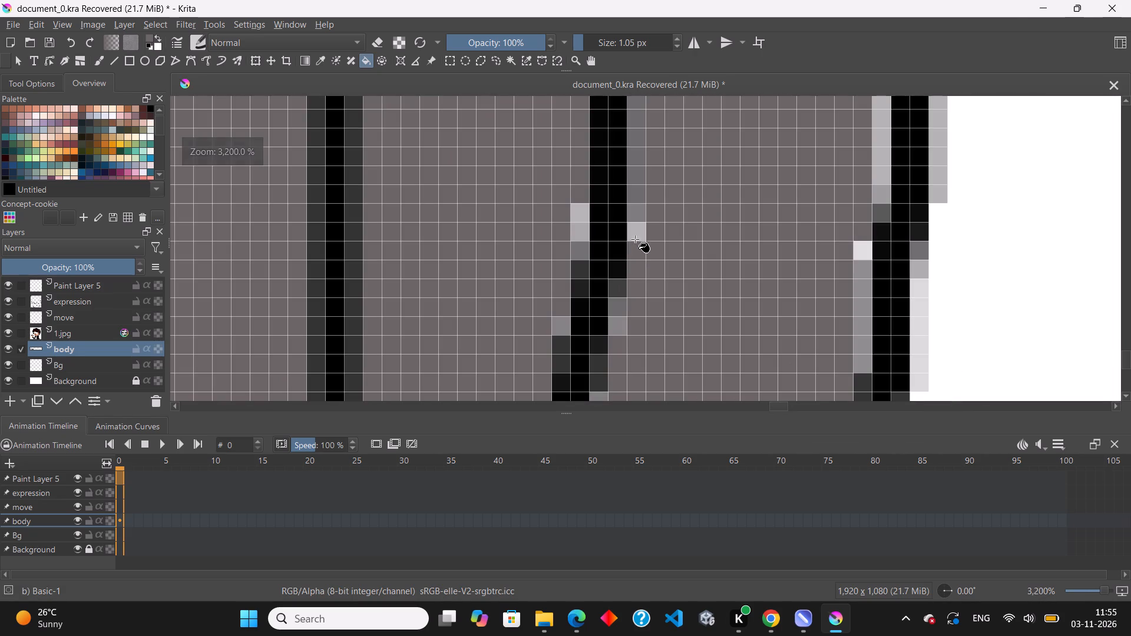
click(635, 239)
click(575, 233)
click(578, 207)
Fill the pale pixel strips inside the narrow panel's right outline, beside the drawstring, with grey.
scroll(580, 254, down, 2)
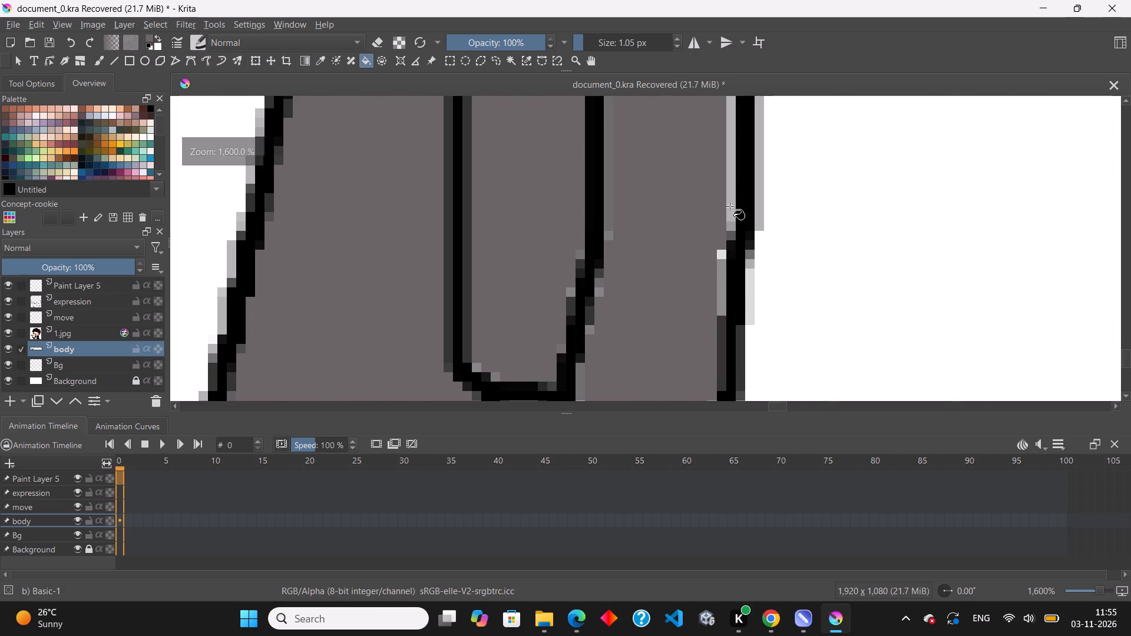
click(730, 206)
click(719, 256)
click(721, 267)
Fill the light pixels inside the narrow panel's left outline, below the drawstring tip, with grey.
scroll(661, 247, down, 4)
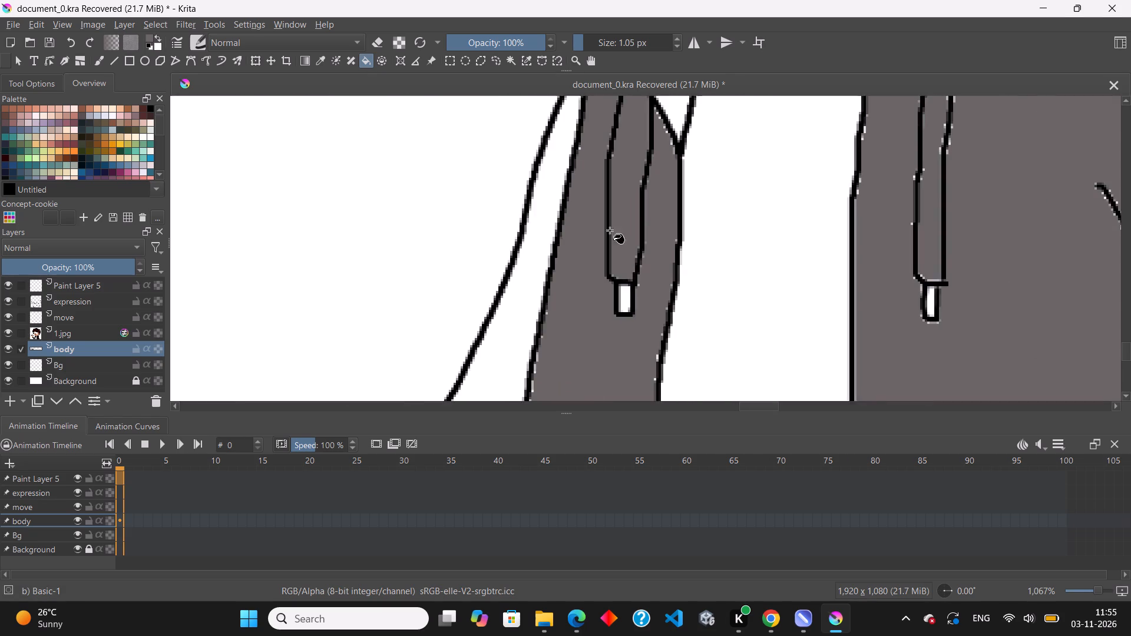
scroll(532, 233, down, 3)
scroll(562, 287, up, 5)
scroll(440, 364, up, 3)
click(427, 316)
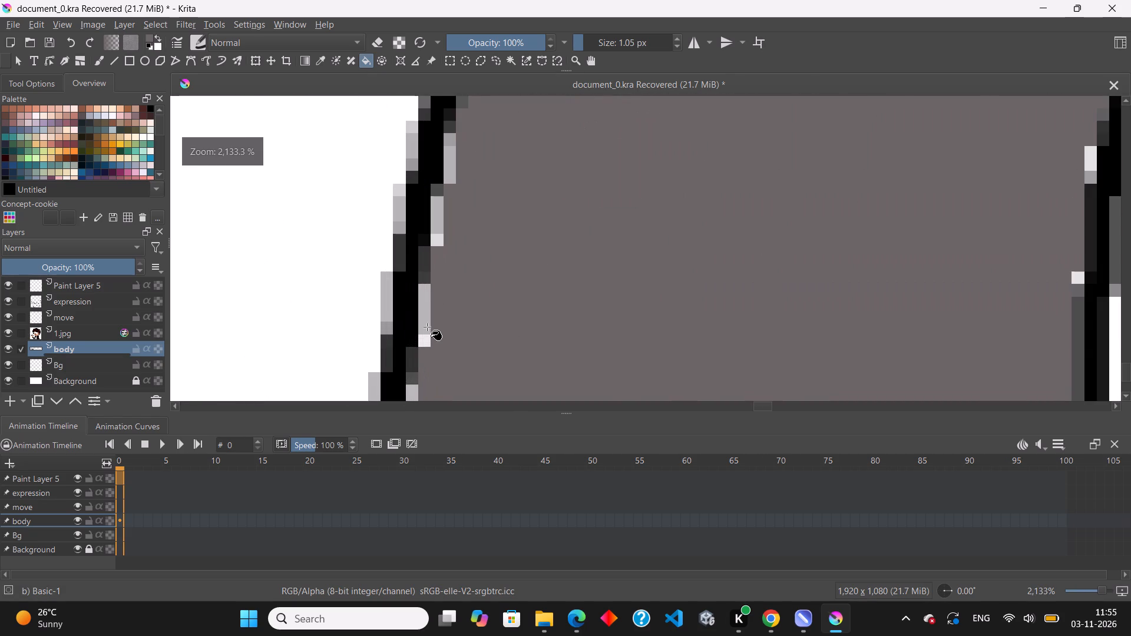
click(425, 337)
click(439, 241)
click(436, 222)
click(451, 163)
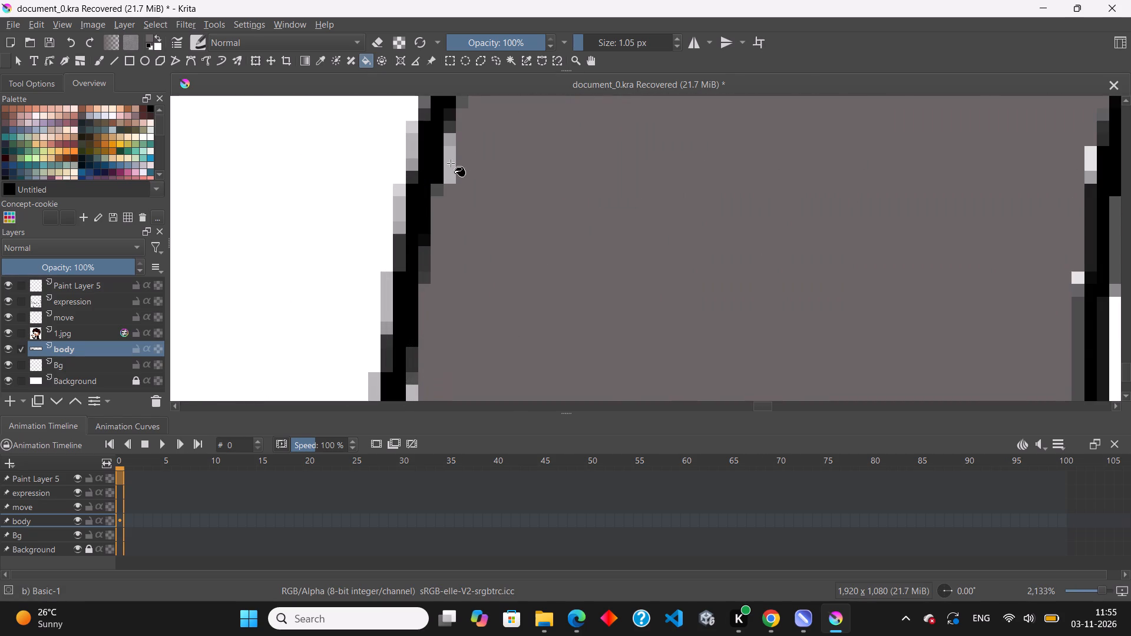
scroll(479, 120, down, 4)
scroll(472, 244, up, 3)
click(451, 191)
Fill the light pixels inside the narrow panel's right outline, below the drawstring tip, with grey.
scroll(490, 300, down, 4)
scroll(606, 194, up, 4)
click(614, 224)
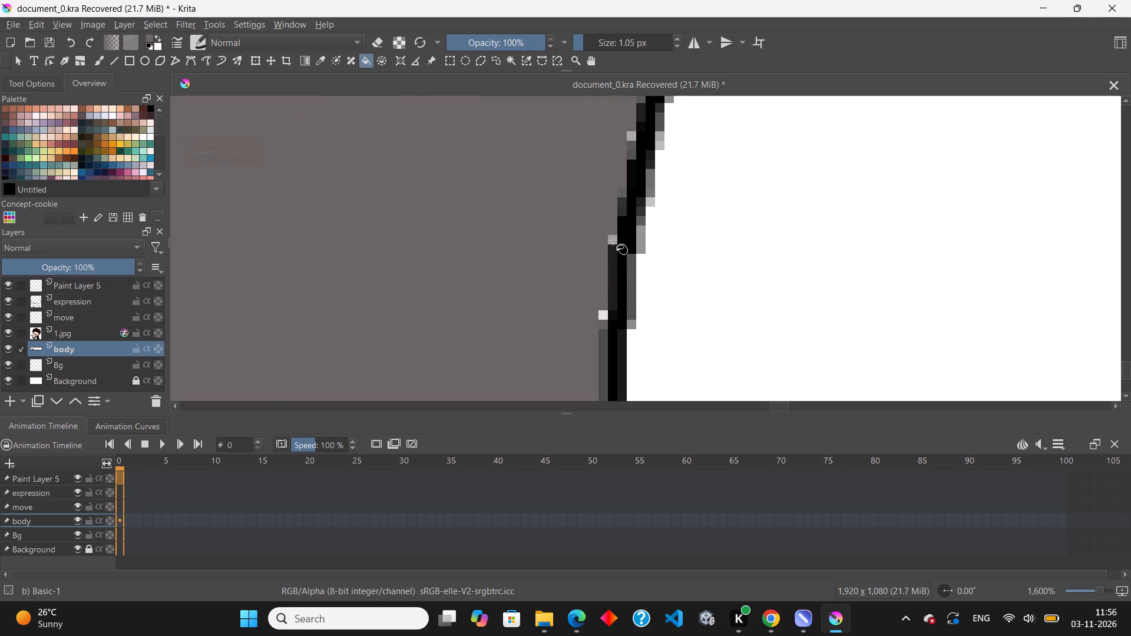
click(613, 241)
click(602, 321)
click(603, 317)
Fill the light pixels under the diagonal neckline at the narrow panel's upper right, beside the drawstring, with grey.
scroll(523, 290, down, 6)
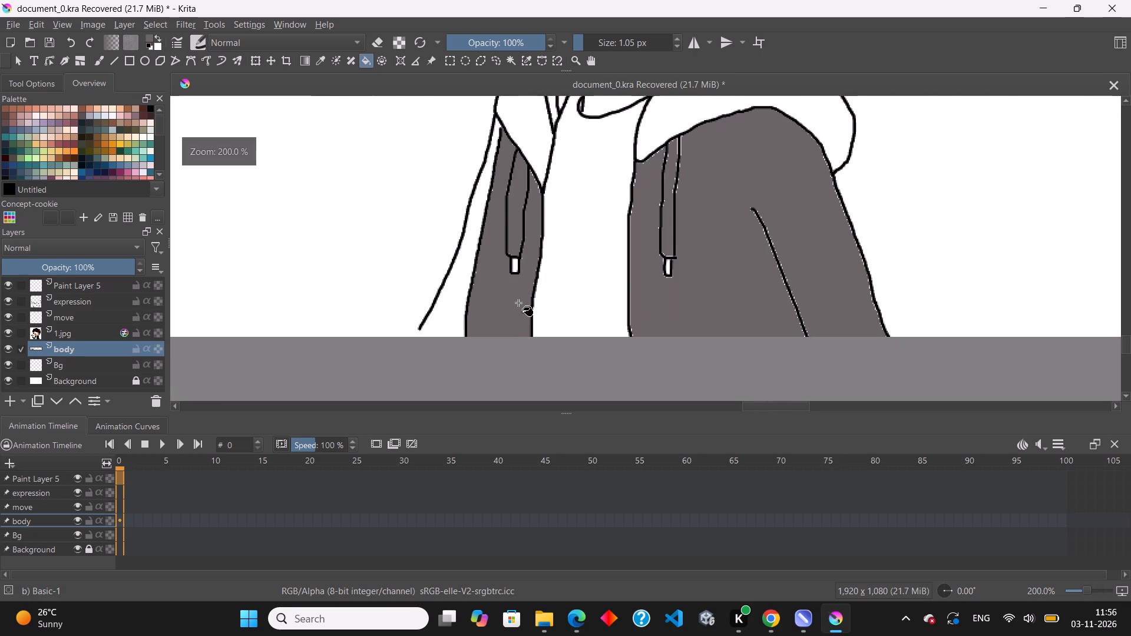
scroll(501, 146, up, 4)
scroll(582, 232, up, 2)
click(588, 230)
click(594, 226)
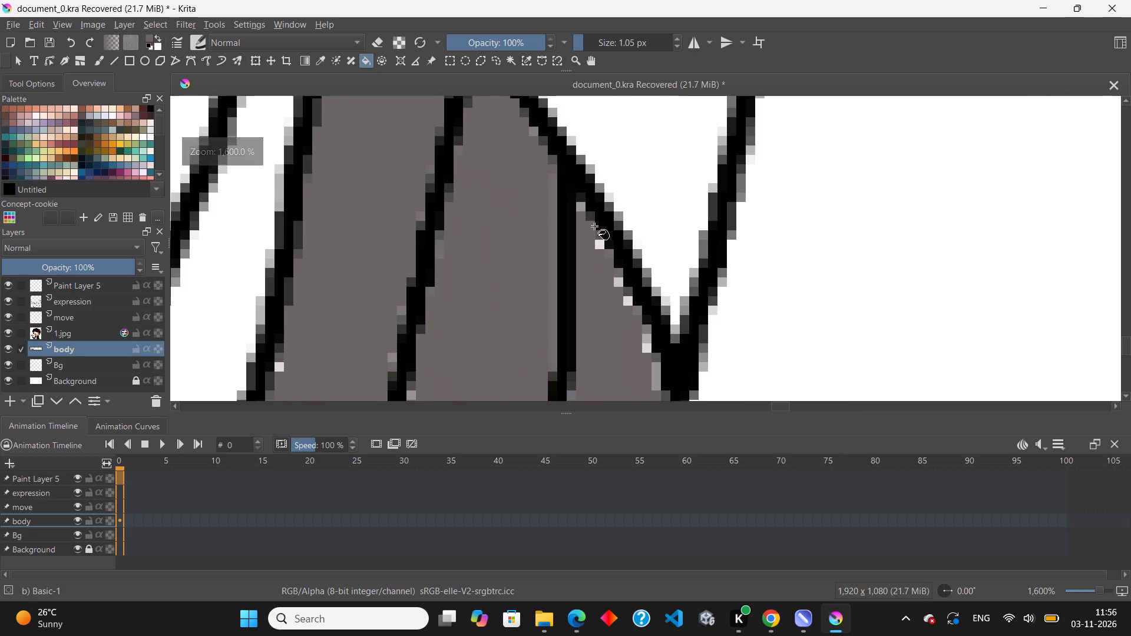
click(598, 244)
click(616, 283)
click(626, 303)
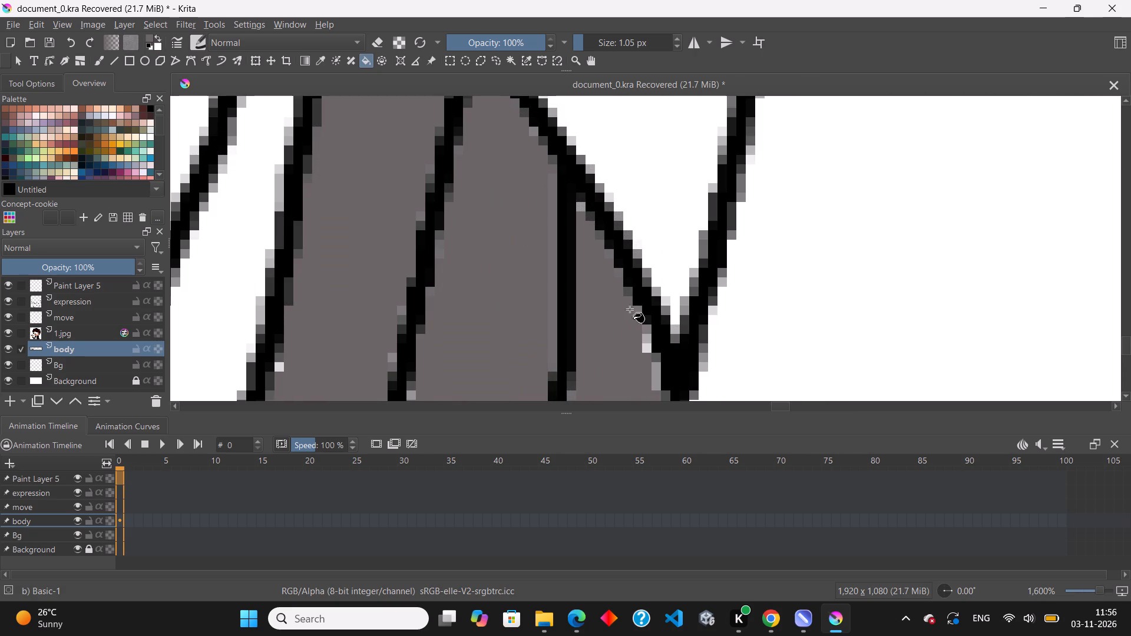
click(647, 340)
click(646, 350)
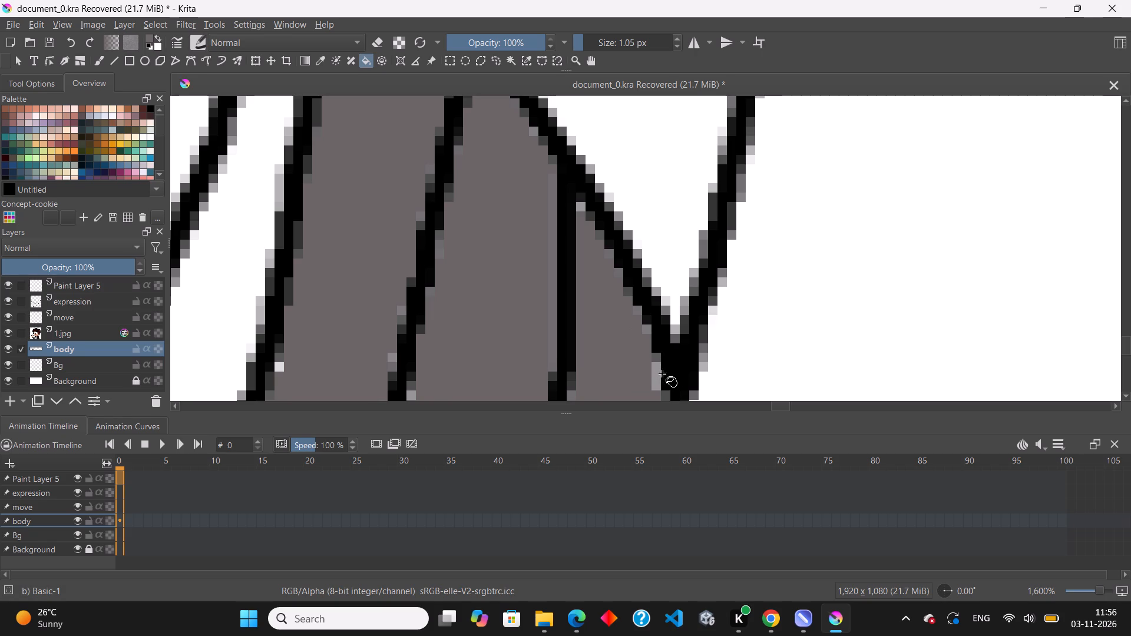
click(658, 373)
Fill the light pixels beside both lines of the wide panel's drawstring, near its top, with grey.
scroll(489, 251, down, 4)
scroll(365, 203, down, 2)
scroll(598, 218, up, 3)
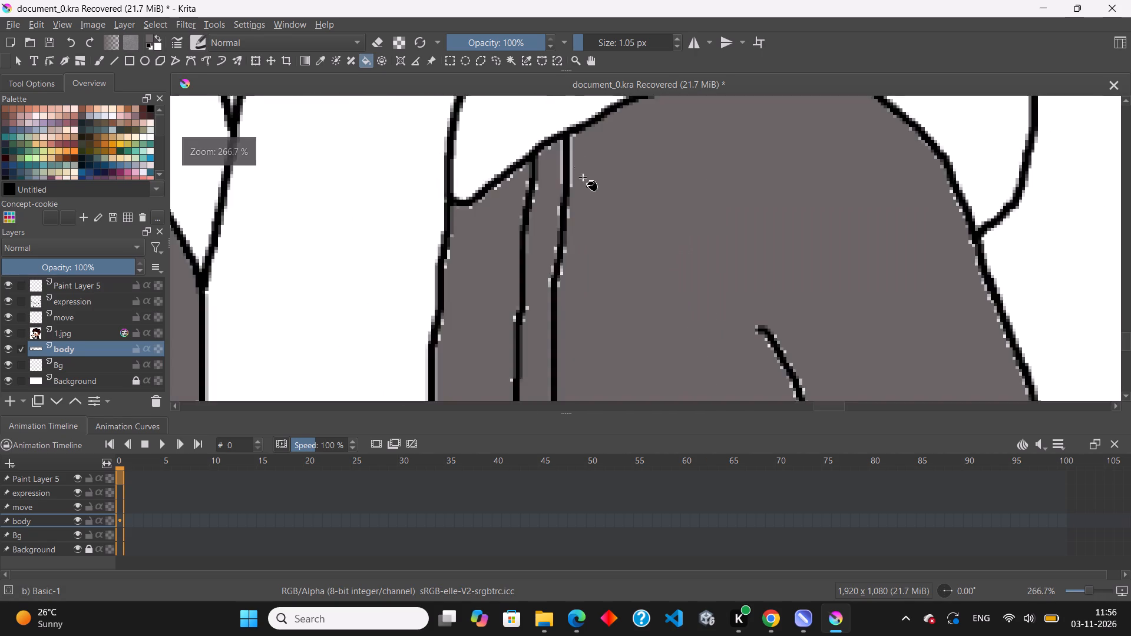
scroll(583, 177, up, 3)
click(574, 177)
click(547, 194)
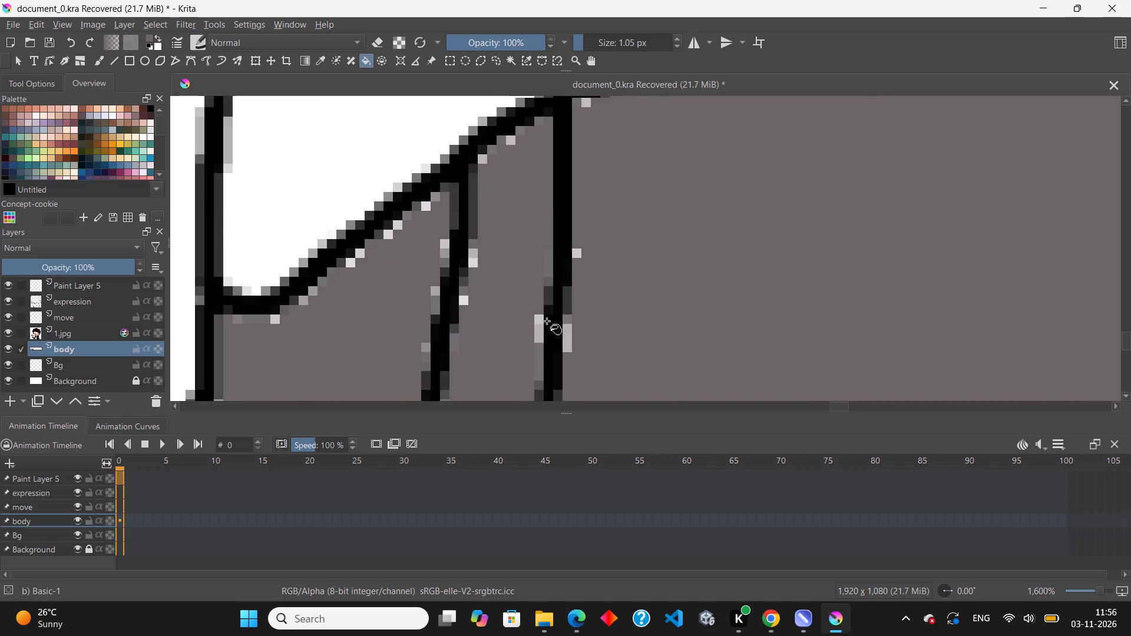
click(538, 328)
click(568, 340)
click(474, 264)
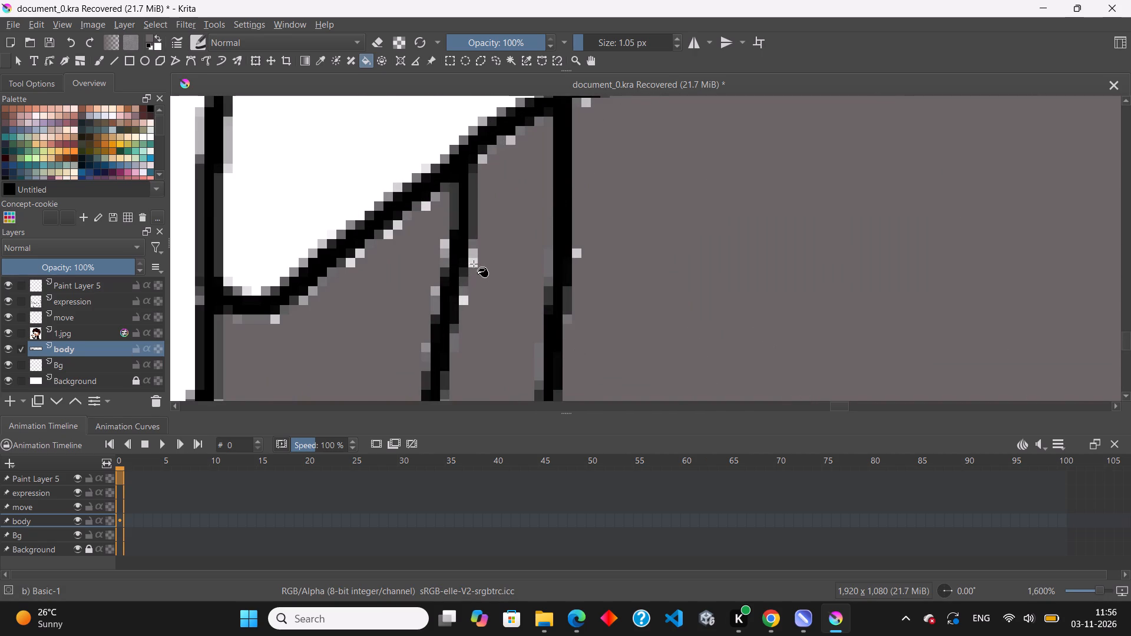
click(474, 255)
click(442, 242)
click(434, 291)
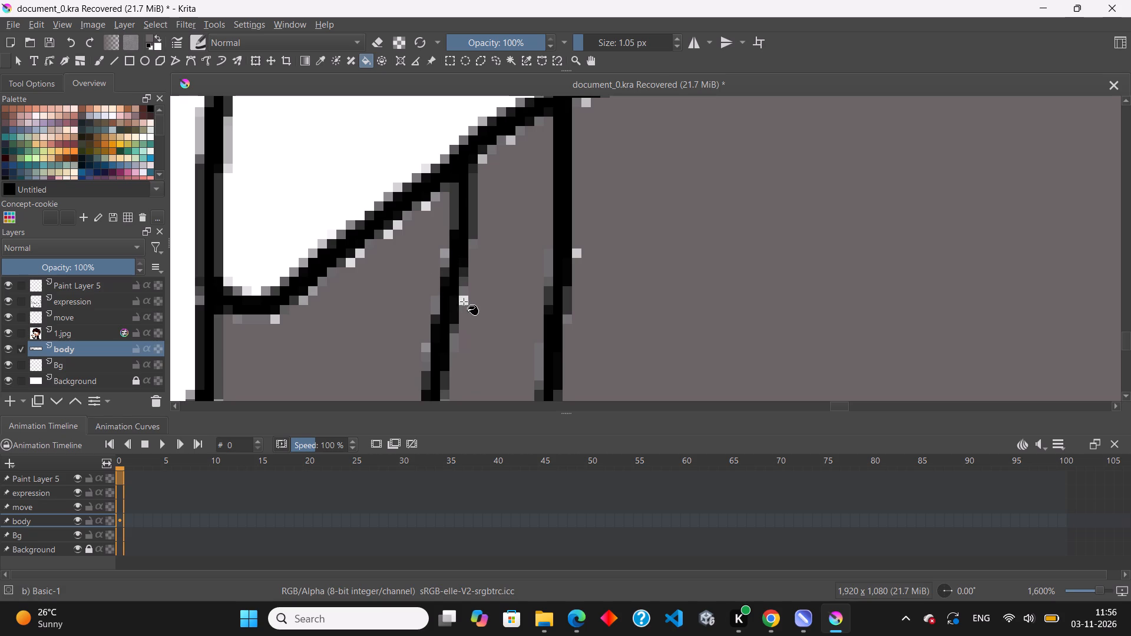
click(466, 302)
Fill the light pixels under the wide panel's diagonal neckline and beside the drawstring top with grey, undoing the fill that recolours the outlines.
click(426, 207)
click(400, 224)
click(388, 235)
drag(366, 247, 353, 263)
click(352, 264)
click(353, 257)
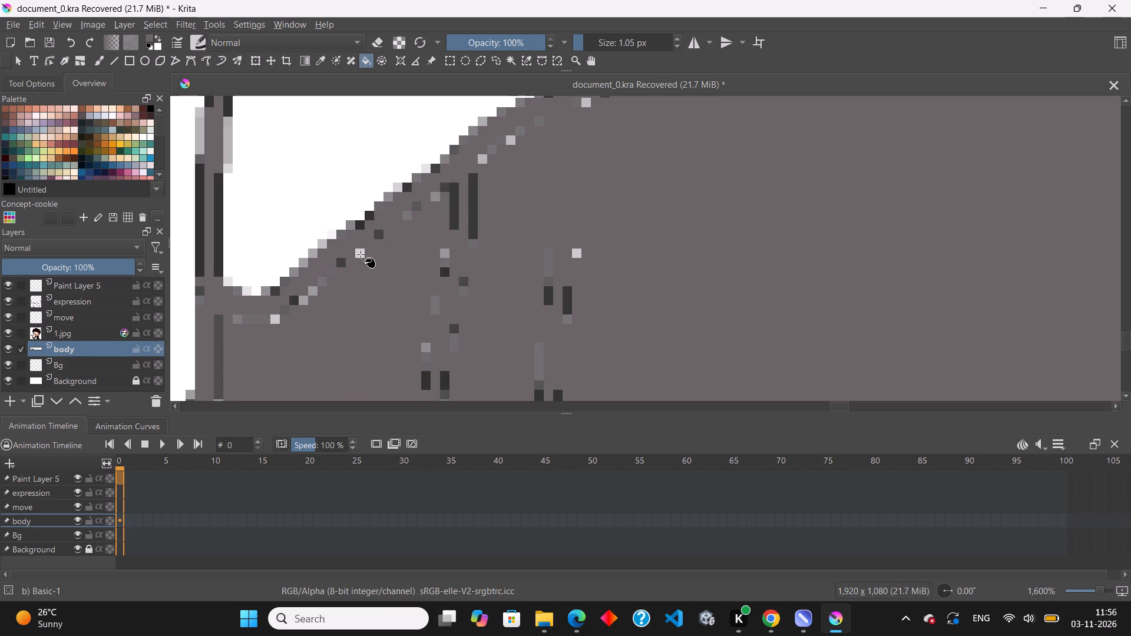
key(ctrl+z)
click(361, 254)
click(302, 302)
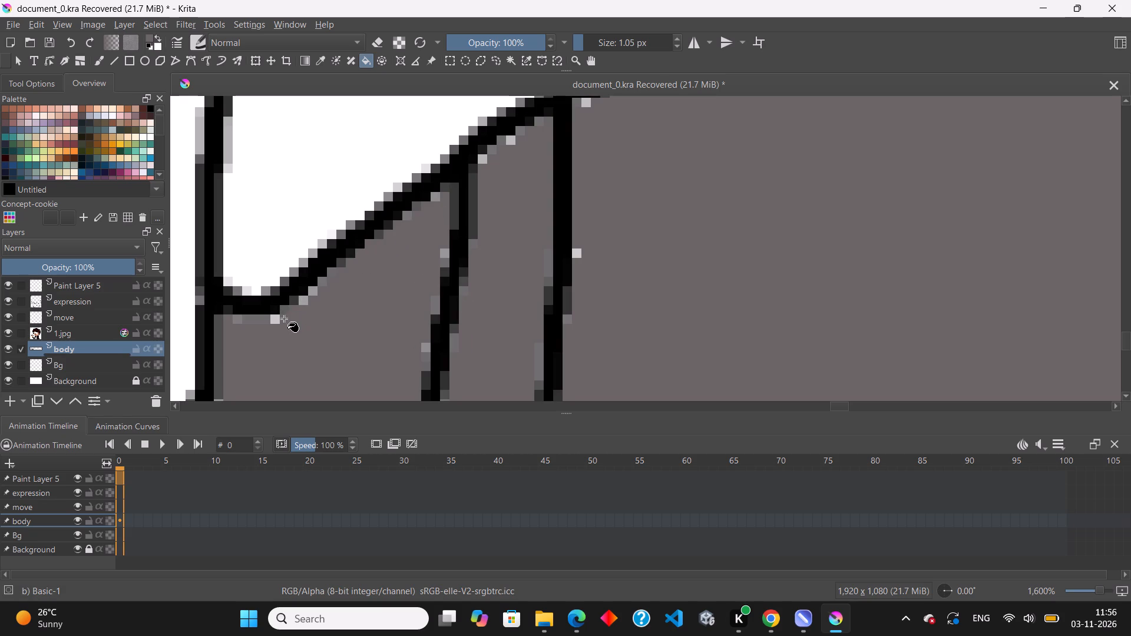
click(280, 320)
click(267, 323)
click(576, 254)
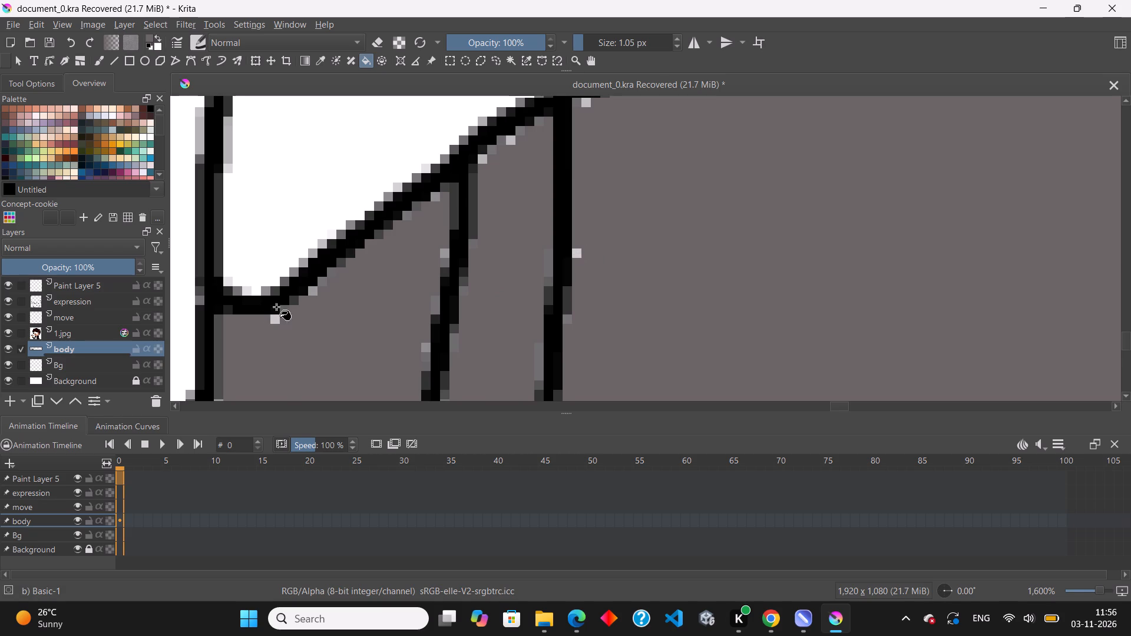
click(275, 320)
click(587, 106)
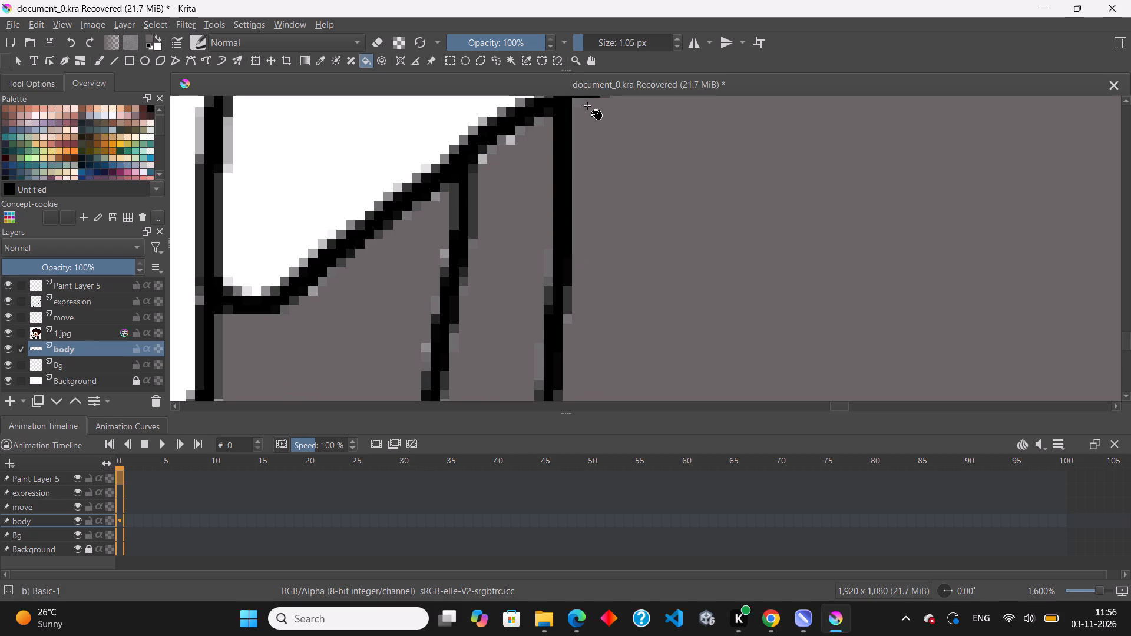
Fill the light pixels on both sides of the right-hand line of the wide panel's drawstring with grey.
scroll(520, 234, down, 7)
scroll(517, 283, up, 3)
scroll(532, 188, up, 6)
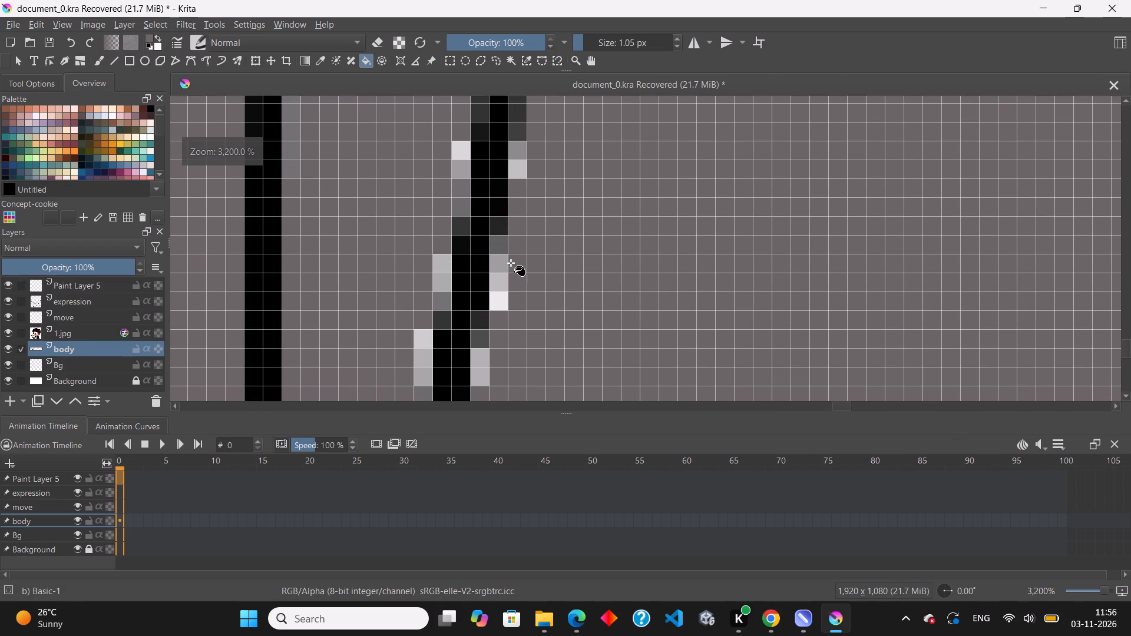
click(496, 303)
click(499, 286)
click(498, 249)
click(503, 264)
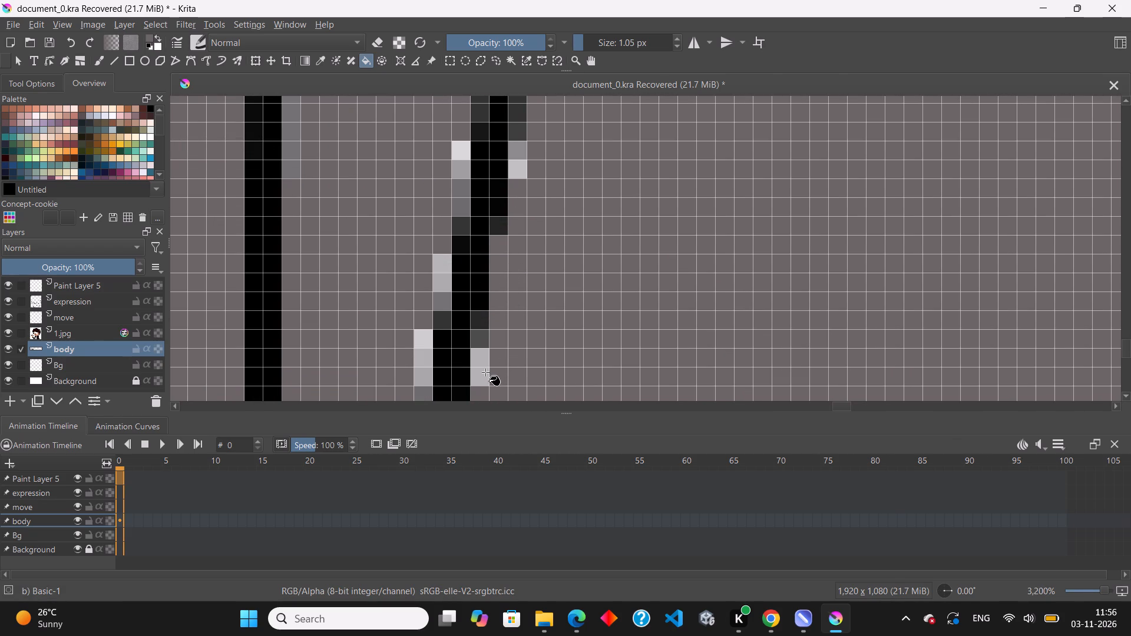
click(484, 378)
click(481, 368)
click(422, 374)
click(419, 340)
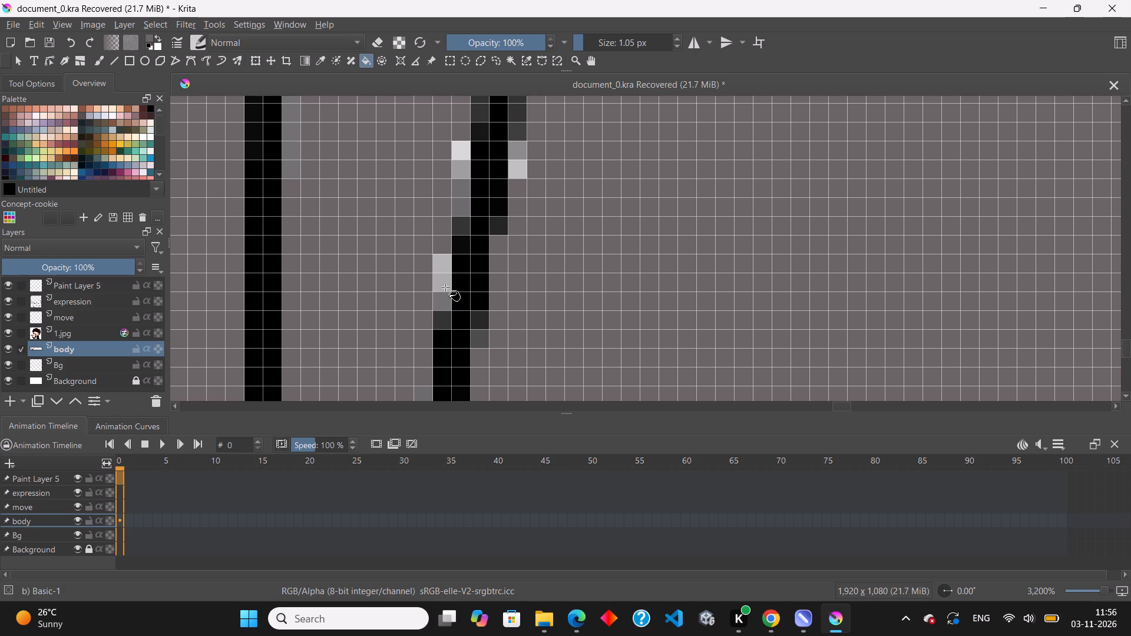
click(448, 286)
click(464, 169)
click(459, 151)
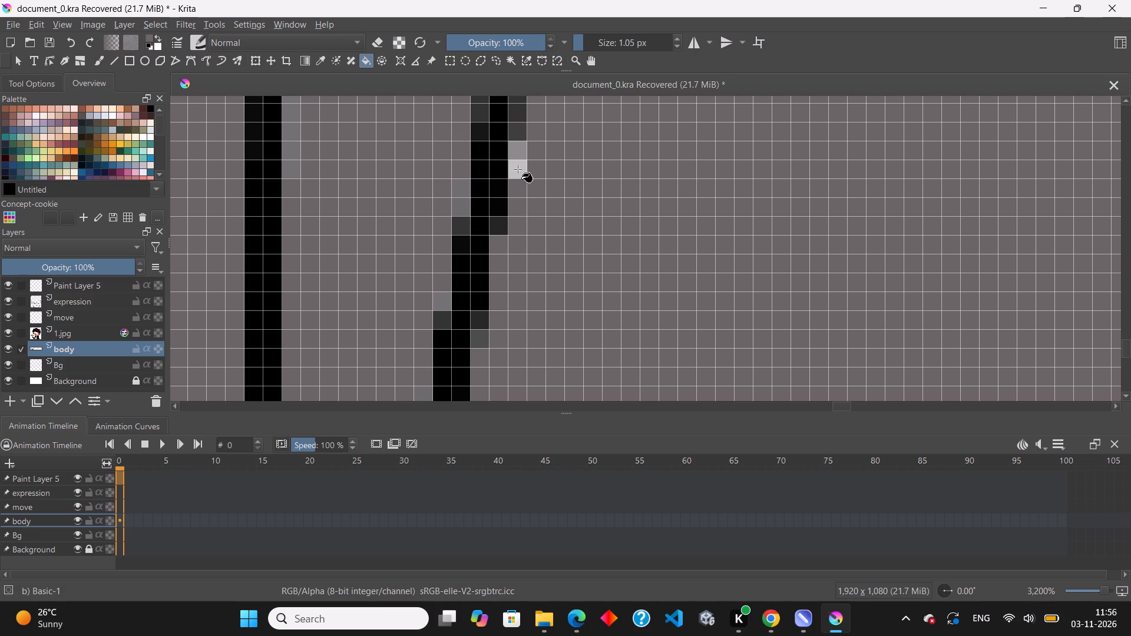
click(518, 169)
click(518, 155)
Fill the light pixels beside the drawstring's left-hand line and inside the wide panel's left outline with grey.
scroll(472, 217, down, 5)
scroll(428, 291, up, 3)
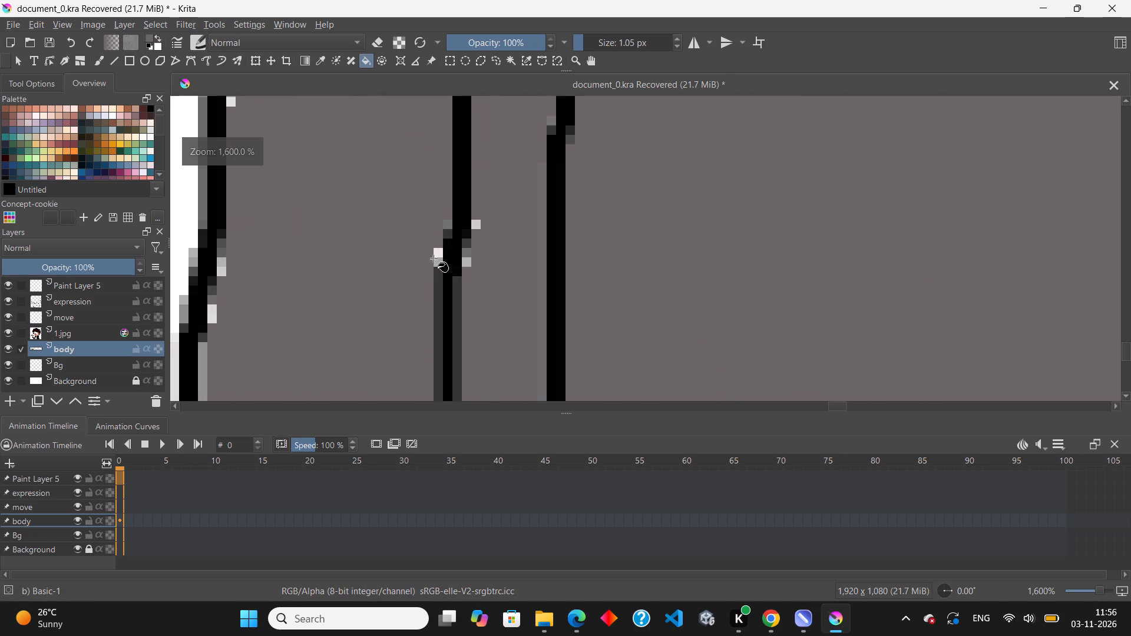
click(438, 251)
click(437, 259)
click(468, 262)
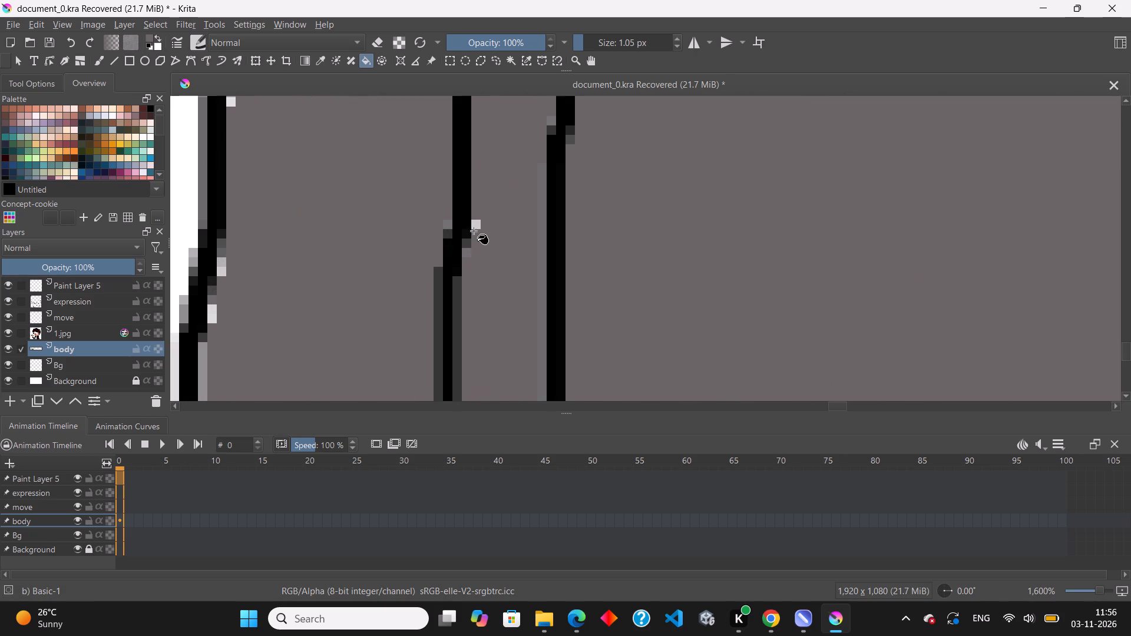
click(478, 224)
click(211, 317)
click(221, 267)
click(203, 366)
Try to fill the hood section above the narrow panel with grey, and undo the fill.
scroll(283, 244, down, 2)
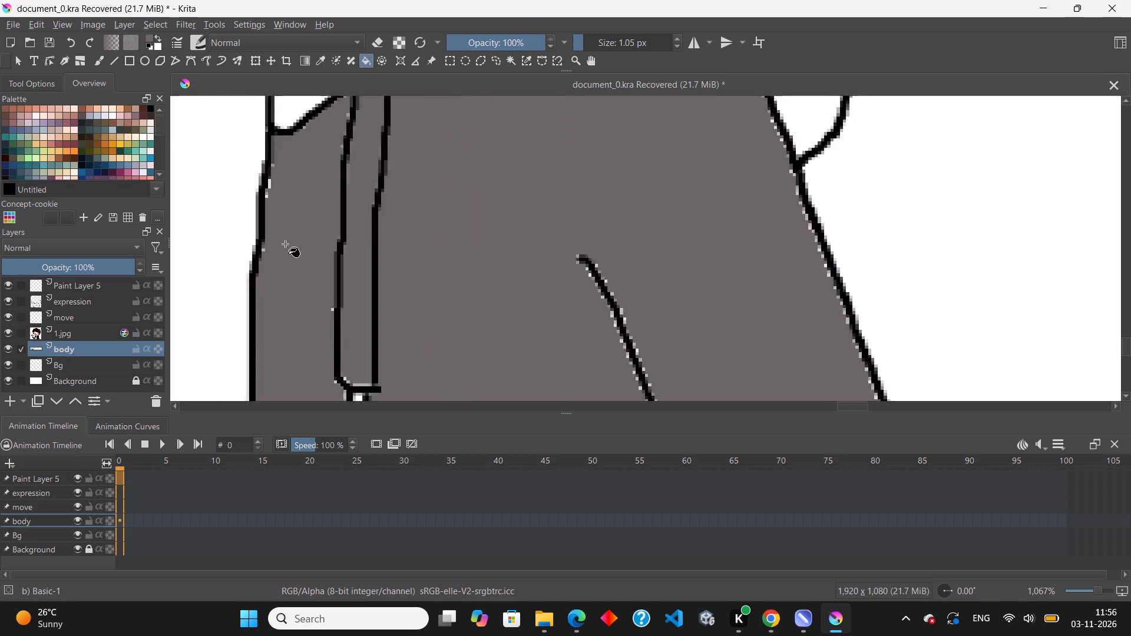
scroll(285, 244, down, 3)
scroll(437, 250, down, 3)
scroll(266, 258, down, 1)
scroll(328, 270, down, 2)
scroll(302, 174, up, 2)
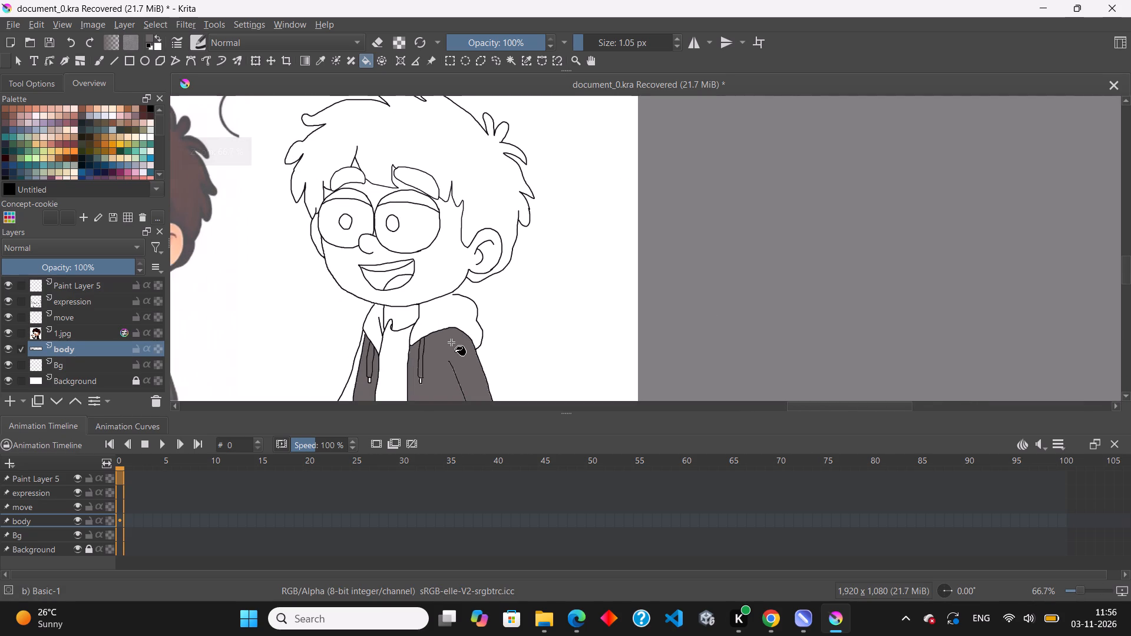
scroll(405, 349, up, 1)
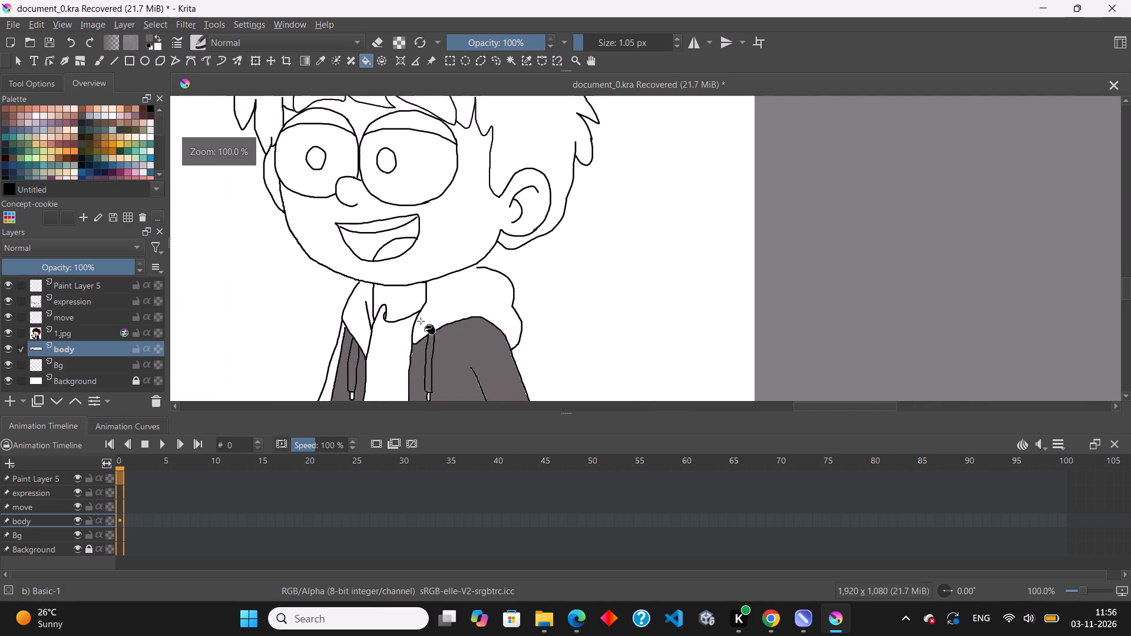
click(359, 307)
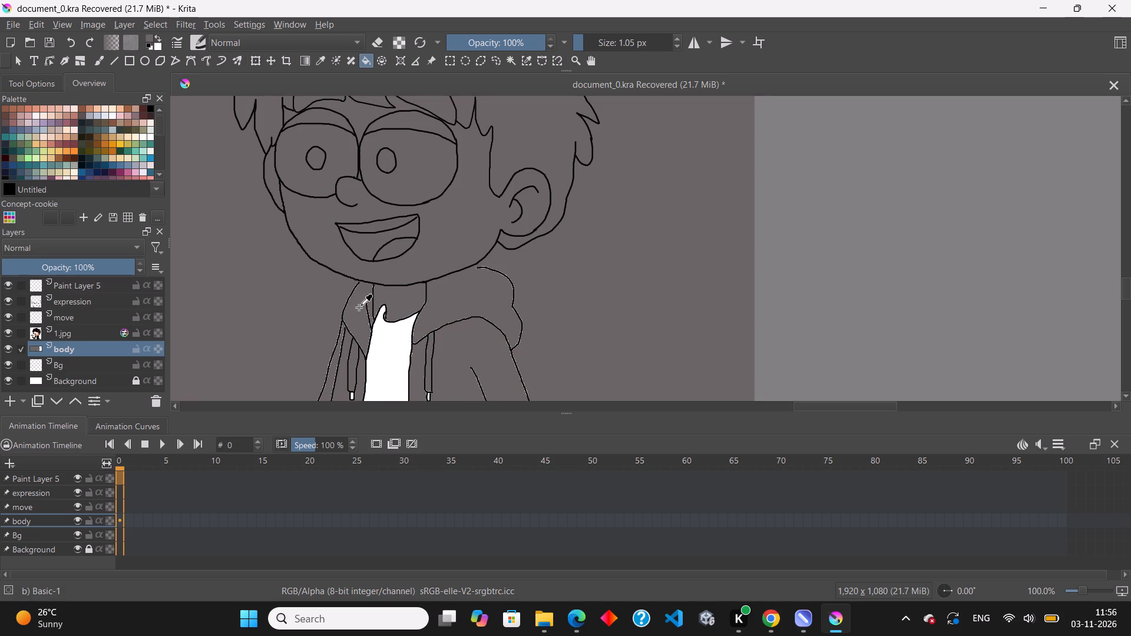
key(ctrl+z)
Brush a thin grey line under the chin to close the hood's top gap, and fill the hood section above the narrow panel with grey.
scroll(369, 325, up, 2)
scroll(341, 240, up, 2)
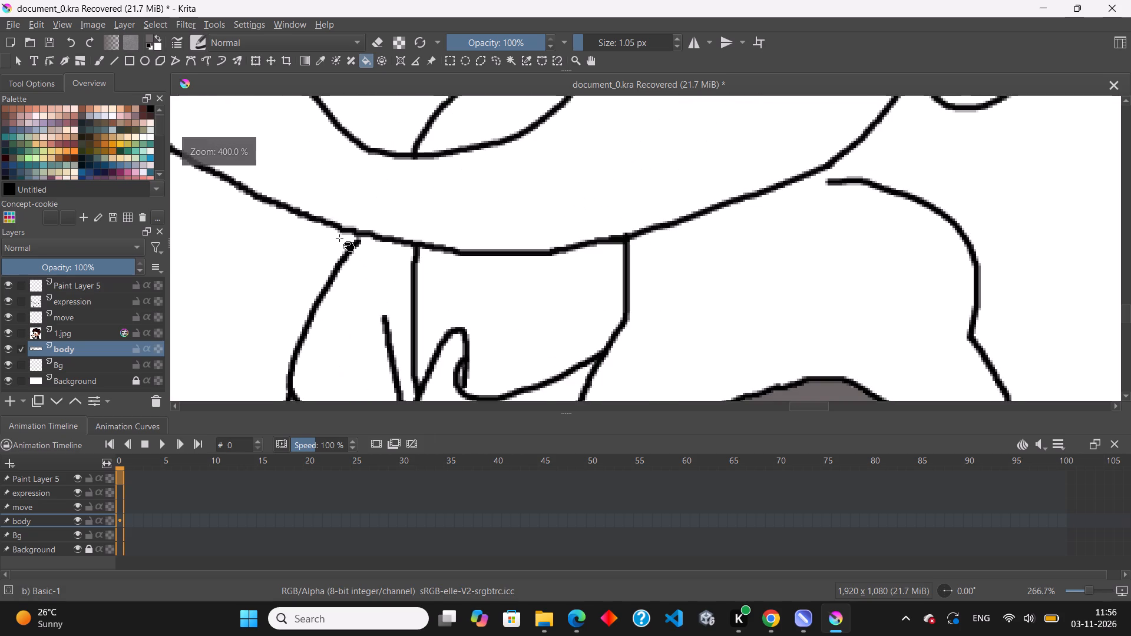
click(100, 59)
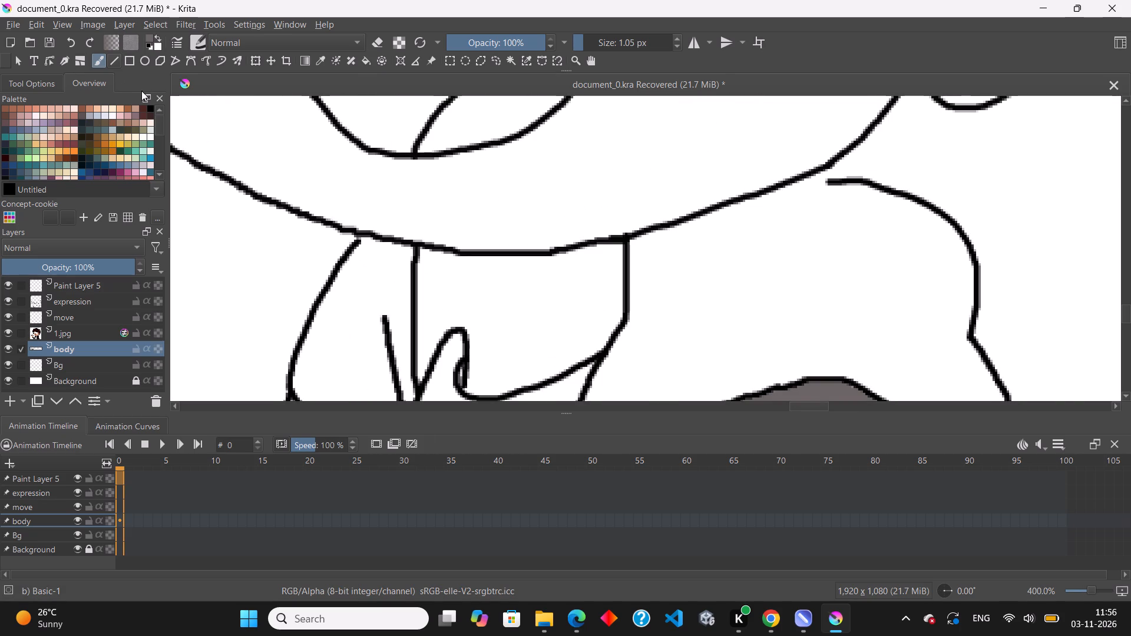
scroll(361, 231, up, 3)
drag(358, 256, 368, 247)
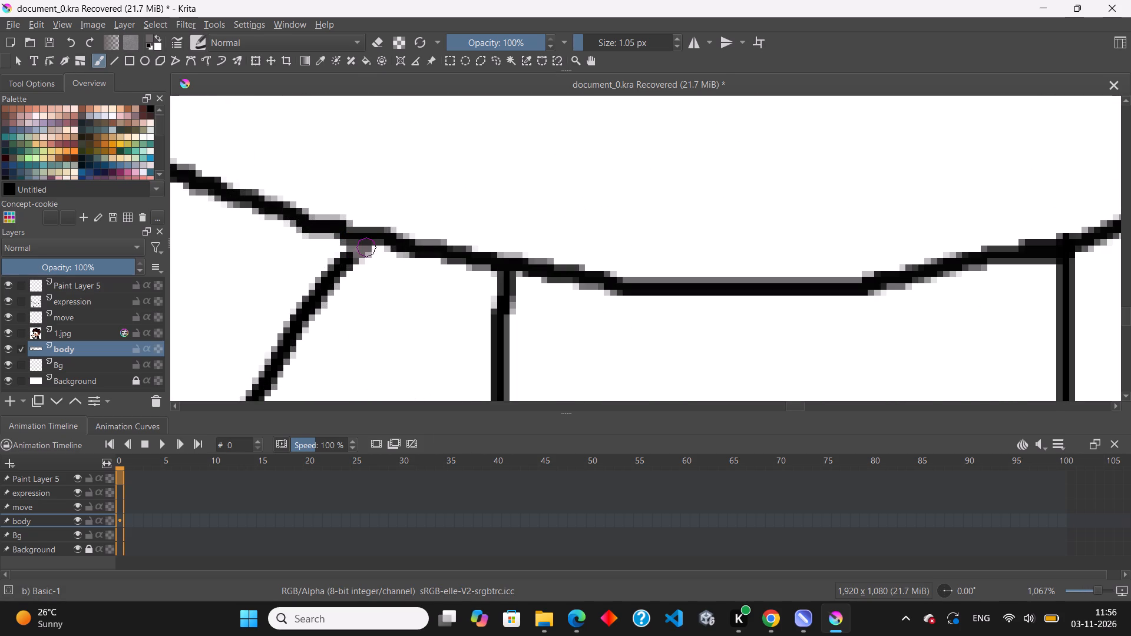
drag(368, 247, 492, 271)
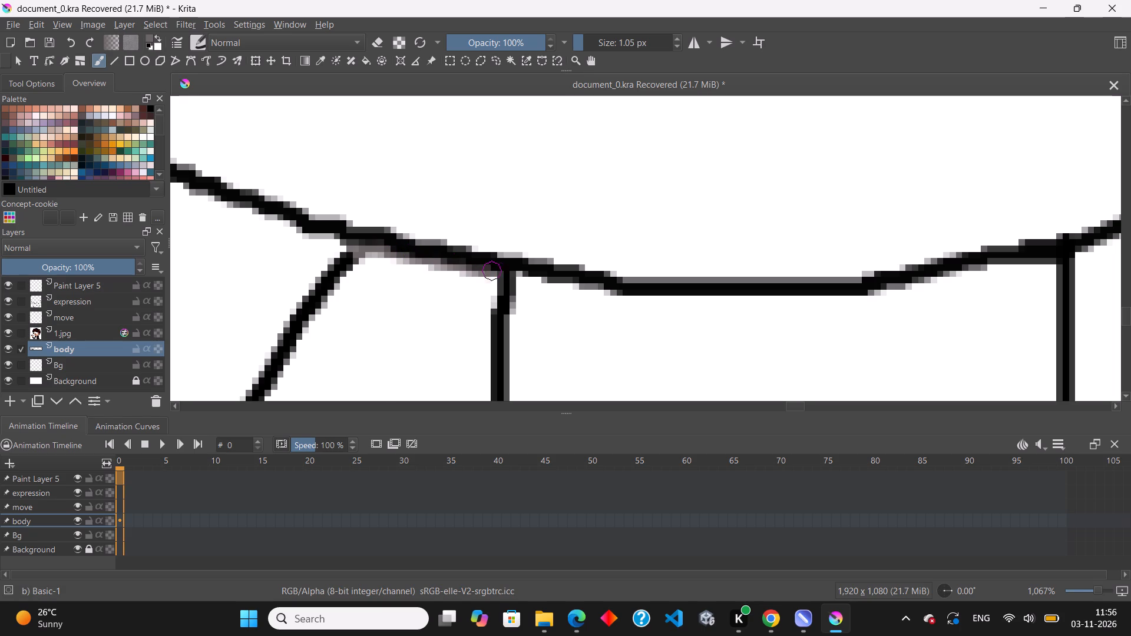
drag(492, 271, 508, 271)
key(f)
click(409, 324)
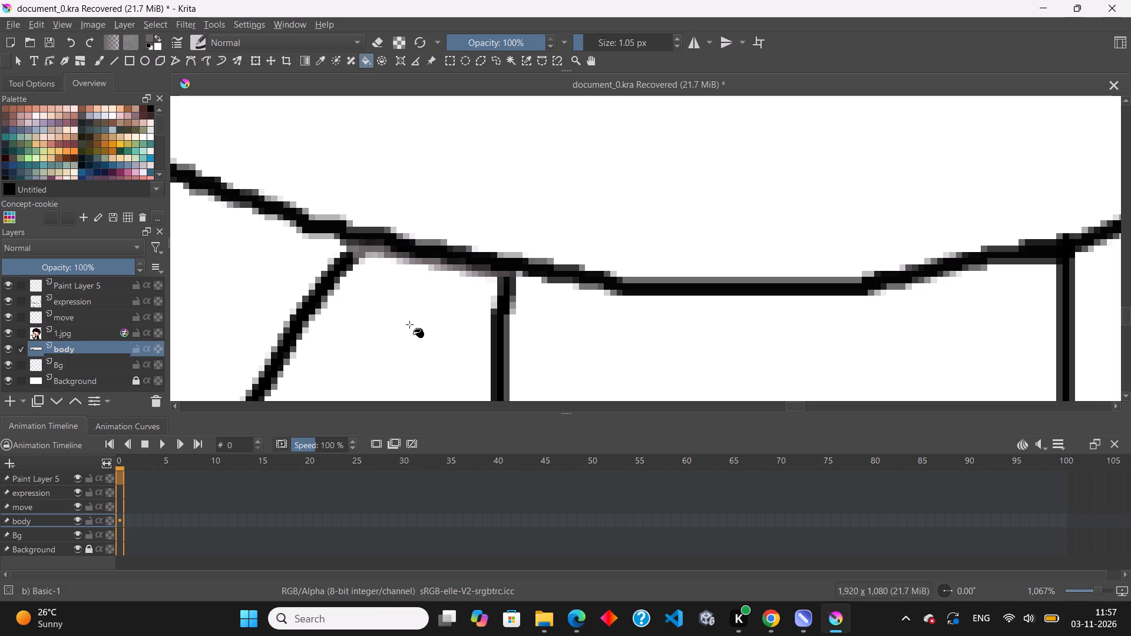
Fill the light pixels on both sides of the upper part of the hood's short crease line with grey.
scroll(439, 228, down, 5)
scroll(438, 313, up, 3)
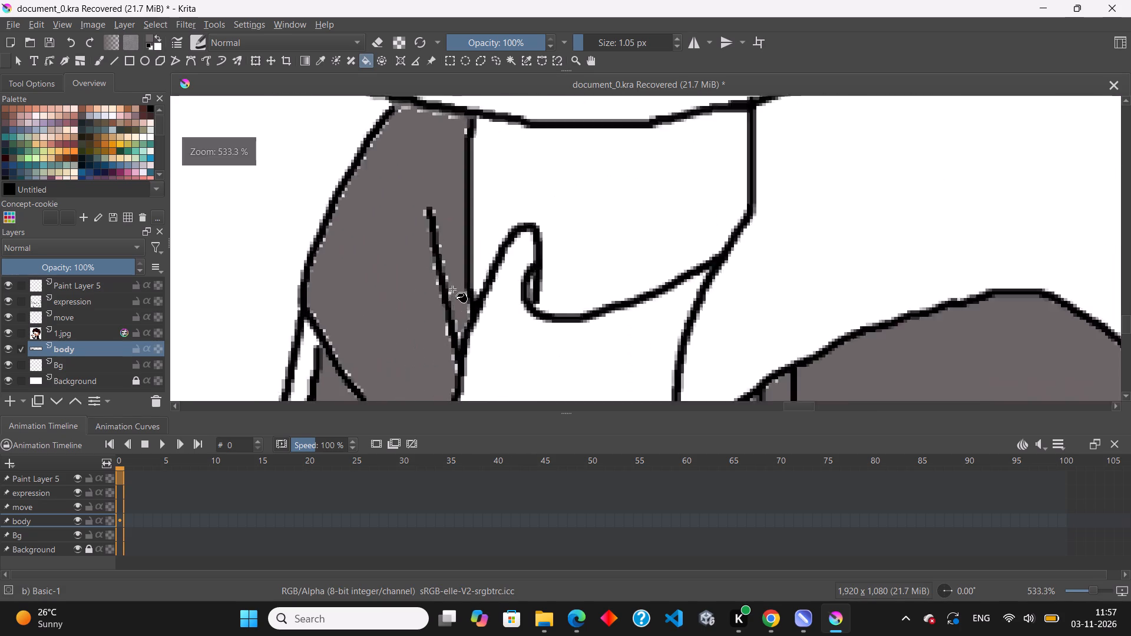
scroll(452, 289, up, 4)
click(442, 305)
click(435, 249)
click(399, 271)
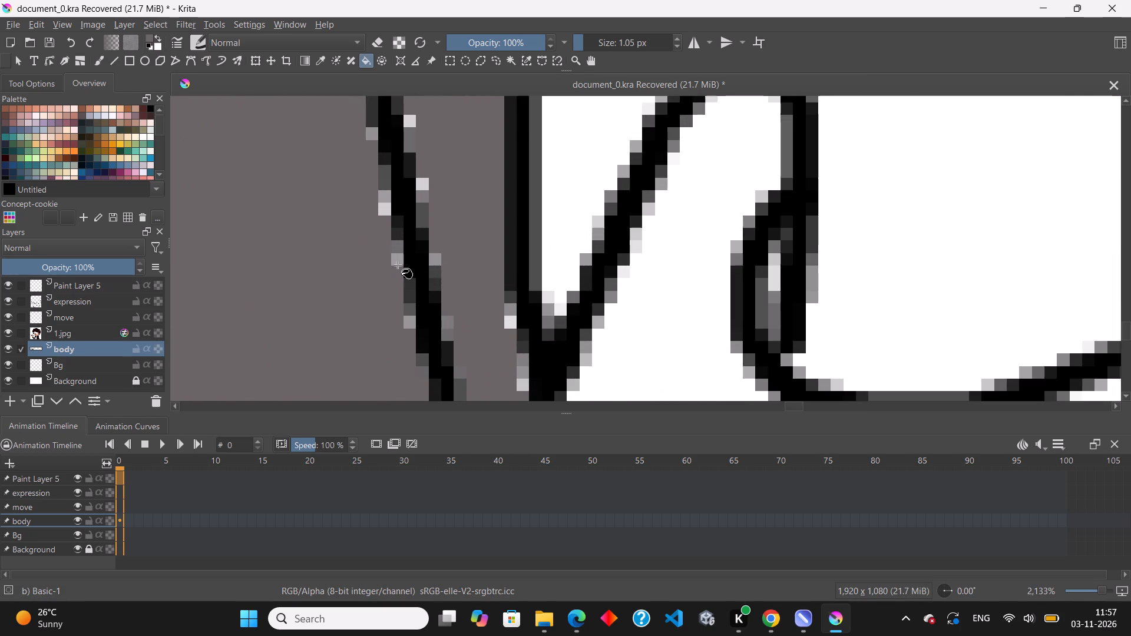
click(398, 260)
click(383, 210)
click(382, 201)
click(419, 186)
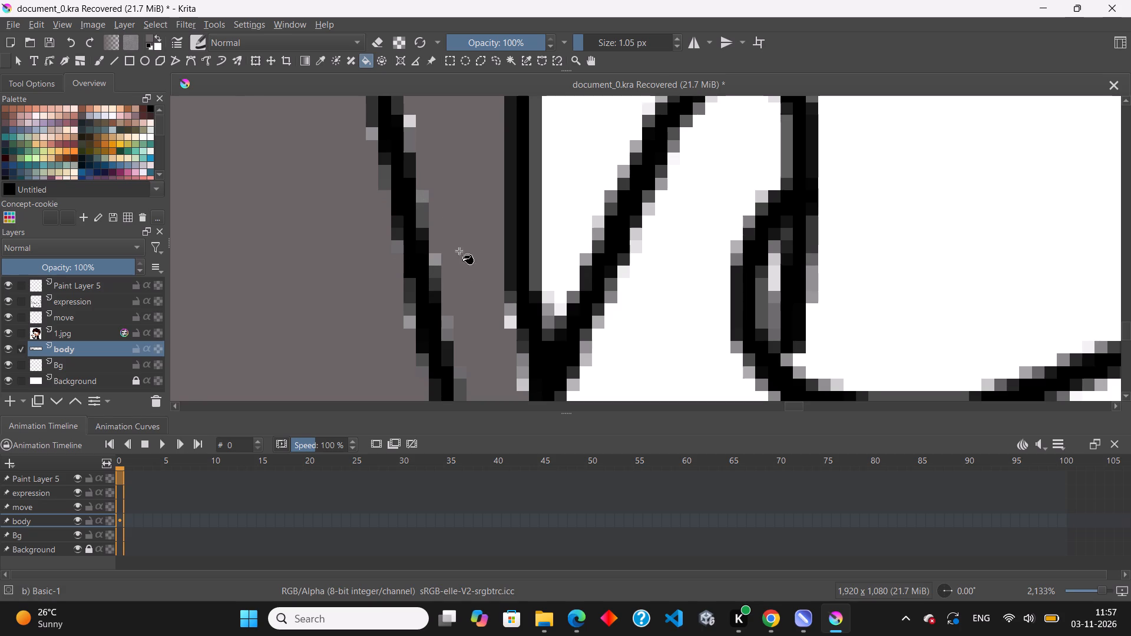
scroll(468, 291, down, 2)
click(436, 203)
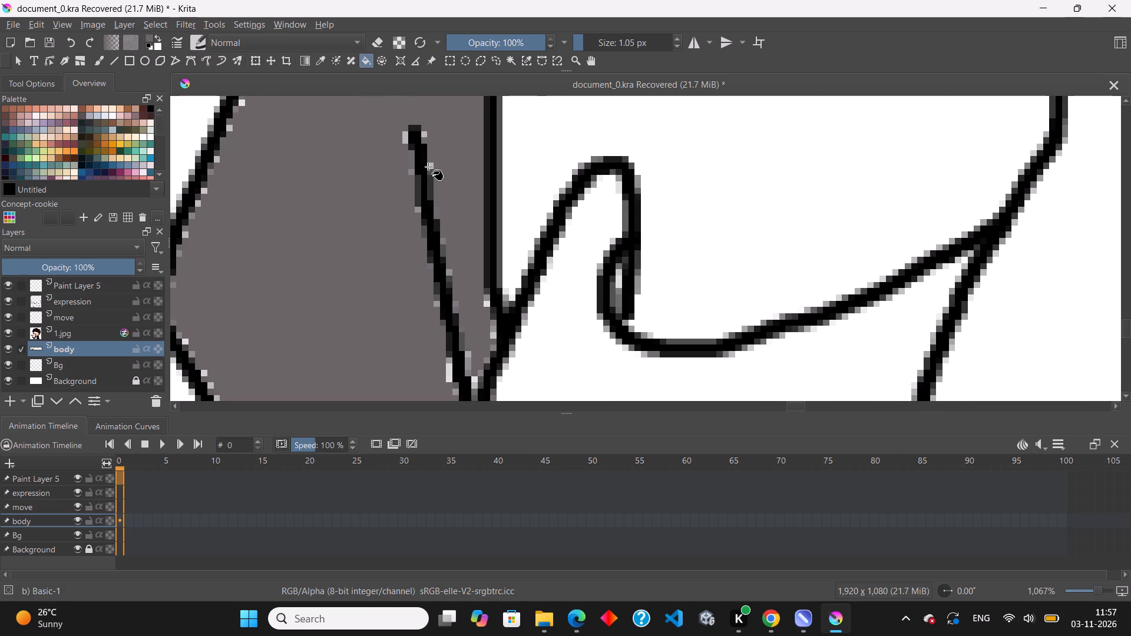
click(431, 166)
click(398, 138)
click(406, 140)
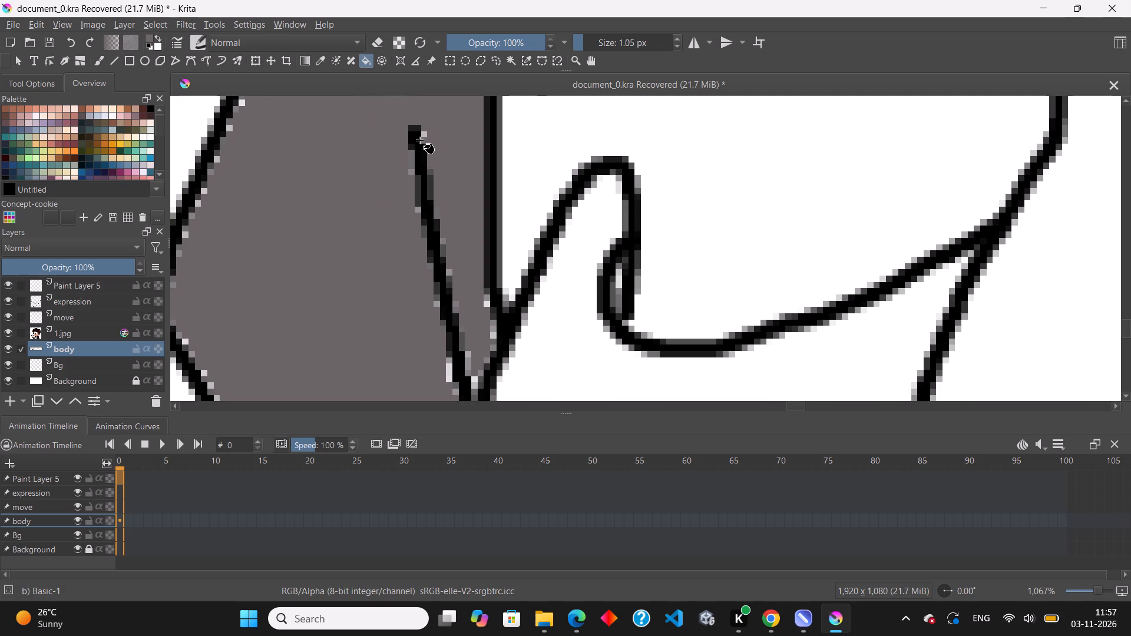
click(425, 134)
Fill the light pixels around the crease's lower end and inside the narrow V between it and the collar line with grey.
scroll(442, 369, up, 3)
click(450, 370)
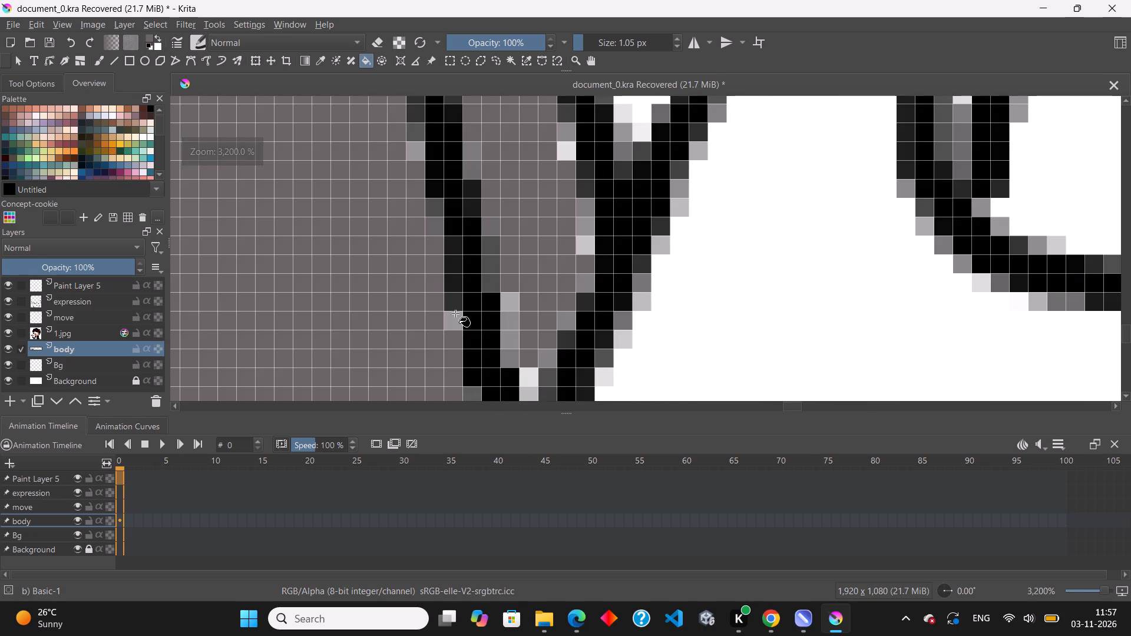
click(456, 311)
click(508, 352)
click(510, 302)
click(522, 372)
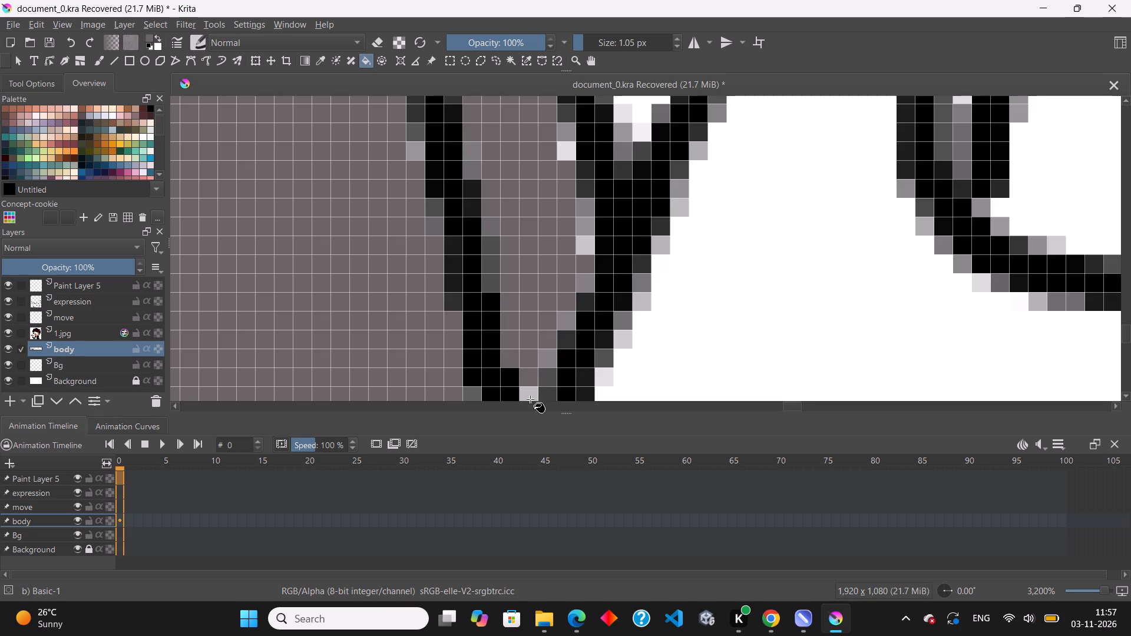
click(530, 393)
click(580, 249)
click(581, 230)
click(570, 151)
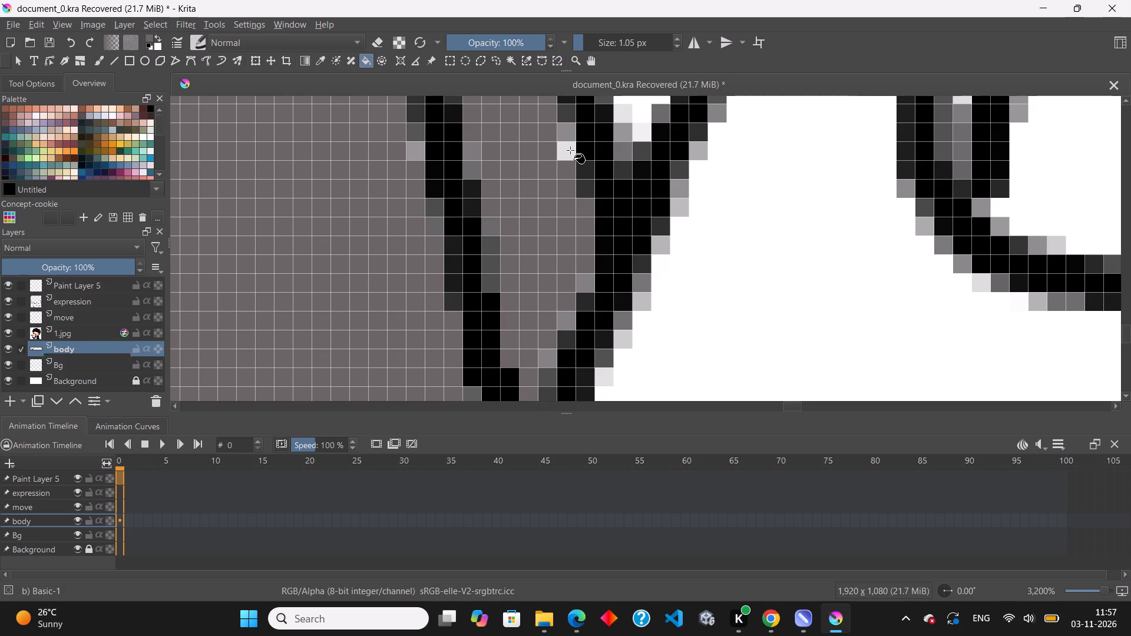
click(566, 128)
Fill the light pixels inside the hood section's shirt-side edge, around where the crease meets it, with grey.
scroll(515, 299, down, 3)
scroll(462, 267, down, 2)
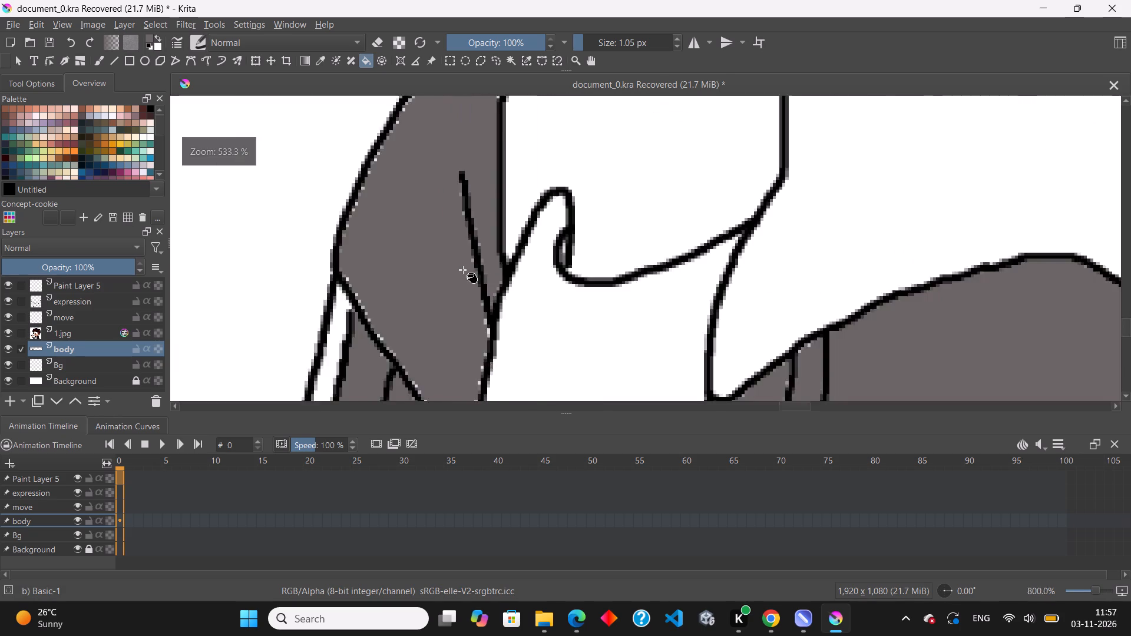
scroll(494, 372, up, 3)
scroll(466, 280, up, 1)
click(479, 241)
click(478, 256)
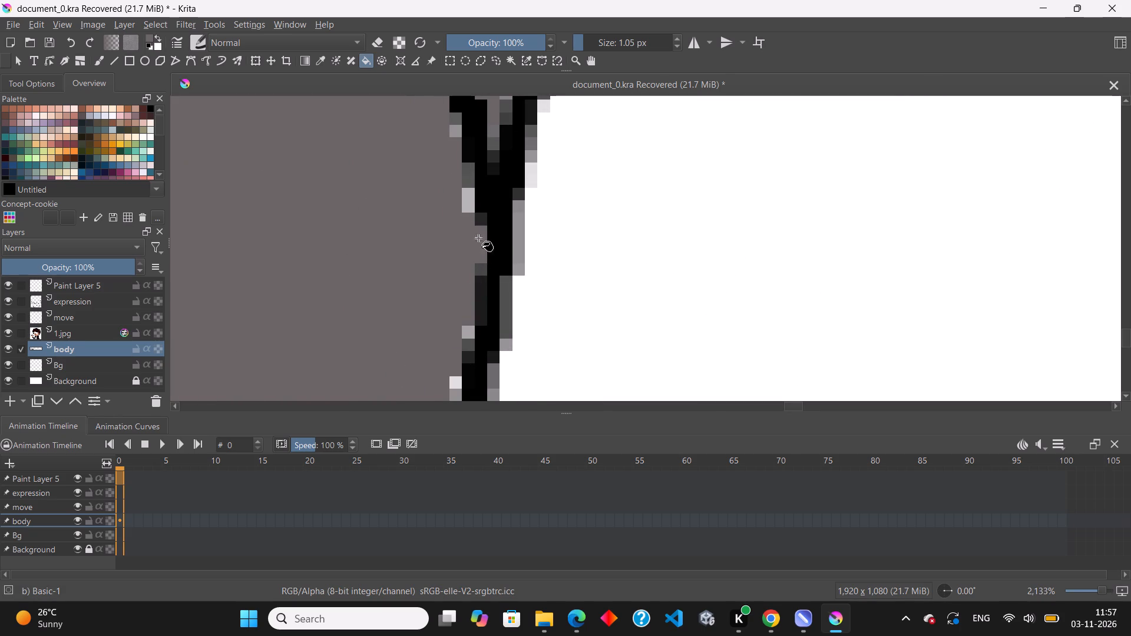
click(469, 200)
click(454, 135)
Fill the light pixels above the upper end of the hood section's diagonal lower edge with grey.
scroll(522, 251, down, 3)
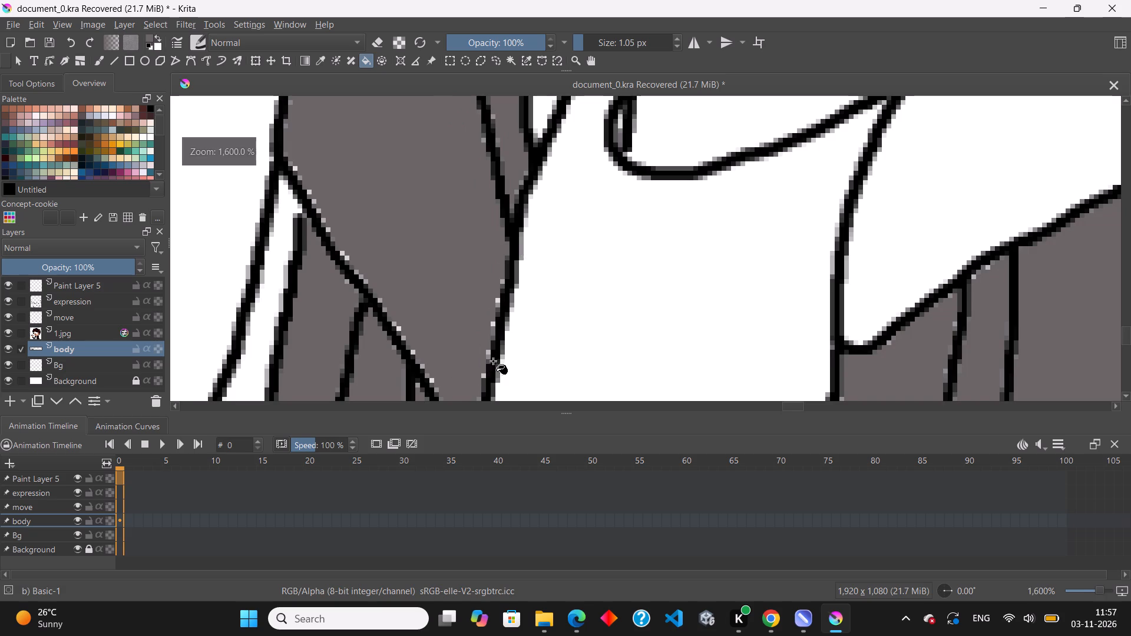
scroll(491, 279, down, 2)
scroll(402, 230, up, 7)
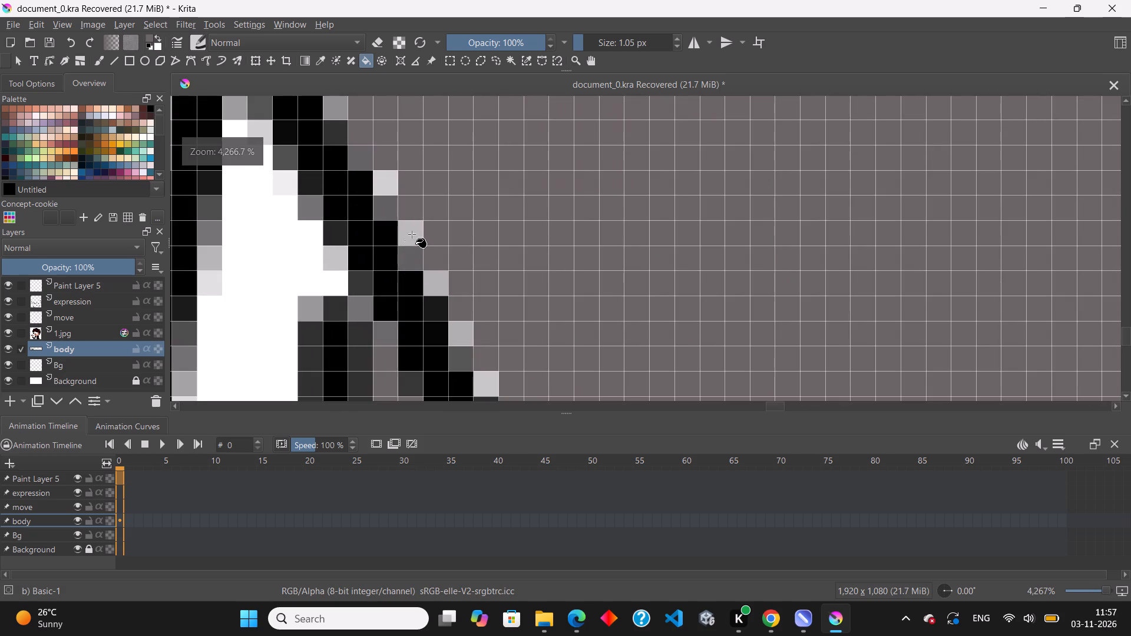
click(412, 234)
click(372, 148)
click(378, 174)
click(432, 293)
click(462, 334)
click(483, 391)
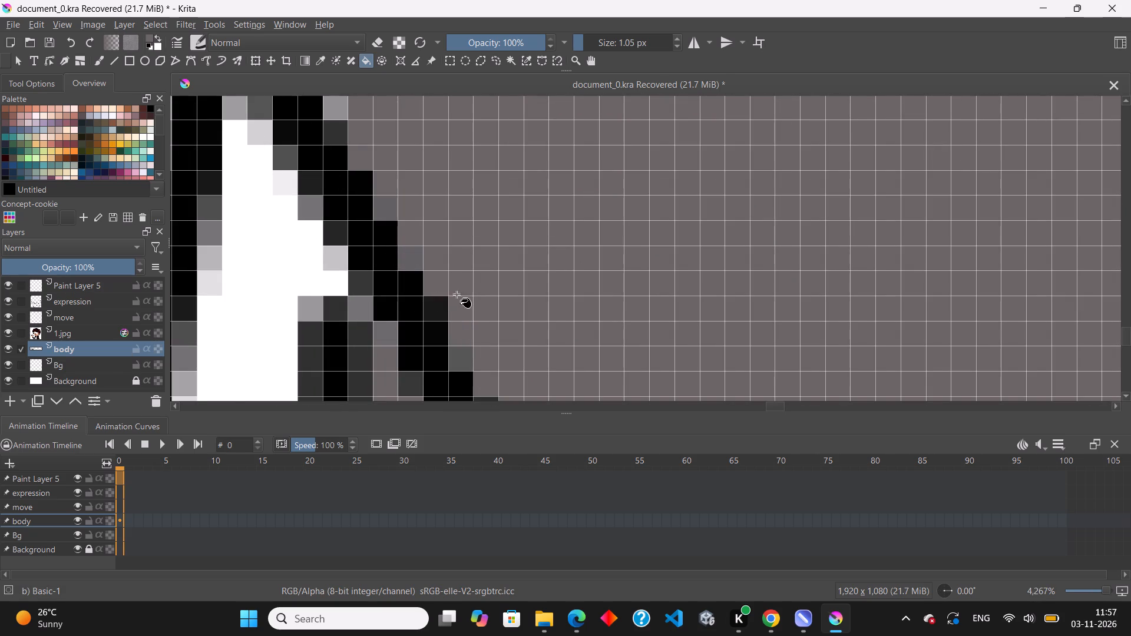
Fill the light pixels along the middle of the hood's diagonal lower edge, just above the drawstring junction, with grey.
scroll(429, 225, down, 4)
scroll(484, 360, up, 3)
click(436, 193)
click(417, 171)
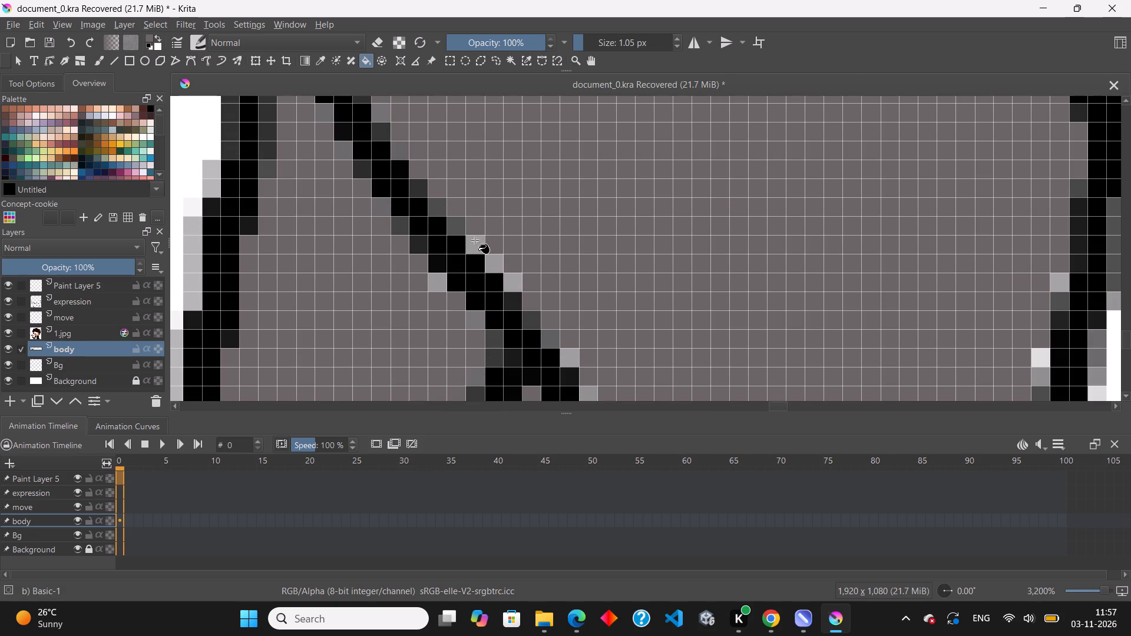
click(480, 245)
click(496, 266)
click(510, 279)
Fill the light pixels along the hood's diagonal lower edge, from the drawstring junction down towards its lower tip, with grey.
scroll(442, 224, down, 4)
scroll(491, 279, up, 2)
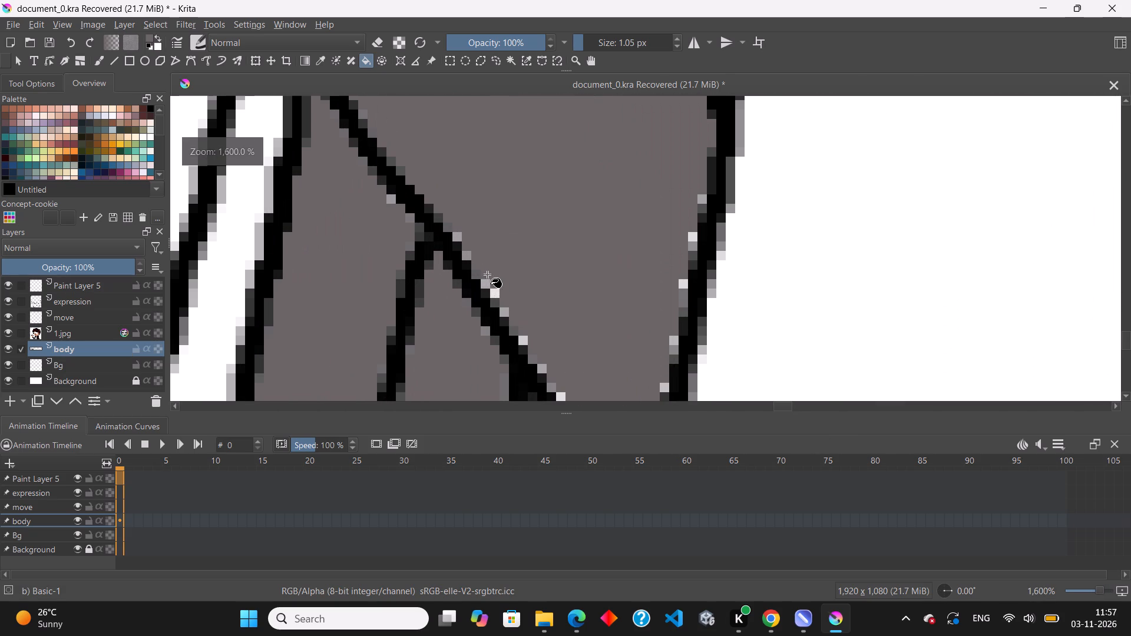
click(485, 284)
click(492, 290)
click(498, 297)
click(506, 308)
drag(511, 317, 517, 329)
click(524, 339)
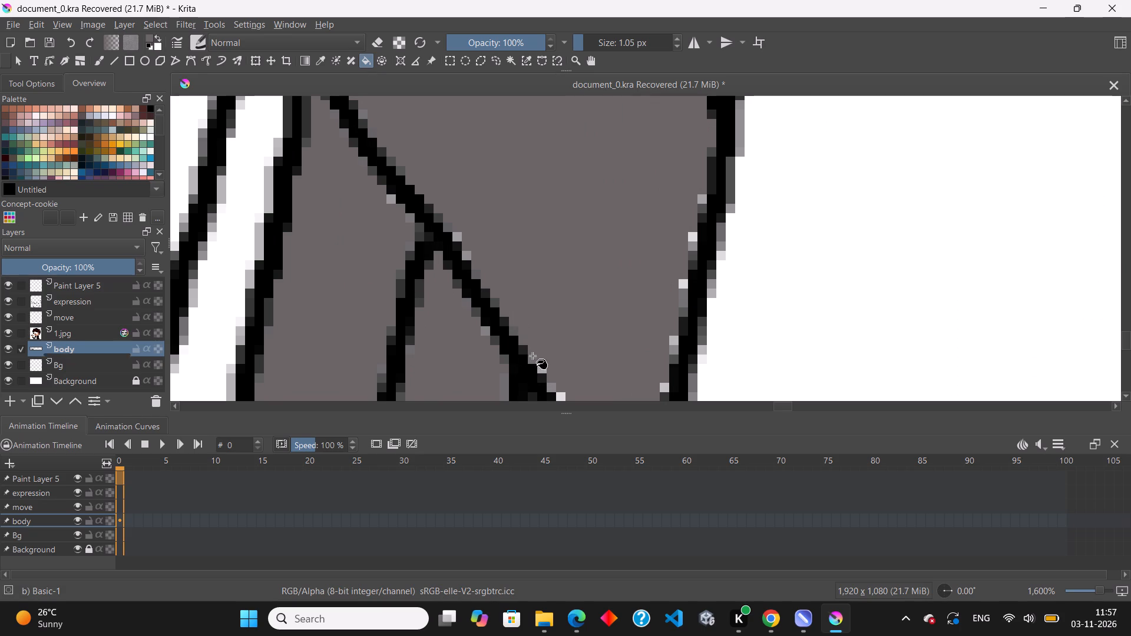
click(533, 356)
click(542, 368)
click(548, 377)
click(557, 393)
click(561, 399)
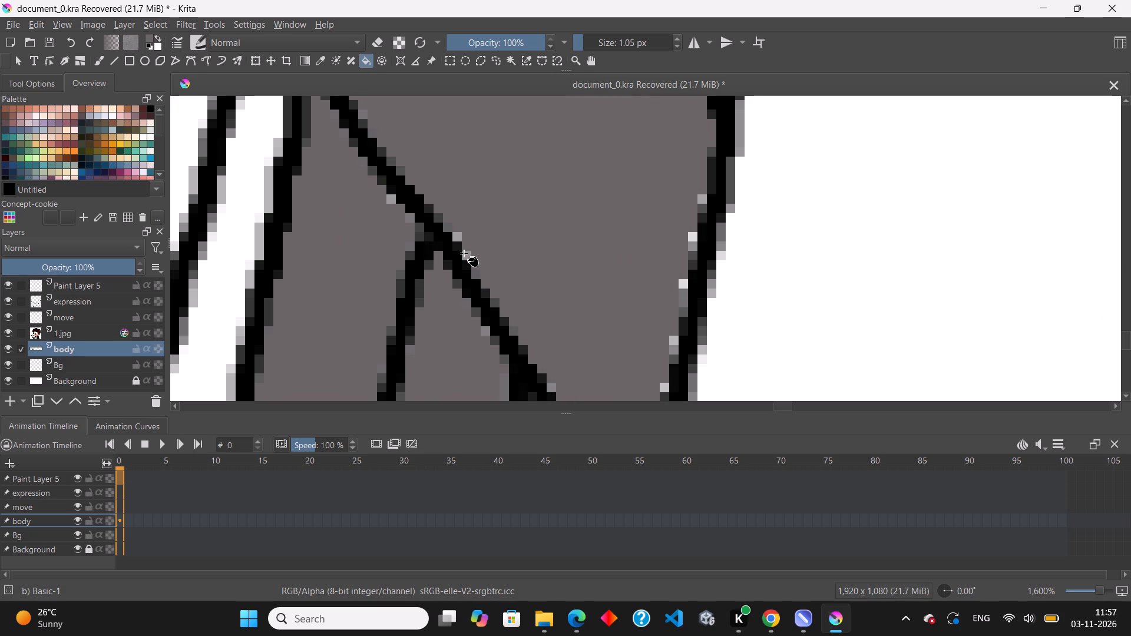
click(459, 239)
Fill the light pixels along the hood section's shirt-side edge, midway between the crease and its lower tip, with grey.
scroll(603, 230, down, 2)
scroll(636, 363, up, 1)
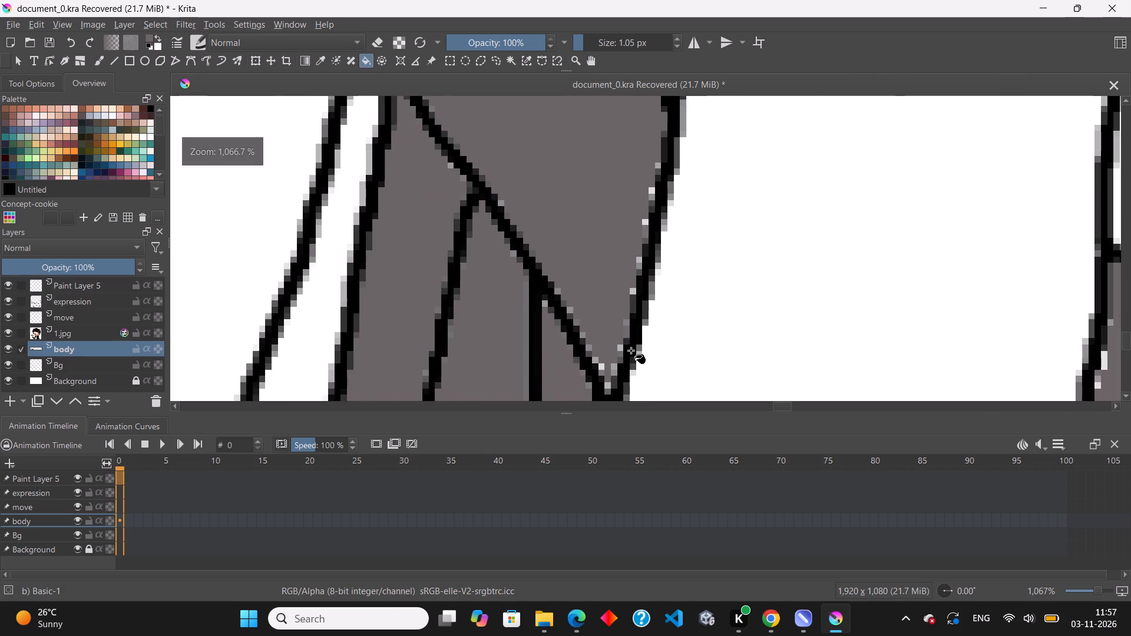
click(652, 193)
click(649, 210)
triple_click(645, 227)
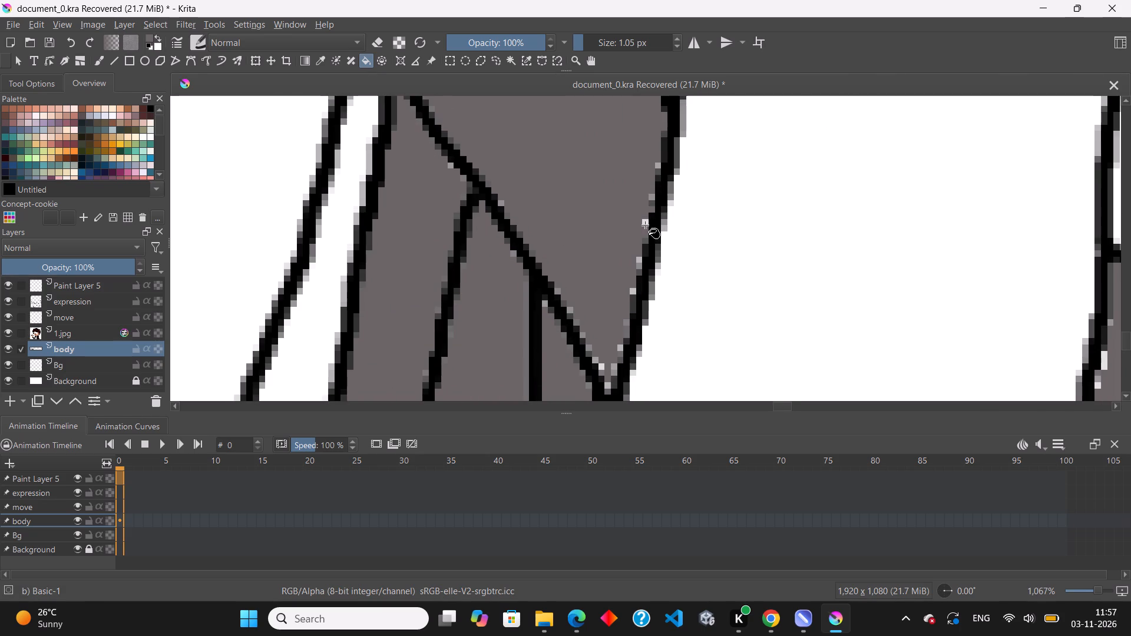
drag(650, 207, 649, 215)
click(643, 237)
click(640, 258)
drag(640, 263, 636, 294)
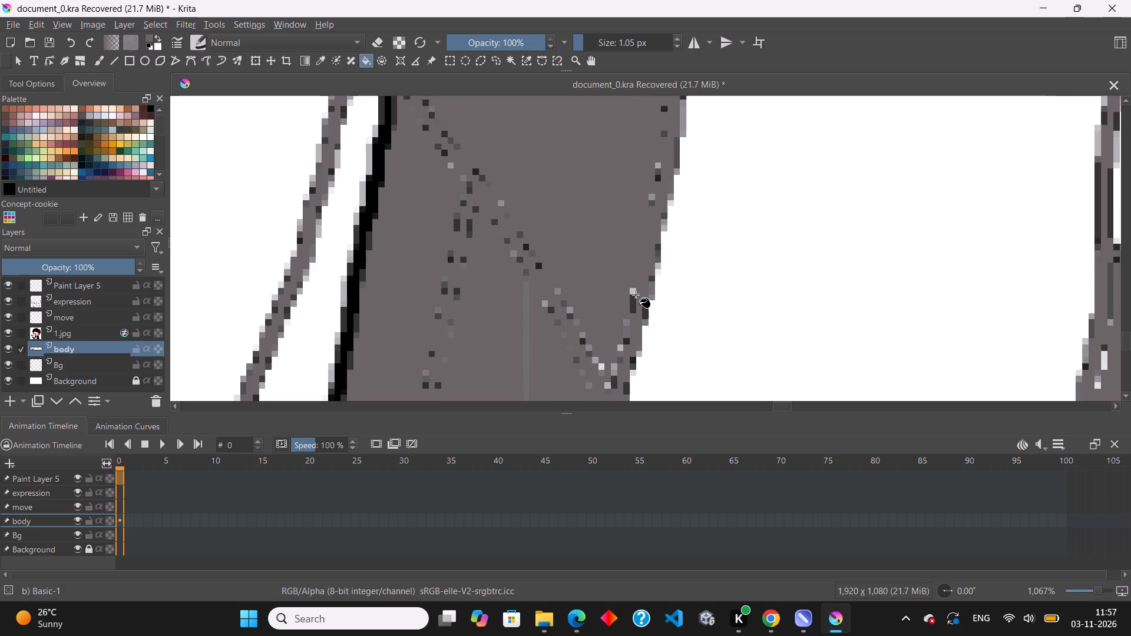
drag(636, 294, 636, 295)
key(ctrl+z)
click(629, 290)
click(633, 291)
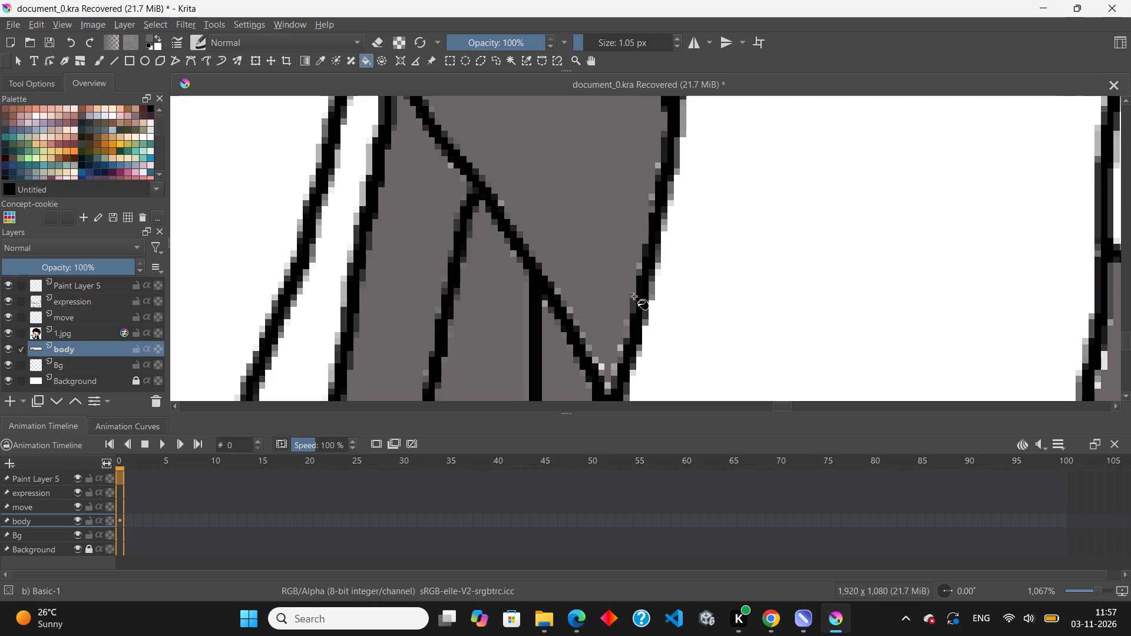
Fill the light pixels along the last stretch of the hood section's shirt-side edge, down into its lower tip, with grey.
click(632, 322)
key(ctrl+z)
click(627, 329)
double_click(621, 340)
click(620, 348)
drag(620, 348, 617, 363)
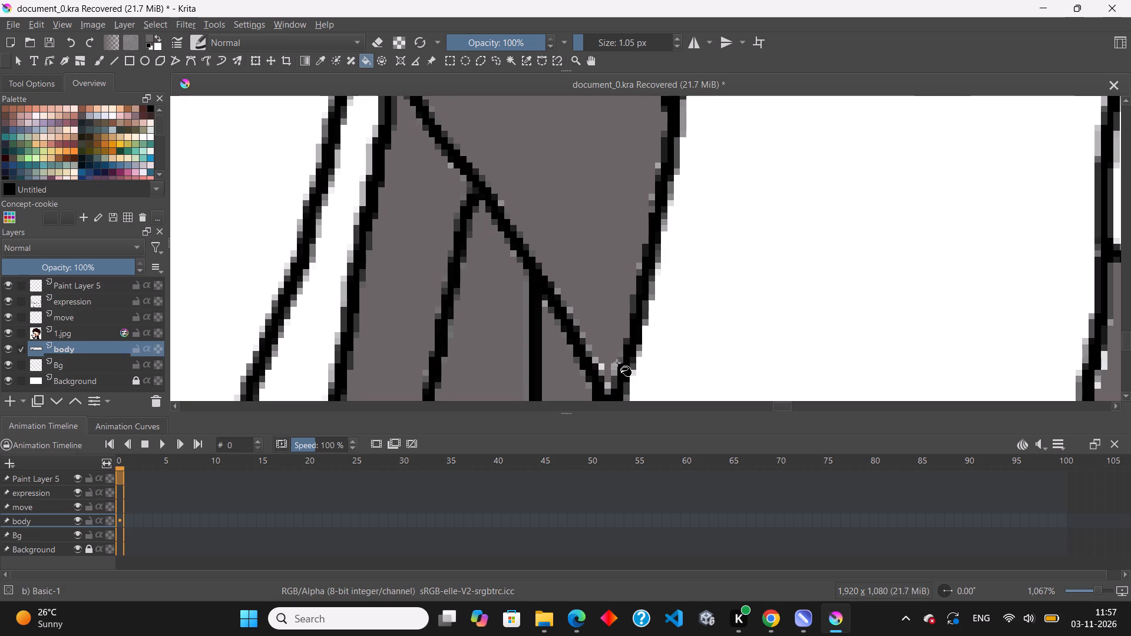
drag(617, 363, 613, 372)
click(613, 372)
click(607, 385)
Fill the remaining light pixels along the hood section's diagonal lower edge, from its lower tip back up towards the drawstring, with grey.
click(600, 367)
click(596, 360)
click(590, 350)
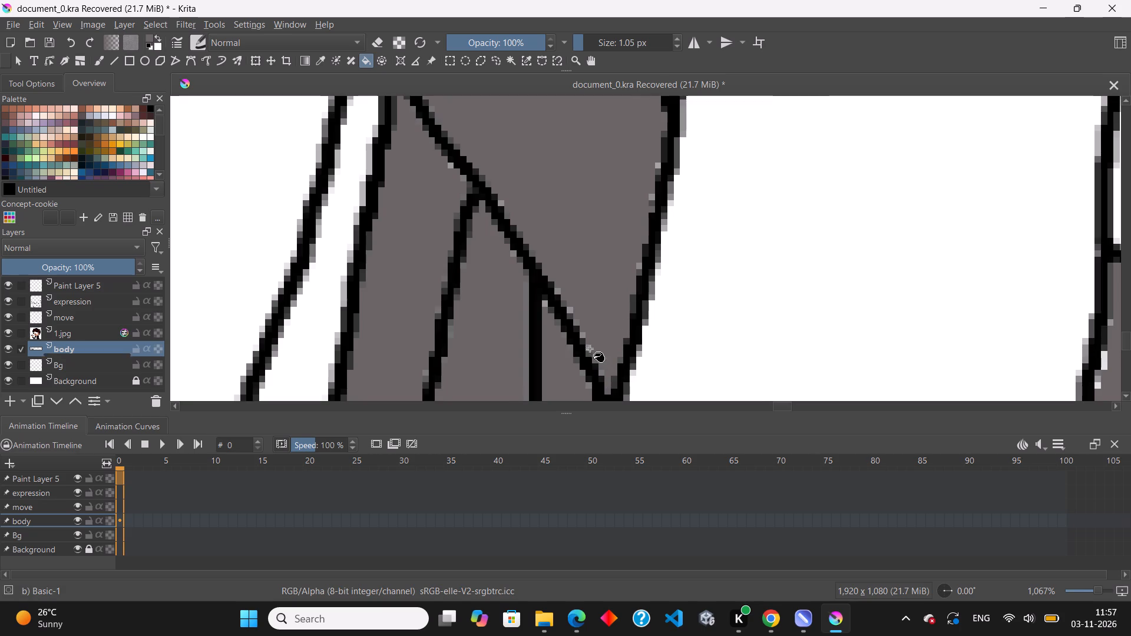
click(586, 342)
click(579, 327)
click(574, 318)
click(565, 304)
click(560, 290)
Fill the light pixels along the upper part of the narrow hood section's curved outer edge, just below the jaw, with grey.
scroll(586, 310, down, 3)
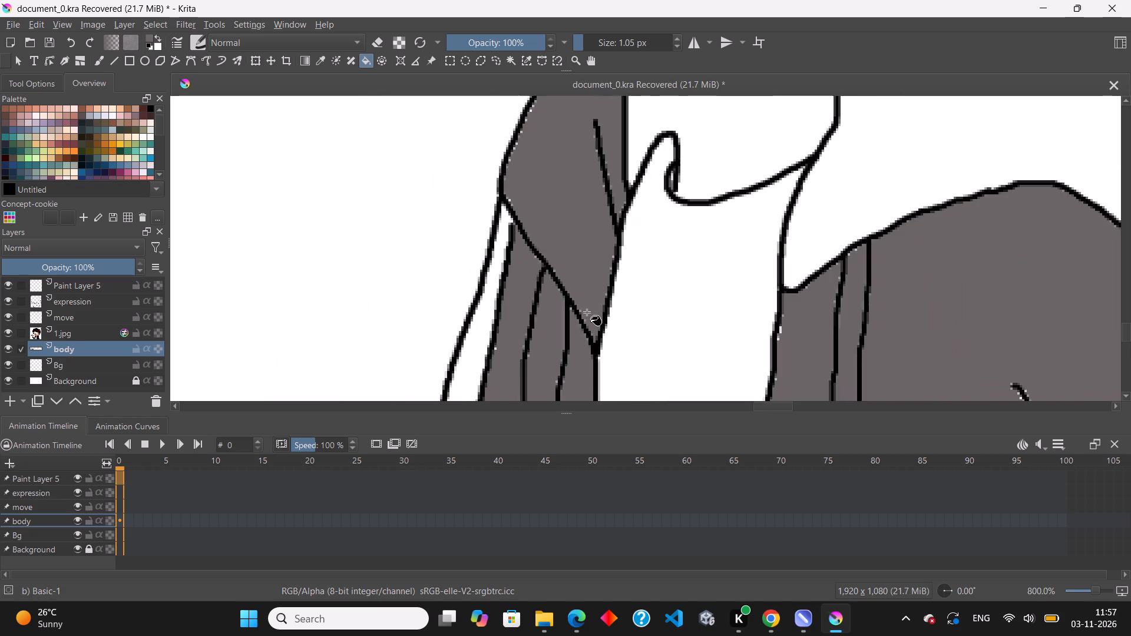
scroll(514, 120, up, 1)
scroll(512, 130, down, 2)
scroll(522, 109, up, 4)
scroll(548, 136, down, 2)
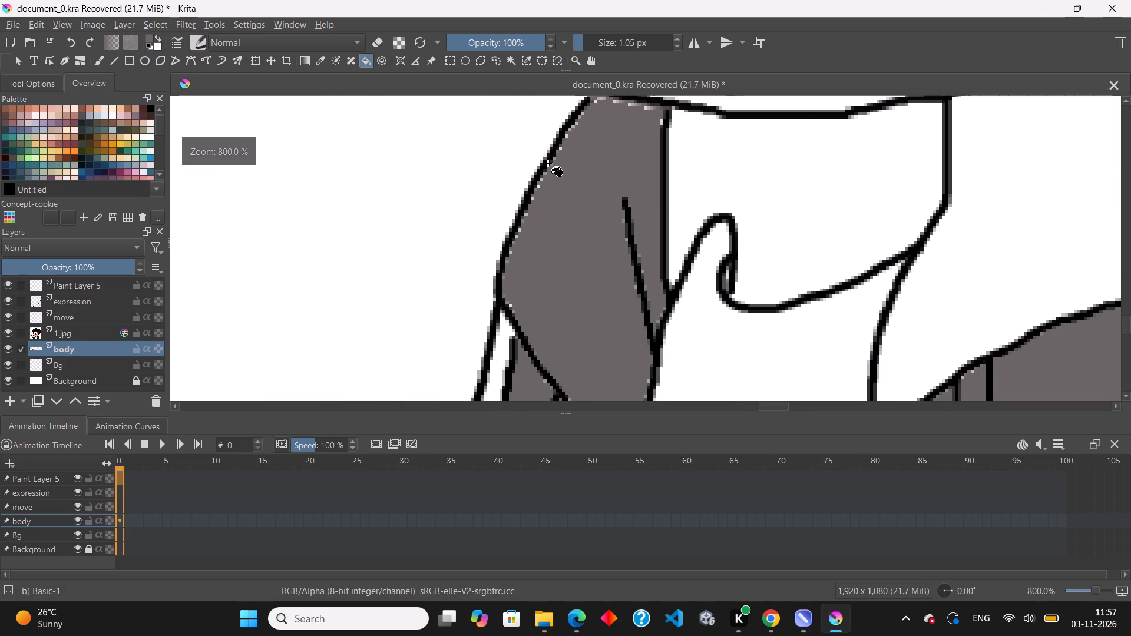
scroll(568, 95, up, 3)
click(581, 118)
click(578, 121)
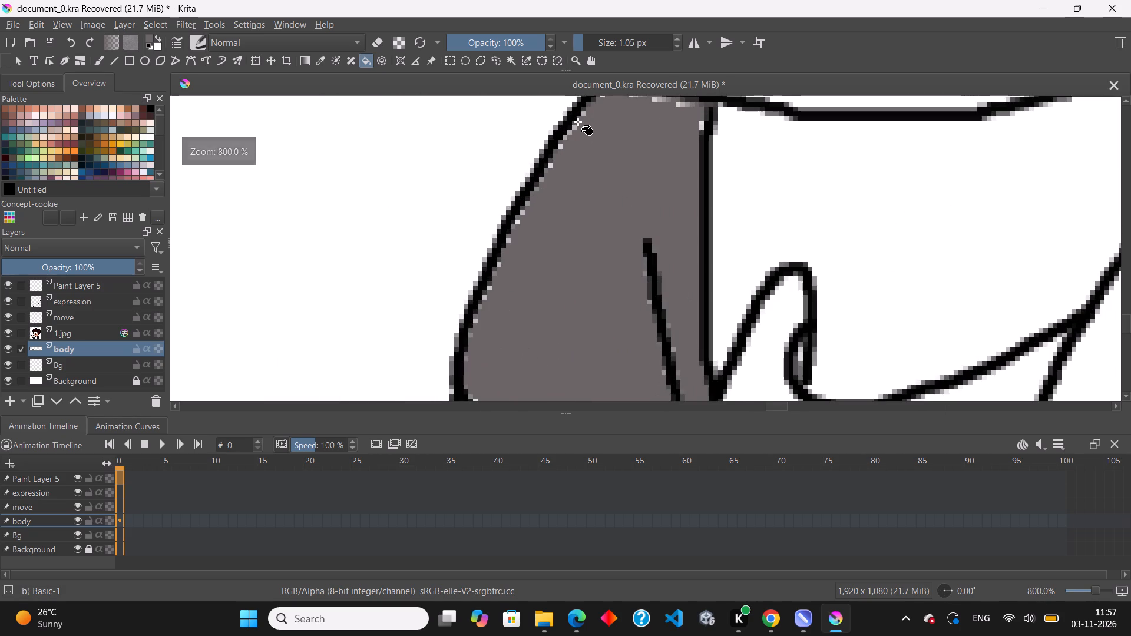
click(571, 132)
click(574, 125)
click(571, 133)
double_click(564, 143)
click(560, 148)
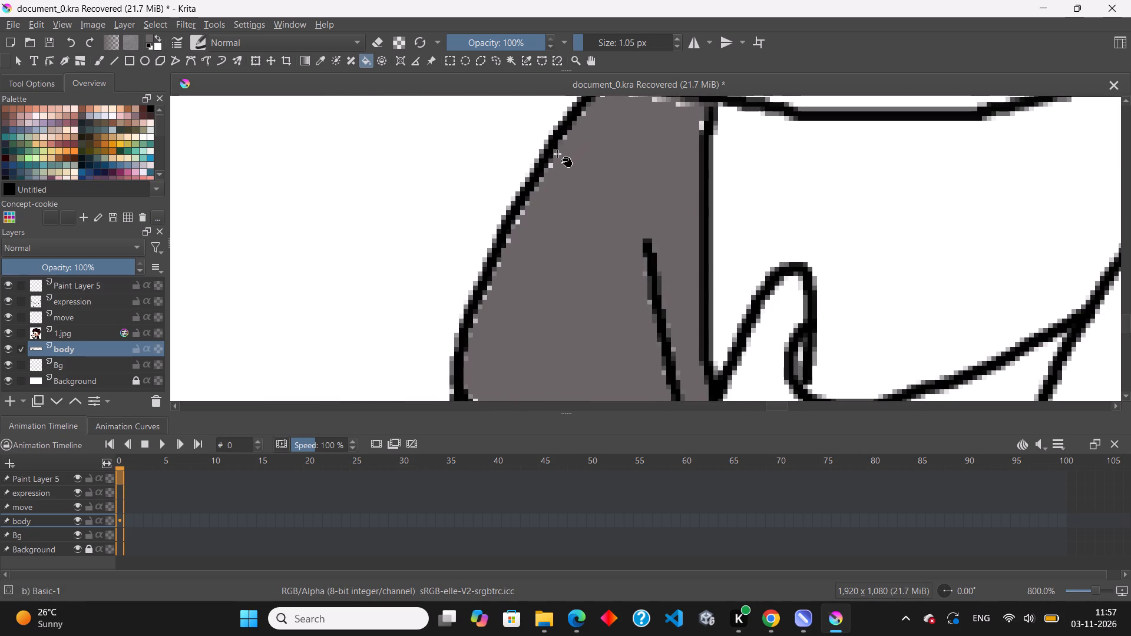
Fill the light pixels along the middle of the narrow hood section's curved outer edge with grey.
click(555, 162)
click(551, 166)
click(548, 170)
click(541, 182)
click(538, 187)
click(531, 198)
click(526, 206)
click(522, 213)
click(521, 217)
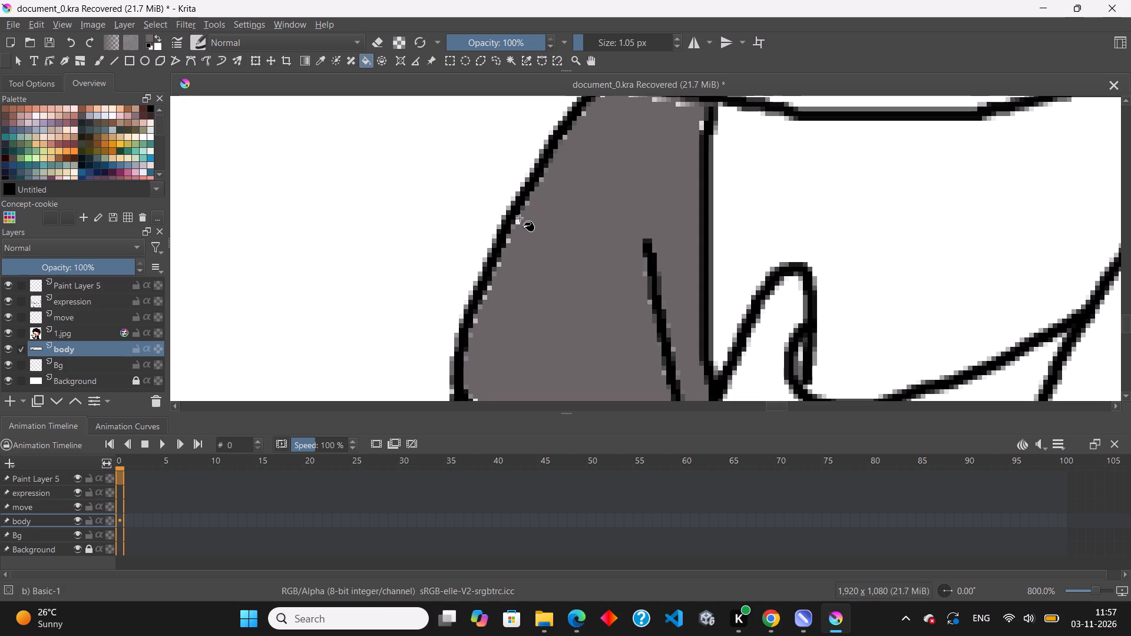
click(518, 223)
click(511, 233)
click(506, 241)
key(ctrl+z)
key(ctrl+z)
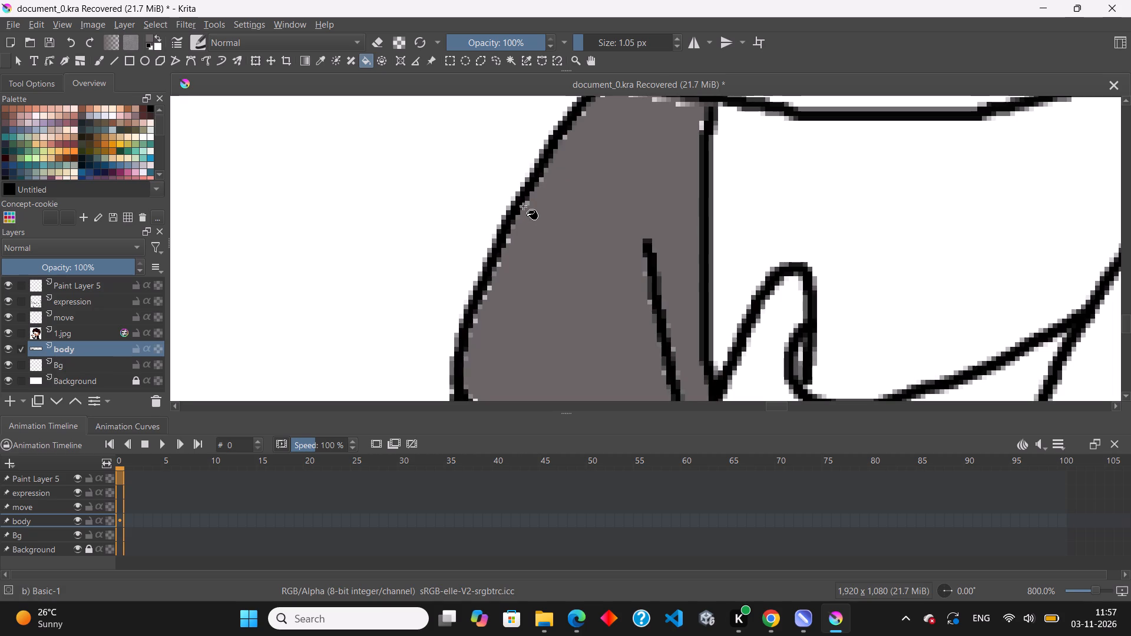
click(527, 215)
click(512, 234)
click(506, 241)
Fill the light pixels along the lower part of the narrow hood section's curved outer edge with grey, keeping the black outline intact.
drag(505, 255, 501, 261)
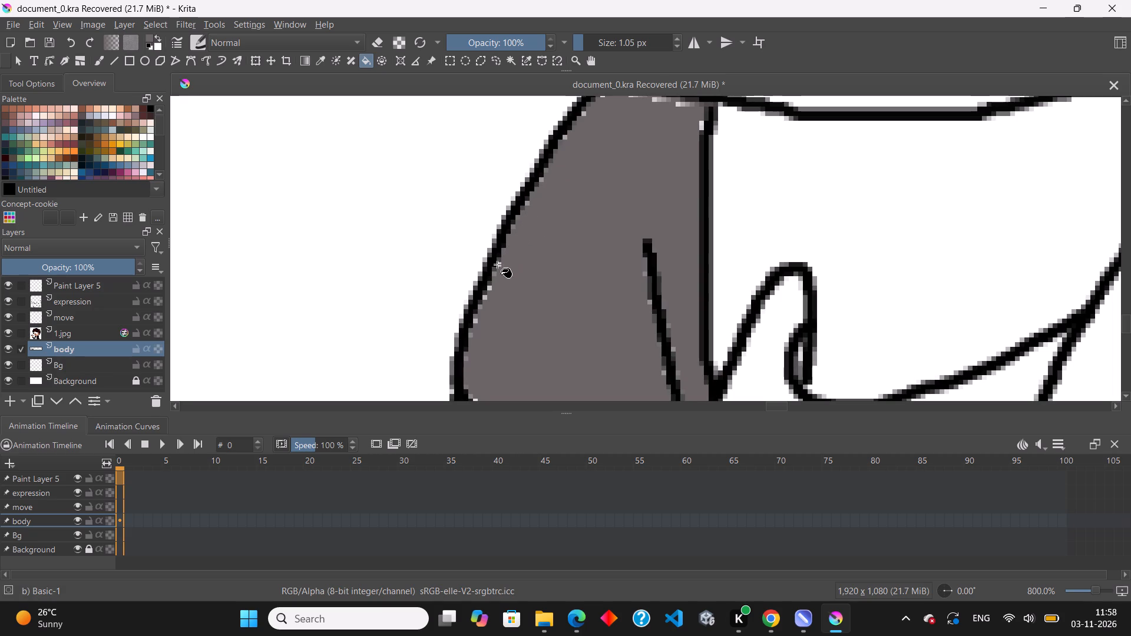
click(497, 264)
drag(497, 272, 494, 281)
click(489, 286)
click(485, 292)
double_click(481, 299)
key(ctrl+z)
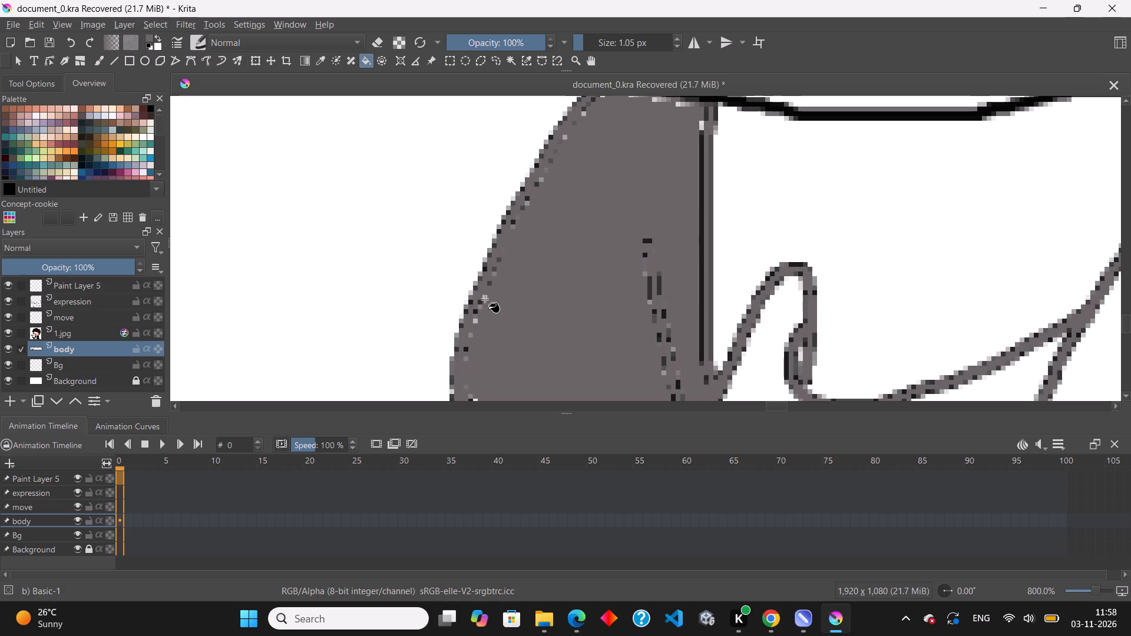
click(486, 297)
click(486, 306)
key(ctrl+z)
key(ctrl+z)
key(ctrl+z)
click(485, 298)
click(478, 319)
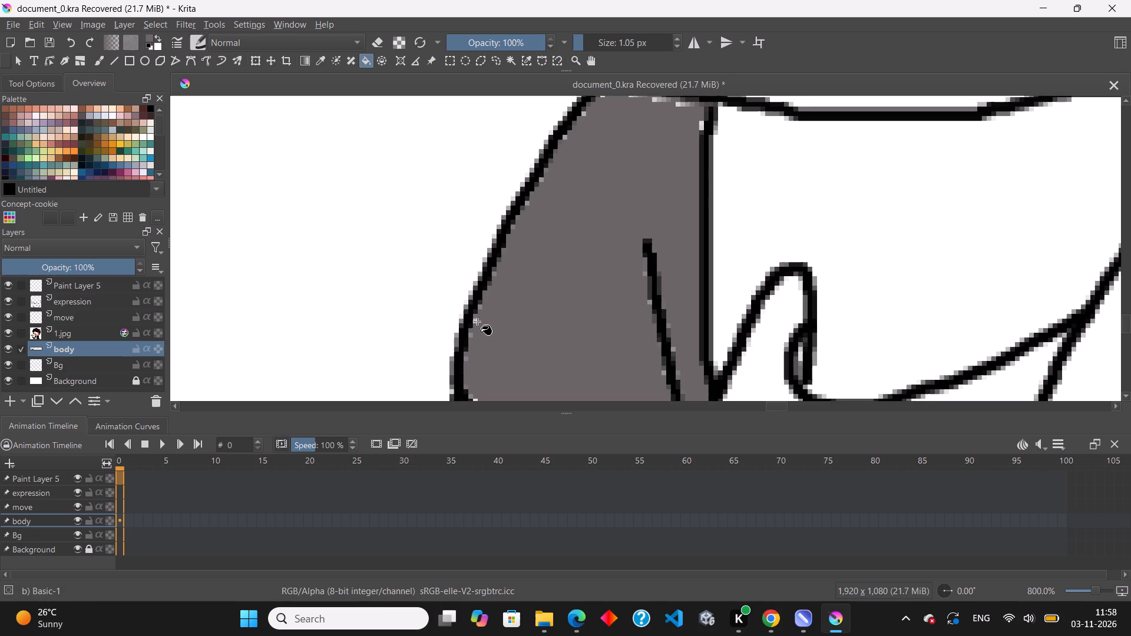
click(475, 322)
Fill the light pixels along the narrow hood section's top edge, directly beneath the jaw line, with grey.
scroll(520, 324, down, 3)
scroll(544, 238, up, 5)
click(583, 271)
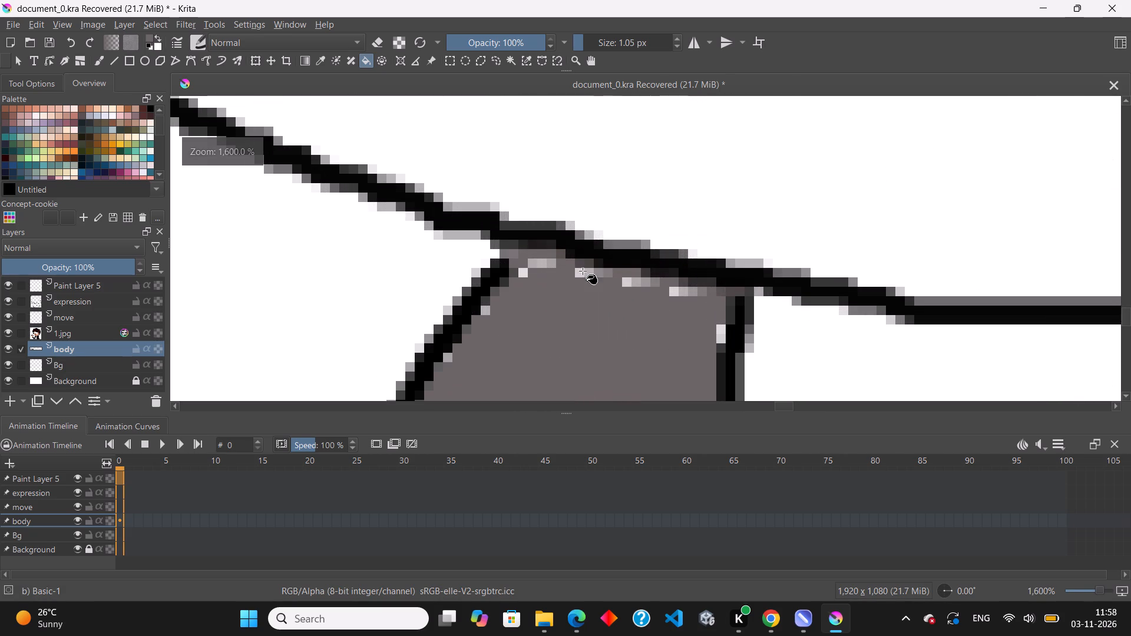
click(590, 271)
click(600, 273)
click(624, 277)
drag(631, 281, 641, 284)
drag(656, 285, 664, 287)
click(690, 288)
click(669, 291)
double_click(681, 292)
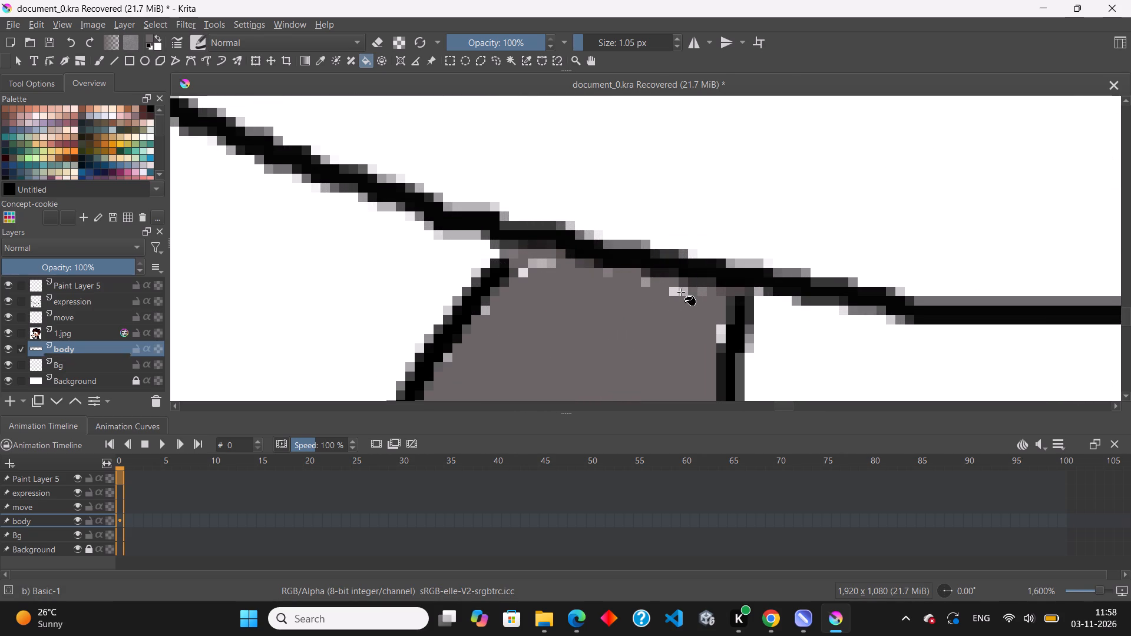
click(669, 289)
Fill the light pixels in the two top corners of the narrow hood section with grey.
click(549, 266)
click(545, 265)
drag(539, 263, 525, 273)
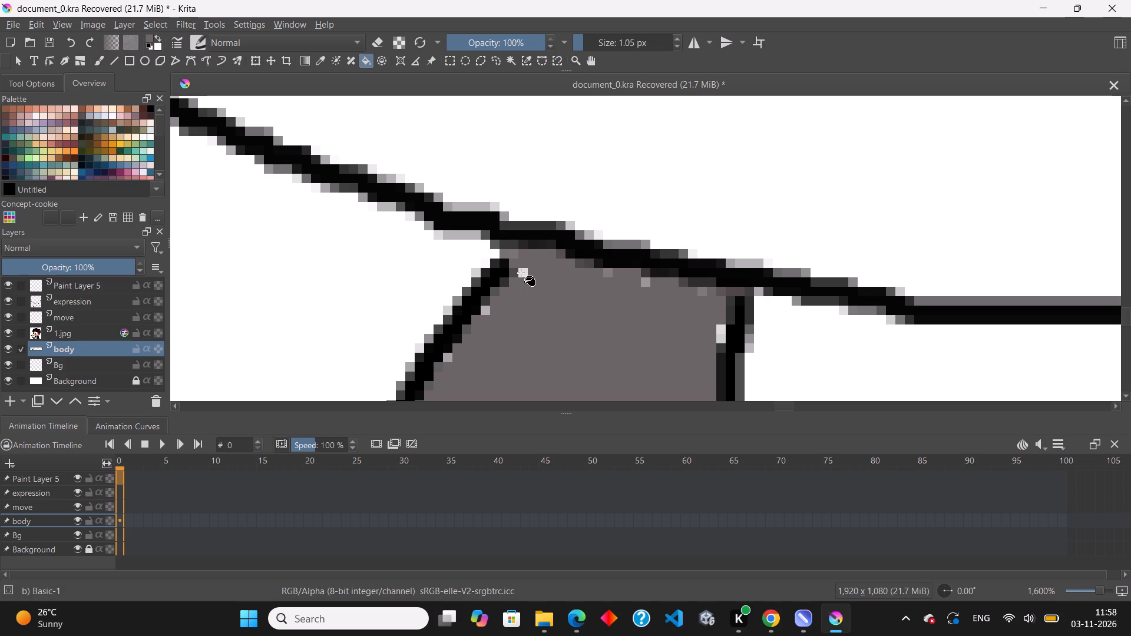
click(521, 273)
click(485, 311)
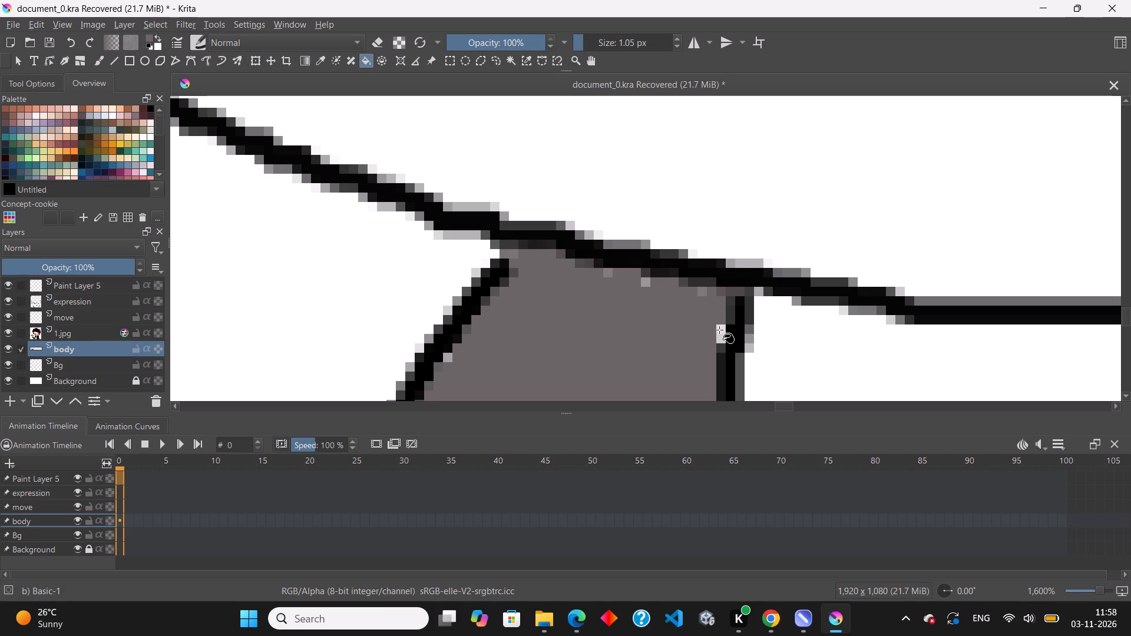
click(719, 330)
Brush a grey line from the wide hood's open outline end to the jaw line and along it to the neck edge, closing the gap.
scroll(521, 286, down, 8)
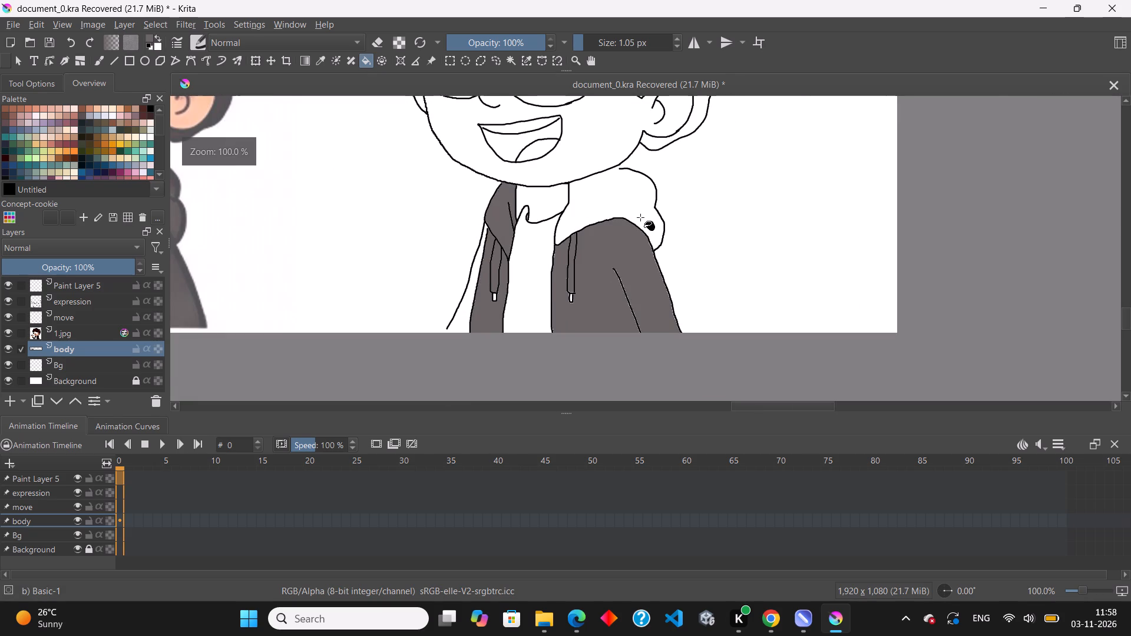
scroll(614, 200, up, 1)
scroll(606, 124, up, 4)
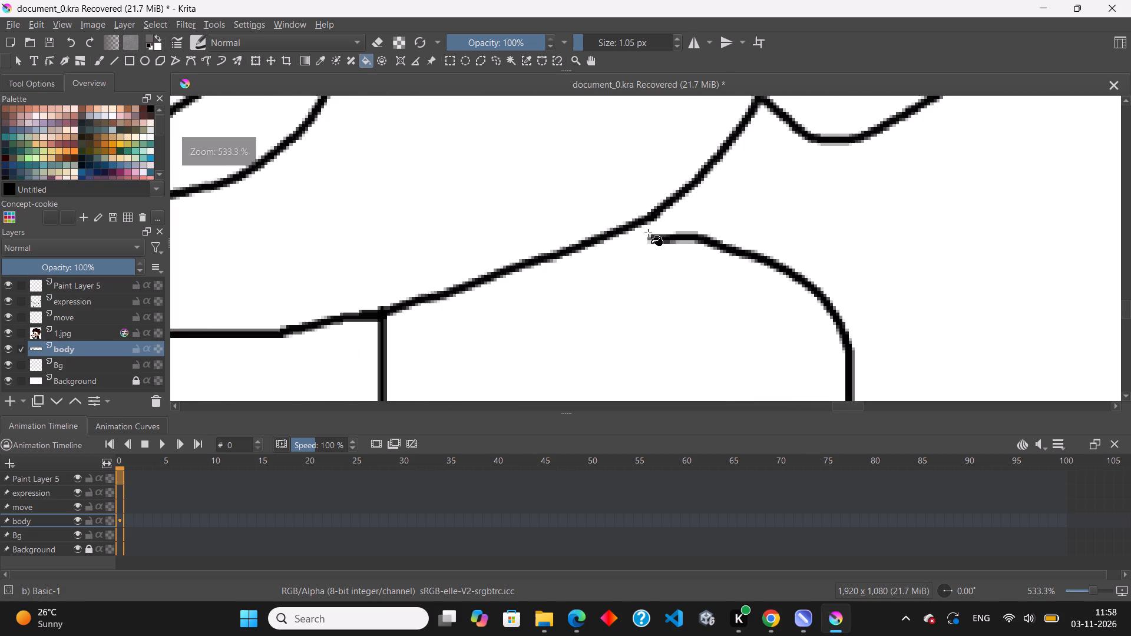
key(b)
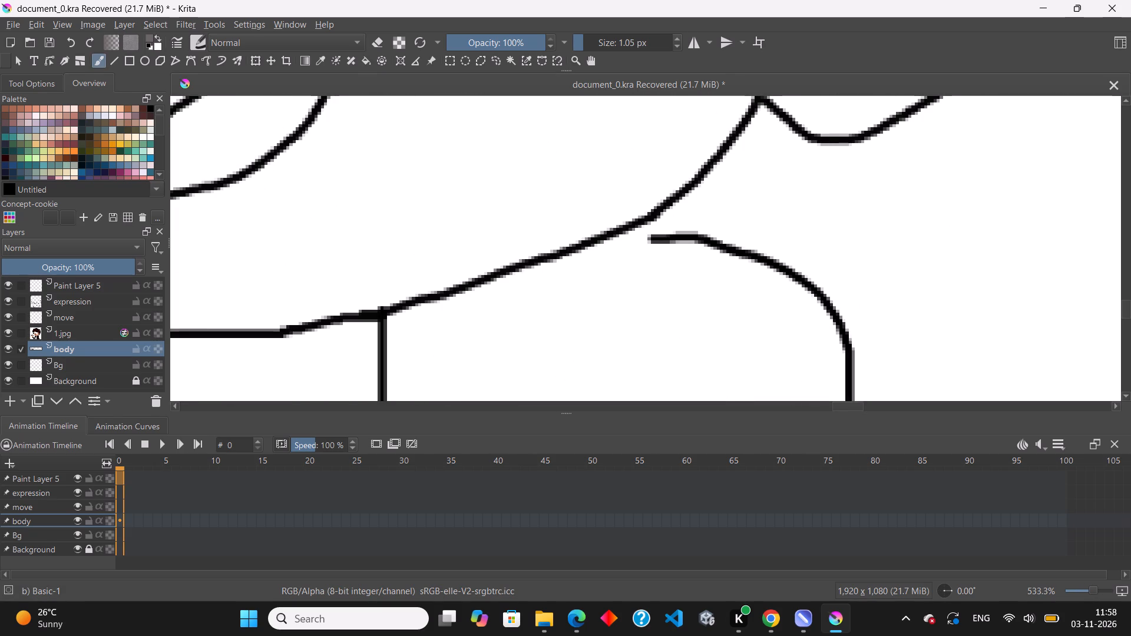
drag(651, 241, 621, 233)
drag(621, 233, 521, 269)
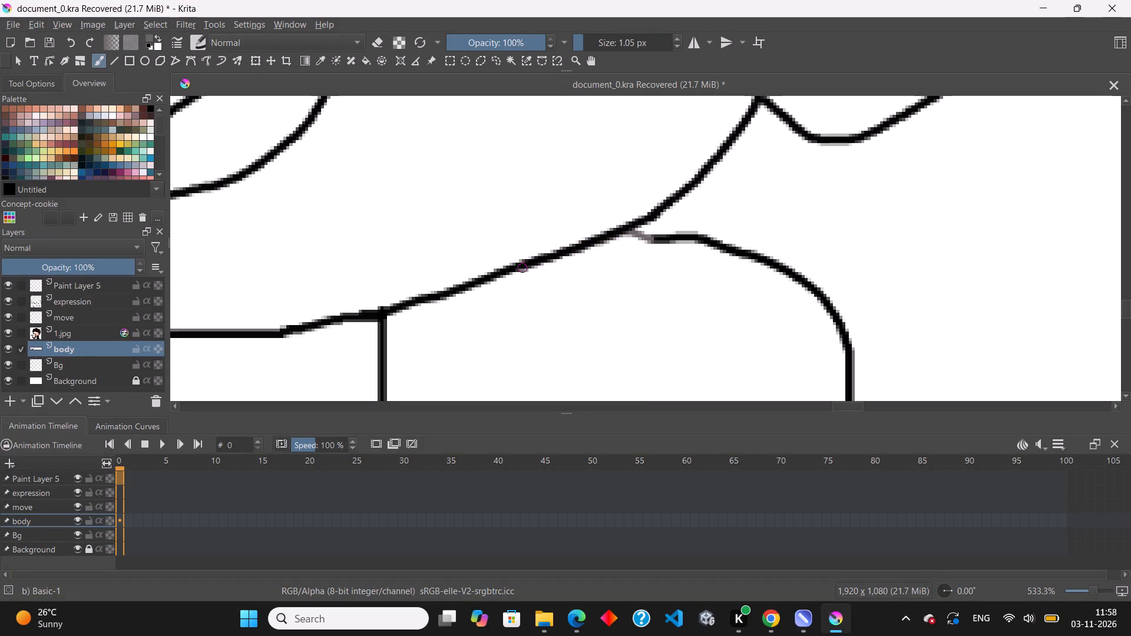
drag(521, 269, 385, 313)
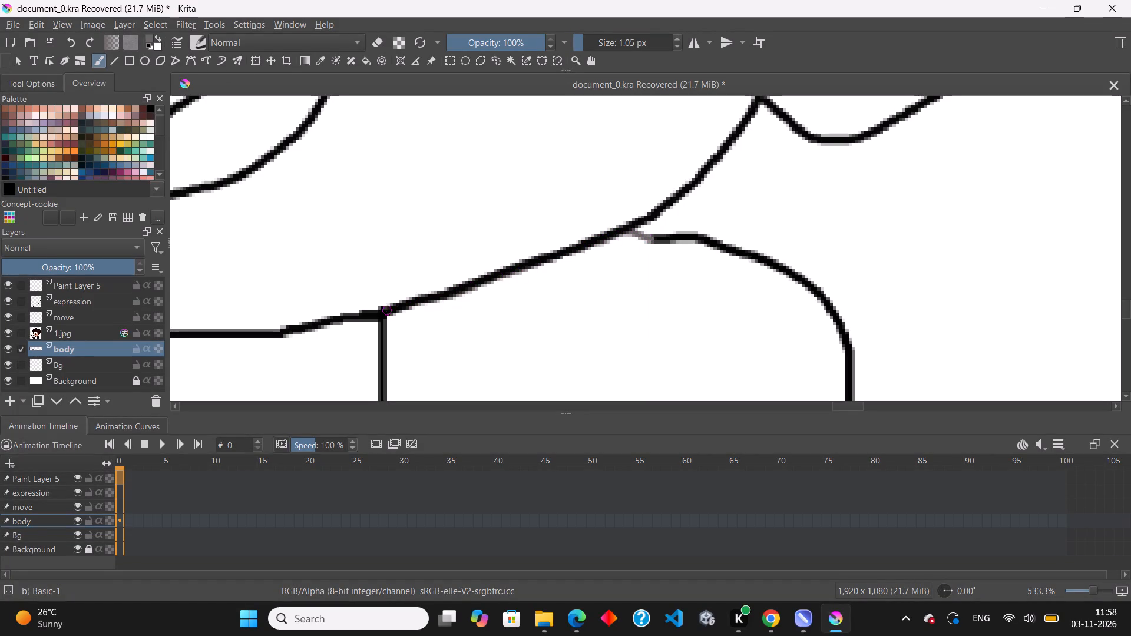
drag(385, 313, 381, 323)
Fill the wide, rounded hood section on the ear side of the neck with grey.
scroll(411, 259, down, 4)
key(f)
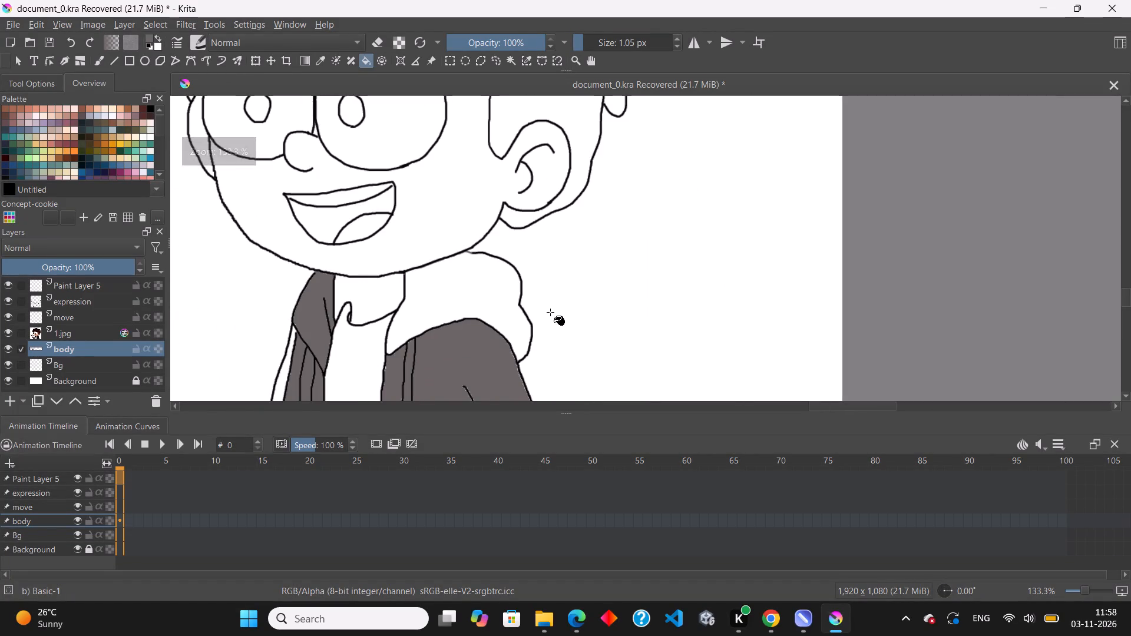
click(481, 289)
scroll(477, 243, down, 3)
scroll(439, 283, up, 3)
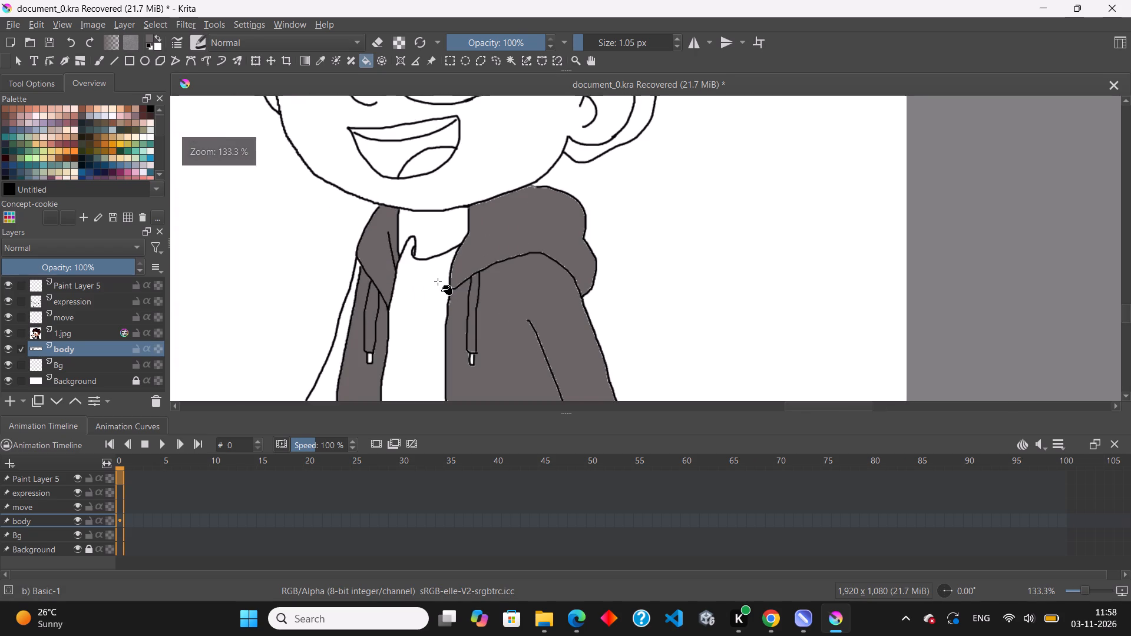
Brush a straight grey line across the neck area, from the curled tip of the shirt collar up to the jaw line.
scroll(406, 218, up, 2)
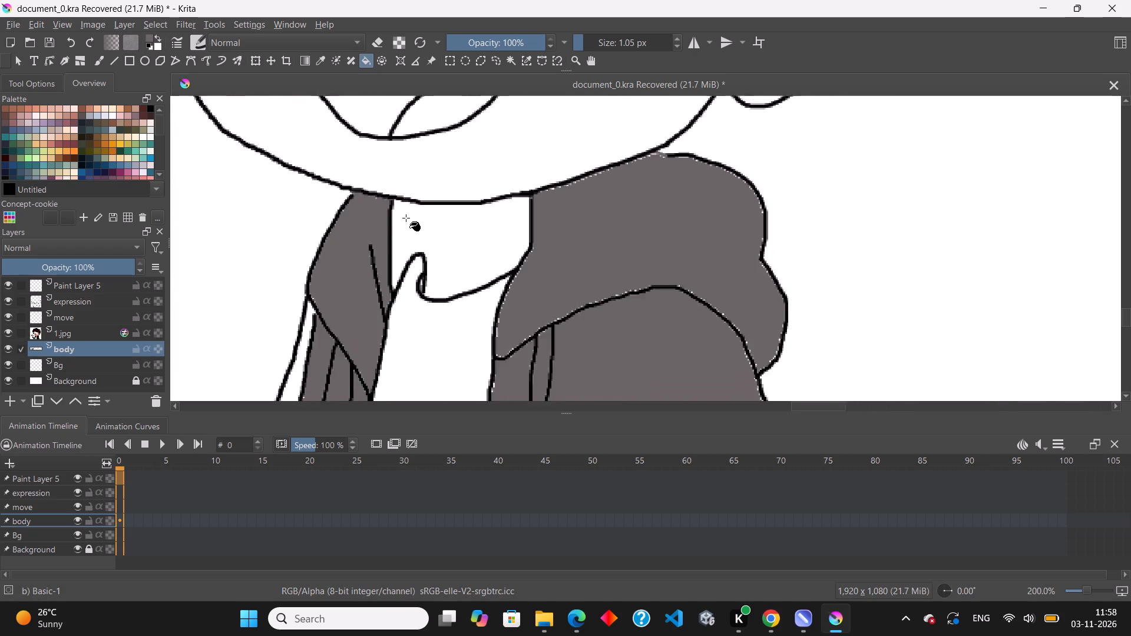
scroll(406, 218, up, 1)
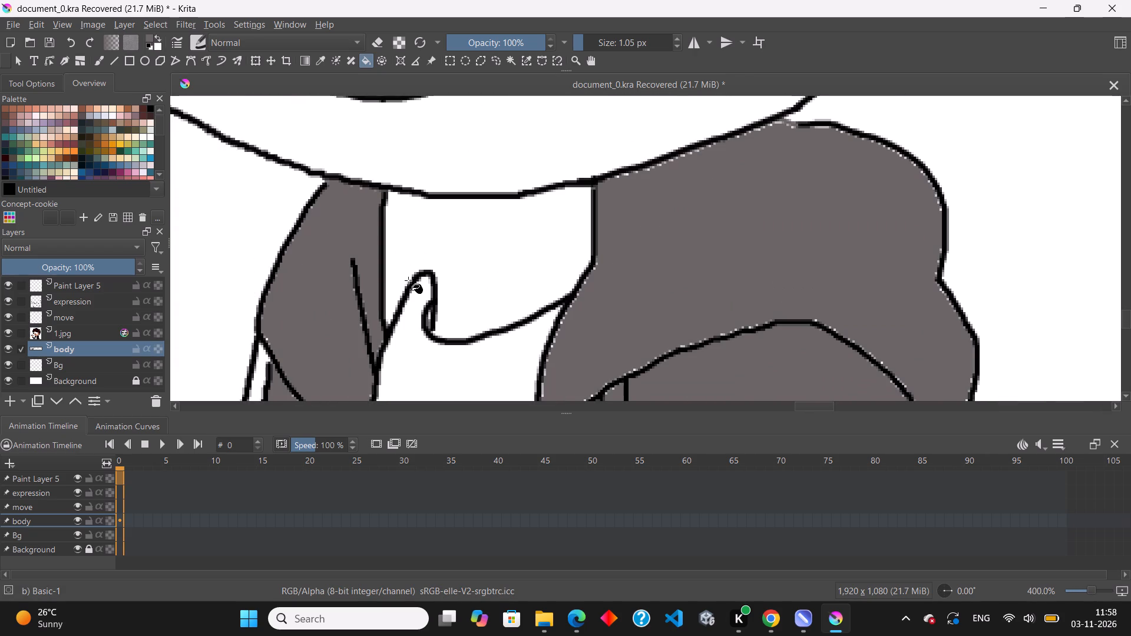
drag(408, 280, 414, 270)
key(ctrl+z)
text(vb)
drag(417, 279, 422, 269)
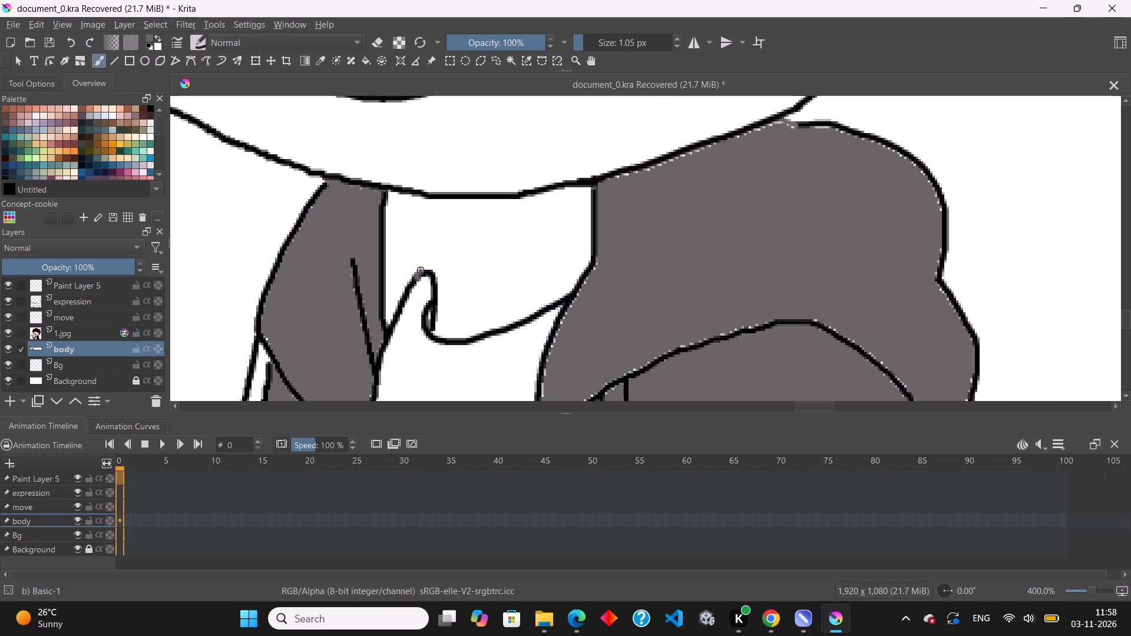
drag(422, 269, 461, 203)
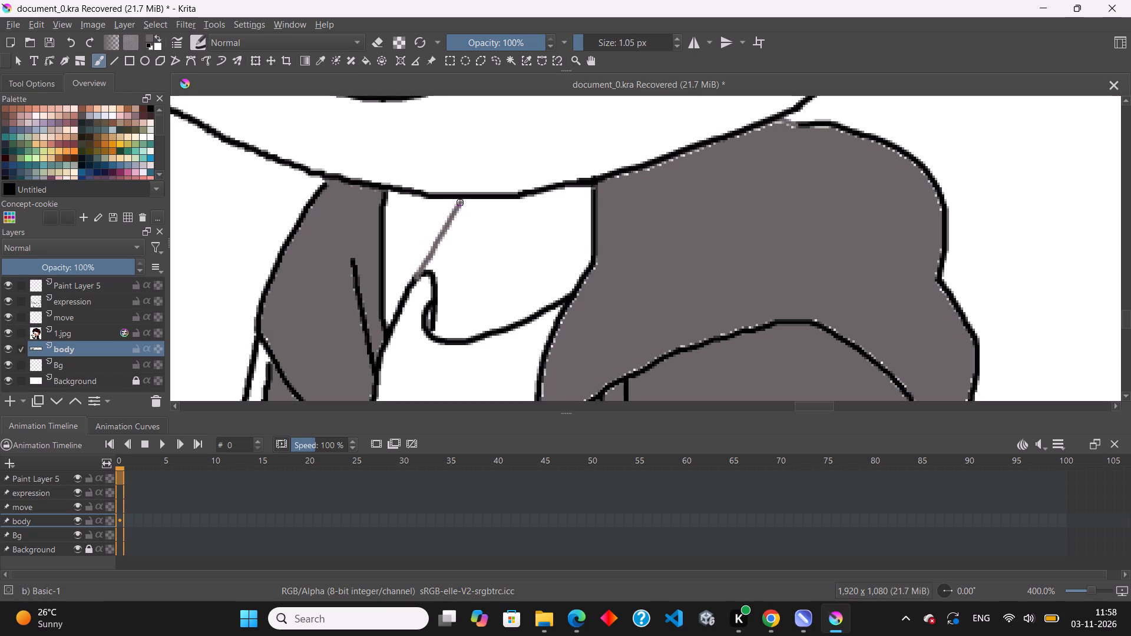
drag(461, 203, 463, 198)
scroll(438, 216, down, 4)
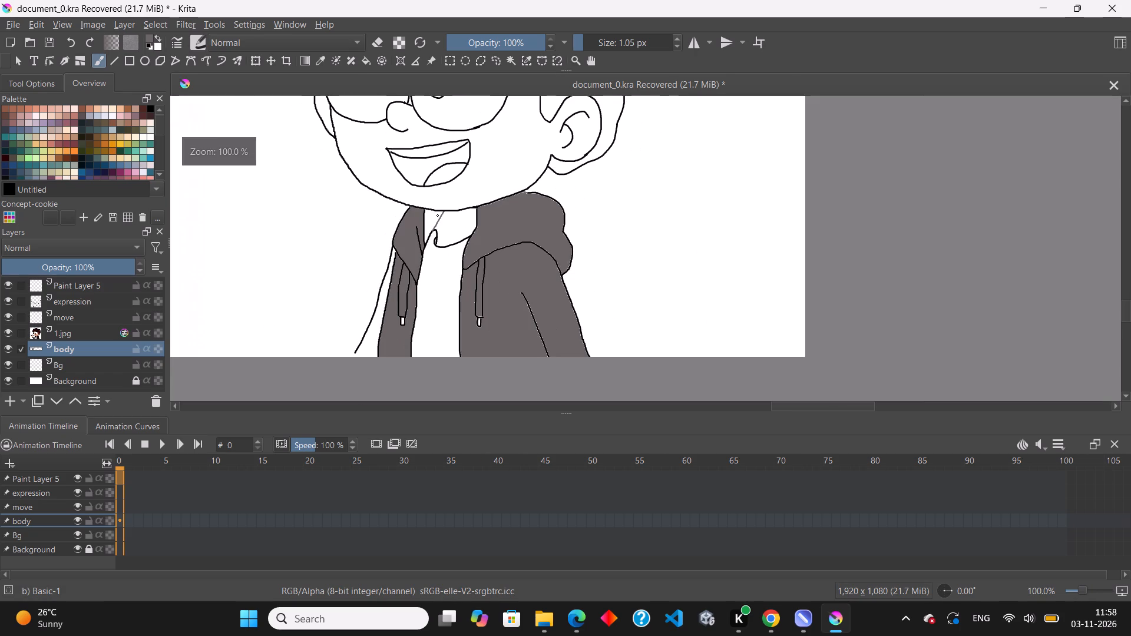
scroll(438, 204, down, 2)
scroll(444, 255, up, 1)
scroll(419, 188, up, 2)
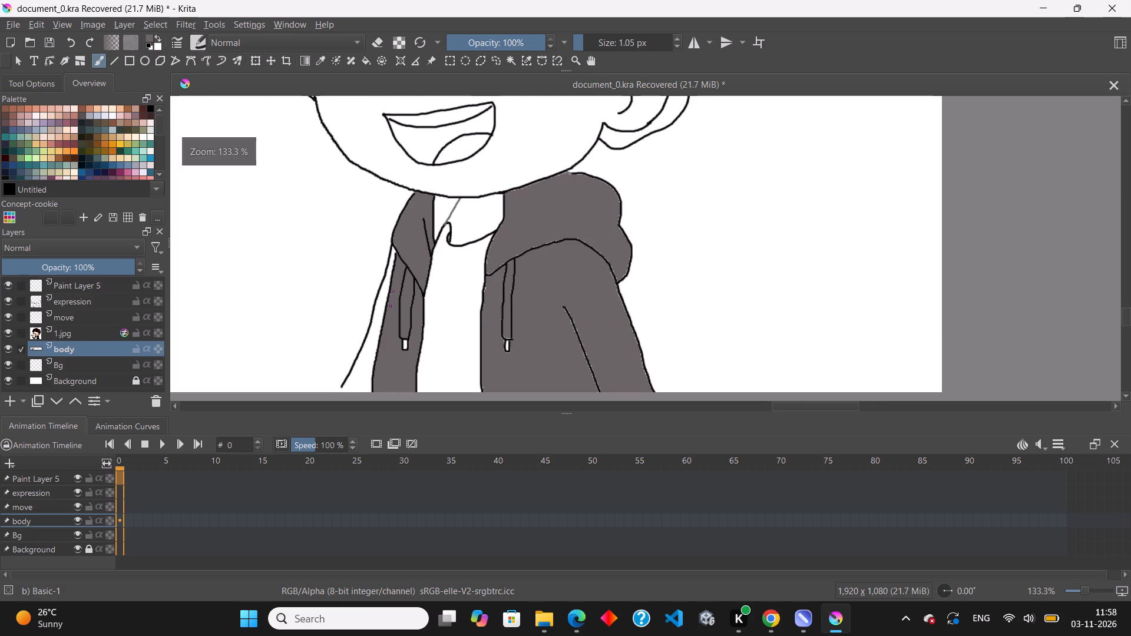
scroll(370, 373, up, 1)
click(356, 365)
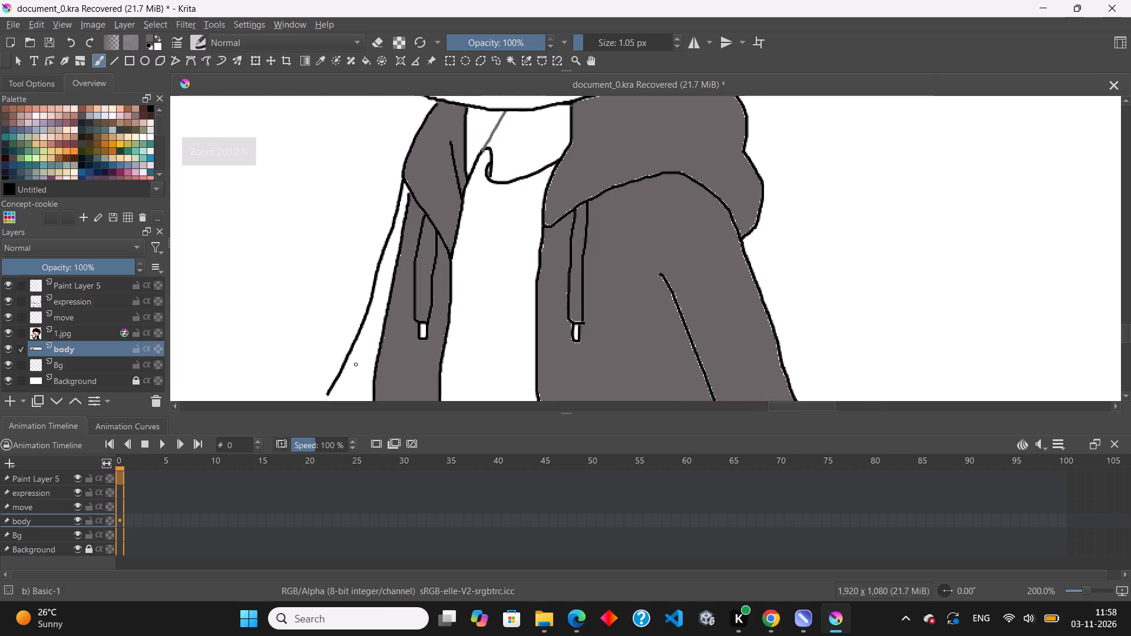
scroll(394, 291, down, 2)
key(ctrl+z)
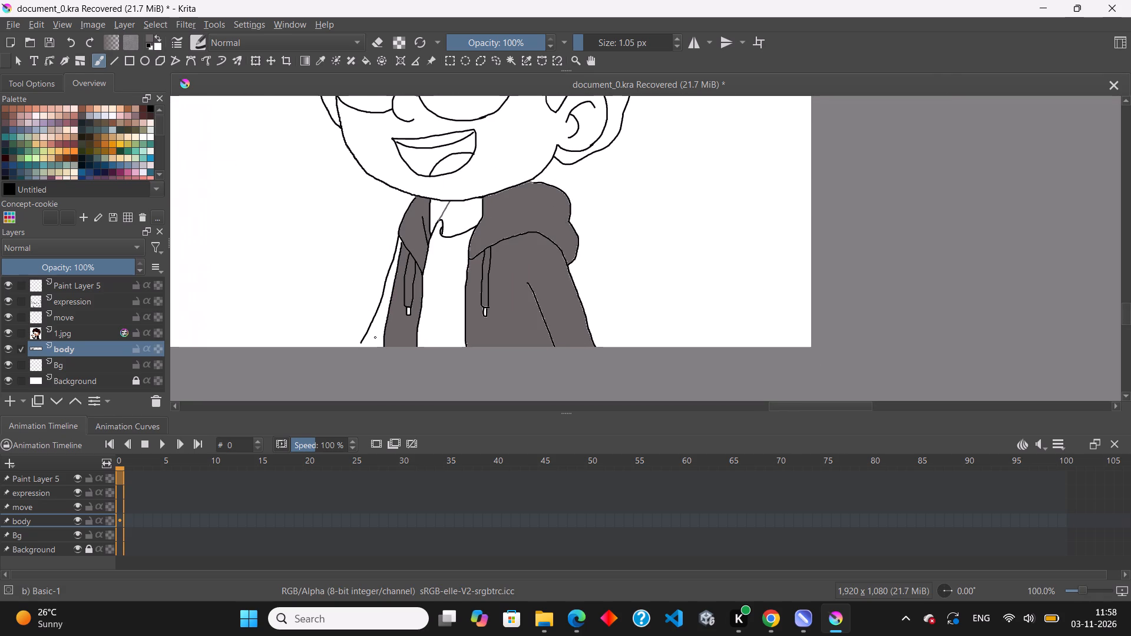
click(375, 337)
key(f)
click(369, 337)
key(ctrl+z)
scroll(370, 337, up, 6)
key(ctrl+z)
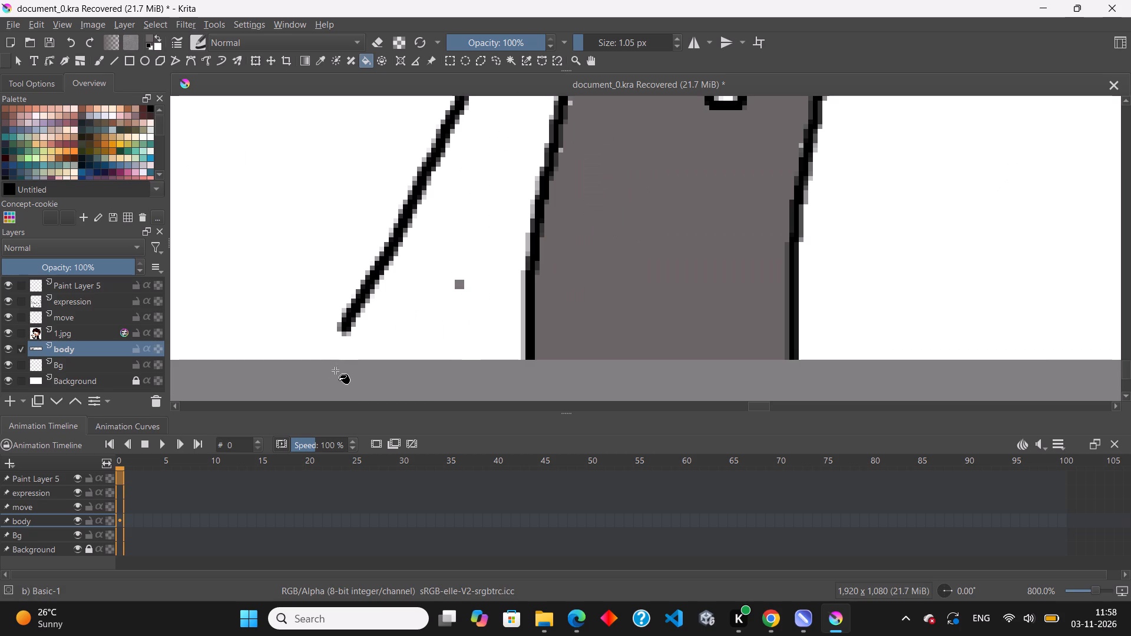
Brush a short grey line from the open lower end of the narrow sleeve's outer outline to the canvas's bottom edge.
scroll(343, 349, right, 1)
key(b)
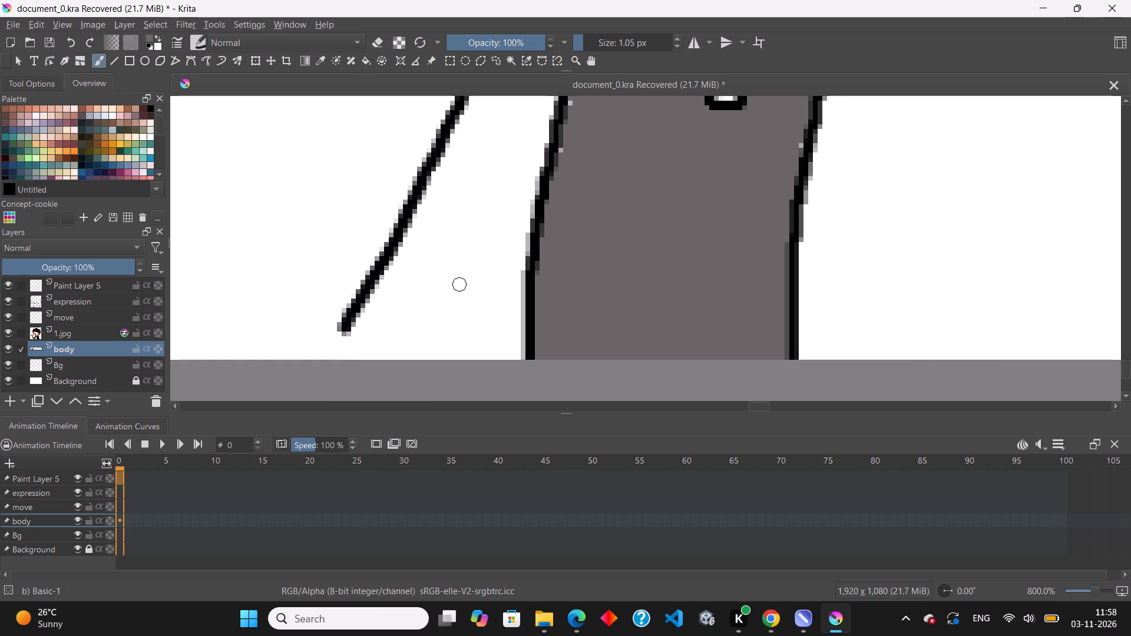
drag(341, 330, 332, 359)
scroll(341, 359, down, 3)
scroll(438, 231, down, 1)
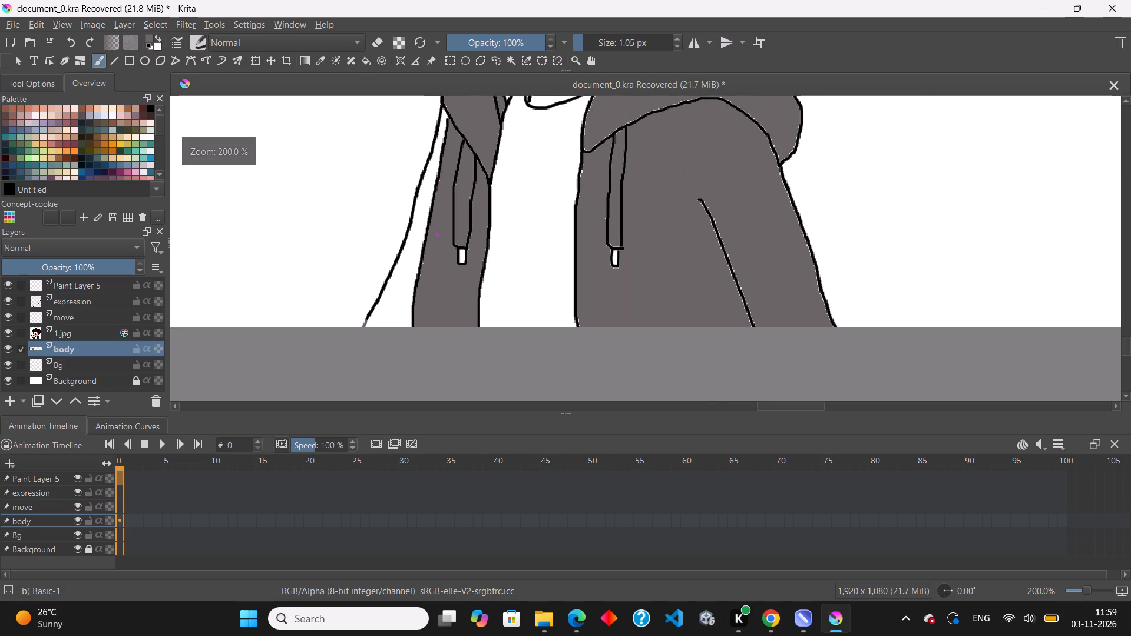
scroll(424, 211, down, 2)
scroll(415, 216, up, 2)
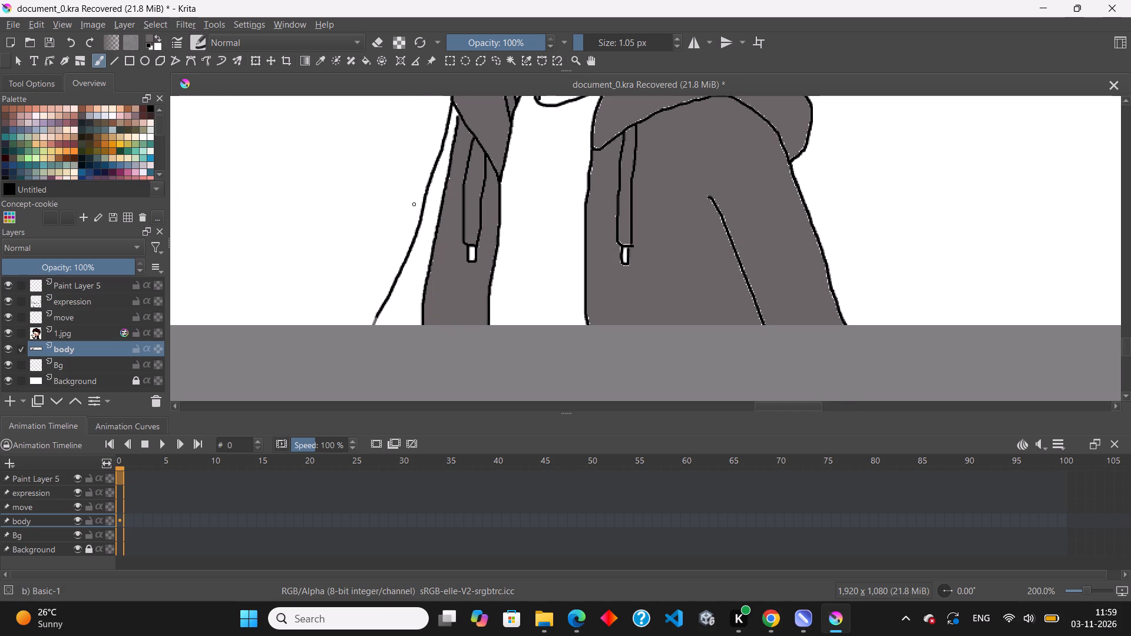
Fill the white narrow sleeve beside the jacket front with grey.
key(f)
click(418, 264)
scroll(416, 267, down, 2)
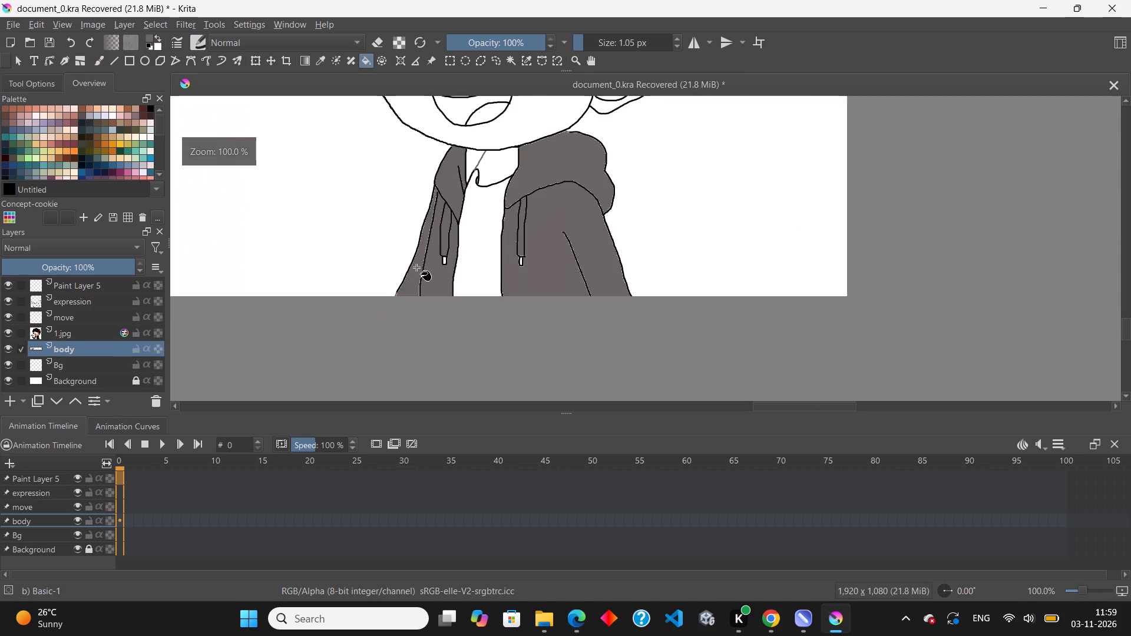
Fill the light pixels along the line between sleeve and jacket front, below the drawstring tip, with grey, undoing any fill that recolours the line.
scroll(416, 270, up, 6)
scroll(422, 290, down, 1)
scroll(436, 358, up, 1)
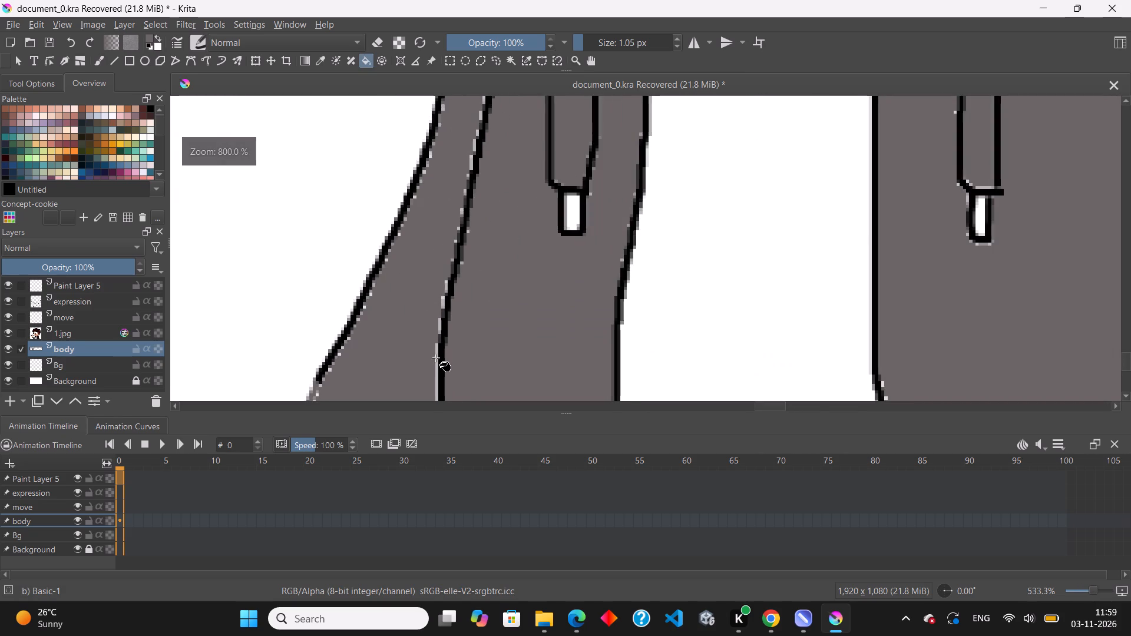
click(436, 358)
click(450, 303)
key(ctrl+z)
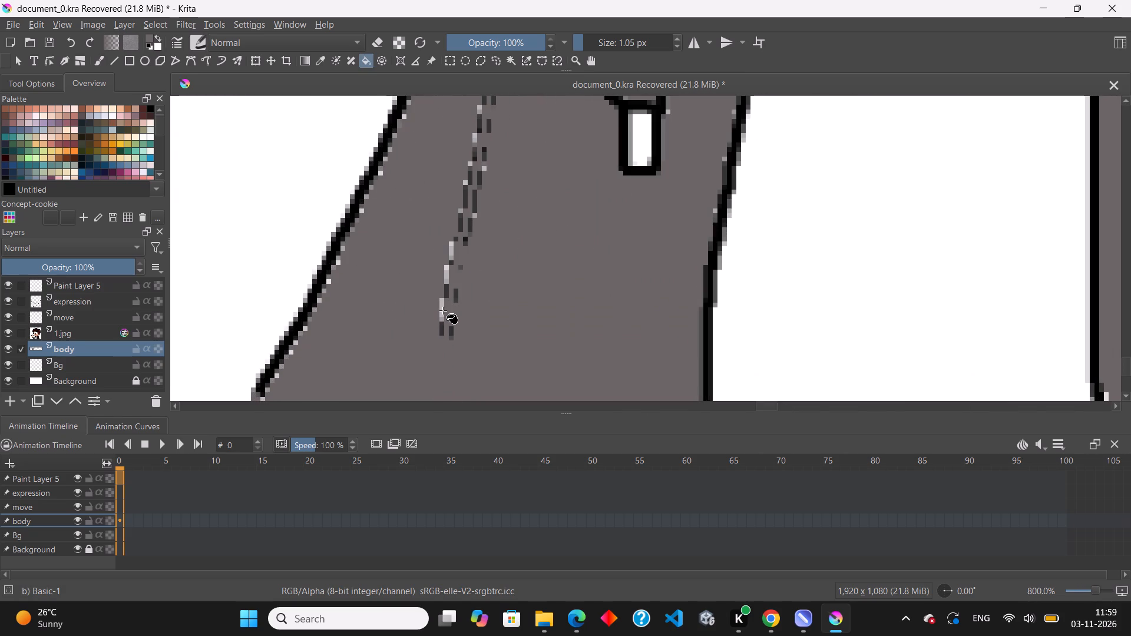
double_click(439, 307)
click(448, 279)
click(448, 265)
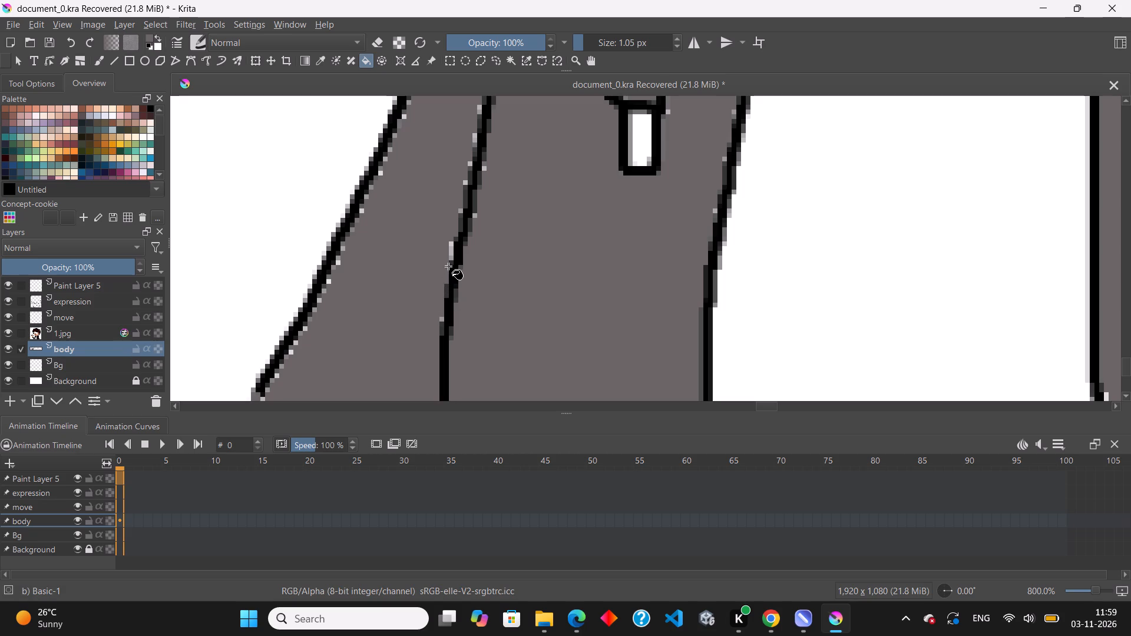
click(451, 253)
click(454, 238)
click(452, 243)
click(451, 256)
click(442, 320)
Fill light pixels inside the narrow sleeve's outer outline, a little above its lower end, with grey, undoing fills that recolour the outline.
click(329, 281)
click(322, 293)
double_click(317, 306)
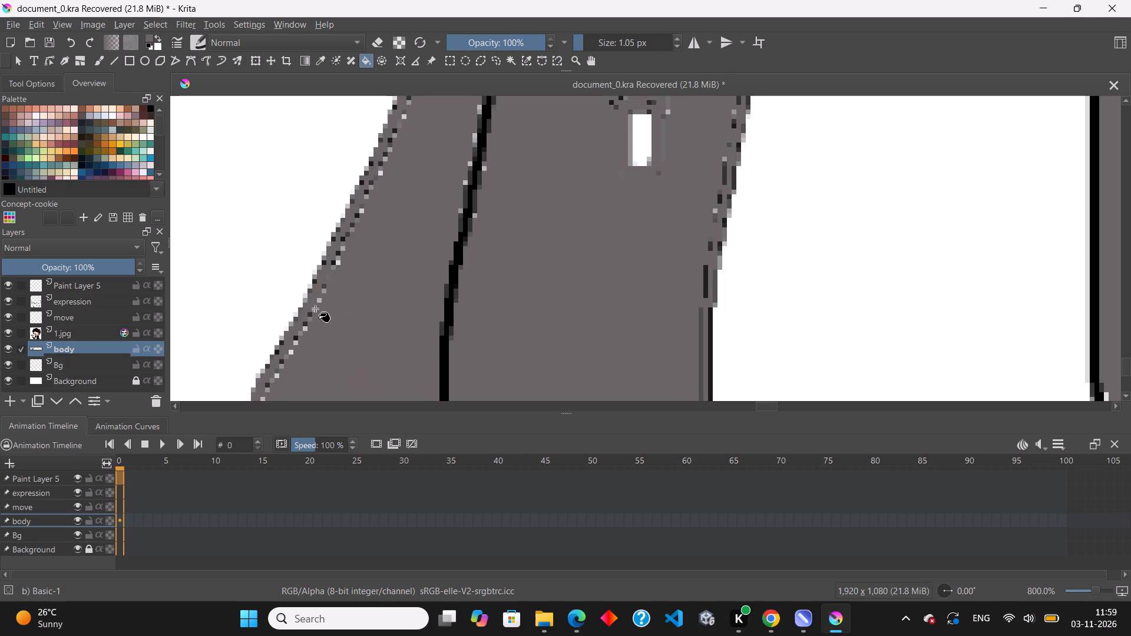
key(ctrl+z)
key(ctrl+z)
key(ctrl+z)
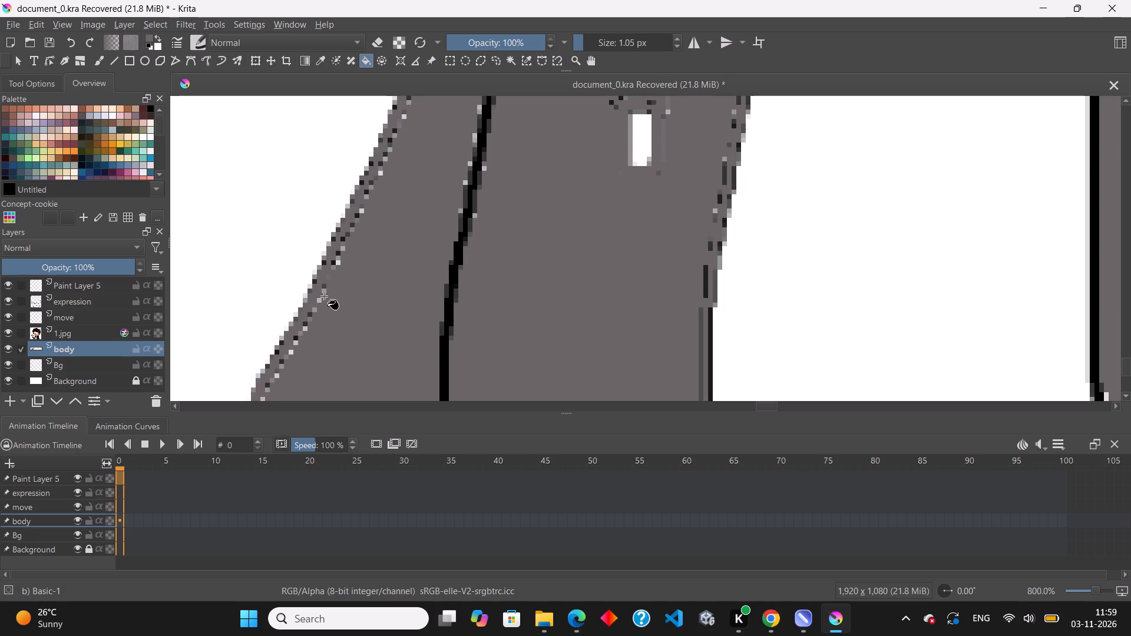
click(324, 296)
double_click(316, 306)
key(ctrl+z)
key(ctrl+z)
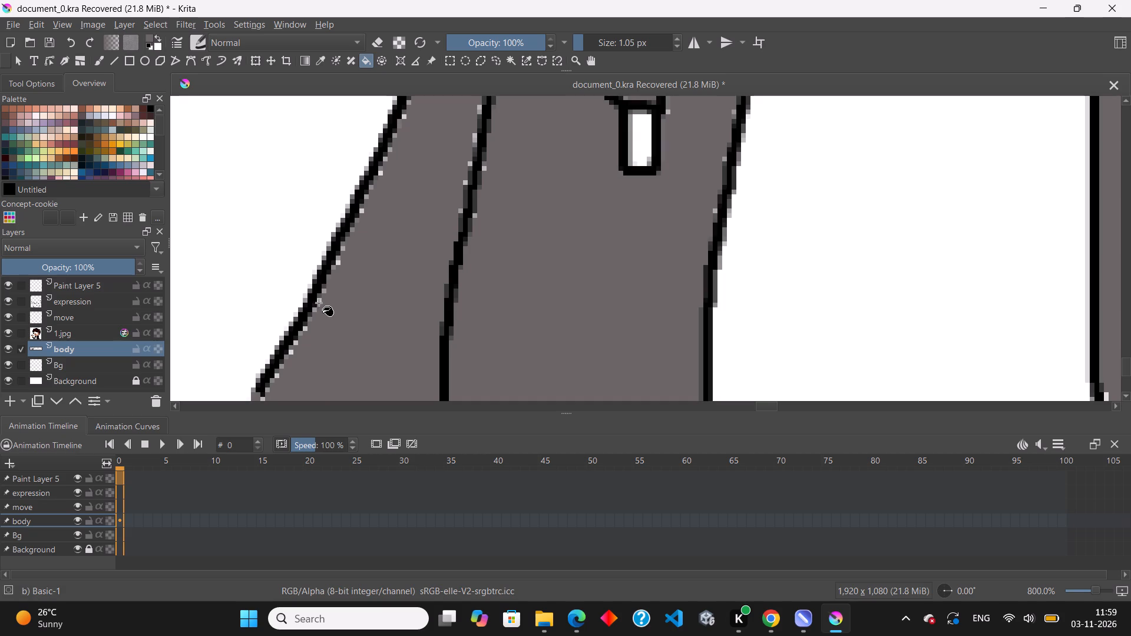
Fill the light pixels inside the lowest stretch of the narrow sleeve's outer outline with grey, working down towards the canvas's bottom edge.
click(319, 303)
click(315, 312)
click(309, 322)
click(306, 329)
click(300, 333)
click(300, 339)
click(293, 346)
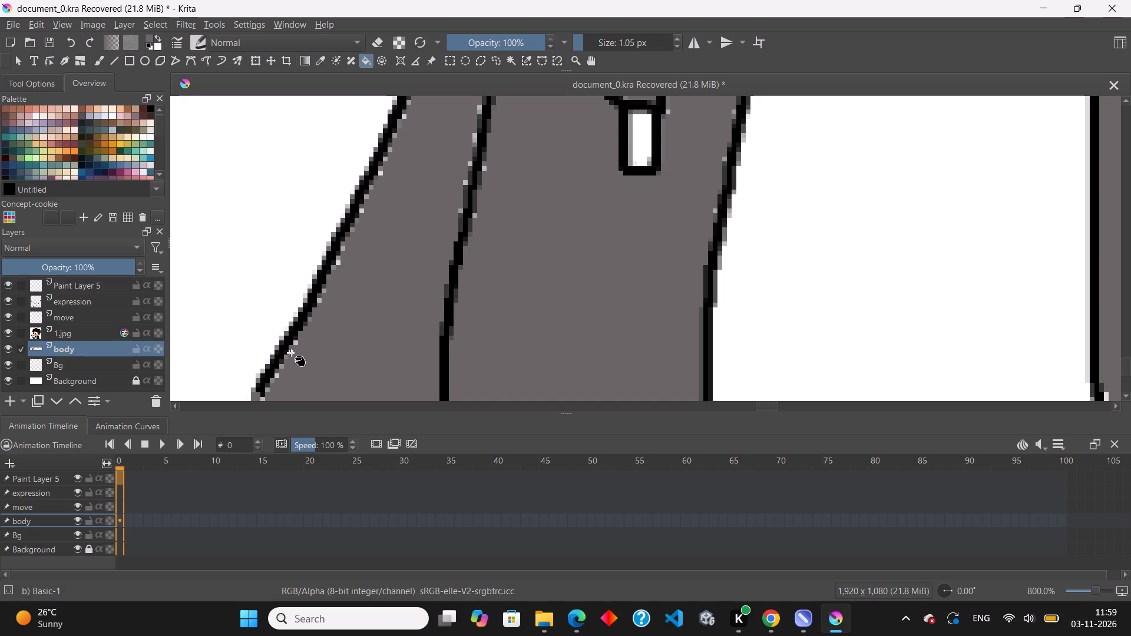
click(290, 353)
click(296, 344)
click(288, 360)
click(281, 369)
click(279, 375)
drag(274, 380, 267, 392)
click(264, 395)
key(ctrl+z)
Fill the light pixels along the line between sleeve and jacket front, just above the drawstring's white tip, with grey.
scroll(281, 373, down, 3)
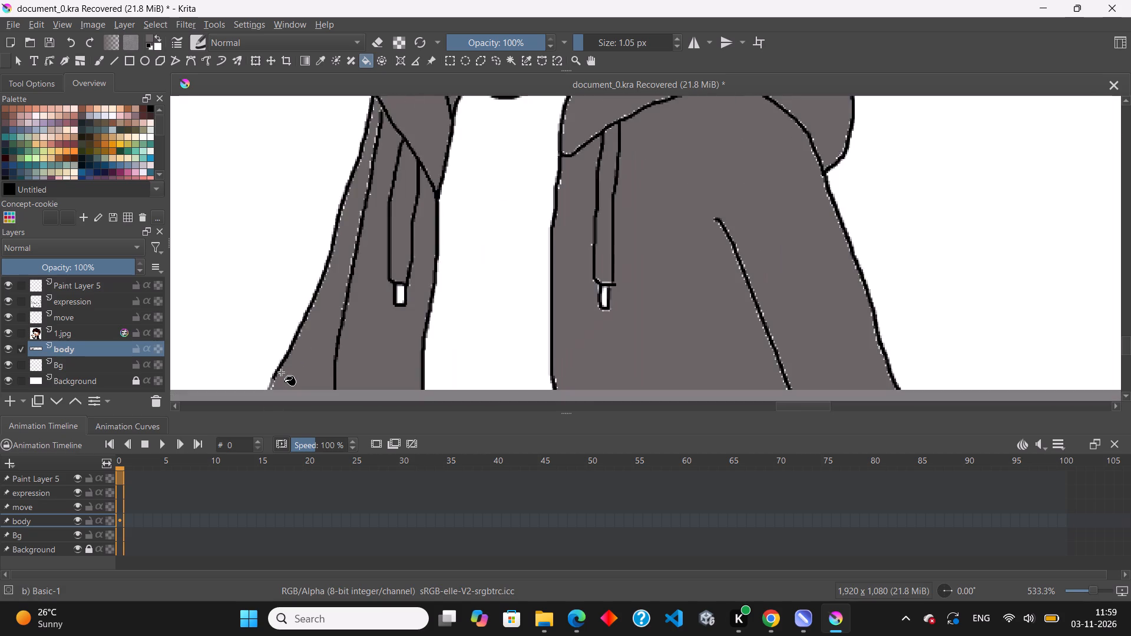
scroll(344, 212, up, 2)
scroll(434, 260, down, 3)
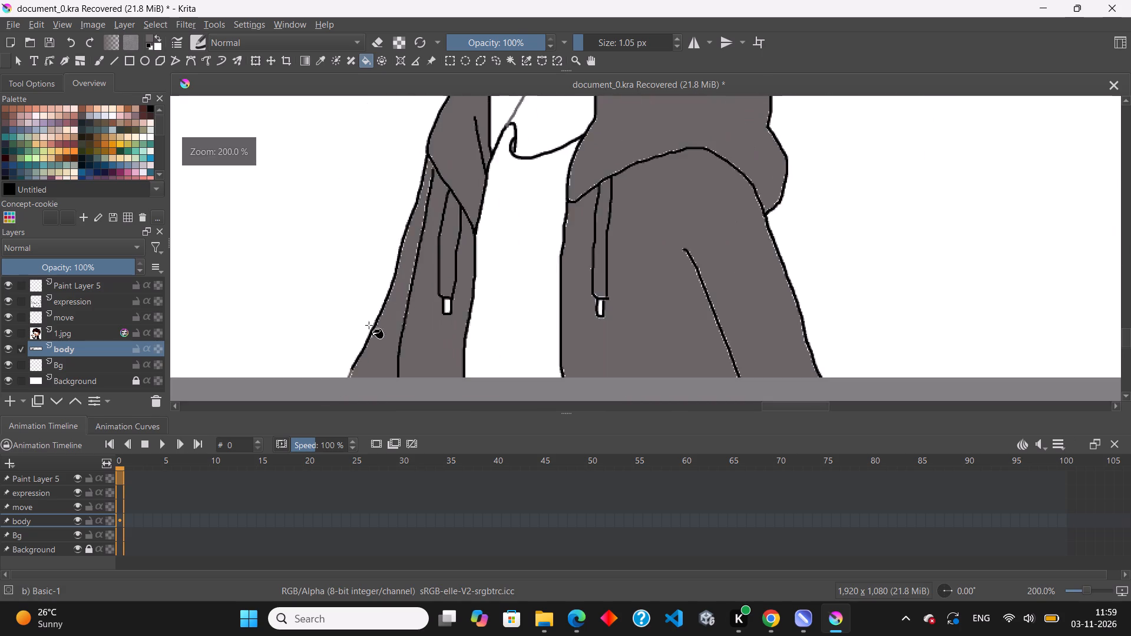
scroll(369, 325, up, 3)
click(478, 227)
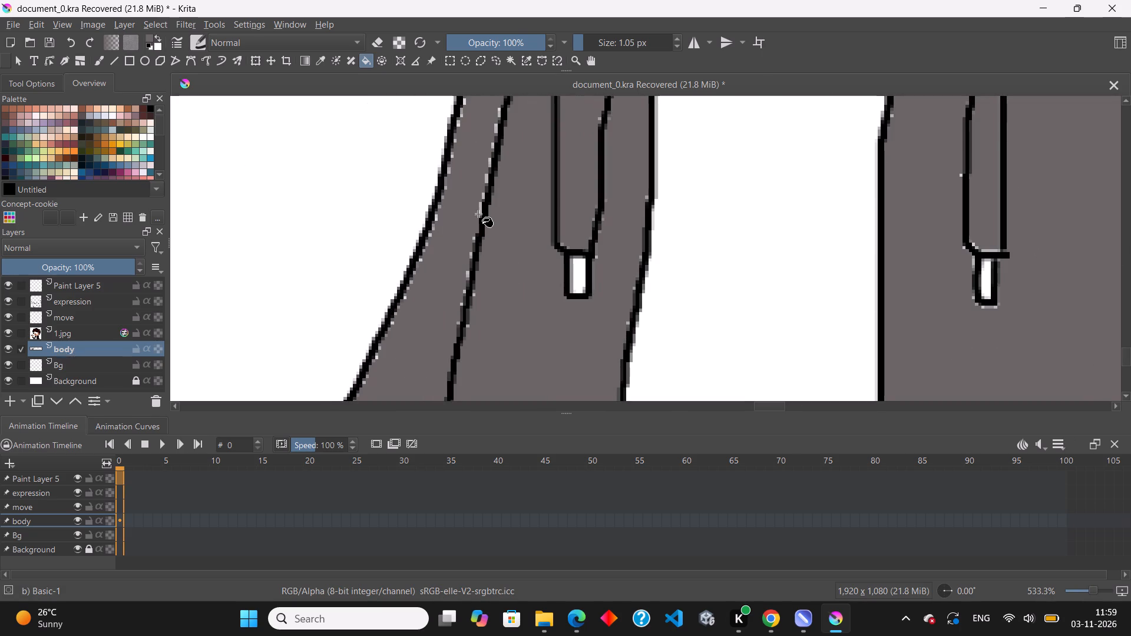
click(478, 213)
click(481, 209)
click(481, 198)
click(482, 198)
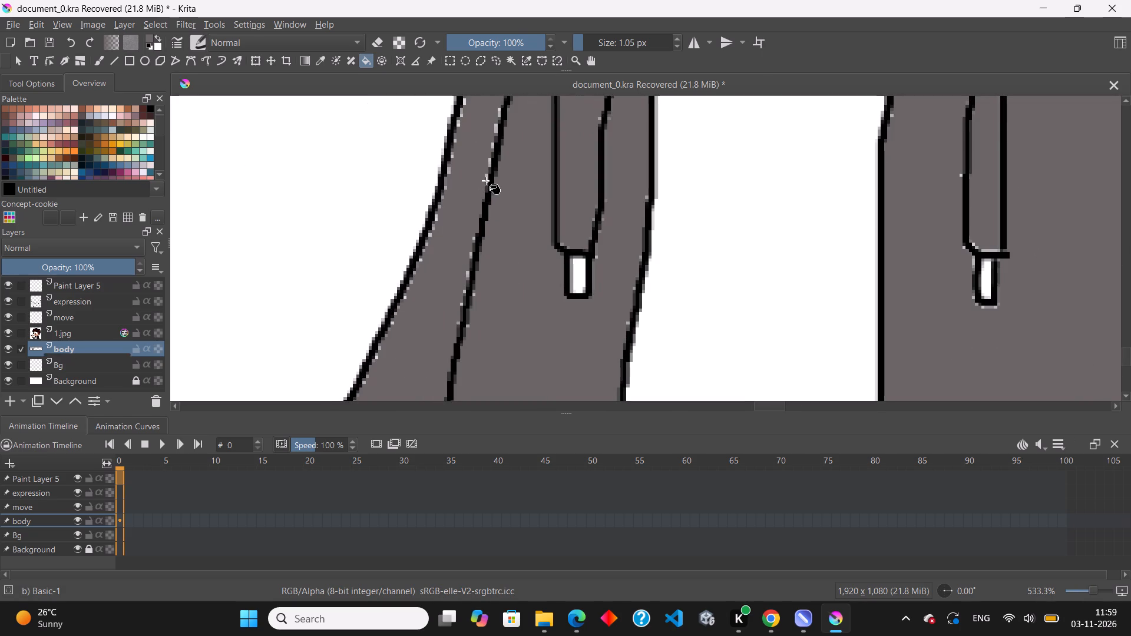
Fill the light pixels further up the sleeve and jacket front's dividing line, beside the drawstring, with grey, undoing any fill that recolours it.
click(485, 181)
click(489, 161)
drag(490, 159, 491, 165)
click(495, 145)
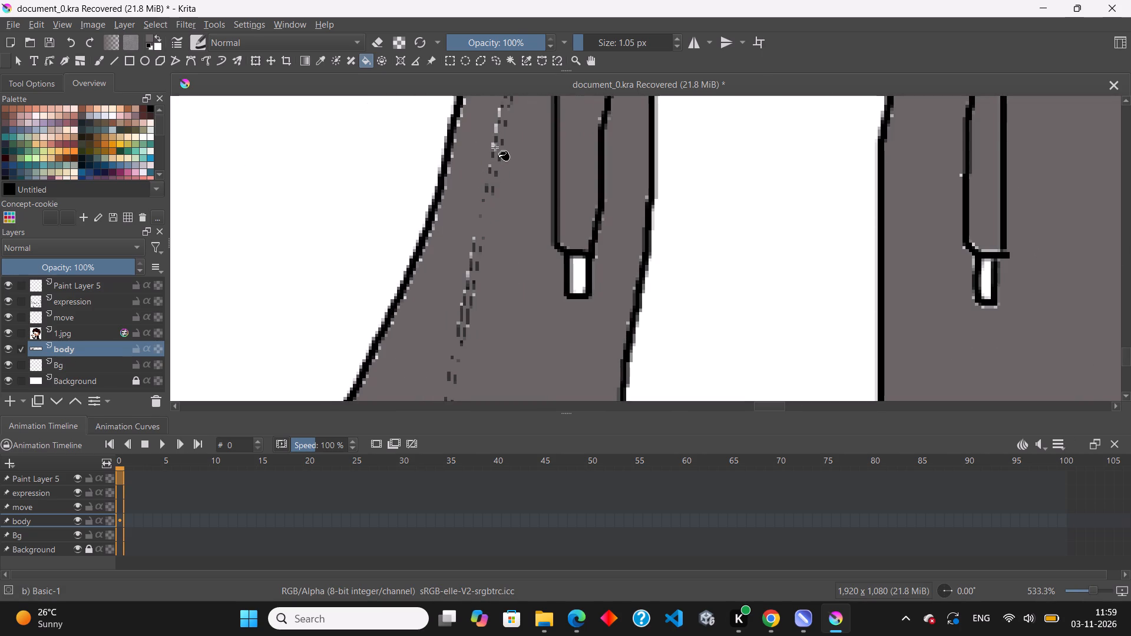
key(ctrl+z)
click(493, 146)
click(495, 138)
click(495, 127)
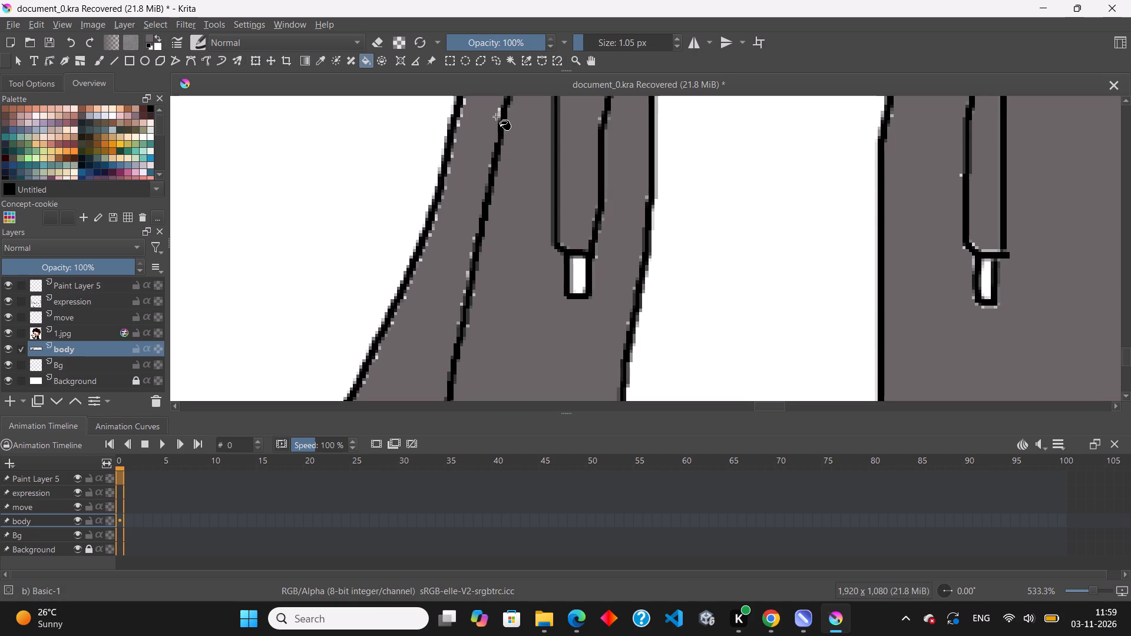
click(496, 116)
click(499, 111)
click(498, 112)
Fill the light pixels inside the narrow sleeve's outer outline, level with the hood's lower corner and upper drawstring, with grey.
scroll(479, 251, down, 2)
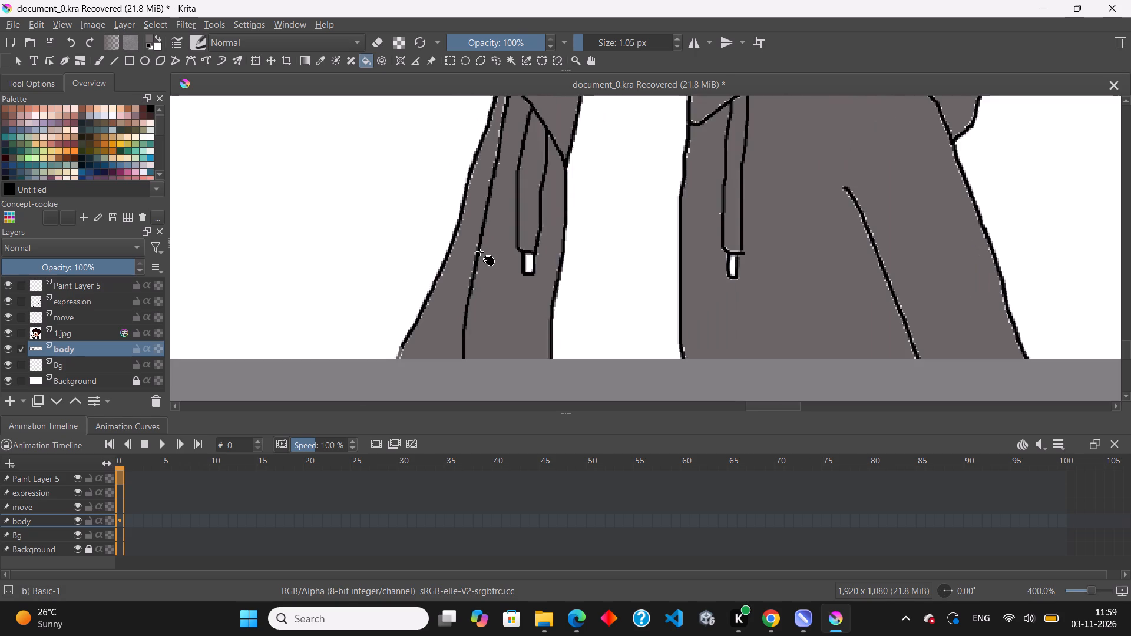
scroll(454, 174, up, 5)
click(496, 148)
double_click(496, 166)
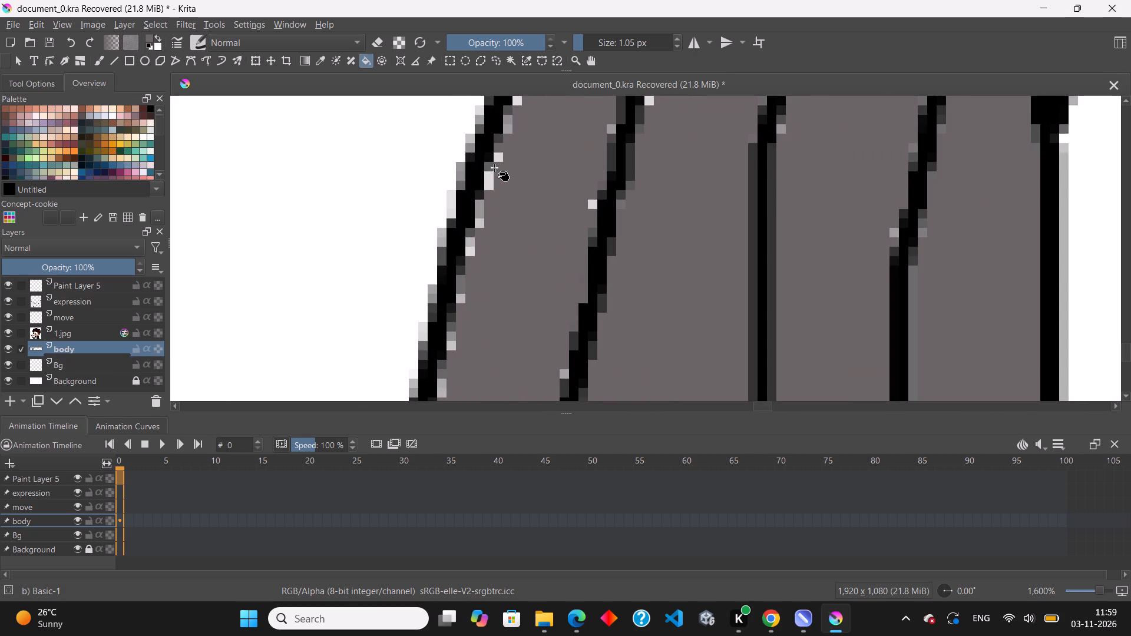
click(498, 160)
drag(500, 159, 487, 192)
click(487, 192)
click(491, 174)
double_click(480, 226)
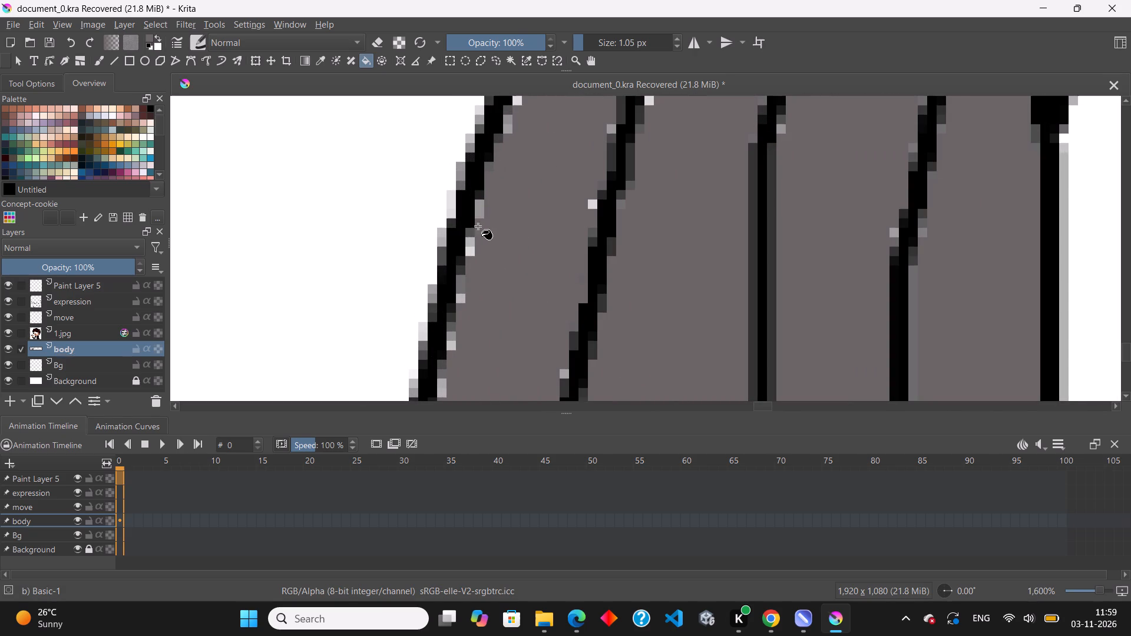
click(477, 210)
drag(478, 207, 467, 264)
click(468, 253)
click(471, 238)
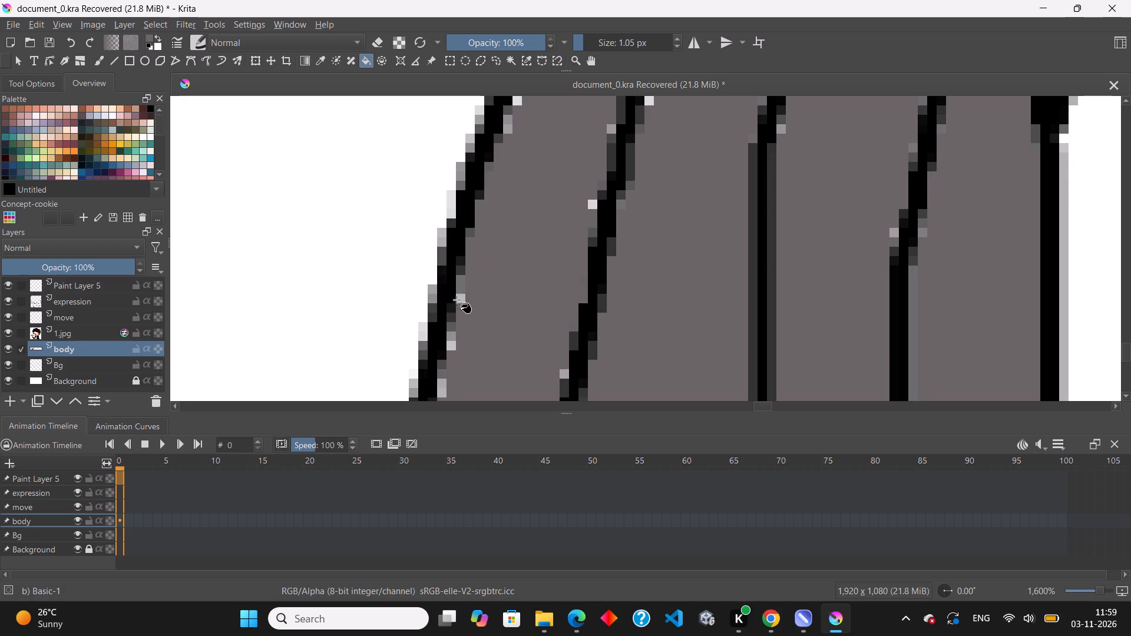
drag(461, 296, 461, 303)
click(447, 342)
click(452, 346)
click(451, 333)
Fill the light pixels inside the narrow sleeve's outer outline, beside the lower part of the drawstring, with grey.
scroll(500, 238, down, 3)
scroll(436, 375, up, 2)
click(492, 302)
key(ctrl+z)
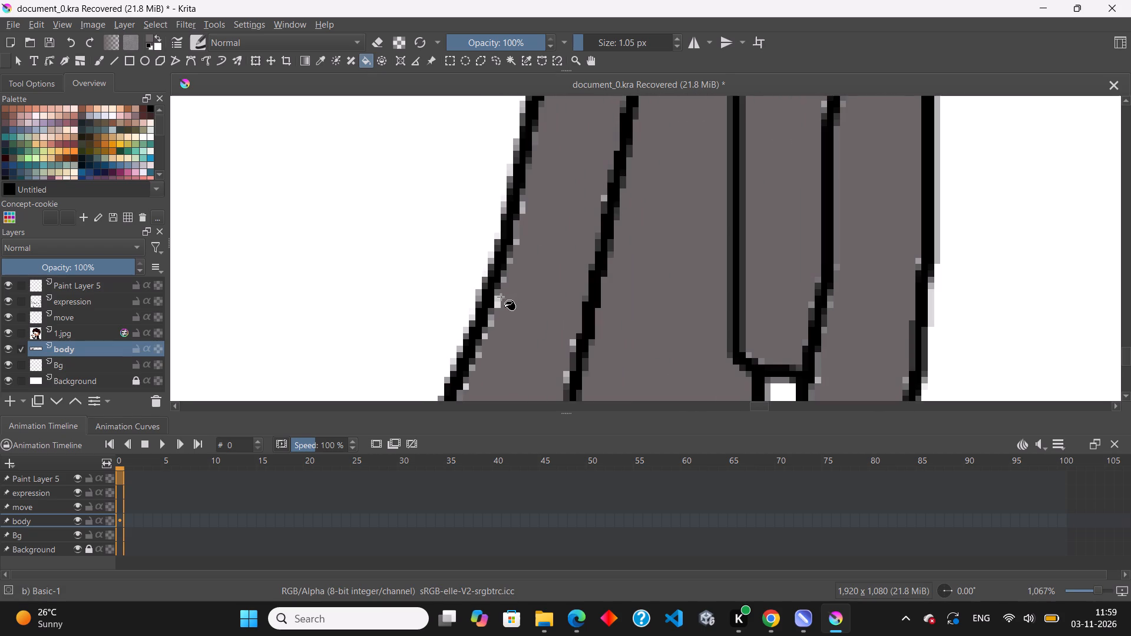
click(501, 297)
click(496, 307)
drag(496, 307, 492, 327)
click(491, 327)
drag(490, 327, 485, 340)
double_click(485, 340)
drag(485, 340, 480, 350)
click(477, 356)
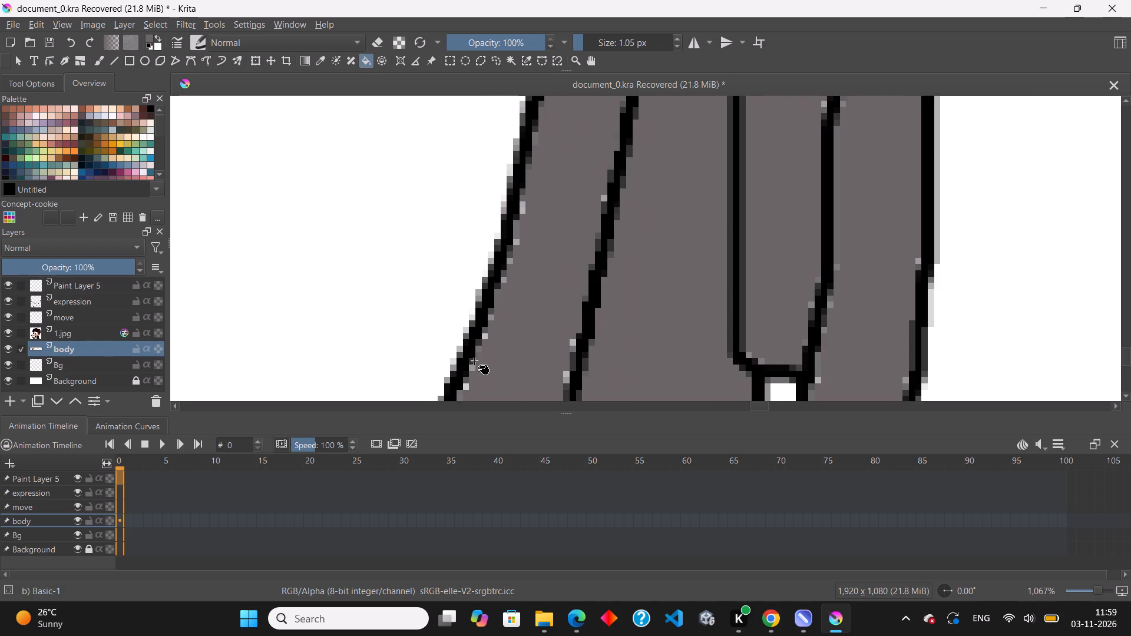
Fill the remaining light pixels where the sleeve's outer outline slants outward near the drawstring tip, undoing fills that recolour the outline.
click(467, 367)
key(ctrl+z)
double_click(467, 384)
click(469, 371)
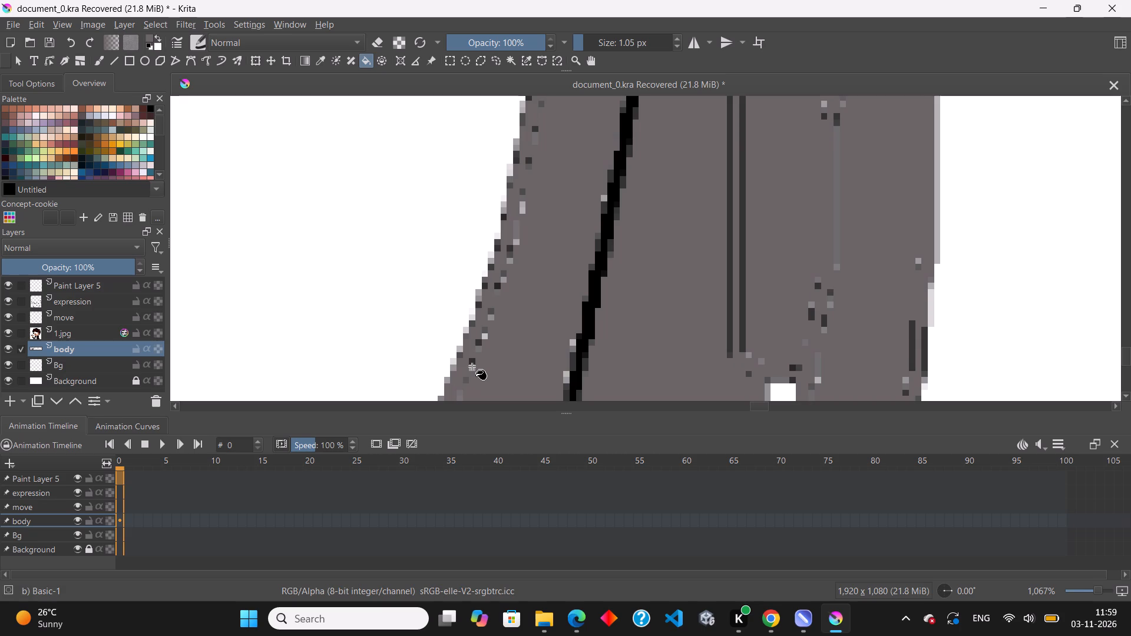
key(ctrl+z)
click(475, 366)
click(487, 342)
click(487, 337)
drag(495, 316, 498, 303)
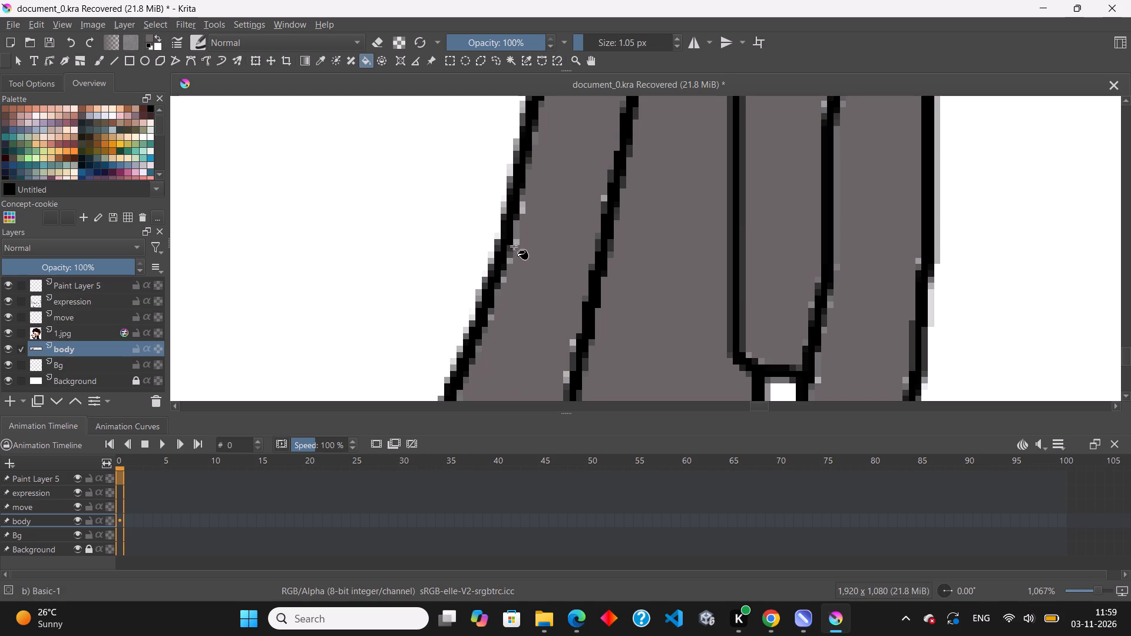
Fill the light pixels further up the sleeve's outer outline, beside the middle of the drawstring, with grey.
click(514, 246)
click(516, 231)
click(522, 214)
click(522, 204)
click(524, 200)
Fill the light pixels along the line between sleeve and jacket front, level with the drawstring's white tip, with grey.
scroll(547, 211, down, 2)
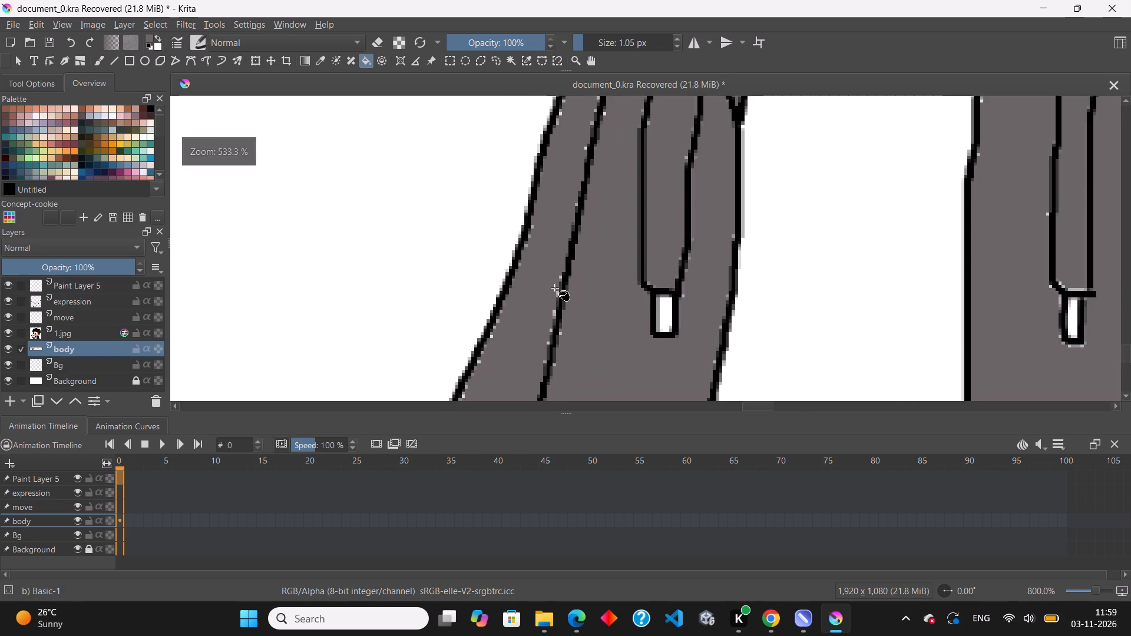
scroll(555, 306, up, 2)
click(558, 317)
key(ctrl+z)
click(554, 319)
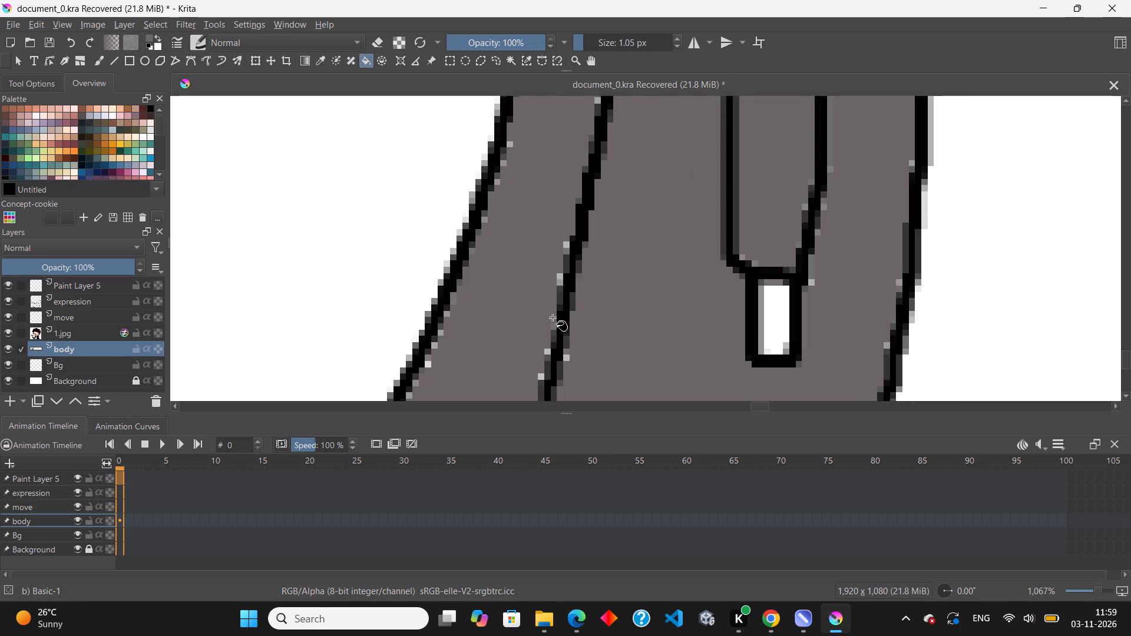
click(560, 277)
click(567, 243)
Fill the light pixels inside the narrow sleeve's outer outline, beside and below the drawstring's white tip, with grey.
scroll(488, 246, down, 4)
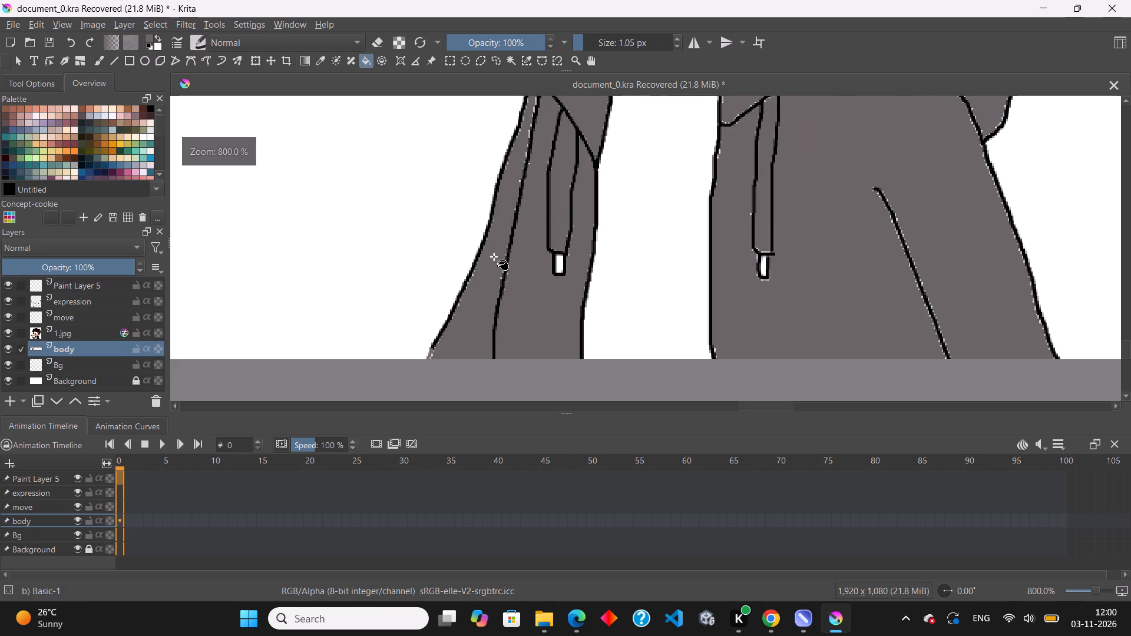
scroll(466, 303, up, 3)
click(467, 256)
click(478, 248)
double_click(484, 233)
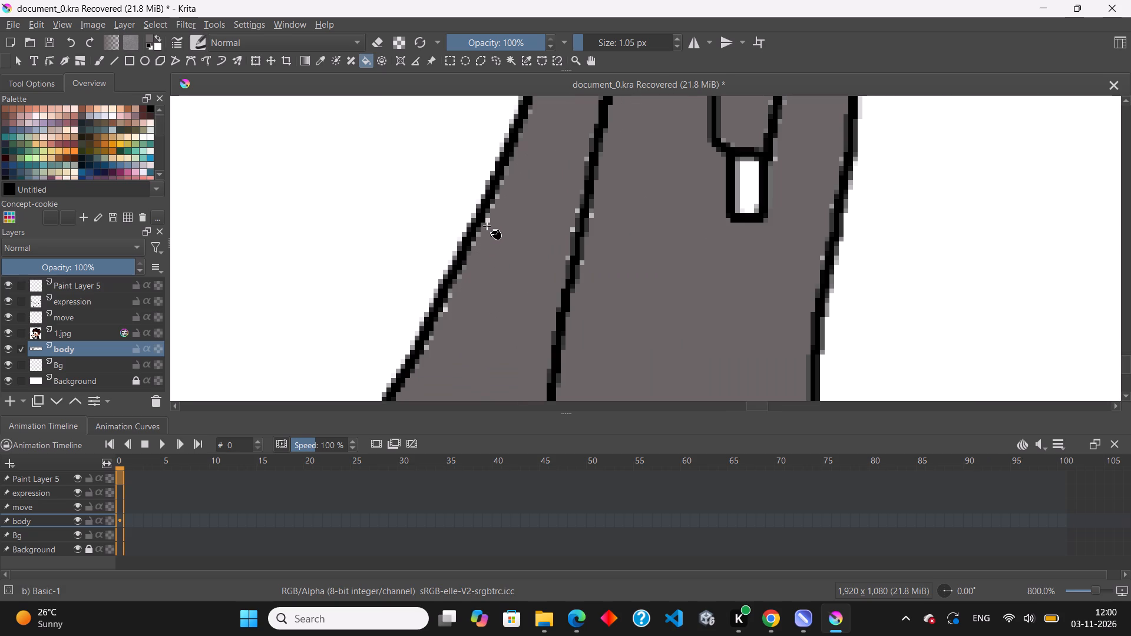
drag(487, 226, 488, 220)
click(488, 217)
drag(494, 210, 490, 221)
double_click(488, 216)
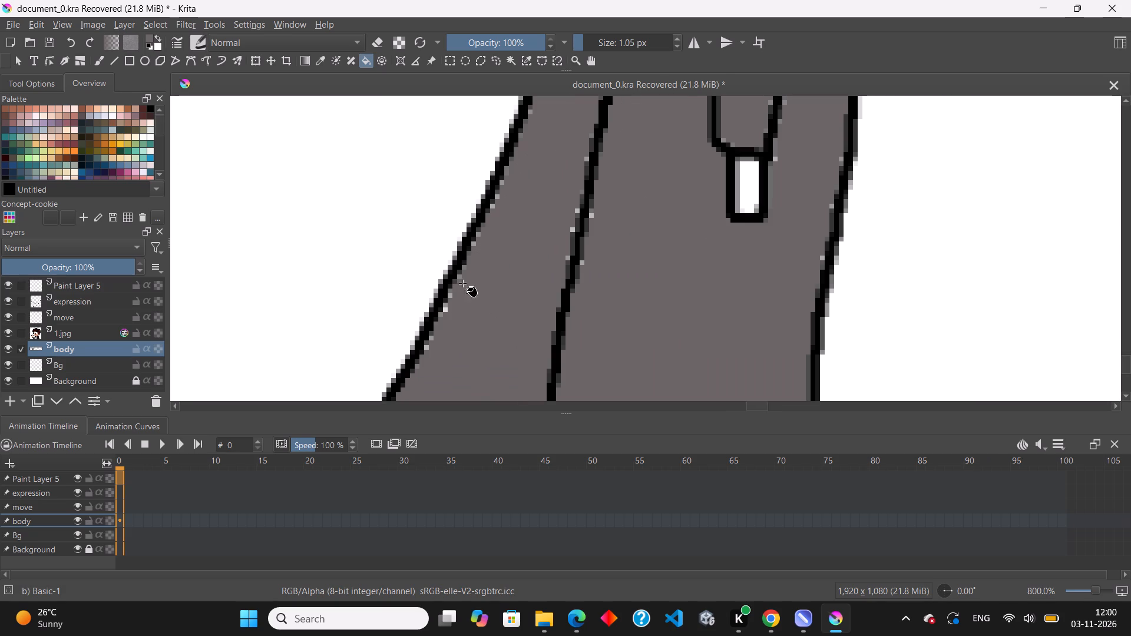
click(445, 311)
click(445, 306)
click(452, 293)
Fill the light pixels along the upper part of the line between sleeve and jacket front, just below the hood, with grey.
scroll(523, 270, down, 4)
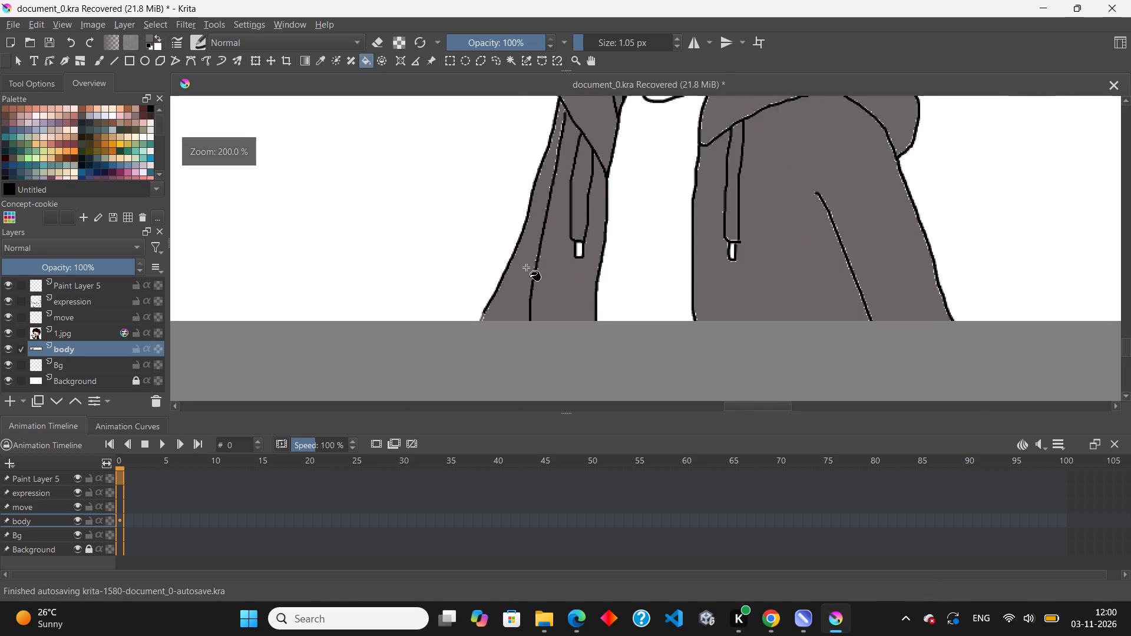
scroll(530, 246, down, 2)
scroll(530, 160, up, 5)
scroll(568, 221, up, 2)
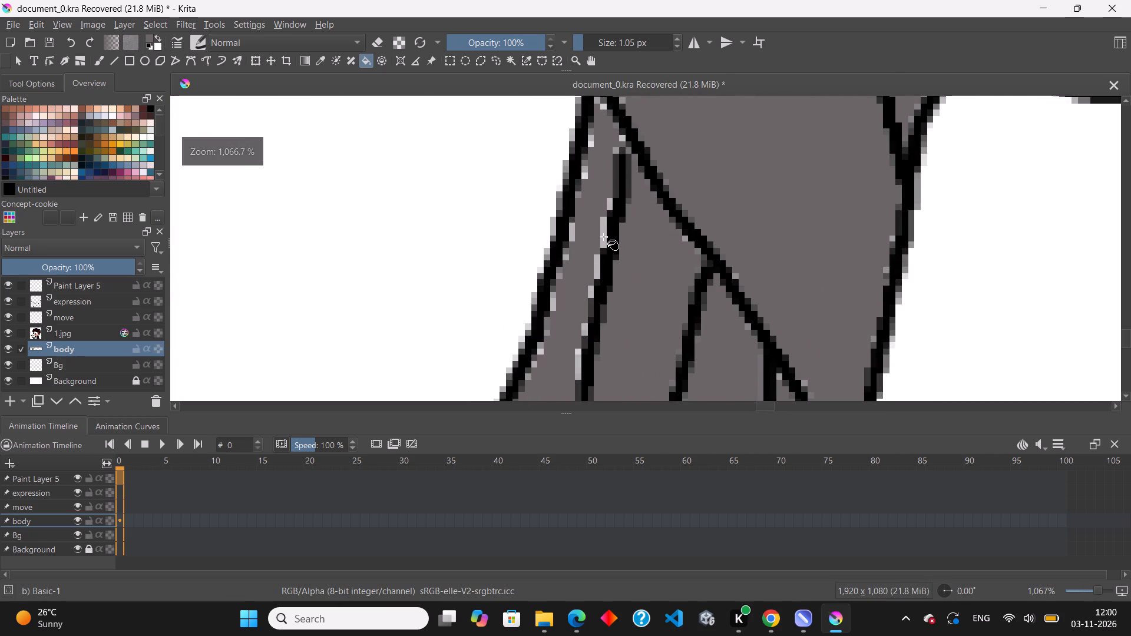
click(604, 237)
click(600, 266)
click(588, 294)
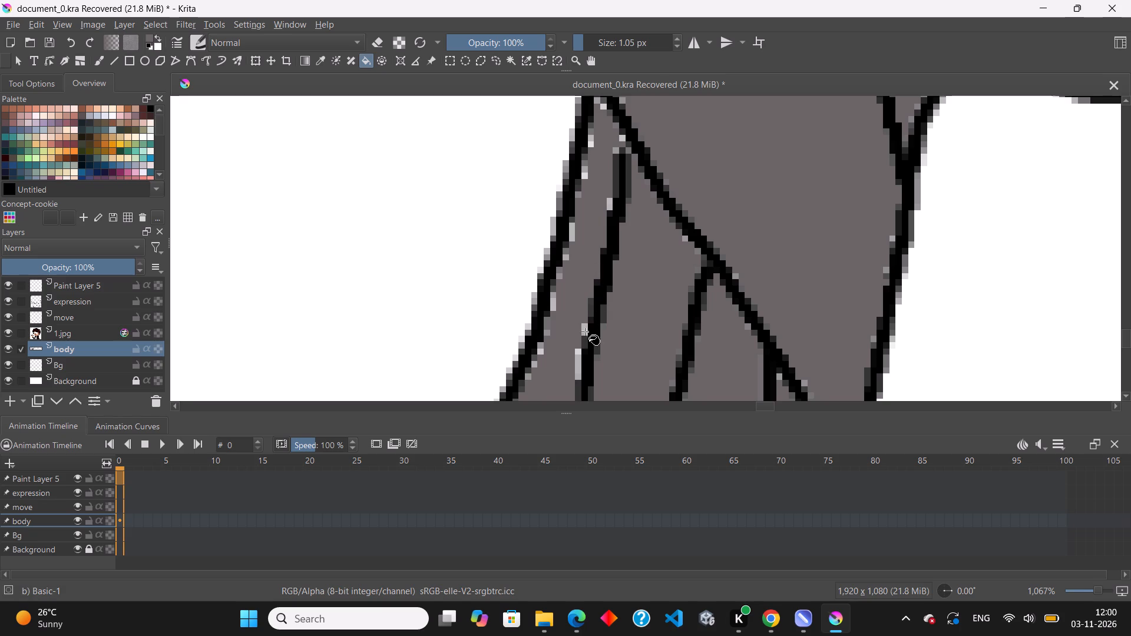
click(585, 330)
click(577, 368)
click(580, 353)
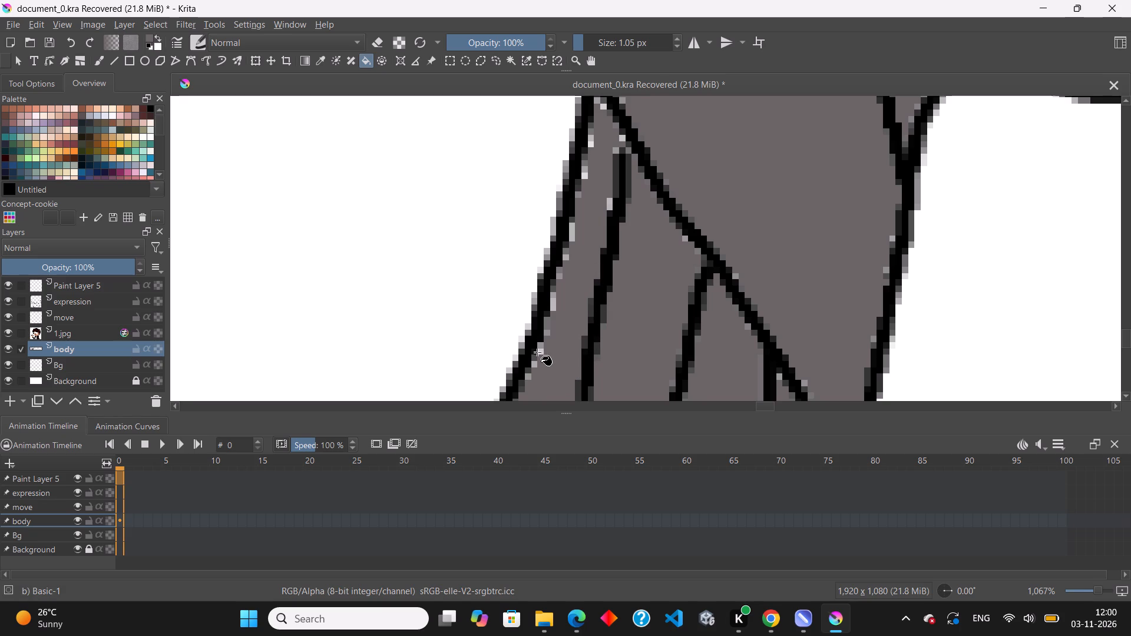
Fill the light pixels along the sleeve's upper outer outline and the remaining one on its inner line with grey, undoing a misplaced fill.
click(537, 352)
key(ctrl+z)
click(555, 310)
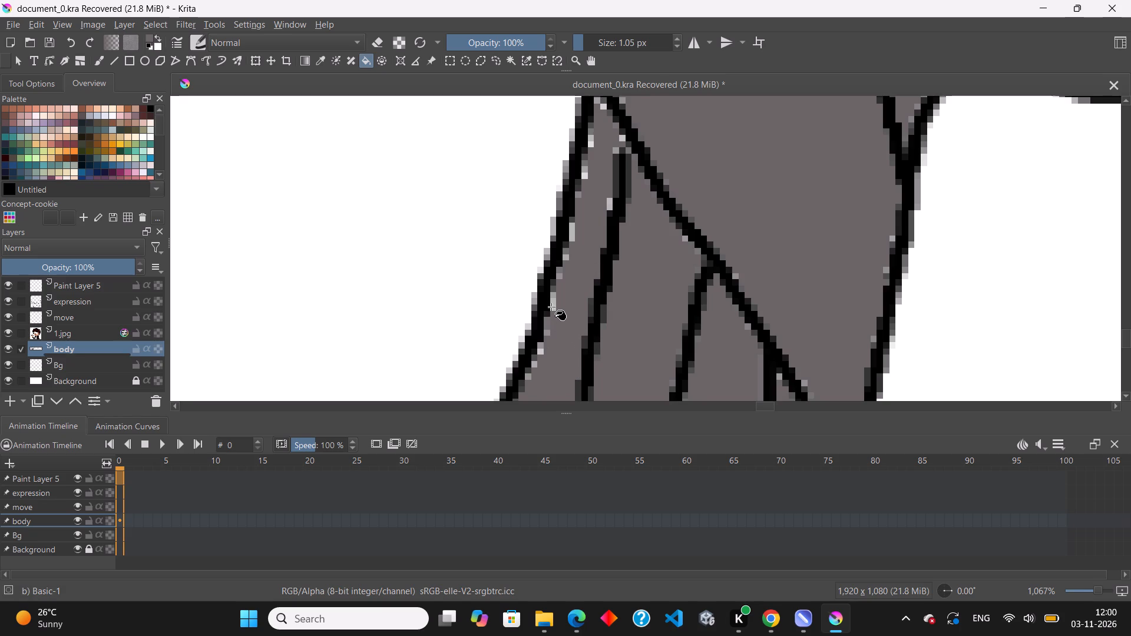
click(551, 303)
click(555, 296)
click(573, 237)
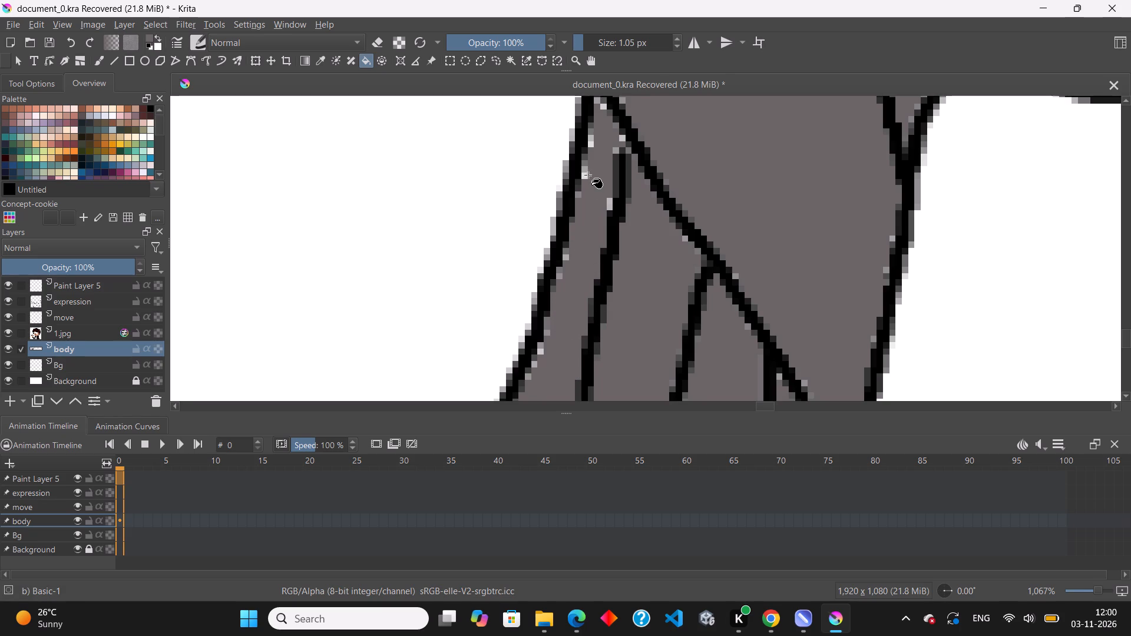
click(584, 175)
click(592, 136)
click(592, 142)
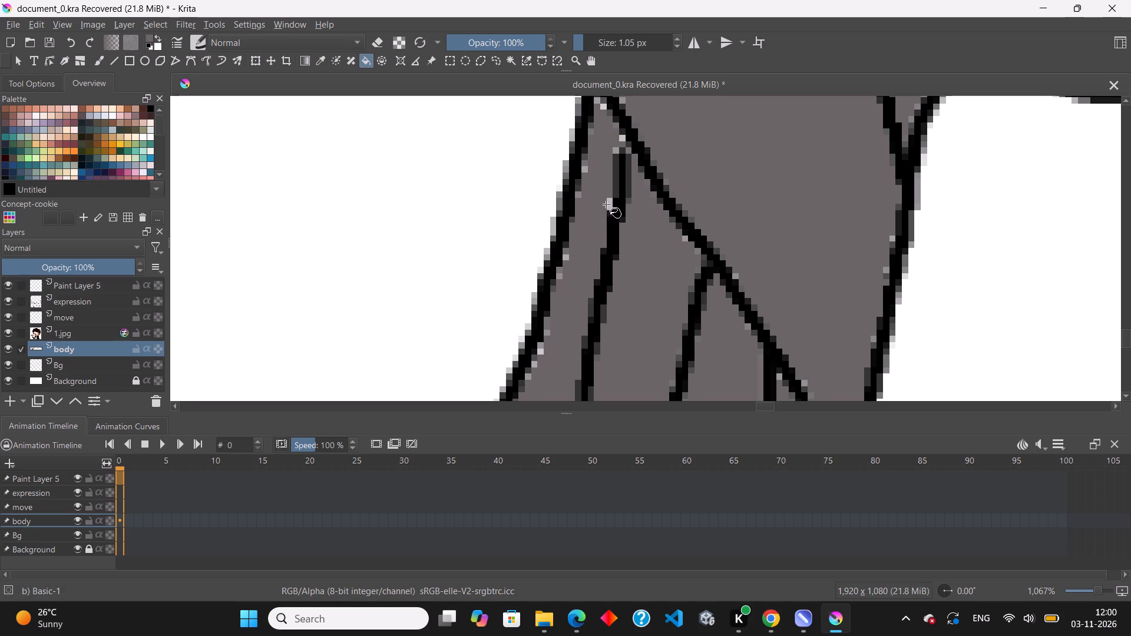
click(610, 206)
On the expression layer, fill the boy's face with the skin colour sampled from the reference boy's cheek.
scroll(535, 227, down, 8)
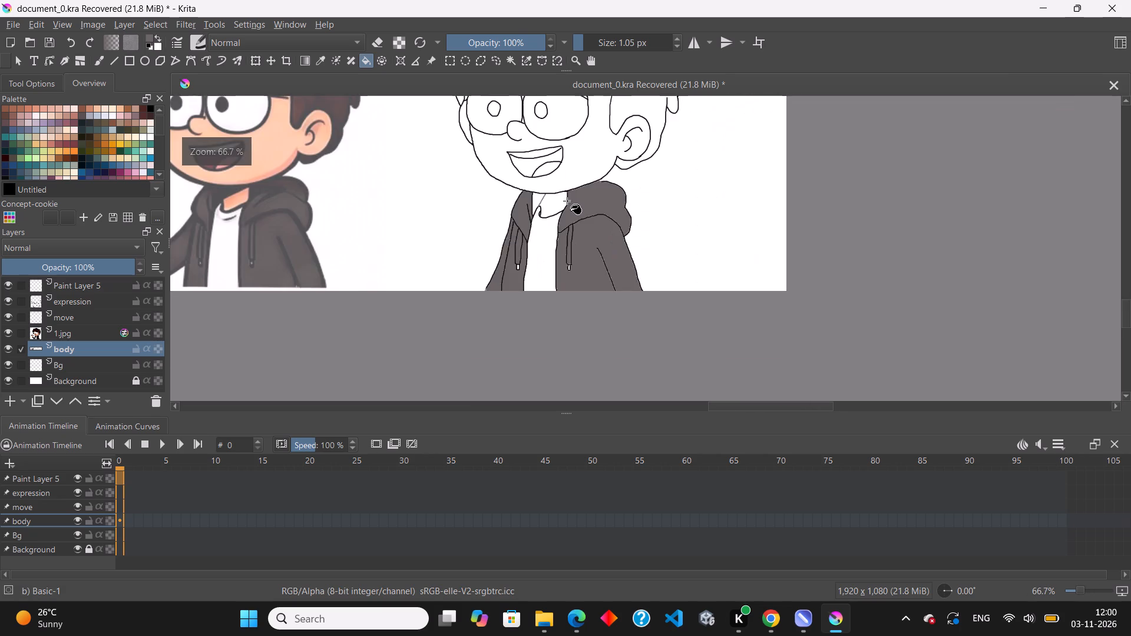
scroll(568, 234, down, 3)
scroll(555, 151, up, 2)
scroll(626, 240, up, 1)
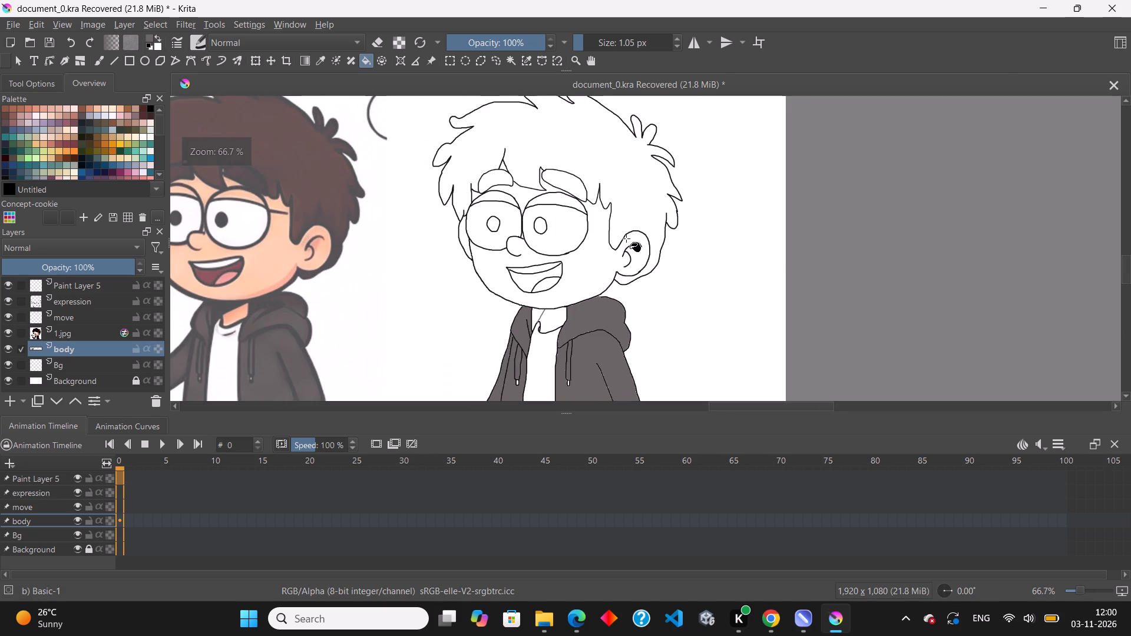
click(74, 290)
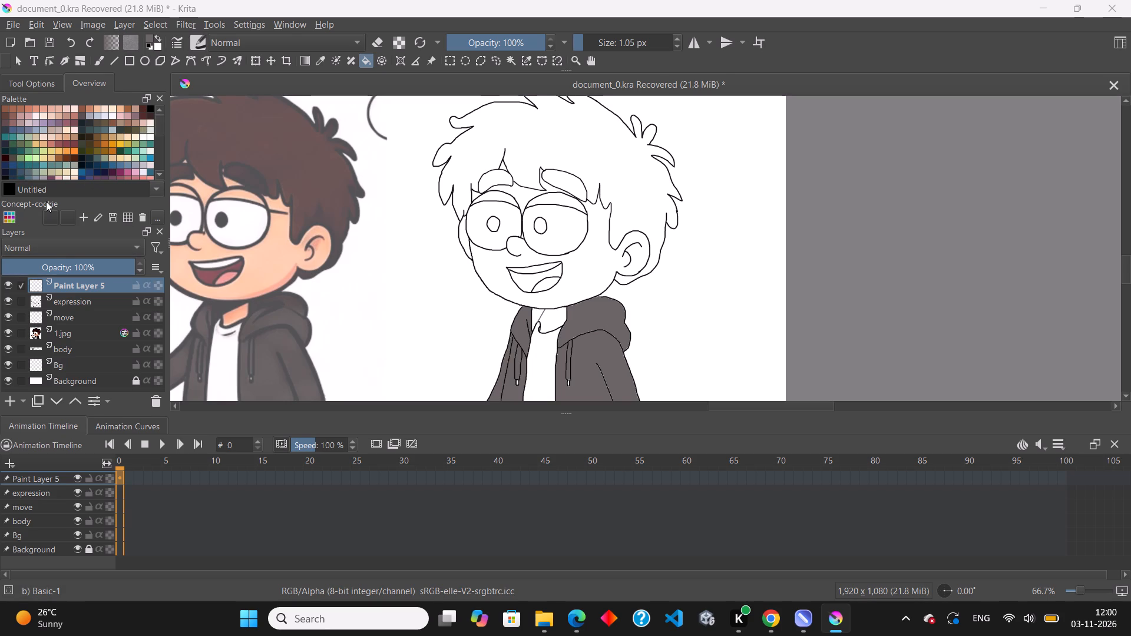
click(77, 300)
scroll(524, 233, up, 1)
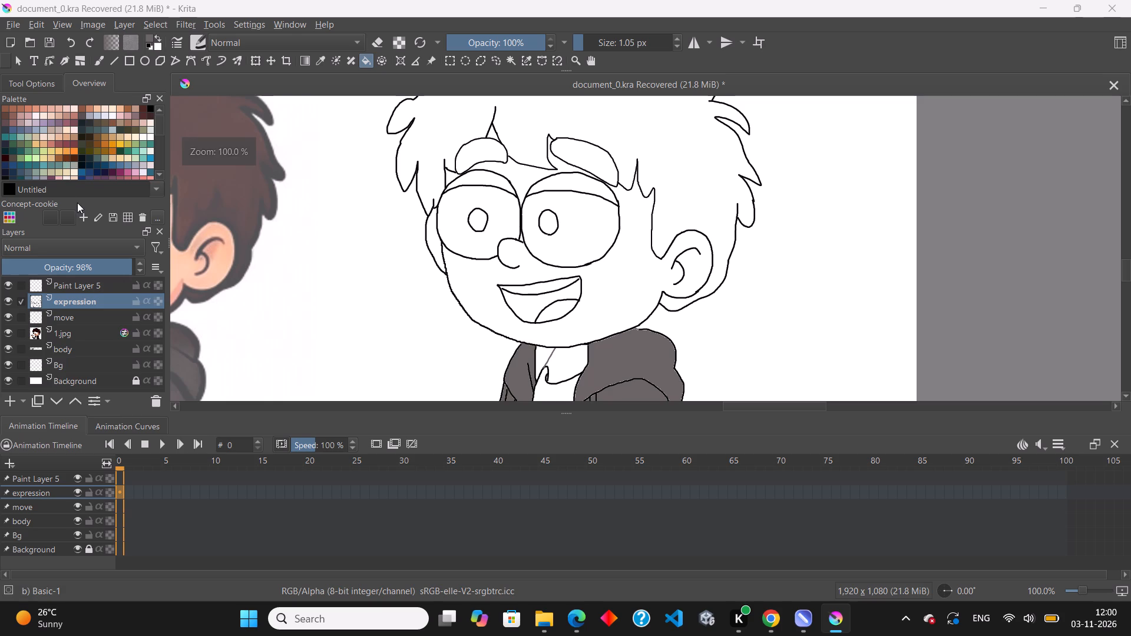
click(51, 107)
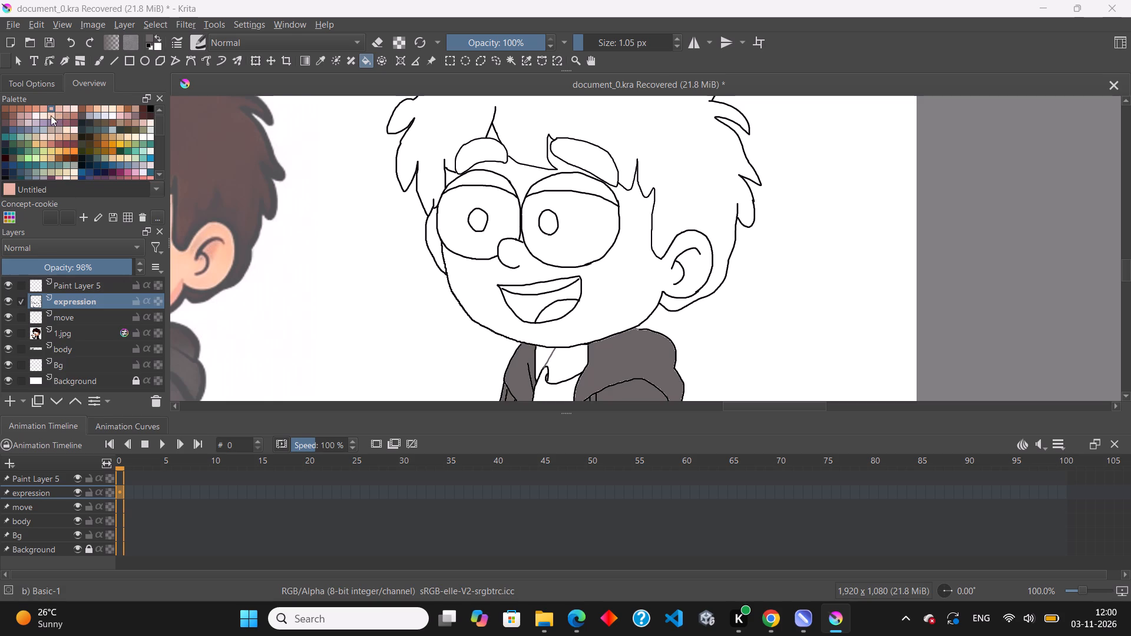
scroll(277, 247, down, 3)
scroll(169, 253, up, 5)
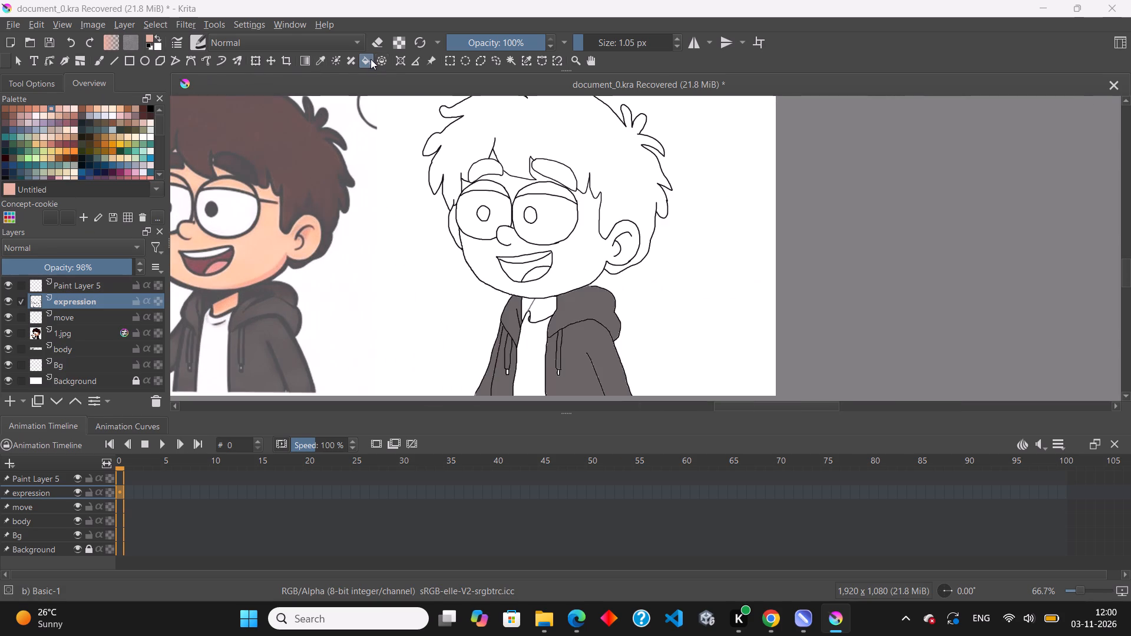
click(324, 62)
double_click(252, 259)
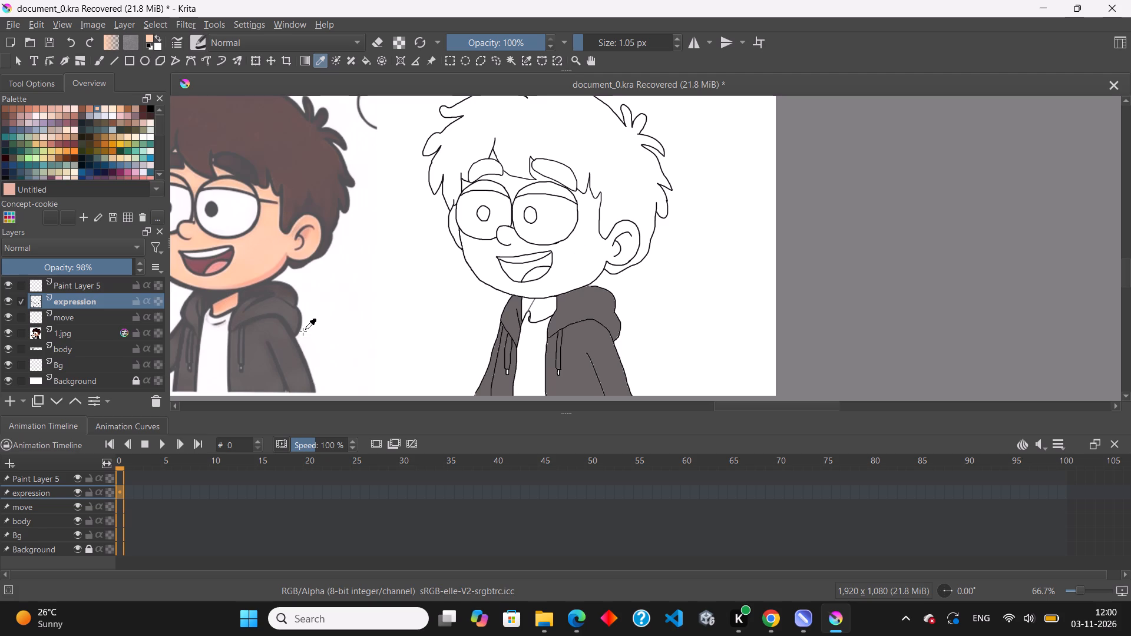
key(f)
click(576, 256)
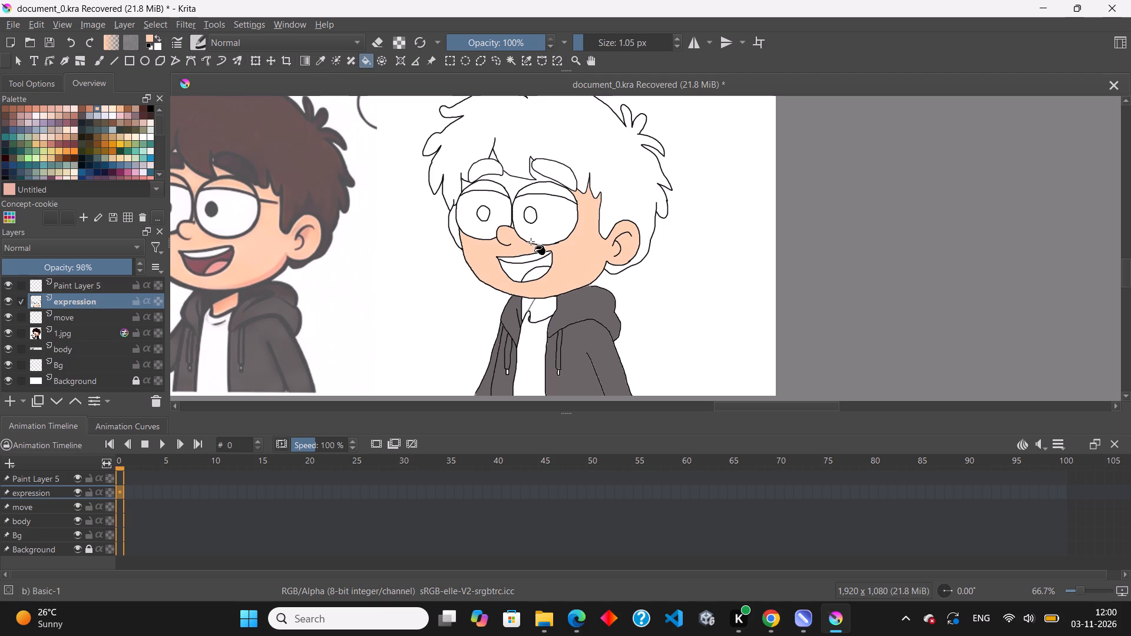
Fill both upper eyelids, the forehead under the fringe and the small gap beside the hair with the same skin colour.
scroll(523, 180, up, 3)
click(561, 199)
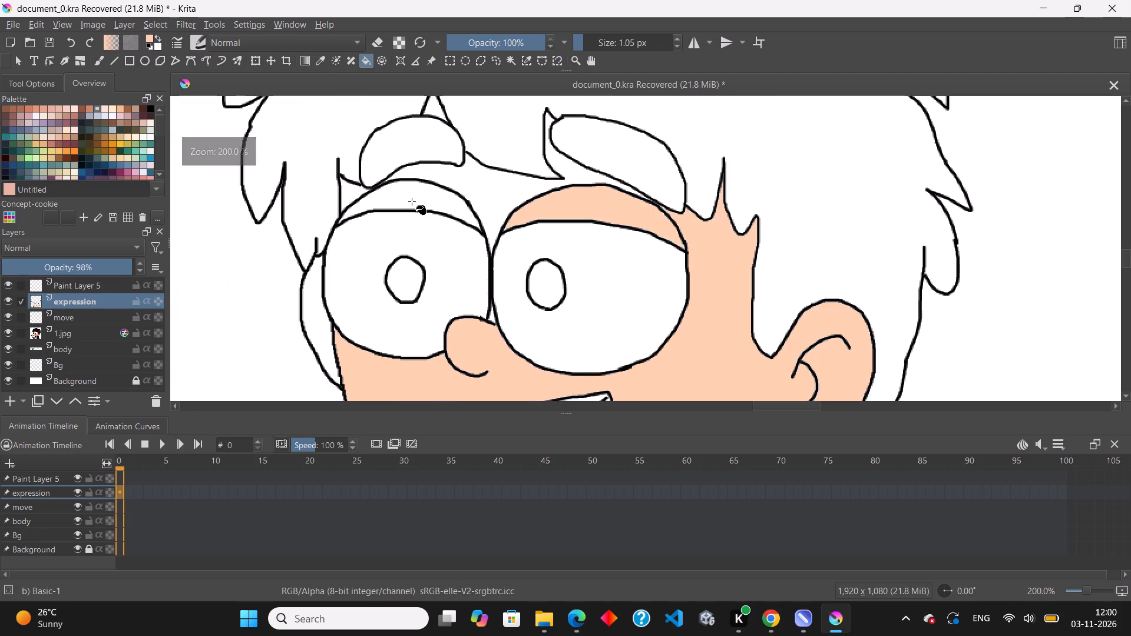
click(412, 193)
click(481, 188)
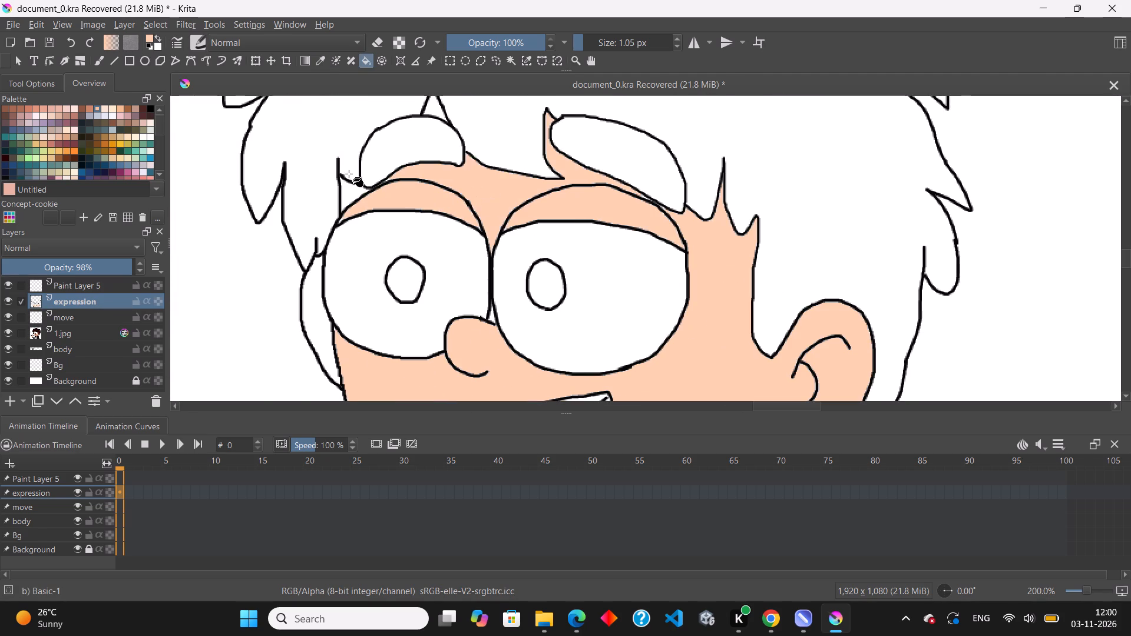
scroll(346, 173, up, 2)
click(342, 210)
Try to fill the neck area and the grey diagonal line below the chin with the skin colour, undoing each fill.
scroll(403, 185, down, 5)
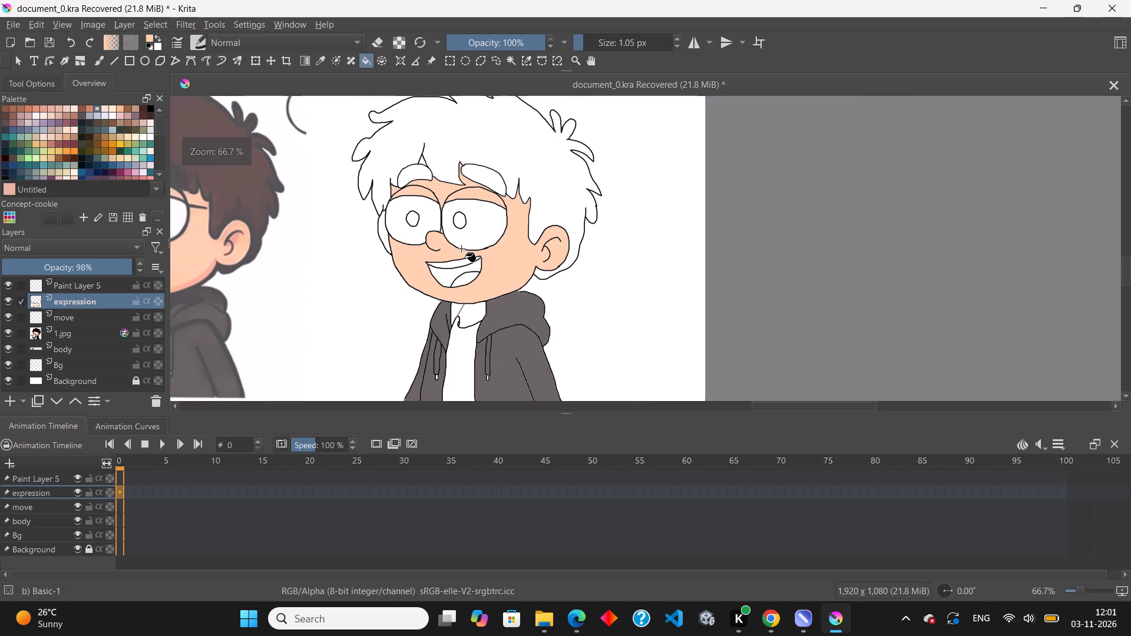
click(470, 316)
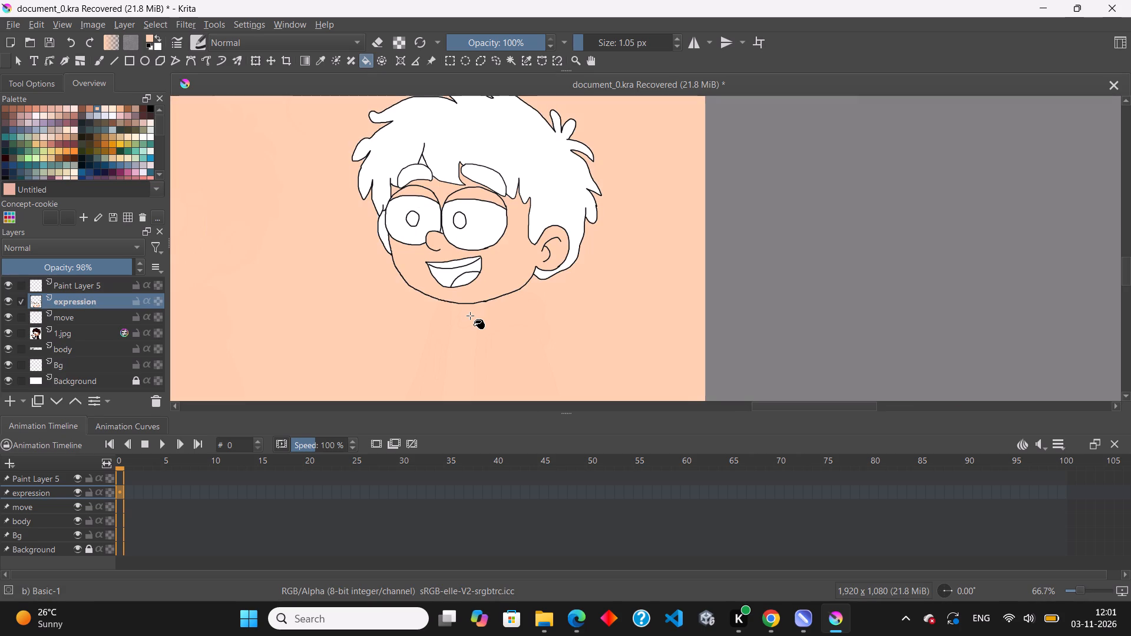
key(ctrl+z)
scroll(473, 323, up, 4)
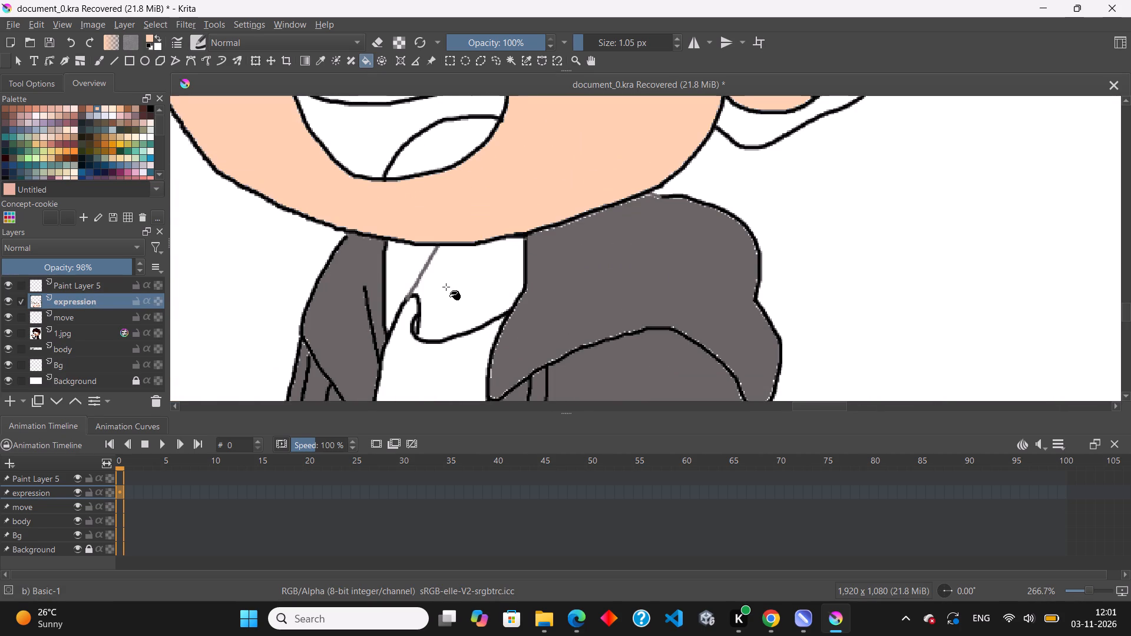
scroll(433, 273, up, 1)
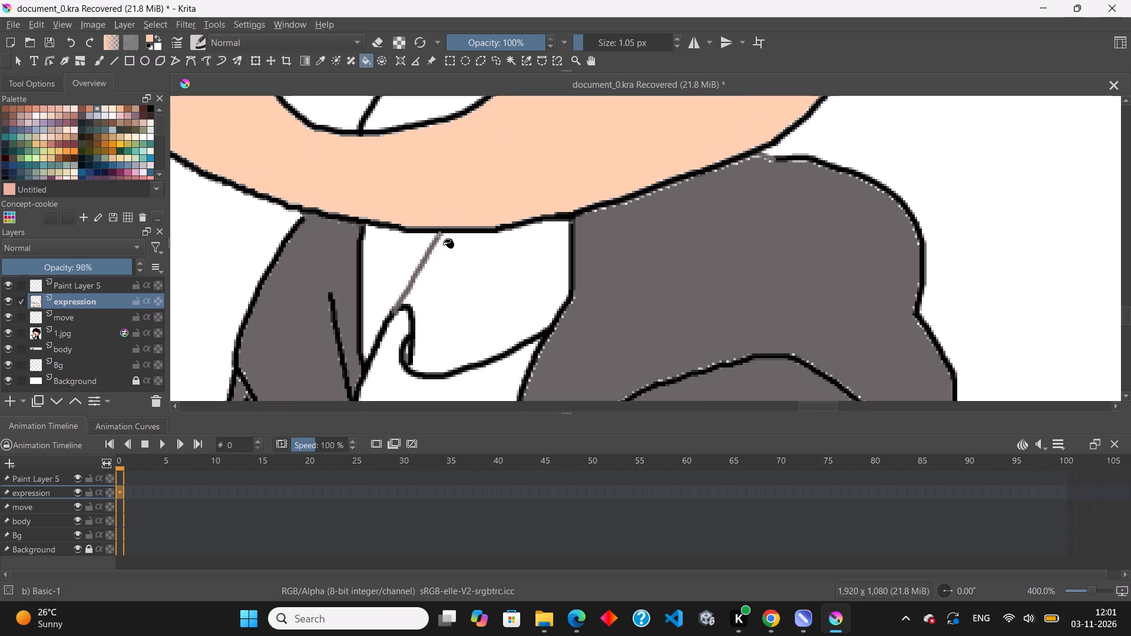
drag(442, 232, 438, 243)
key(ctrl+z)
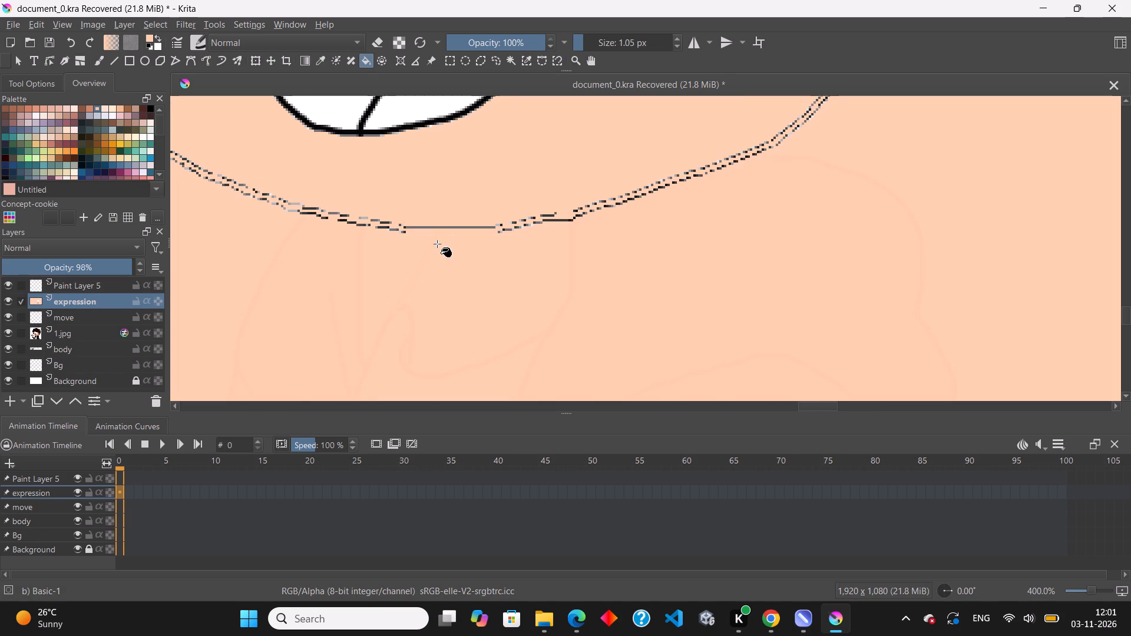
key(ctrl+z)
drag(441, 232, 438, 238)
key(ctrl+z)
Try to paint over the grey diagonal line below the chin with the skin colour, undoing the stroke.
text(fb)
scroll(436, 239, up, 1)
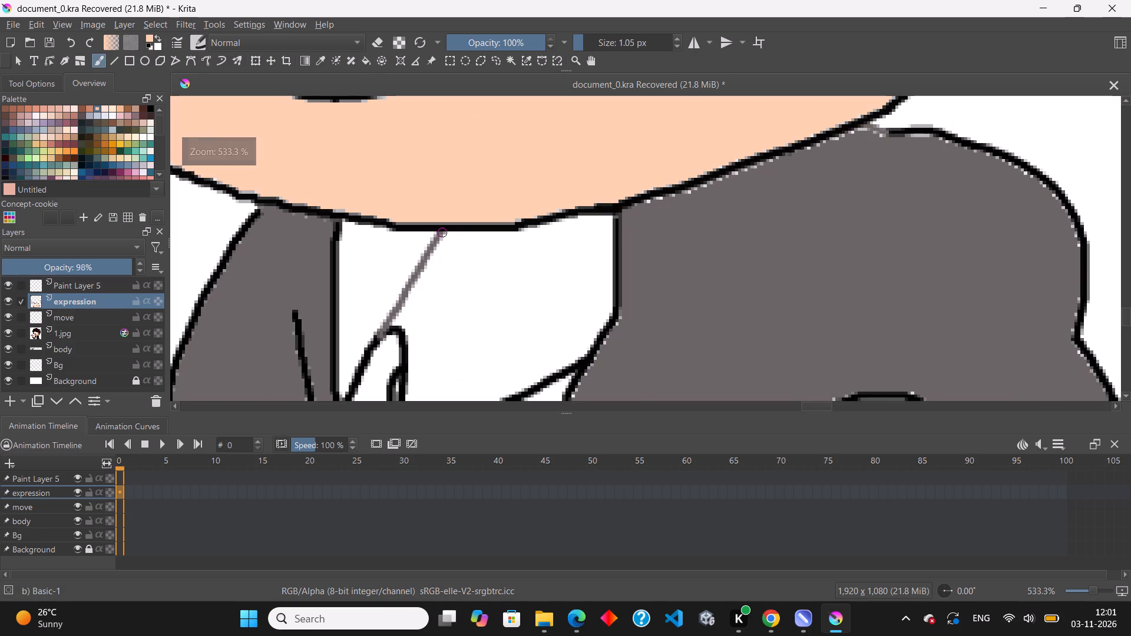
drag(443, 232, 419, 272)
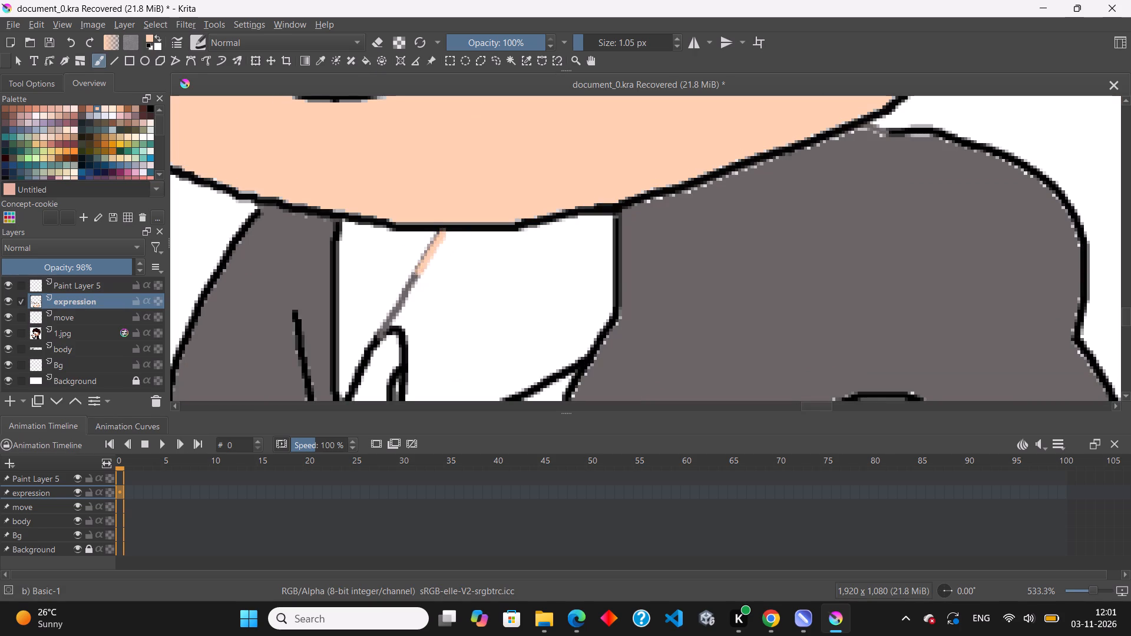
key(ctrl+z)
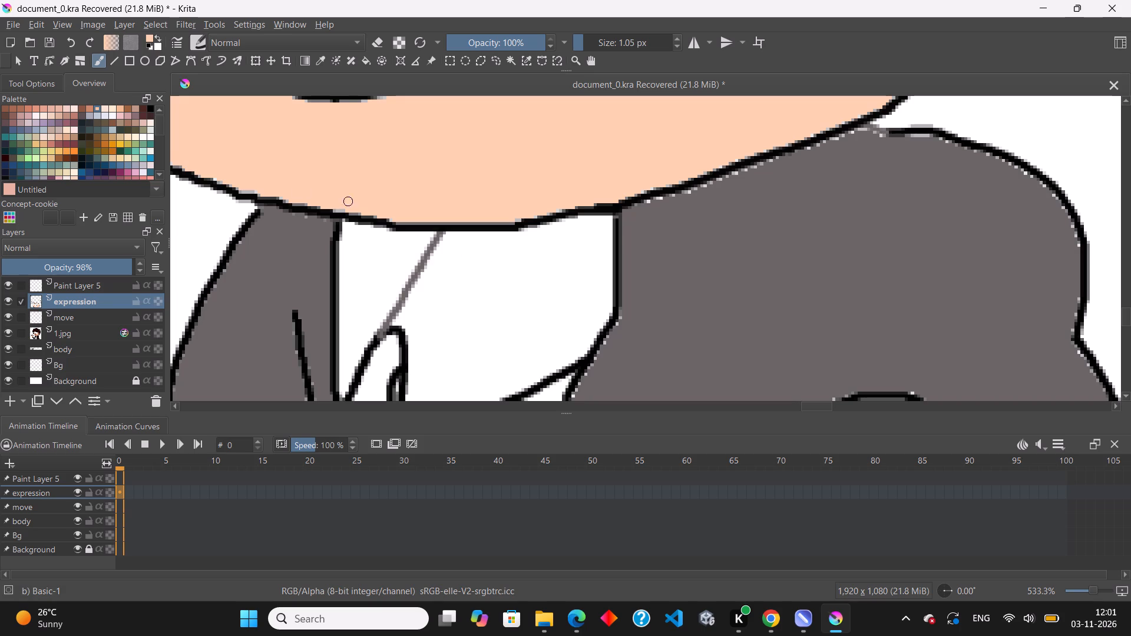
Trace the grey diagonal line below the chin in black with the brush, down to the collar fold.
click(149, 105)
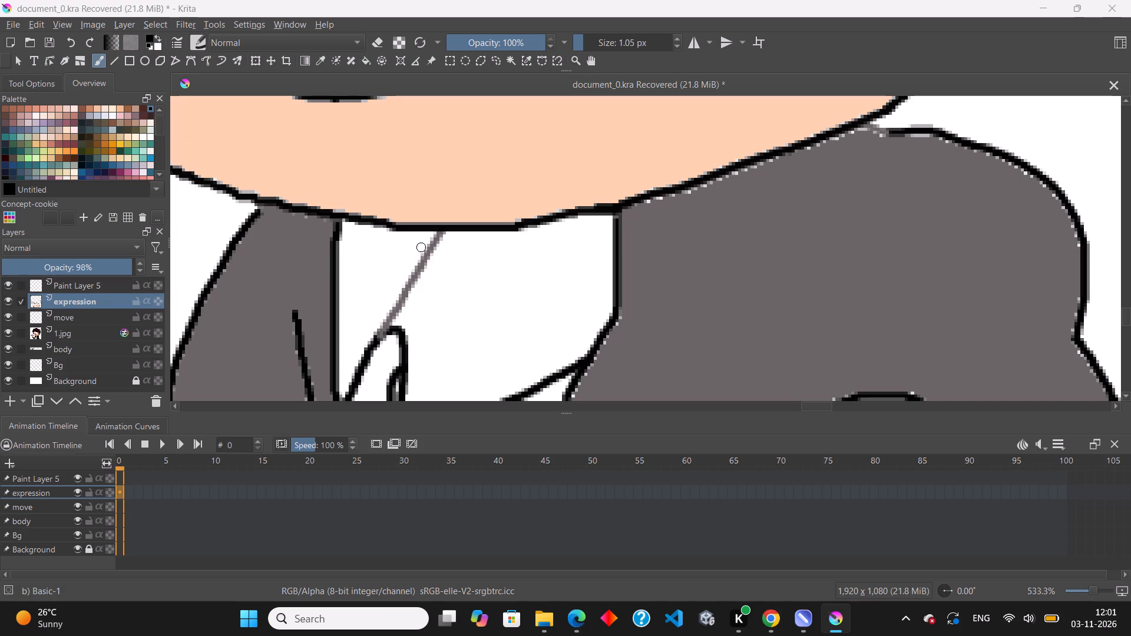
drag(445, 230, 434, 243)
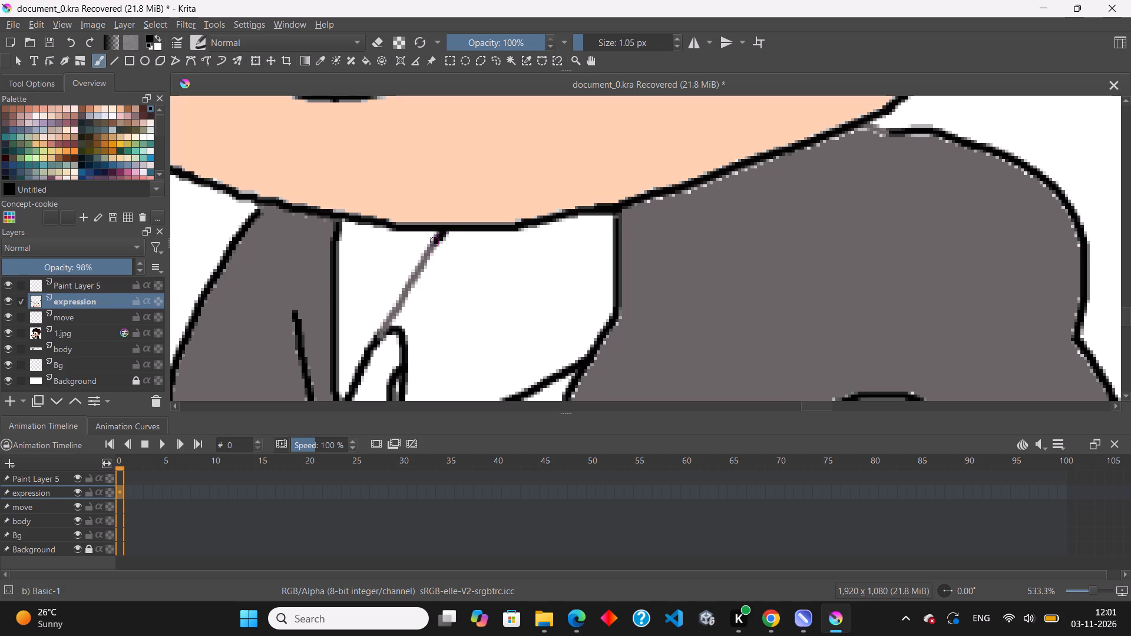
drag(434, 243, 399, 306)
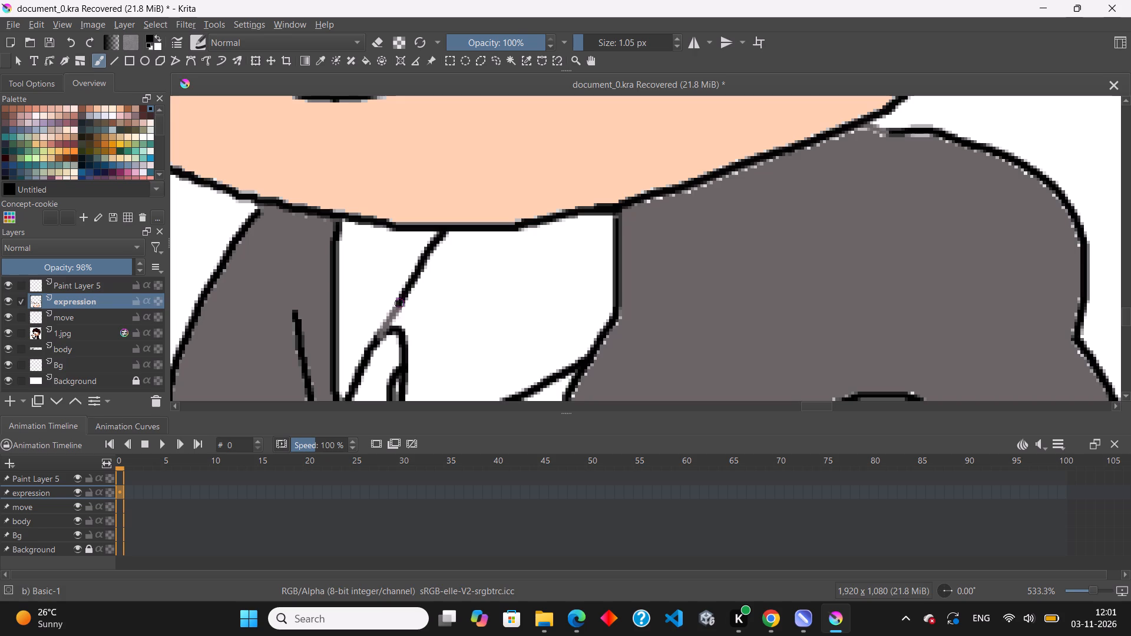
drag(399, 306, 405, 341)
scroll(408, 302, down, 3)
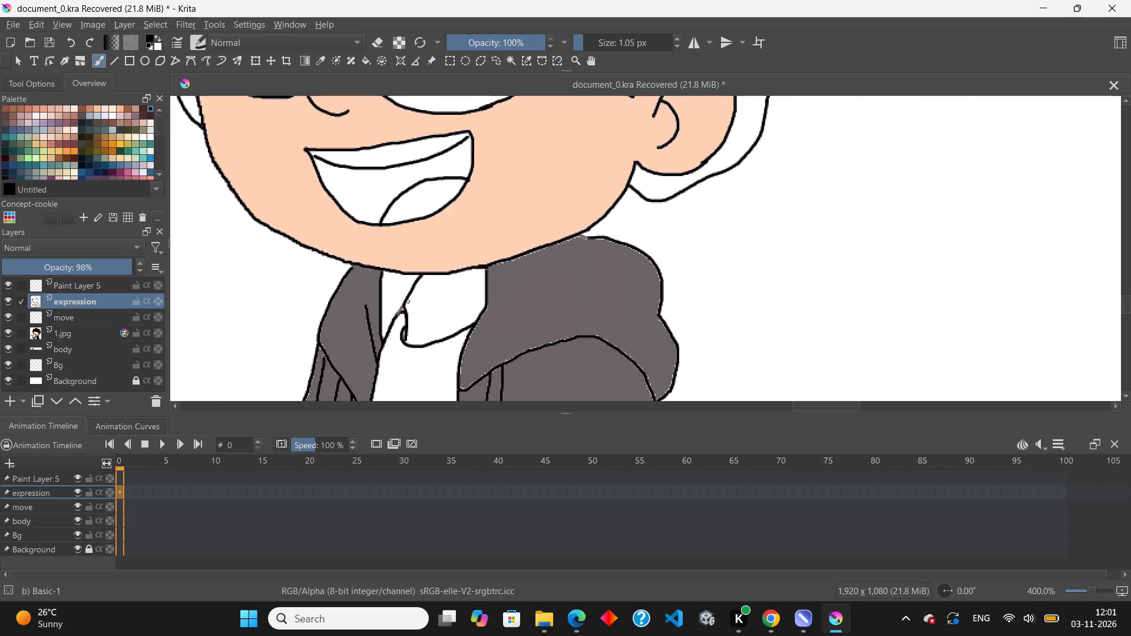
Retrace the small collar fold and the curved lower edge of the neck opening in black.
scroll(406, 344, up, 3)
drag(411, 260, 411, 267)
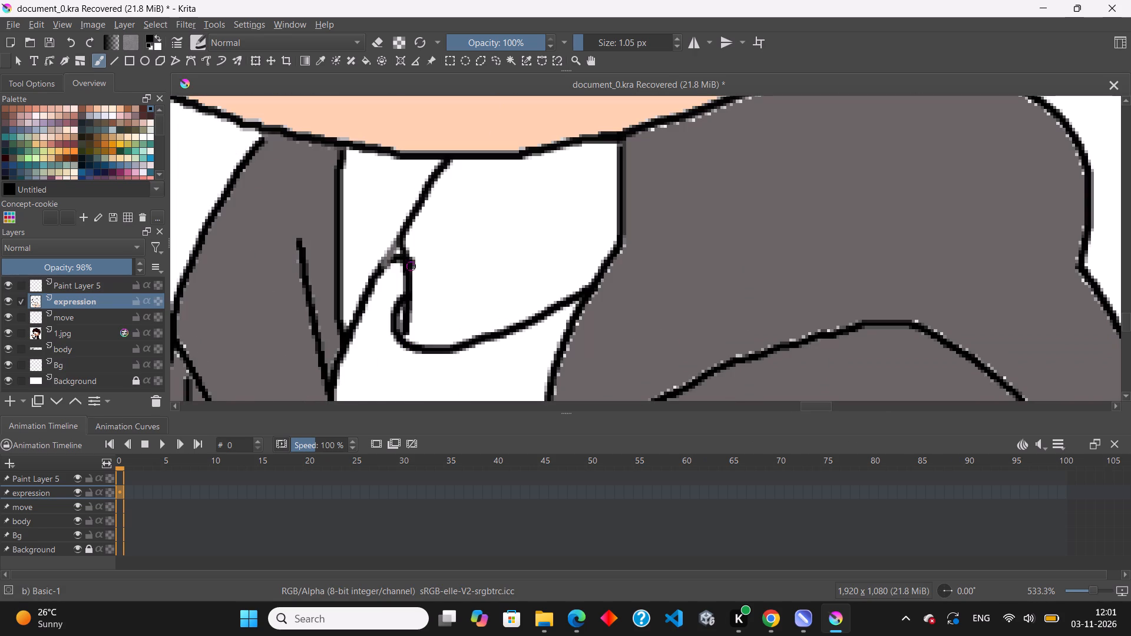
drag(411, 267, 404, 340)
drag(404, 340, 447, 348)
drag(447, 348, 564, 305)
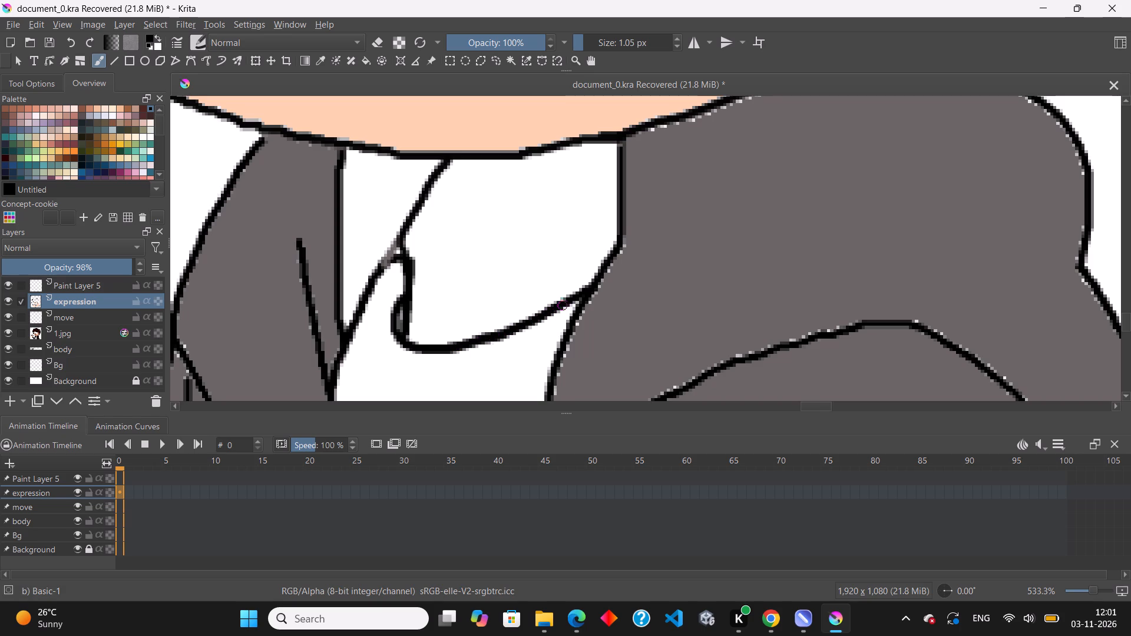
drag(564, 305, 587, 291)
Retrace the neck's right edge in black along the hood, up to the chin line.
drag(590, 292, 604, 275)
drag(604, 275, 622, 171)
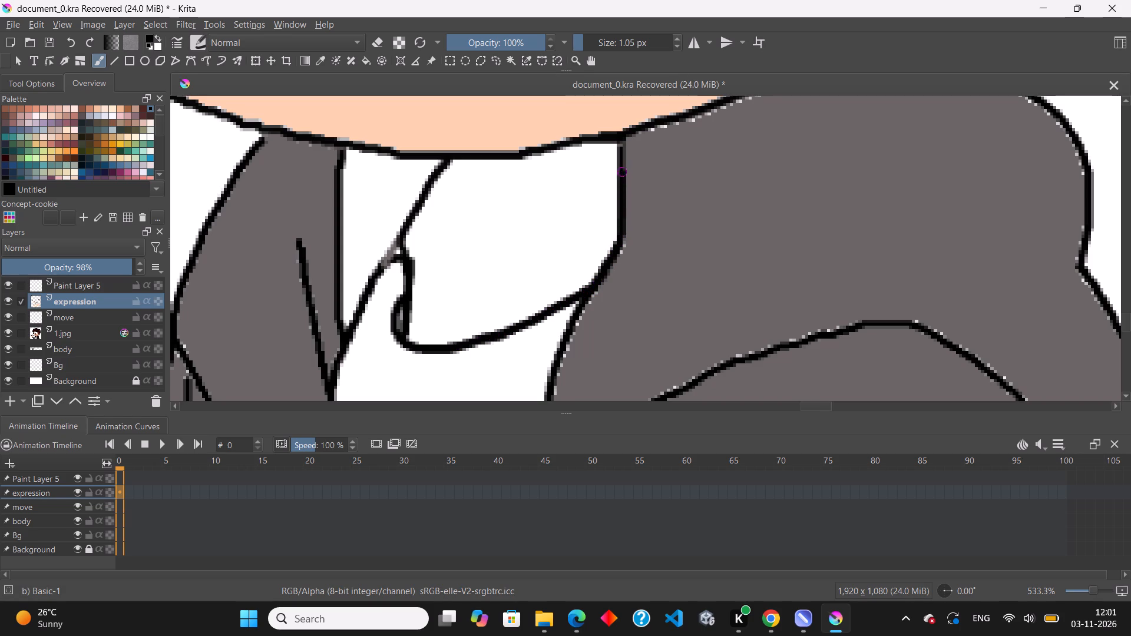
drag(622, 171, 622, 170)
drag(622, 167, 622, 138)
double_click(622, 137)
Thicken the chin line above the neck in black, from the diagonal line to the neck's right edge.
scroll(601, 119, up, 2)
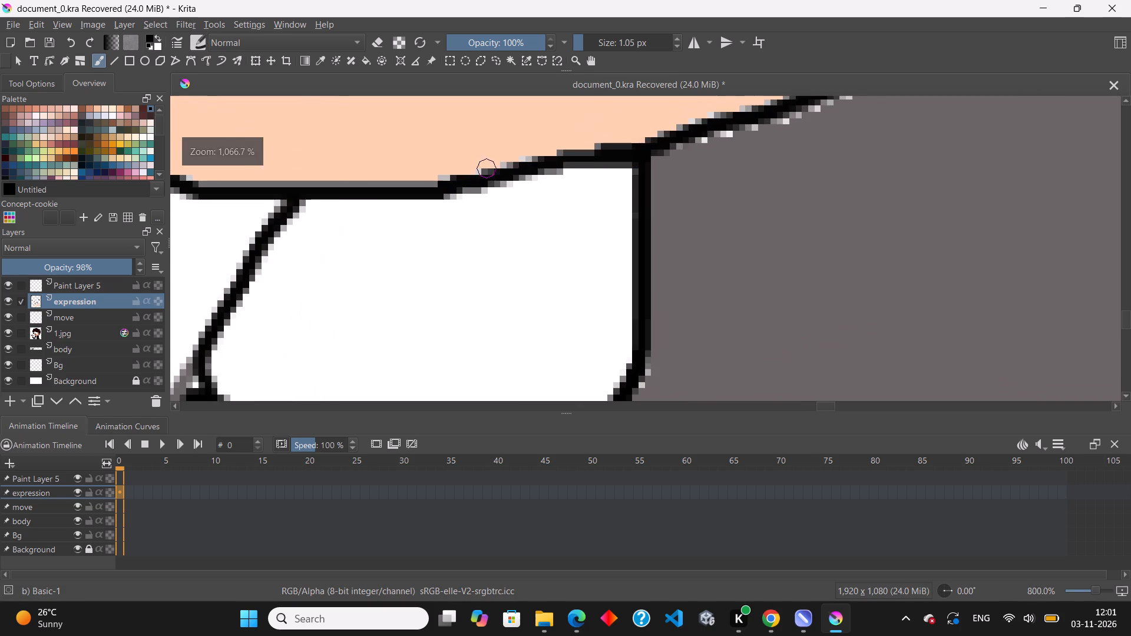
drag(290, 200, 373, 193)
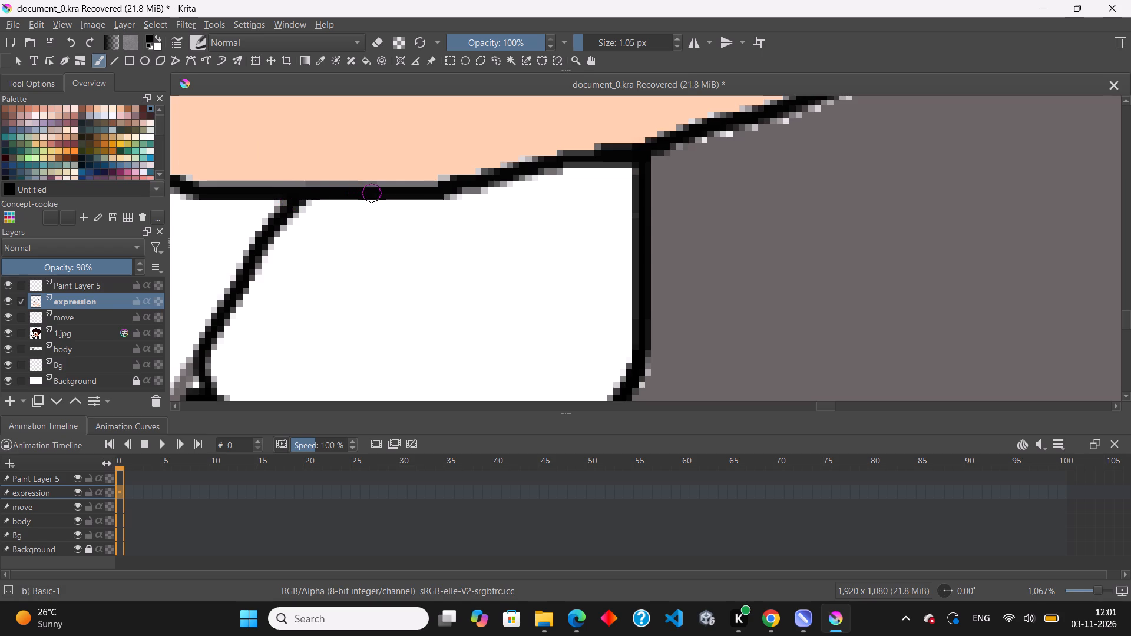
drag(373, 193, 597, 154)
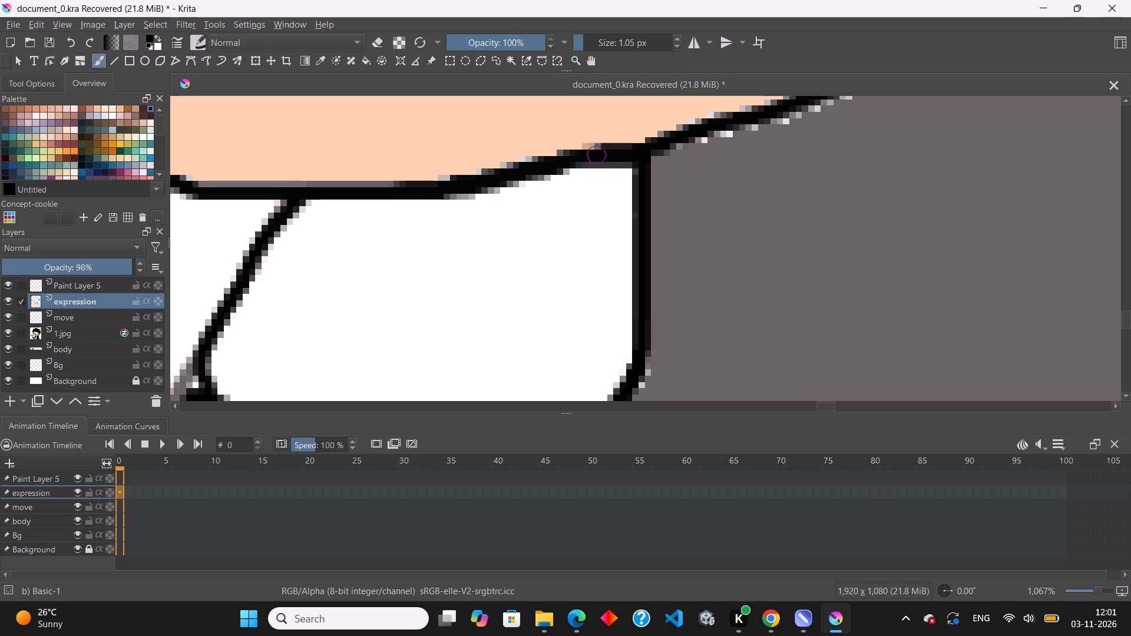
drag(597, 154, 640, 155)
Fill the enclosed neck area with the skin colour sampled from the boy's face.
scroll(588, 249, down, 1)
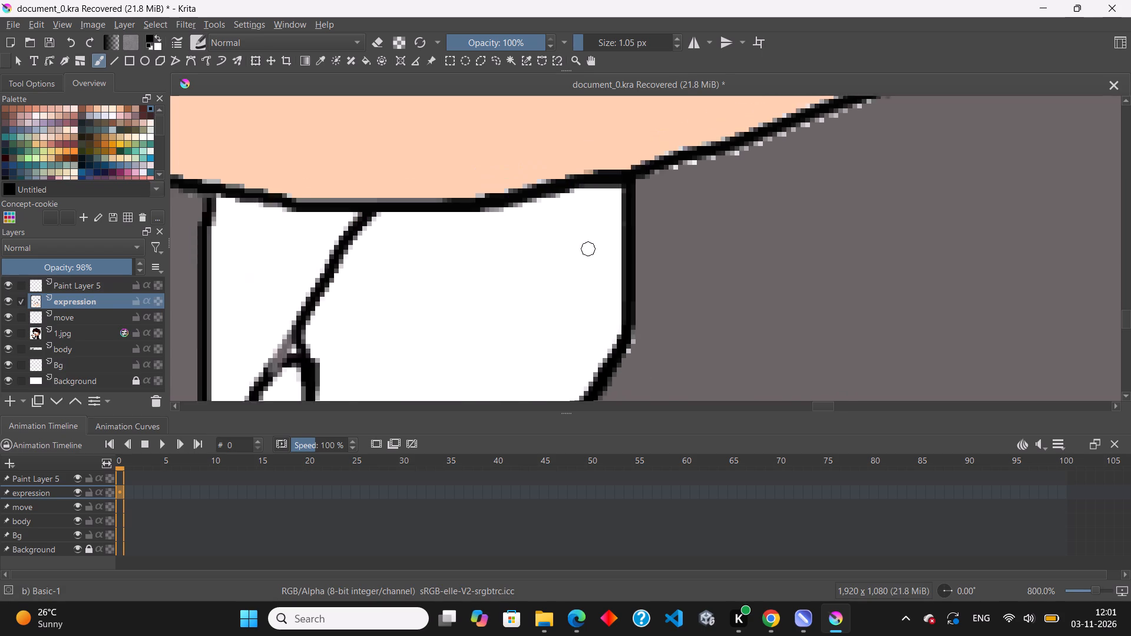
scroll(588, 249, down, 2)
key(f)
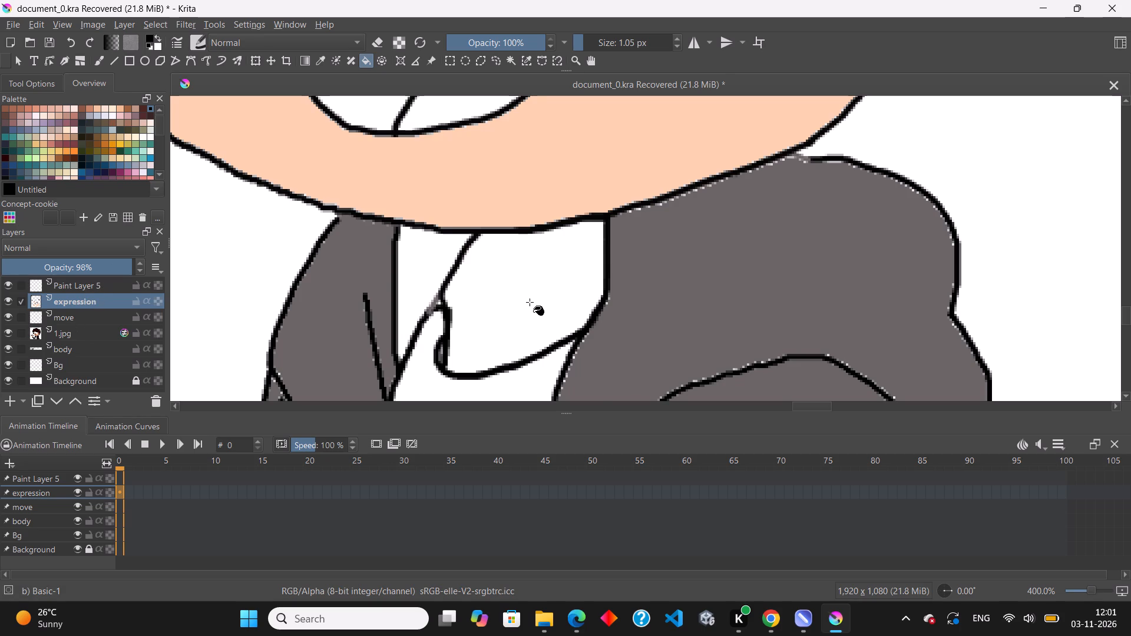
scroll(528, 295, down, 3)
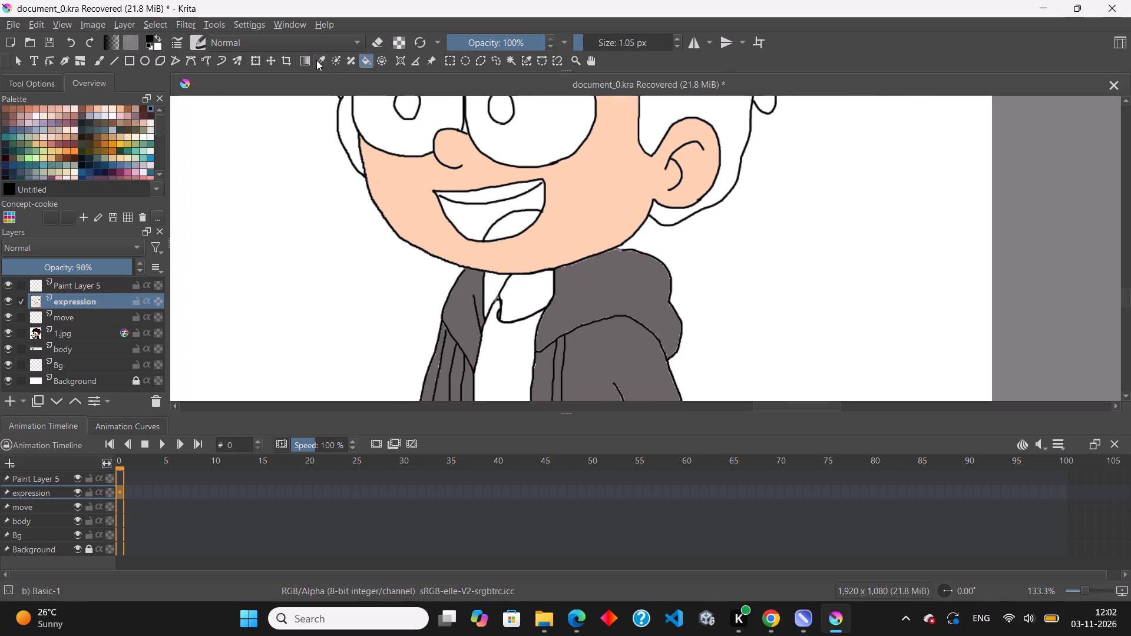
click(318, 60)
double_click(568, 210)
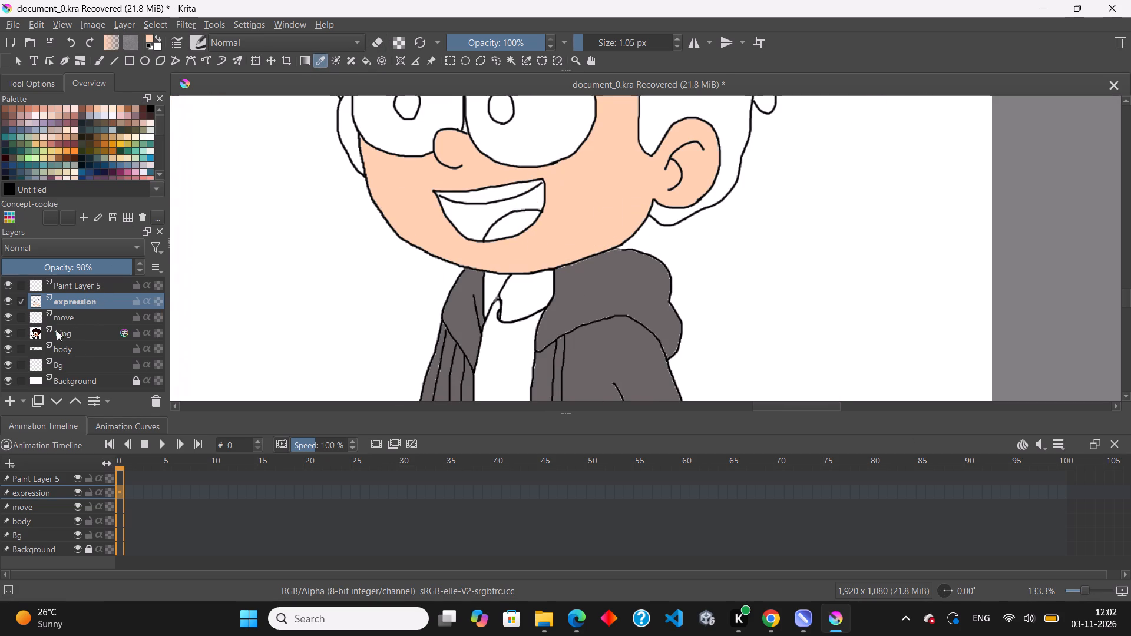
key(f)
click(519, 294)
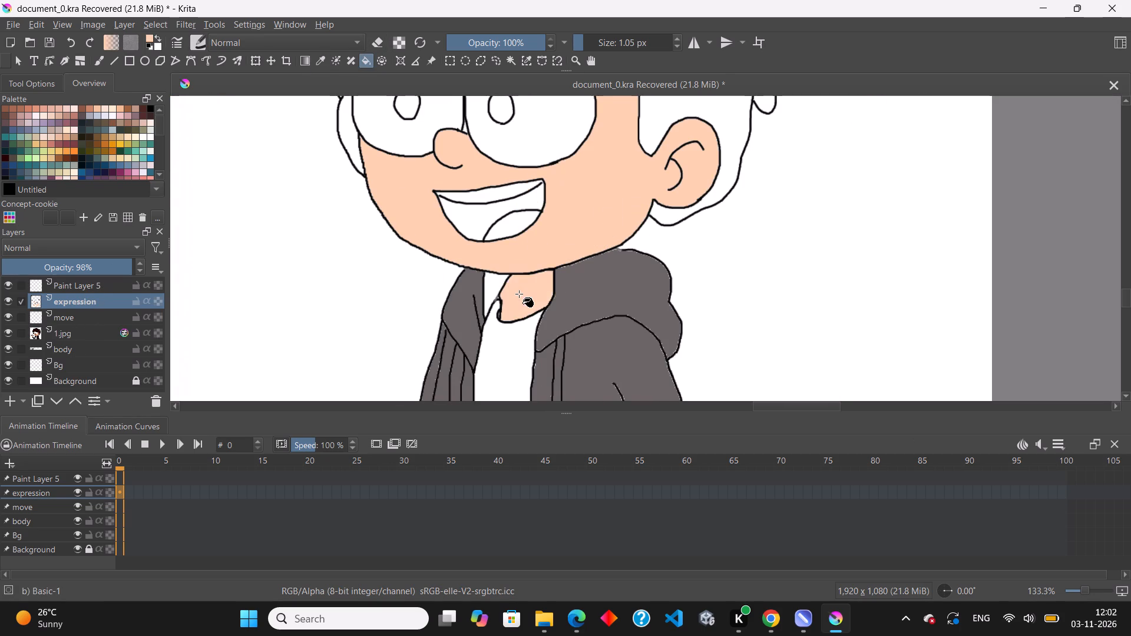
Fill both of the boy's pupils with black from the palette.
scroll(489, 334, down, 3)
scroll(525, 236, up, 2)
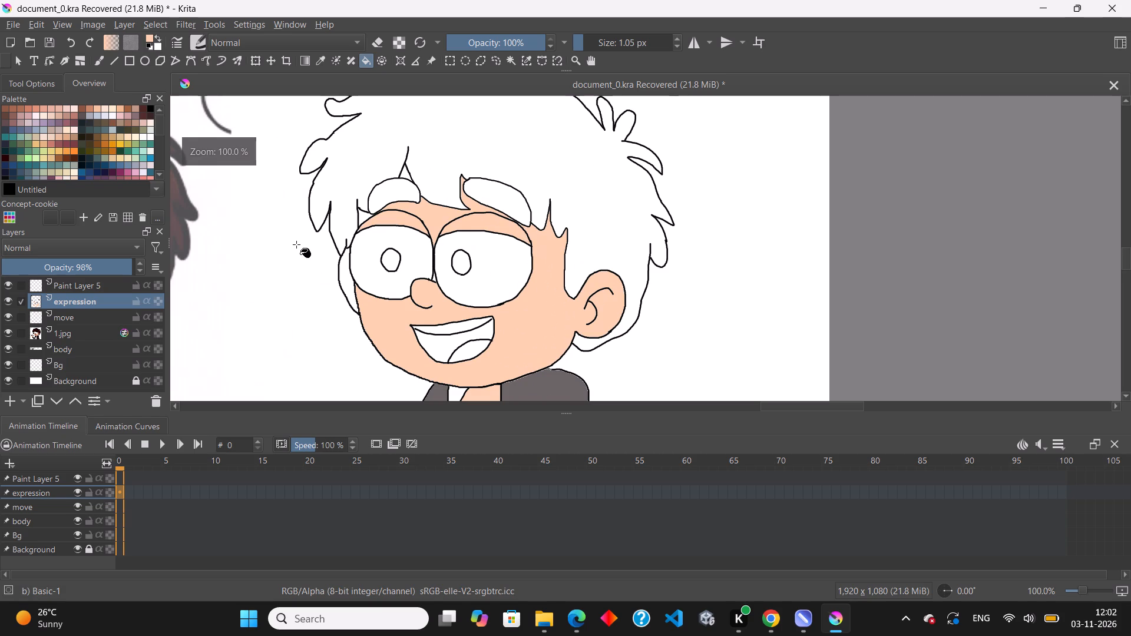
click(148, 107)
scroll(471, 249, up, 1)
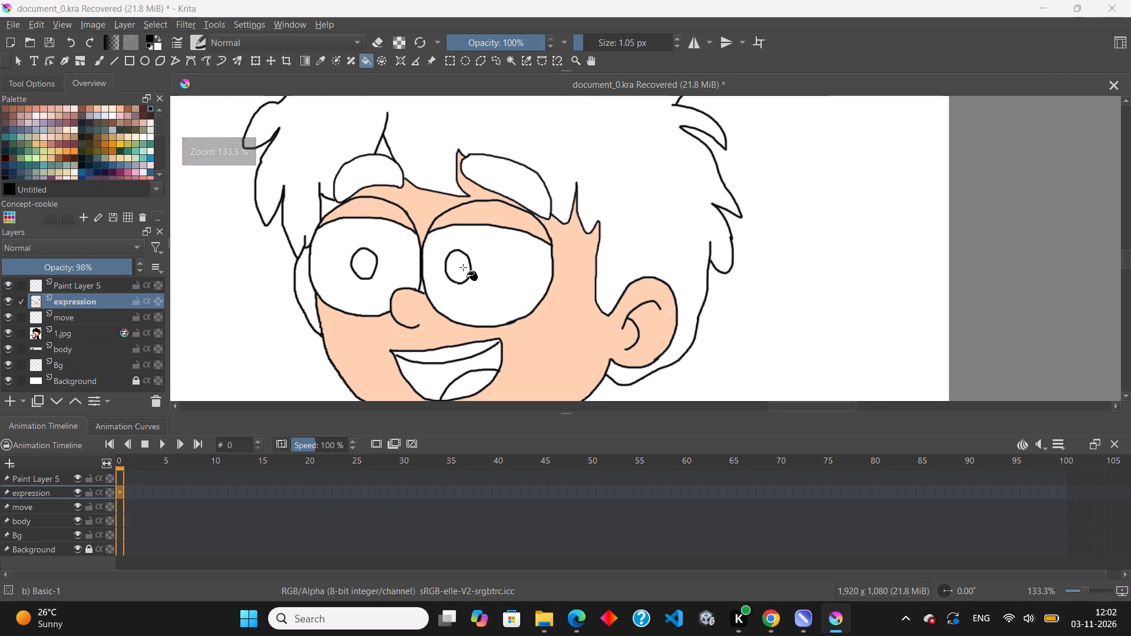
click(463, 267)
click(359, 262)
Fill the light pixels inside the left pupil's outline with black along its left side.
scroll(356, 262, up, 6)
click(336, 240)
click(333, 245)
drag(333, 258, 333, 266)
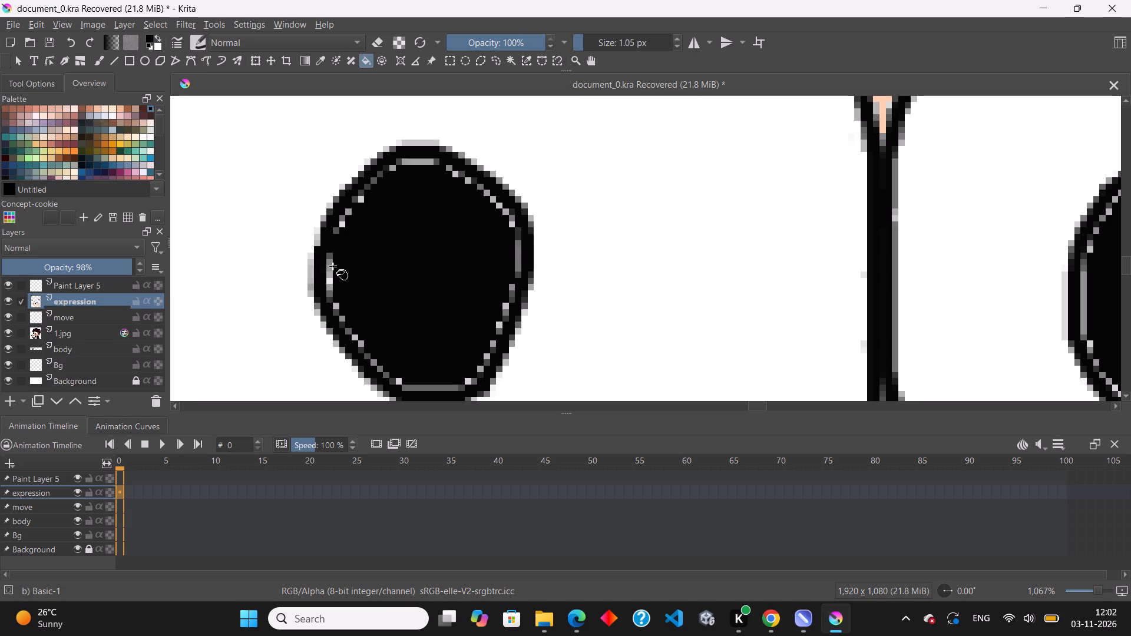
drag(333, 266, 333, 269)
click(333, 271)
drag(330, 275, 330, 286)
click(328, 290)
click(332, 296)
drag(335, 302, 341, 312)
drag(344, 316, 351, 324)
click(355, 329)
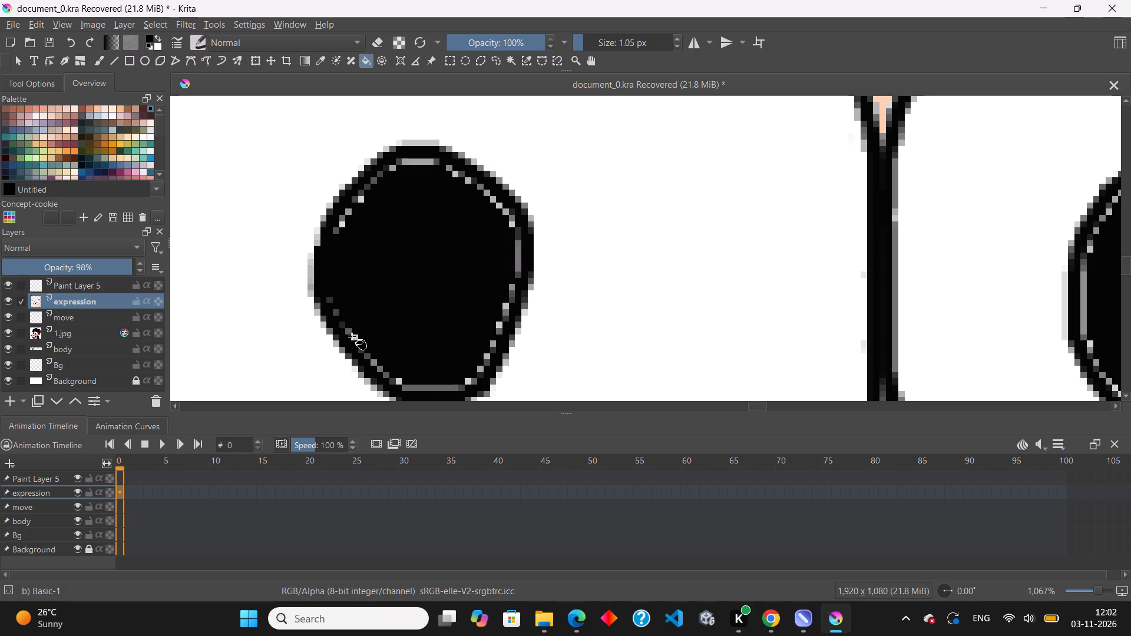
Fill the light pixels along the left pupil's lower-left and bottom edges with black.
click(352, 336)
click(363, 350)
click(368, 357)
click(356, 337)
double_click(360, 347)
double_click(385, 370)
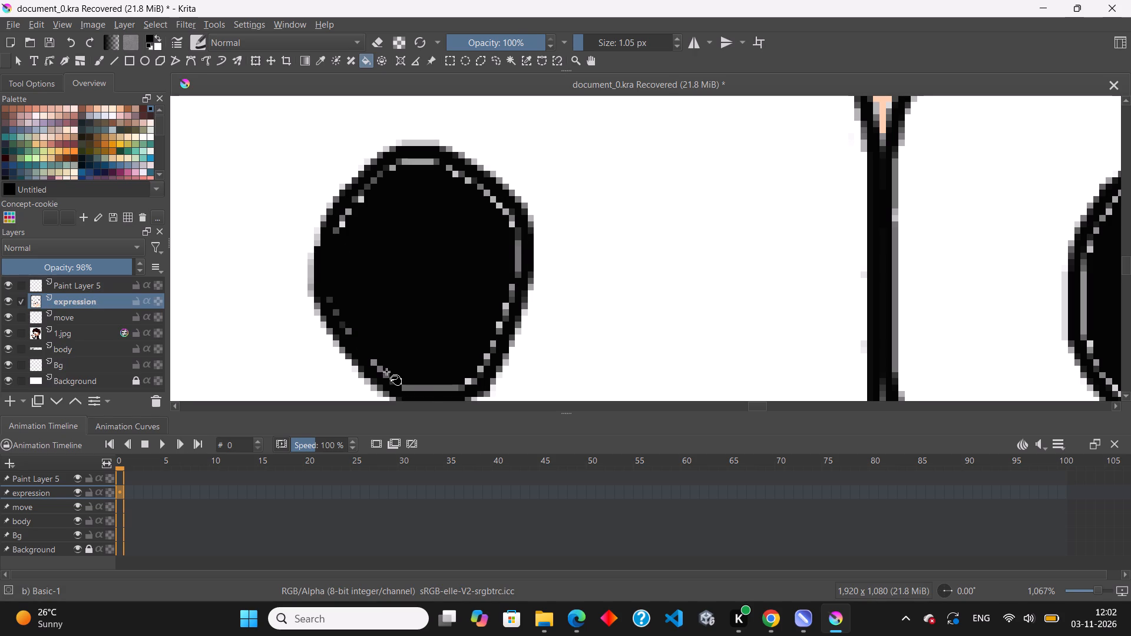
click(398, 381)
double_click(418, 393)
click(425, 389)
click(487, 383)
click(471, 380)
Fill the light pixels along the left pupil's lower-right edge with black.
click(488, 365)
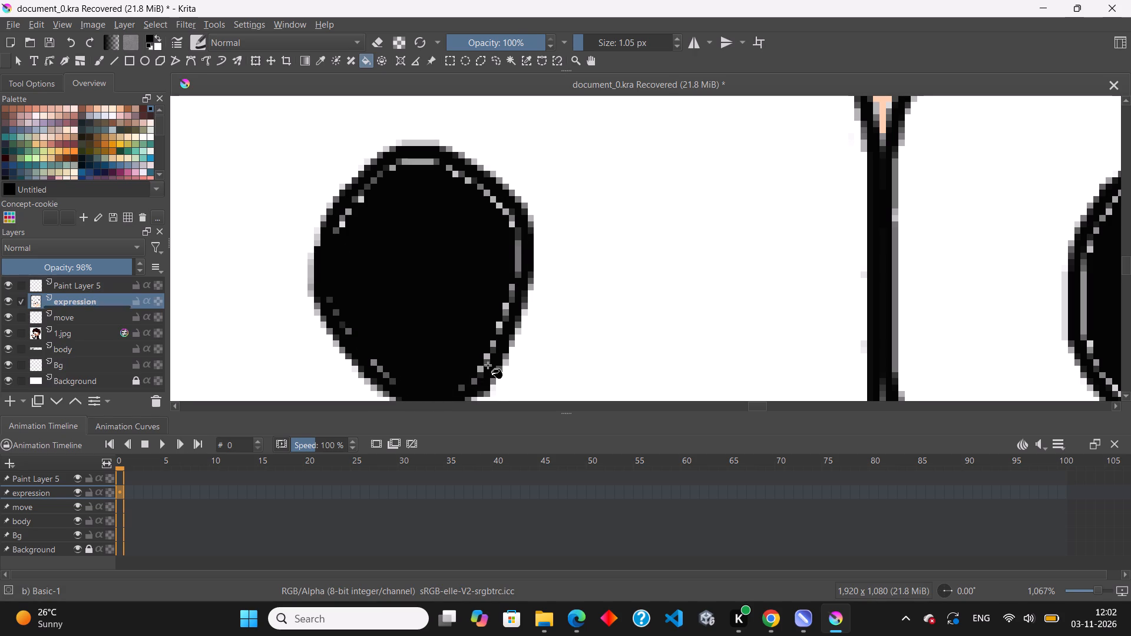
click(482, 366)
click(484, 359)
click(487, 353)
click(492, 342)
click(500, 329)
click(501, 318)
drag(502, 317, 495, 330)
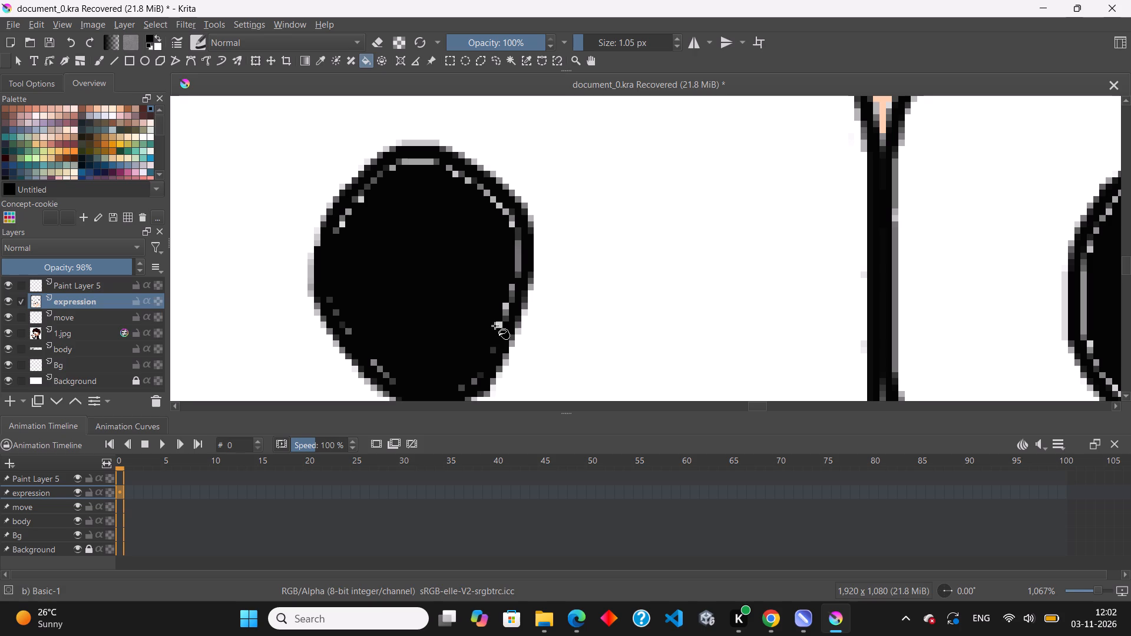
drag(499, 314, 500, 319)
click(498, 323)
double_click(501, 313)
Fill the light pixels and the grey strip along the left pupil's right side with black.
drag(505, 304, 506, 313)
click(507, 300)
drag(511, 289, 518, 277)
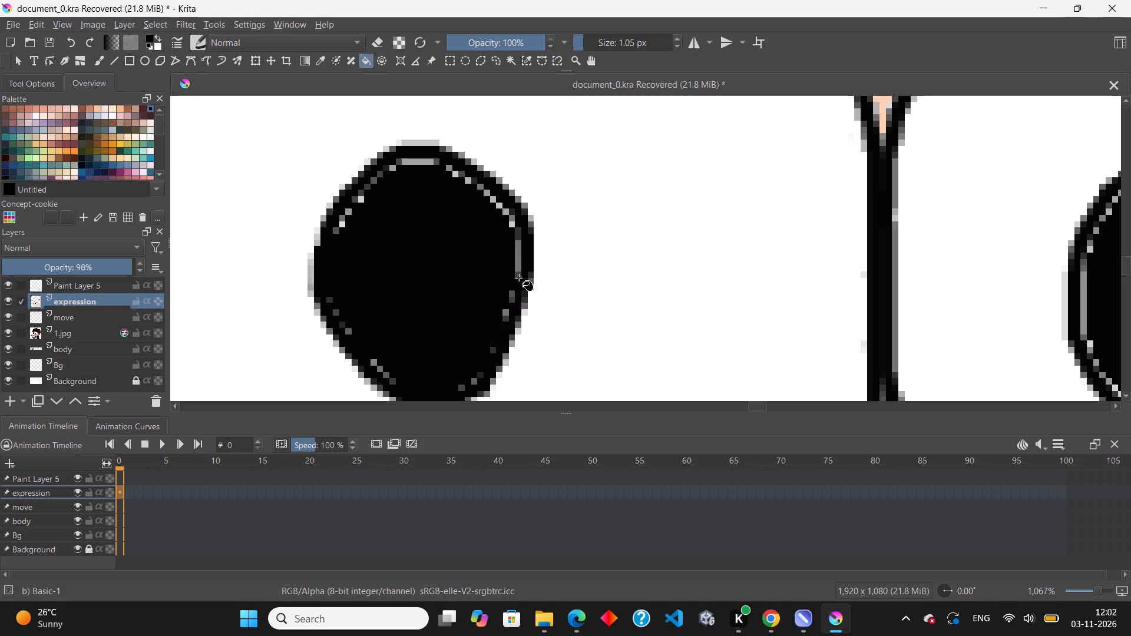
drag(518, 277, 512, 304)
click(508, 310)
click(511, 303)
click(512, 272)
click(515, 262)
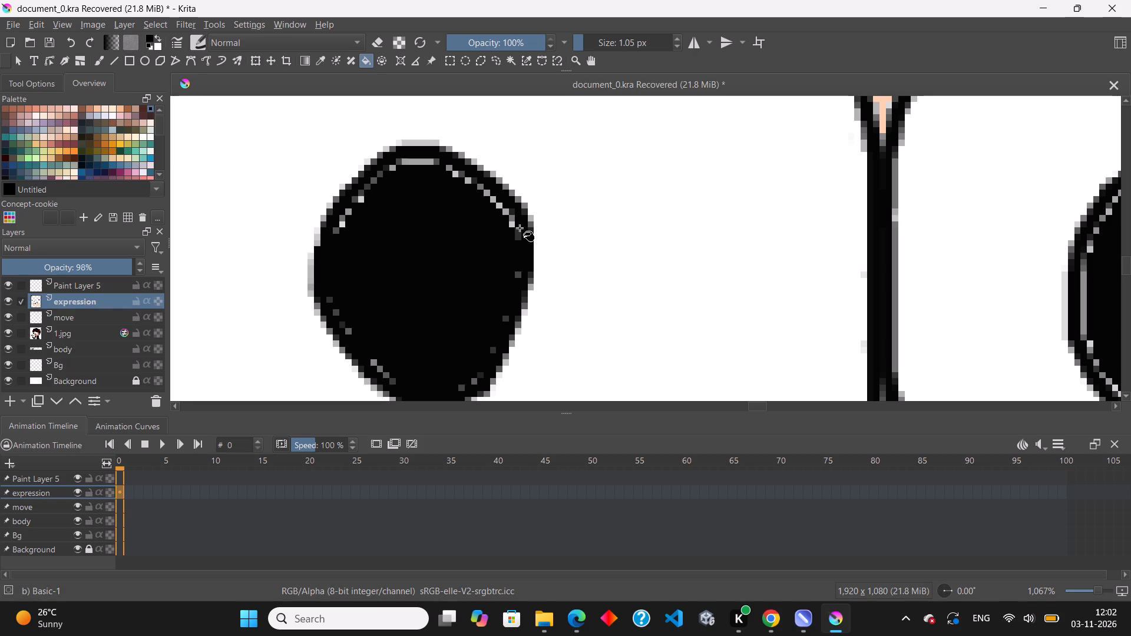
Fill the light pixels along the left pupil's upper-right edge with black.
click(519, 228)
click(514, 218)
click(506, 211)
click(501, 207)
click(490, 198)
double_click(482, 190)
drag(480, 189, 487, 191)
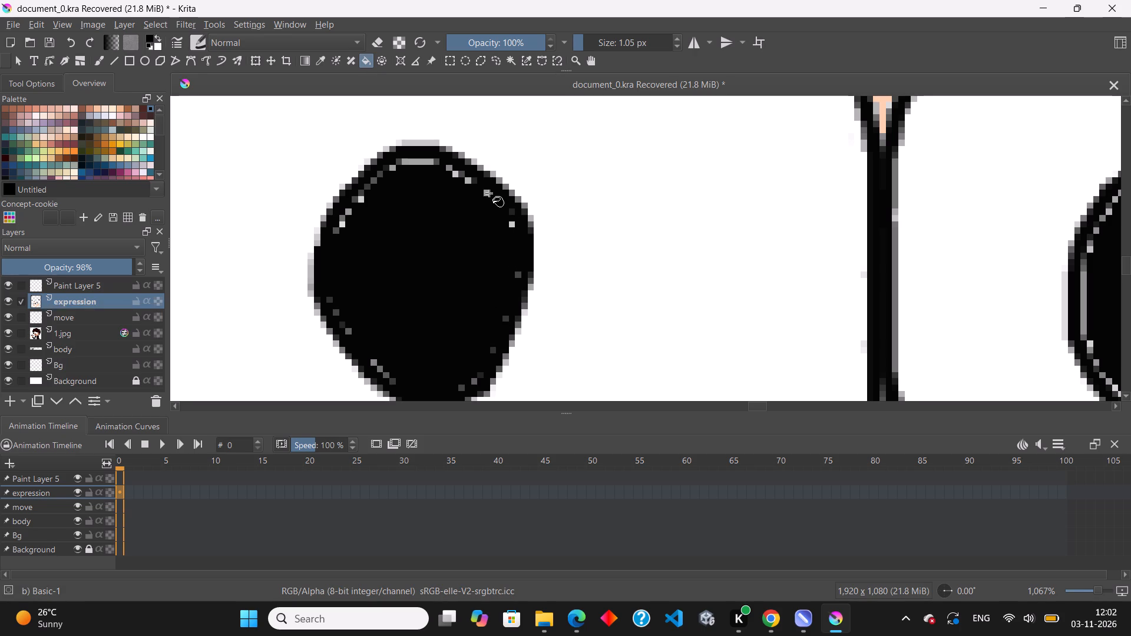
click(489, 193)
click(512, 224)
click(474, 198)
click(471, 188)
click(467, 179)
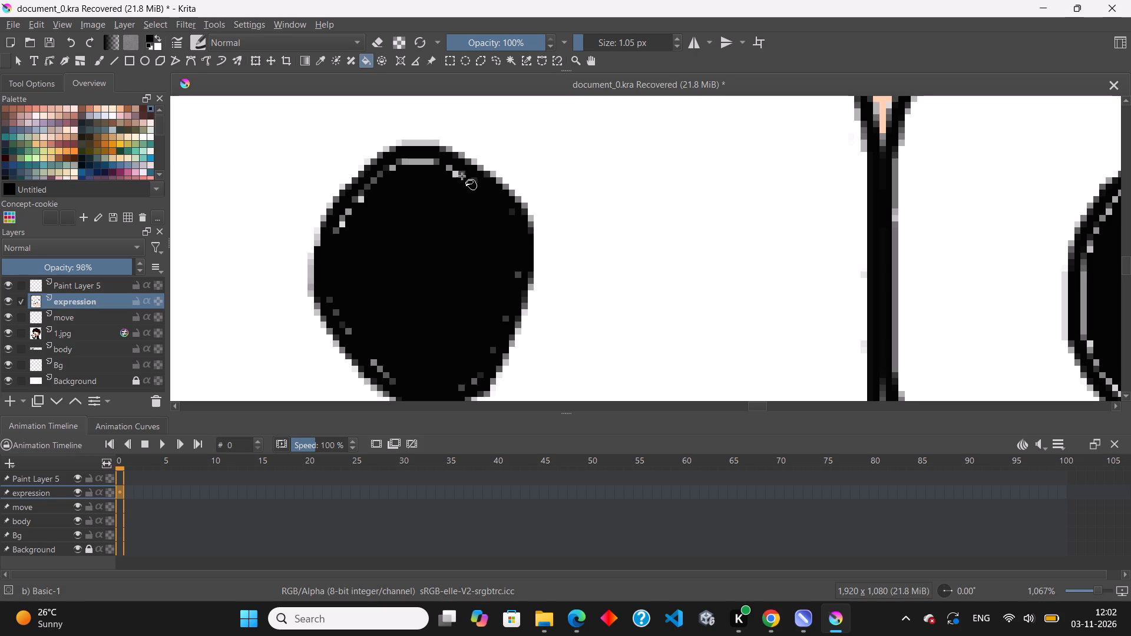
Fill the light pixels and the pale strip along the left pupil's top edge with black.
click(461, 176)
double_click(454, 173)
drag(451, 168, 442, 164)
click(432, 161)
drag(429, 161, 411, 161)
click(392, 170)
Fill the remaining light pixels along the left pupil's upper-left edge with black.
drag(386, 170, 374, 182)
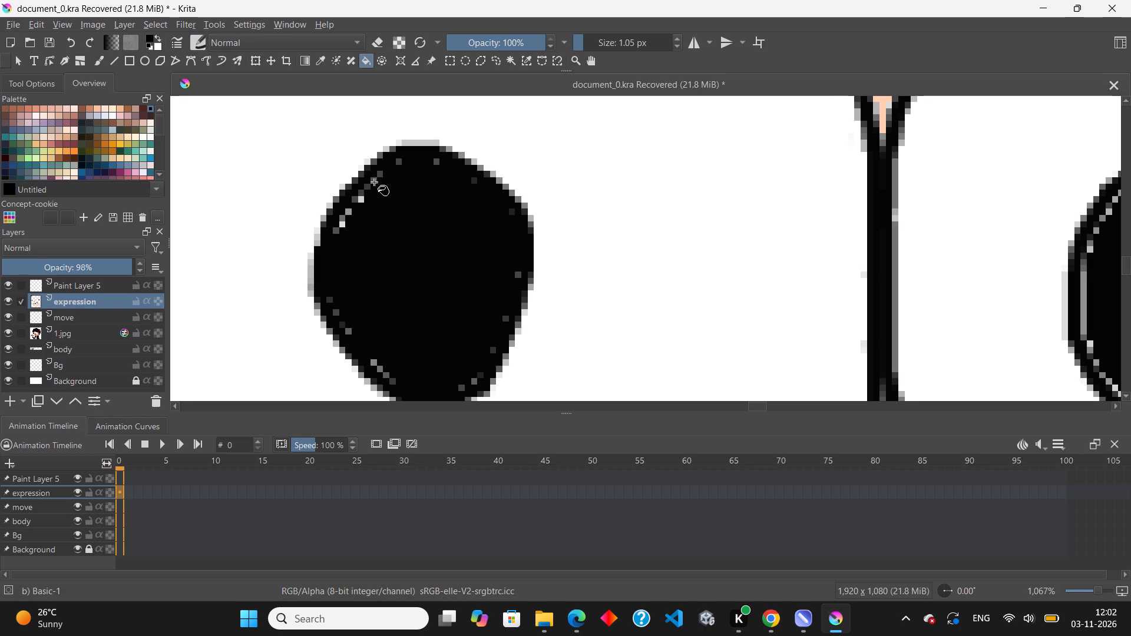
click(374, 182)
click(369, 188)
click(356, 201)
click(361, 199)
drag(361, 199, 350, 211)
click(350, 212)
click(346, 214)
click(338, 231)
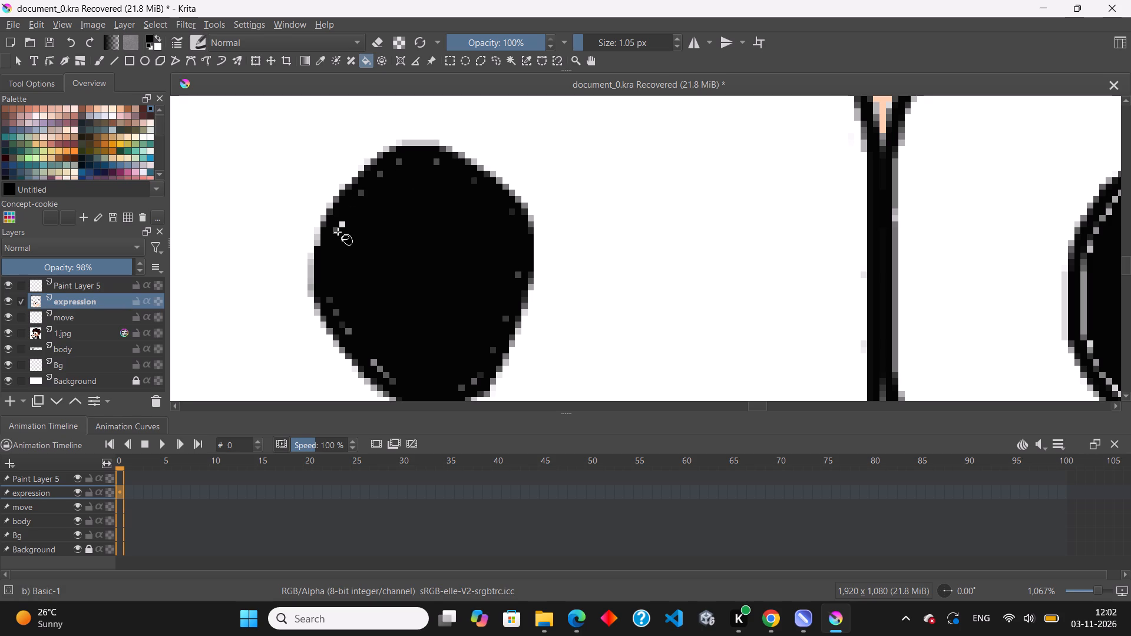
click(342, 224)
Fill the leftover grey pixels on the left pupil's lower-left edge with black.
scroll(392, 290, down, 5)
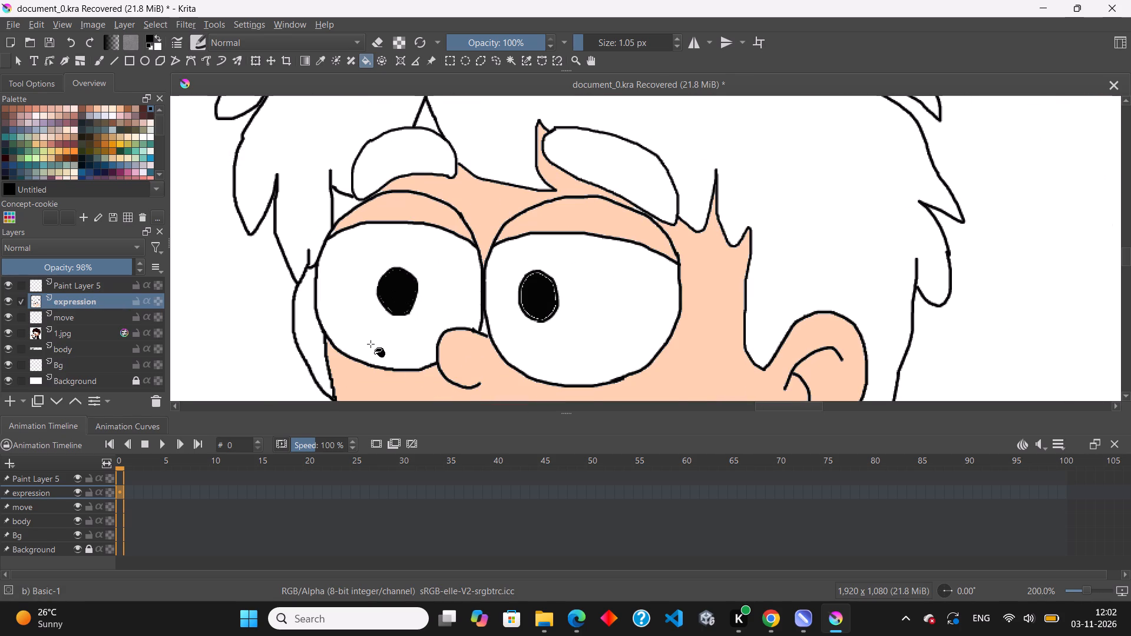
scroll(378, 325, up, 4)
click(414, 256)
click(421, 264)
click(423, 260)
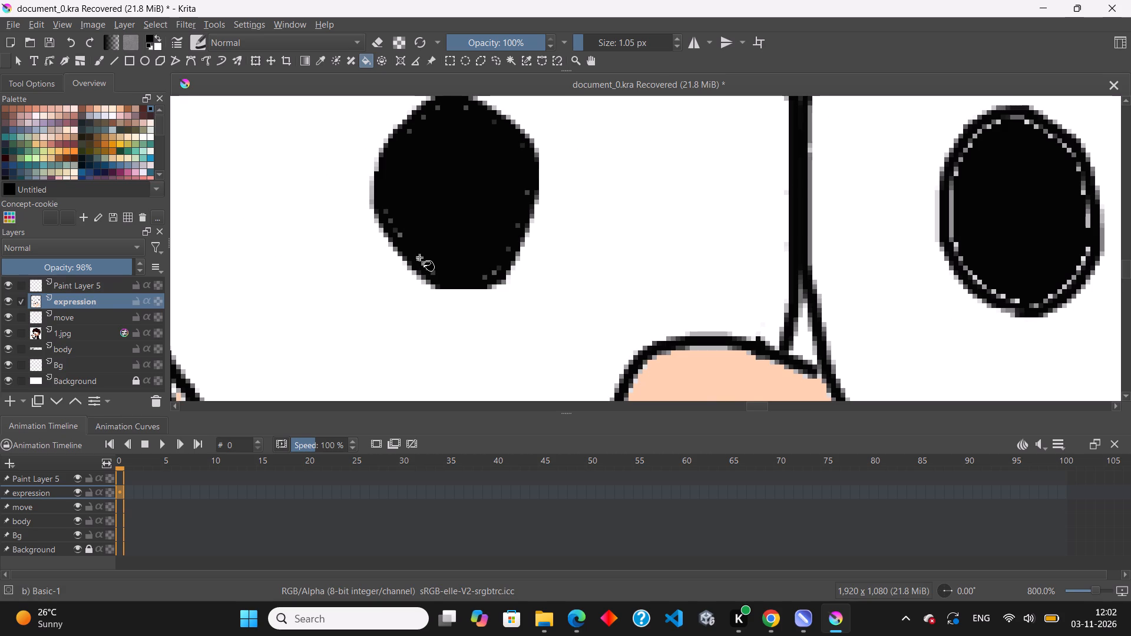
Fill the remaining grey pixels along the left pupil's lower-left and bottom edge with black.
click(419, 257)
click(412, 250)
click(400, 236)
drag(391, 223, 404, 246)
drag(410, 253, 429, 267)
click(422, 262)
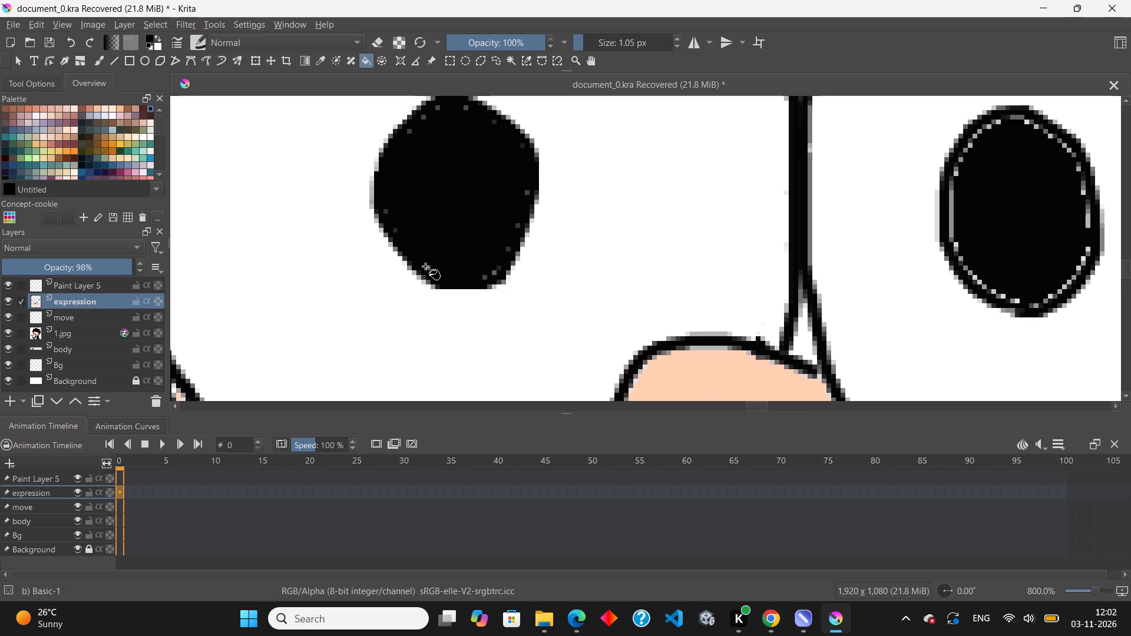
click(431, 270)
drag(432, 271, 439, 276)
click(447, 280)
Fill the light pixels on the right pupil's upper-left edge and the grey strip along its left edge with black.
scroll(406, 259, down, 4)
scroll(553, 233, up, 3)
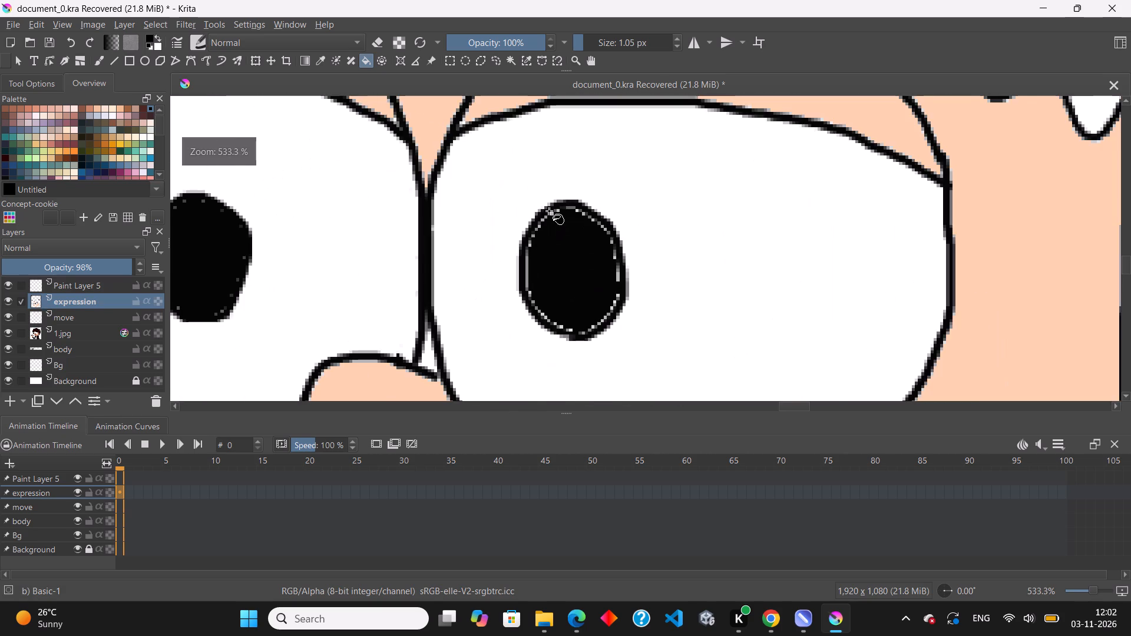
scroll(549, 211, up, 1)
click(548, 220)
click(534, 223)
click(537, 234)
click(531, 237)
click(528, 247)
click(525, 253)
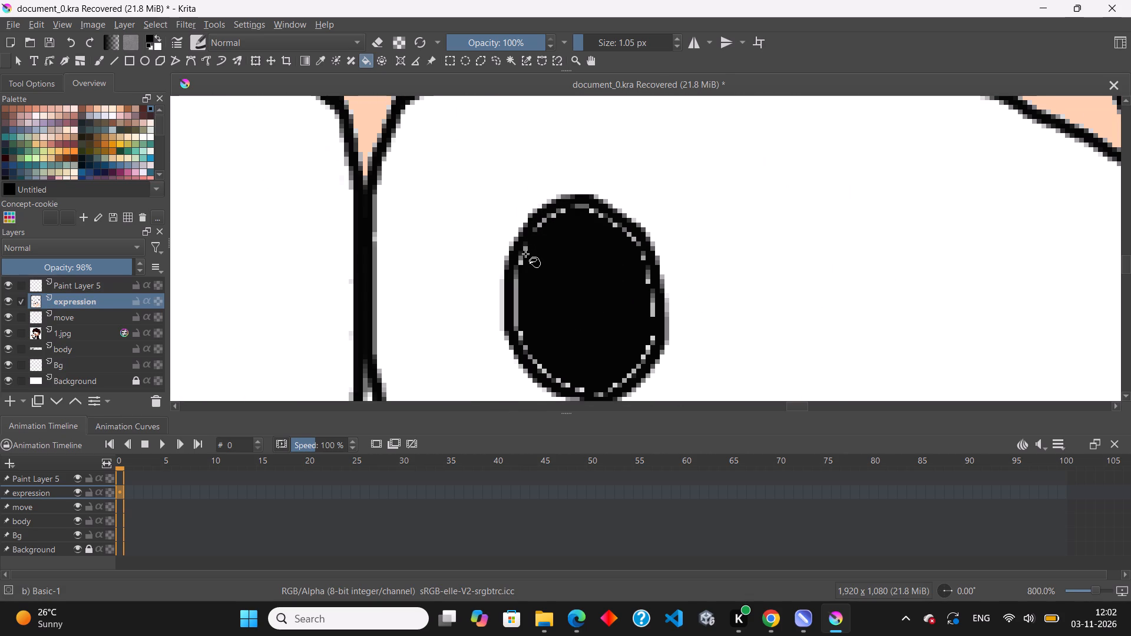
double_click(517, 270)
click(517, 286)
drag(517, 302, 519, 327)
Fill the light pixels along the right pupil's lower-left and bottom edge with black.
click(521, 332)
click(524, 340)
click(525, 346)
double_click(530, 355)
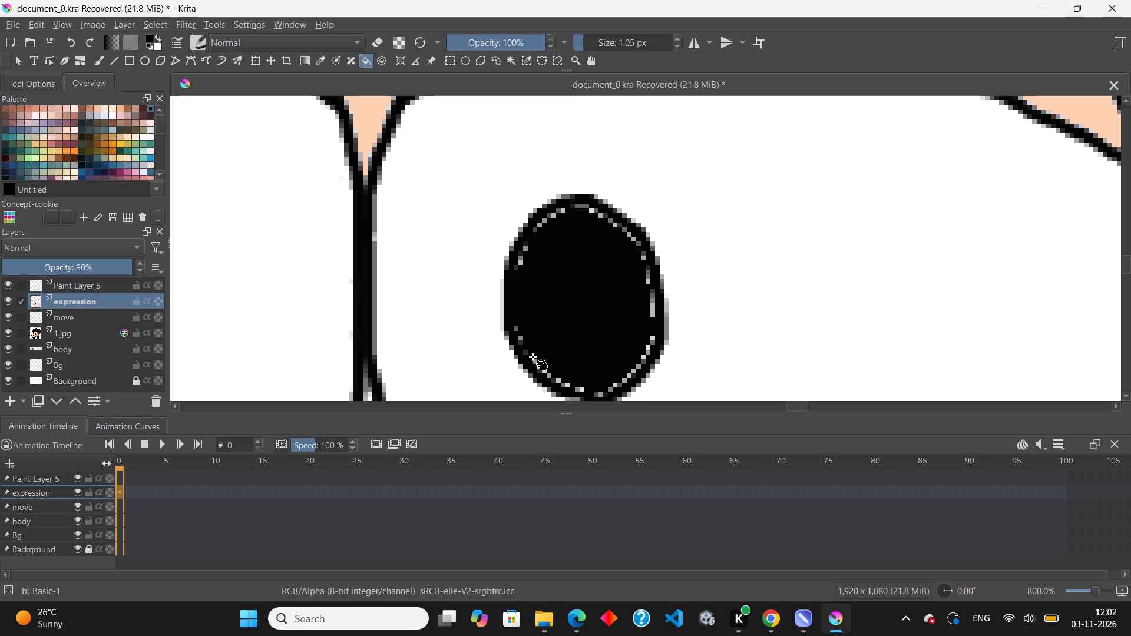
click(535, 362)
double_click(540, 369)
click(548, 375)
drag(554, 380, 560, 383)
click(560, 383)
double_click(573, 387)
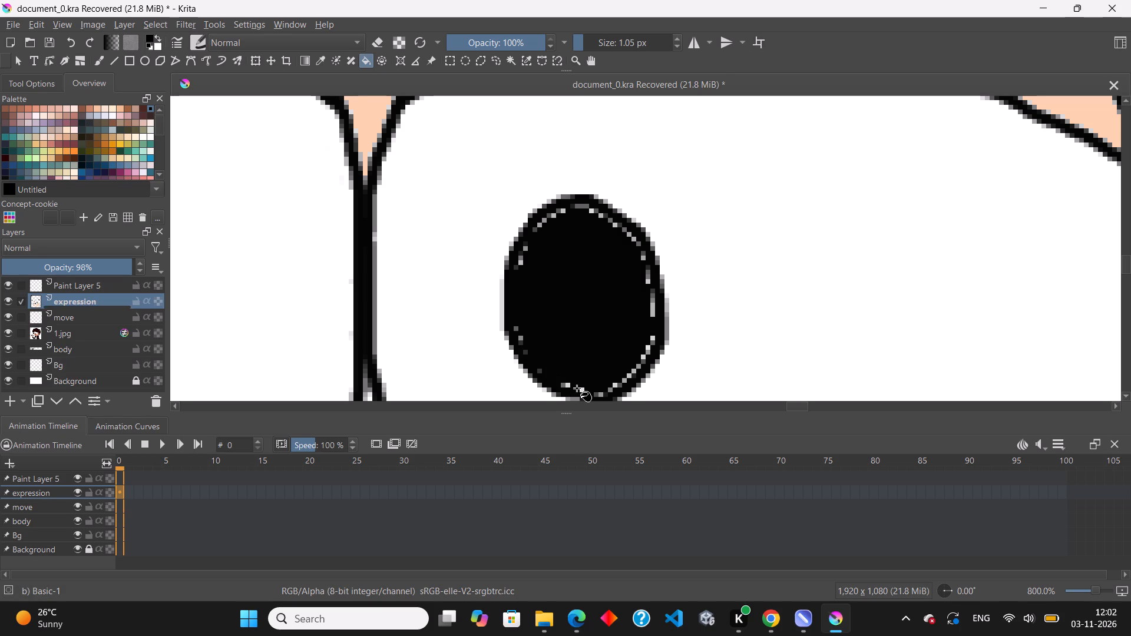
click(582, 392)
click(574, 386)
click(568, 385)
click(563, 383)
Fill the light pixels along the right pupil's lower-right edge with black.
click(602, 390)
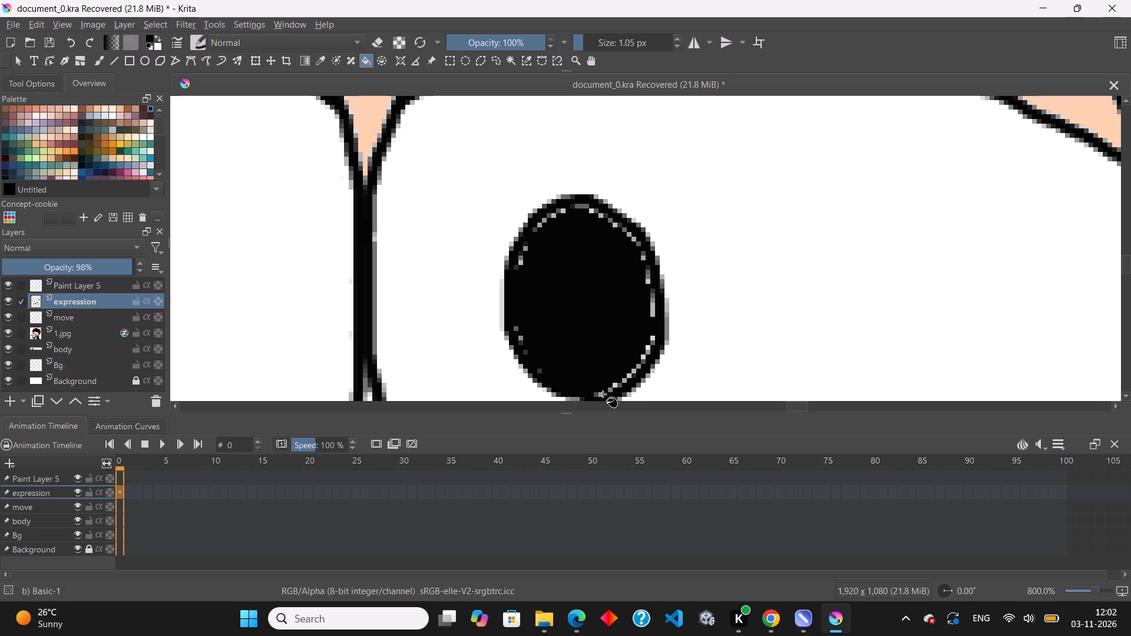
click(601, 395)
double_click(616, 389)
click(621, 380)
click(615, 382)
double_click(614, 387)
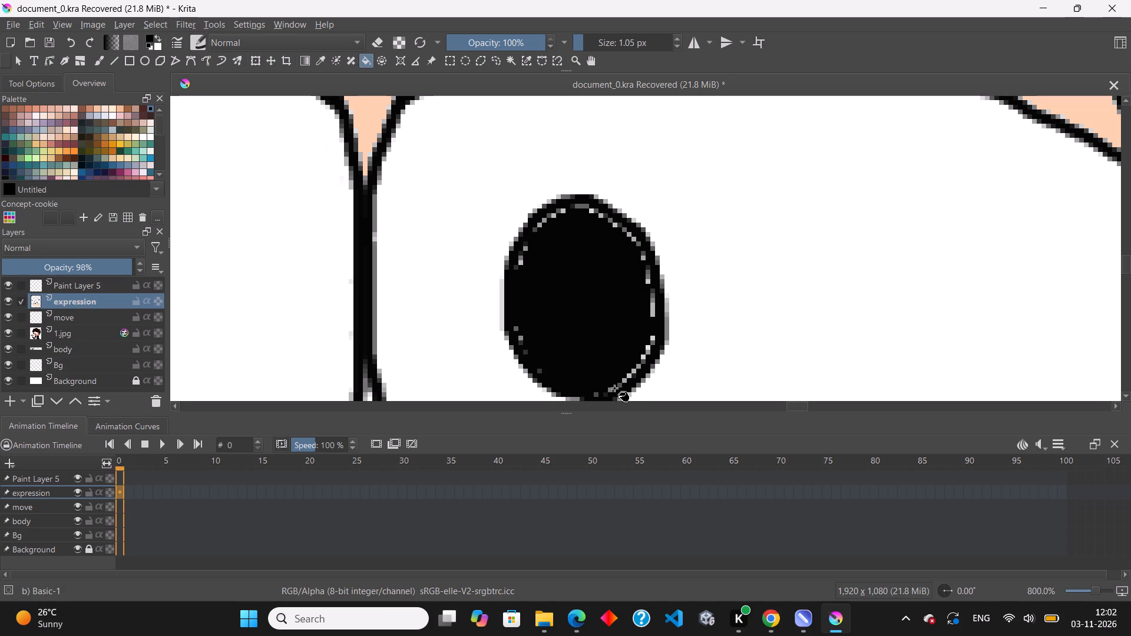
double_click(621, 384)
click(625, 377)
click(631, 368)
drag(631, 368, 631, 379)
drag(636, 369, 643, 353)
Fill the light pixels along the right pupil's right and upper-right edges with black.
drag(646, 342, 652, 278)
drag(652, 278, 643, 264)
drag(643, 264, 624, 230)
drag(623, 228, 632, 240)
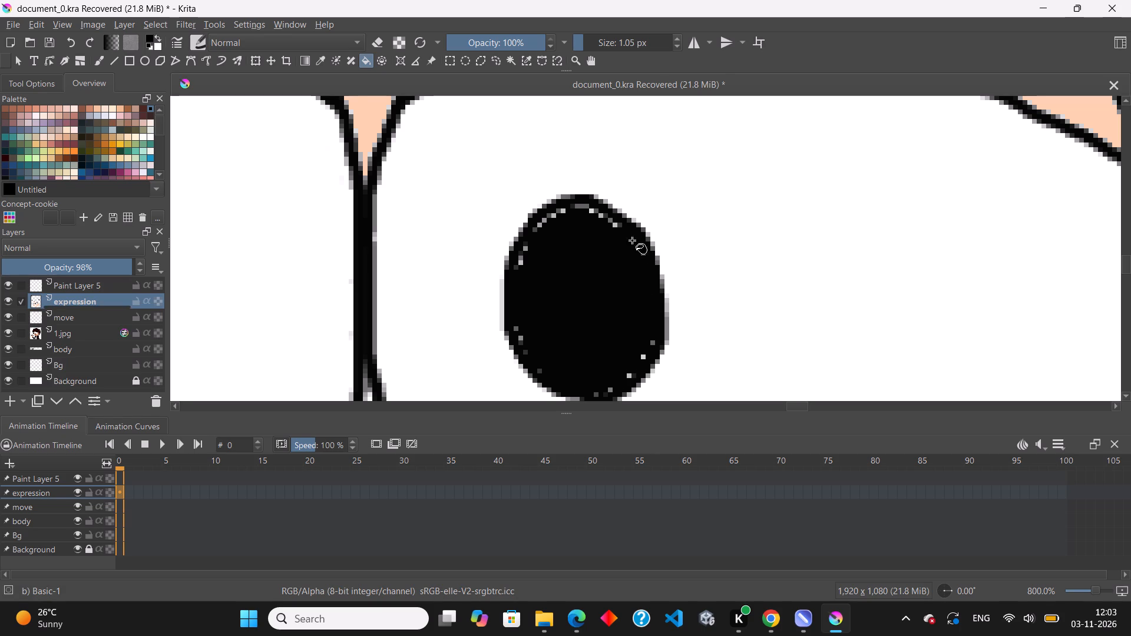
drag(632, 240, 540, 224)
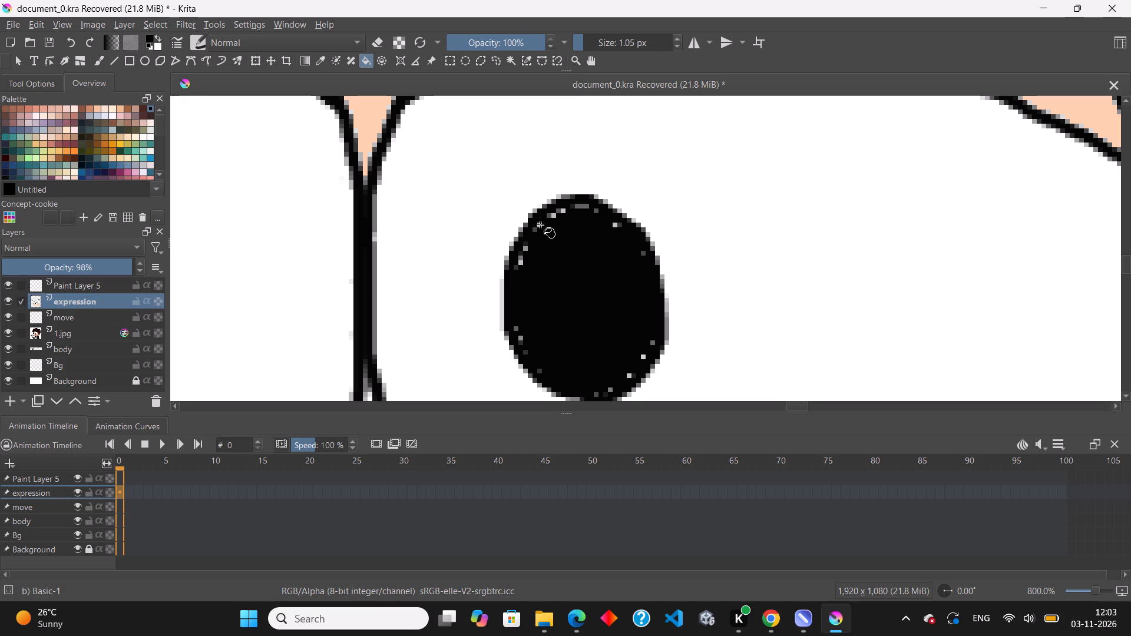
Fill the right pupil's upper-left light pixels and the stray ones on its upper-right and lower-right edges with black.
drag(540, 224, 581, 224)
drag(581, 224, 616, 245)
drag(597, 213, 626, 377)
drag(626, 377, 613, 380)
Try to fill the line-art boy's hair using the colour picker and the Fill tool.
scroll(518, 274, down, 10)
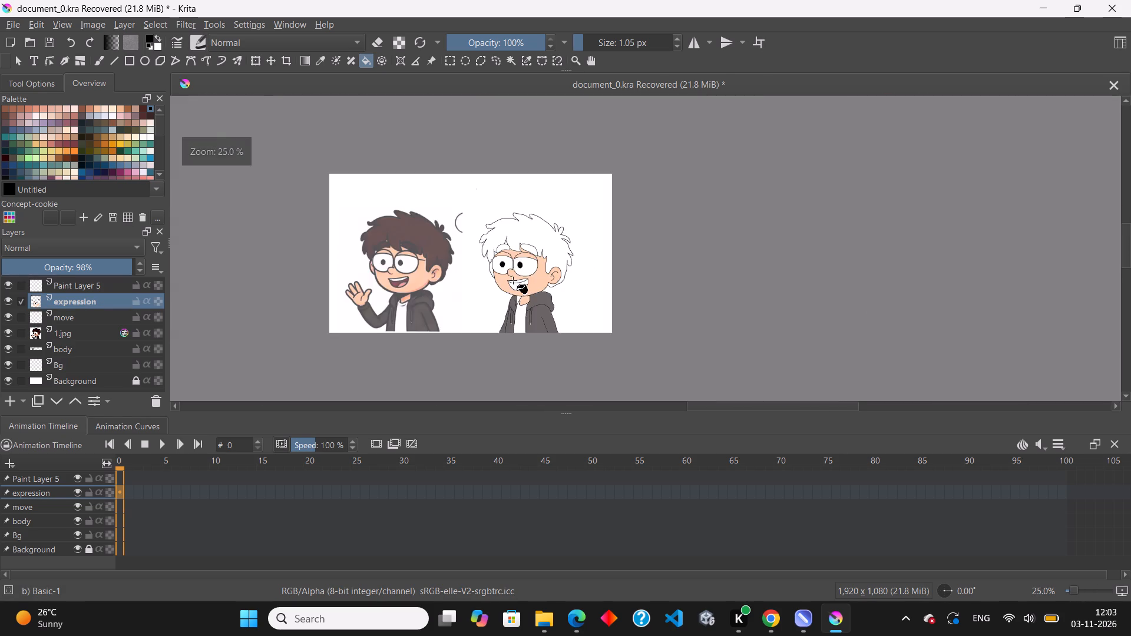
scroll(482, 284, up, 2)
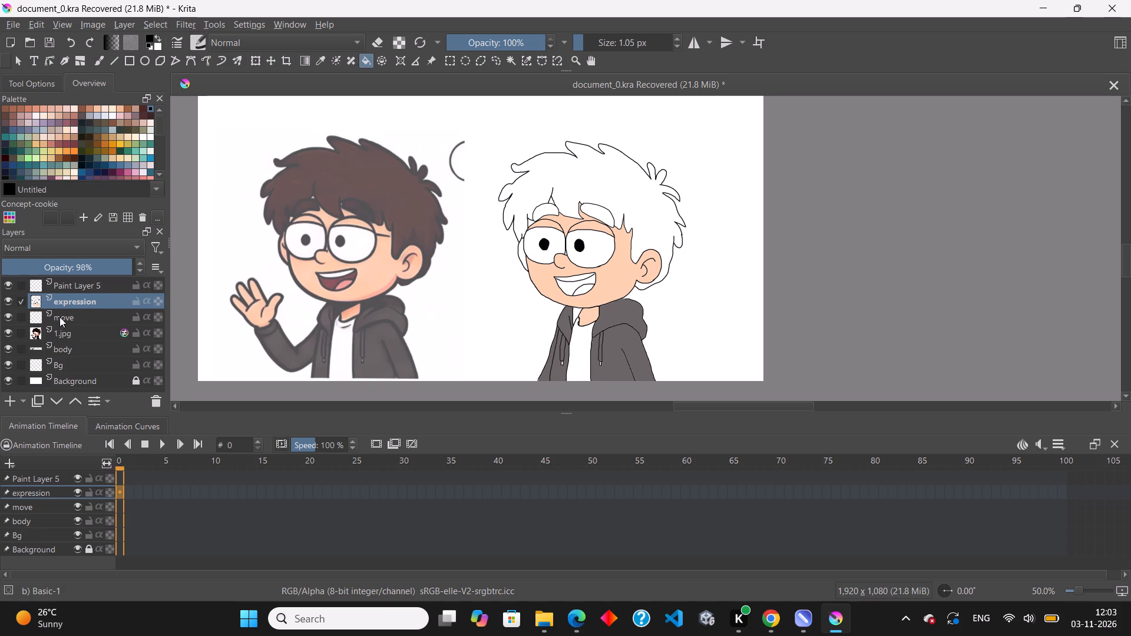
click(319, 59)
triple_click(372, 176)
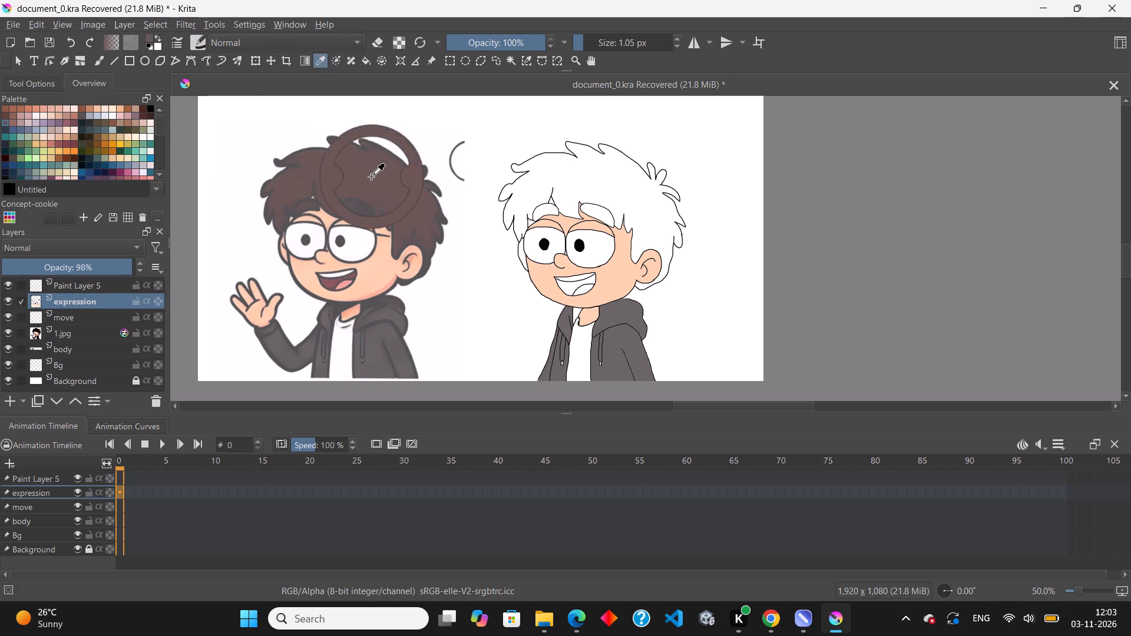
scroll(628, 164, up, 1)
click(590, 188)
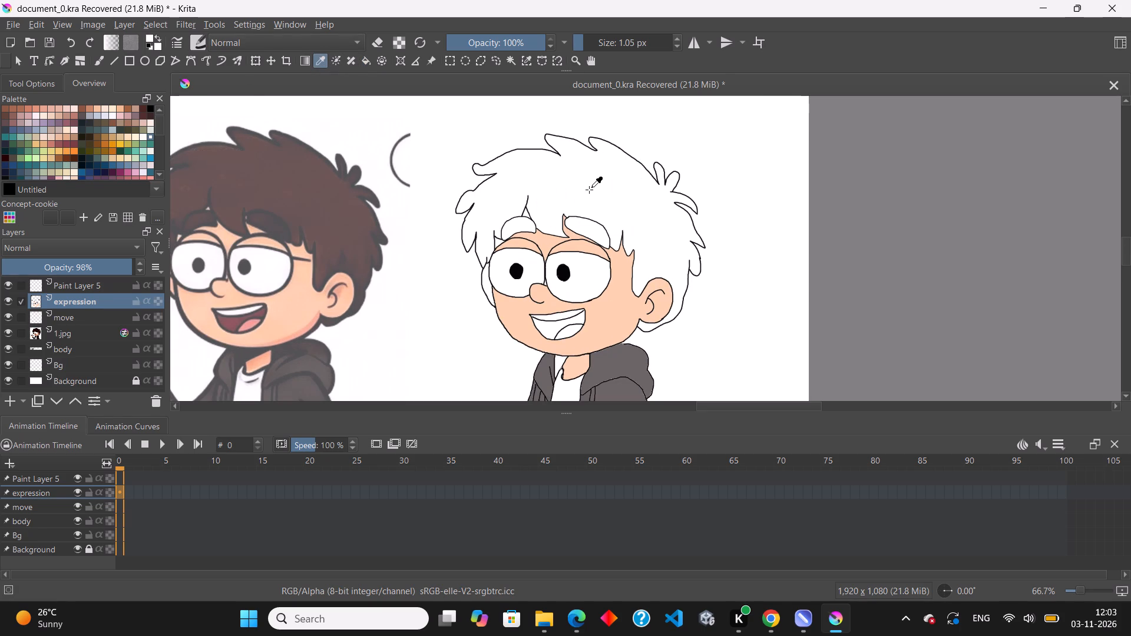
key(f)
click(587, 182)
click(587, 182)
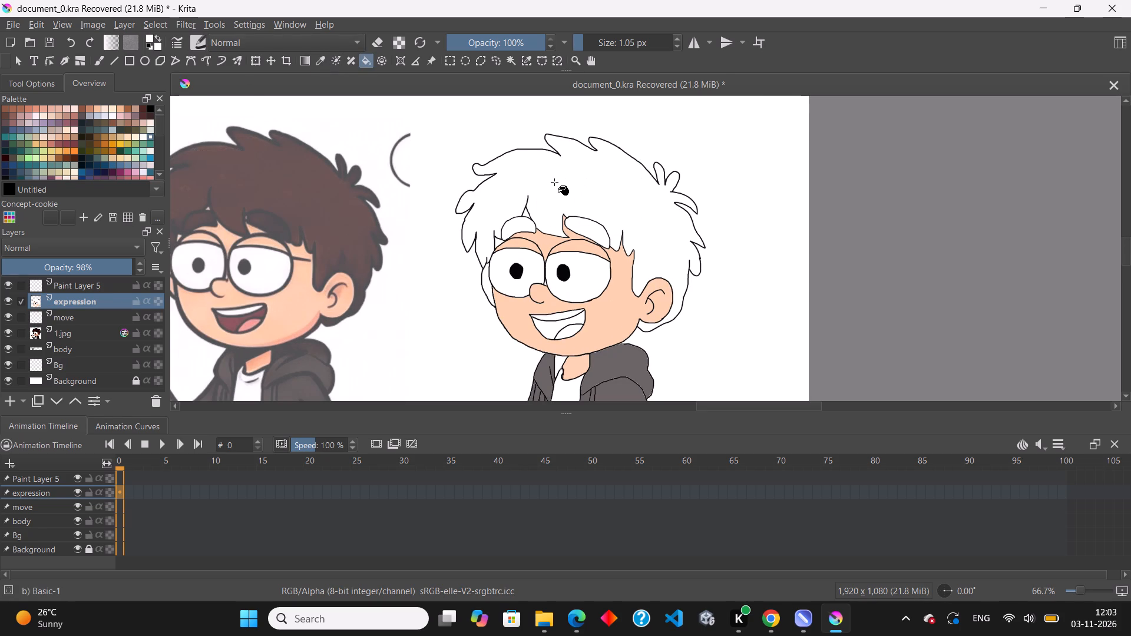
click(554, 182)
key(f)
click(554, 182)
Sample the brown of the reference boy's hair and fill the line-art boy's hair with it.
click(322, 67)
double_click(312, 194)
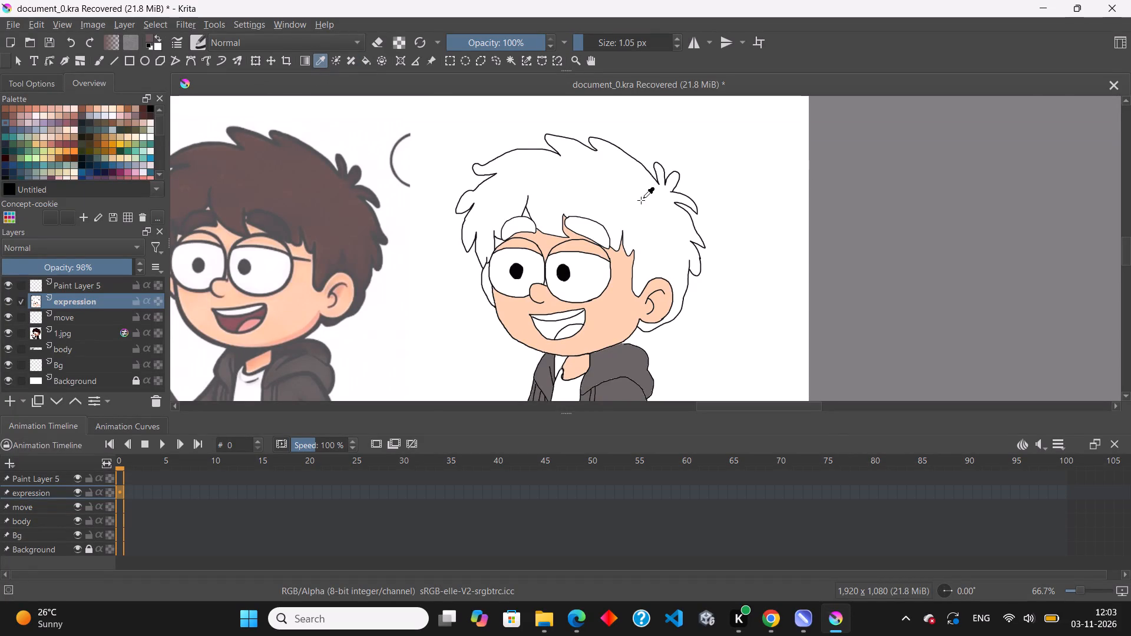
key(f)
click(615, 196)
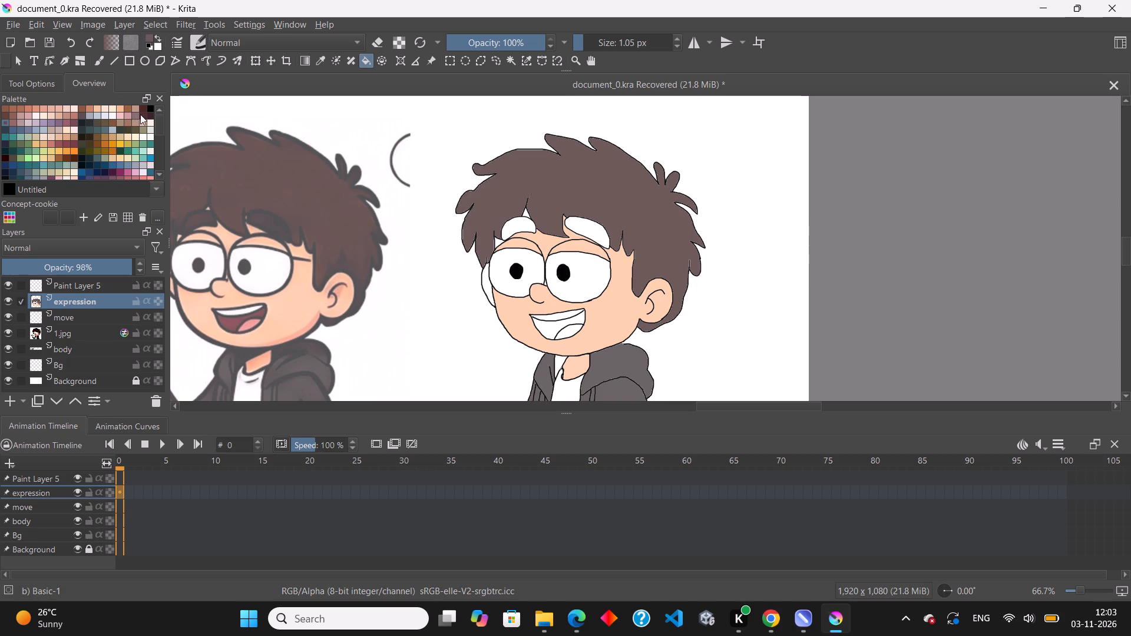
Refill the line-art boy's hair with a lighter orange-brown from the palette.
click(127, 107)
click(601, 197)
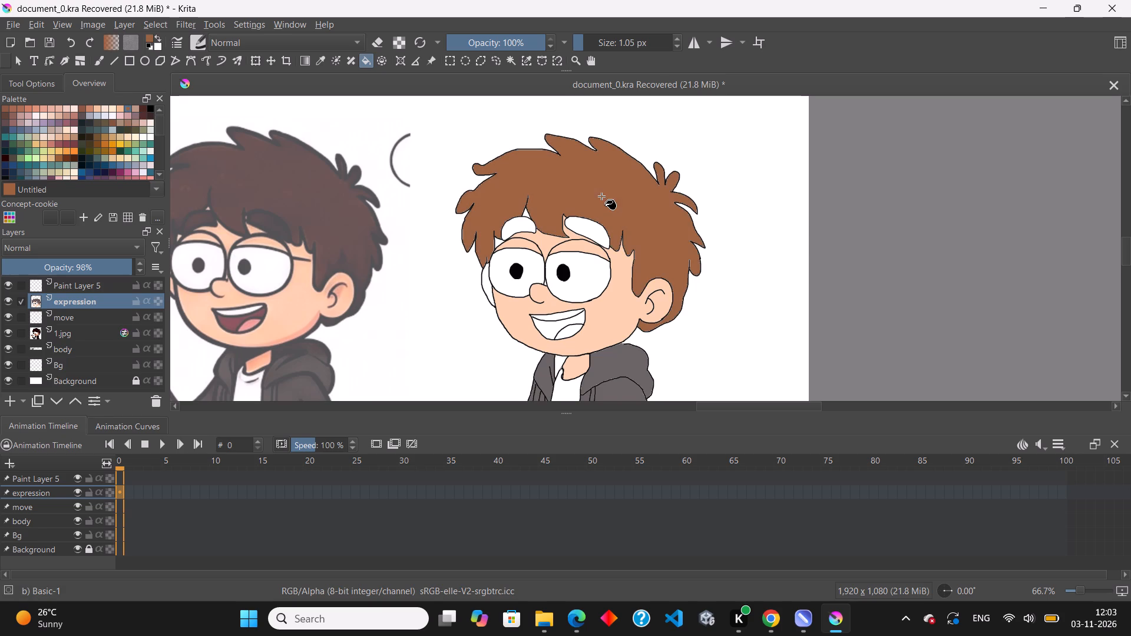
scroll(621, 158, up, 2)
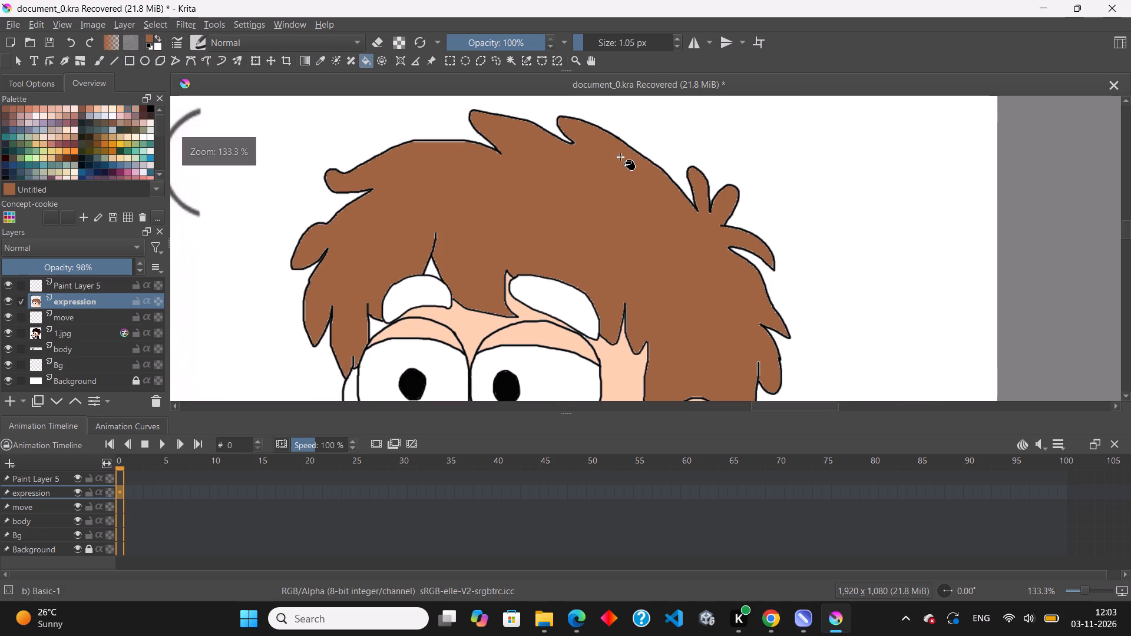
Fill the line-art boy's hair with the dark reddish-brown palette colour that closely matches the reference hair.
click(4, 118)
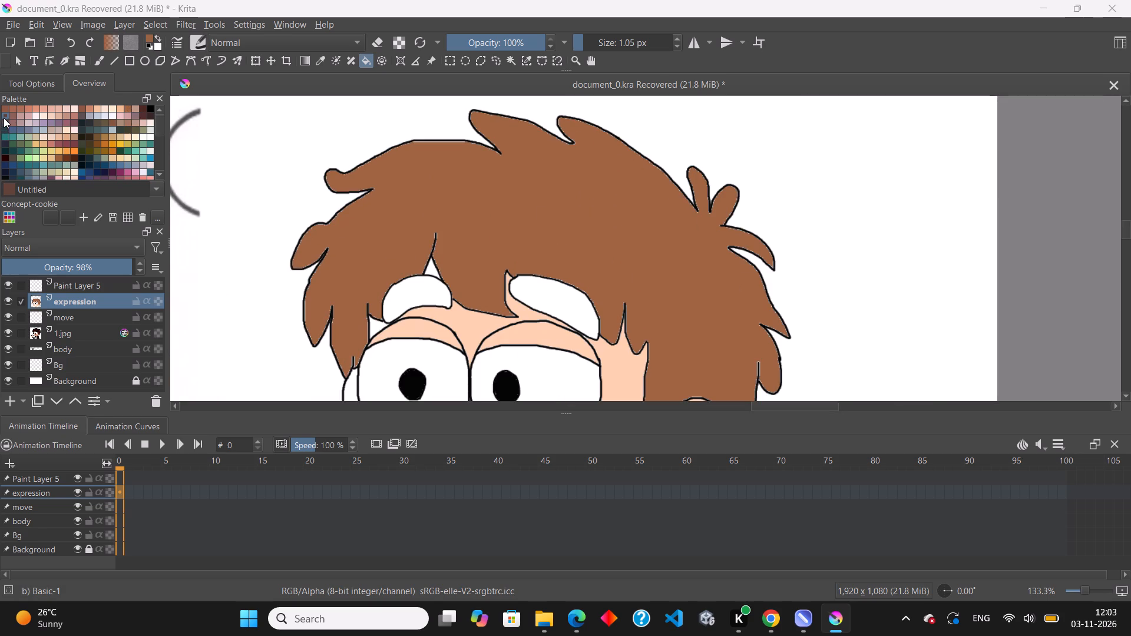
click(454, 210)
scroll(538, 207, down, 2)
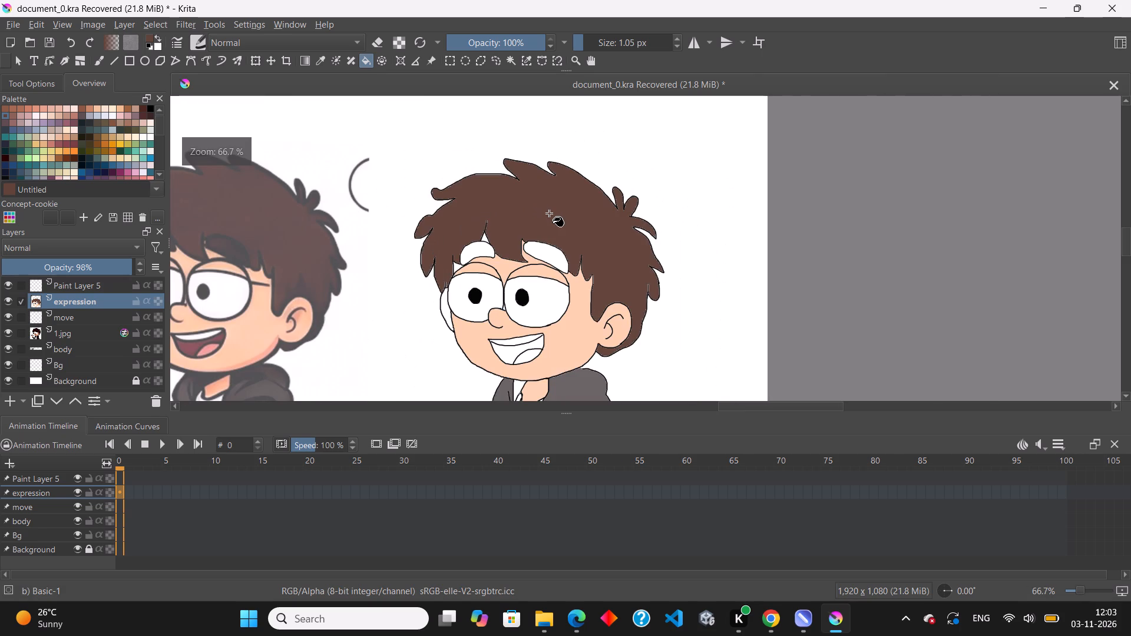
scroll(537, 259, up, 2)
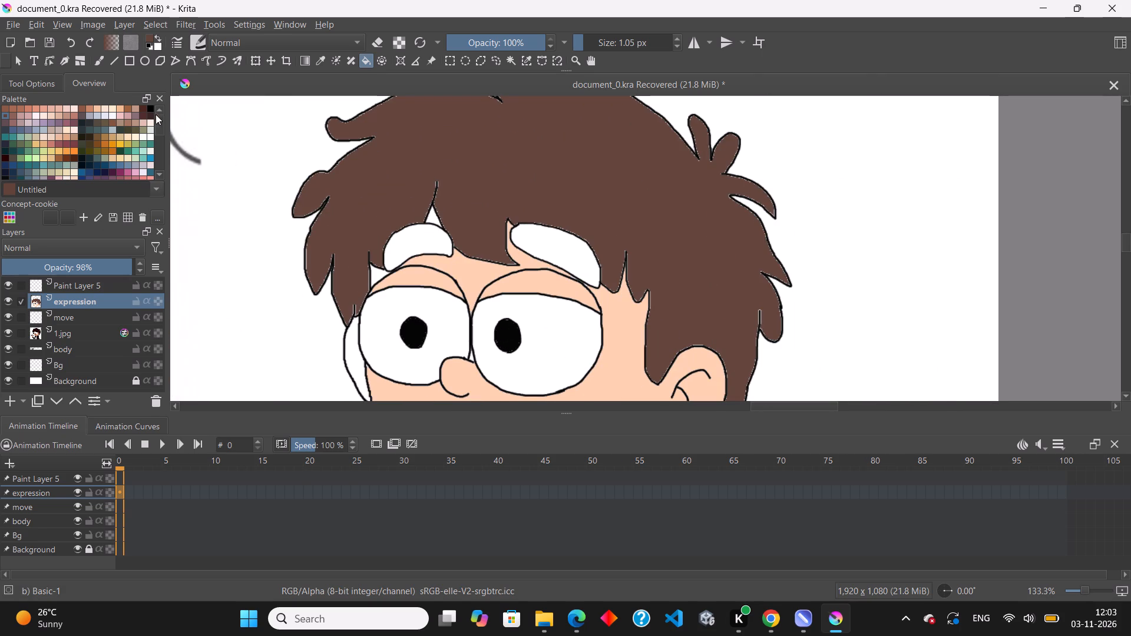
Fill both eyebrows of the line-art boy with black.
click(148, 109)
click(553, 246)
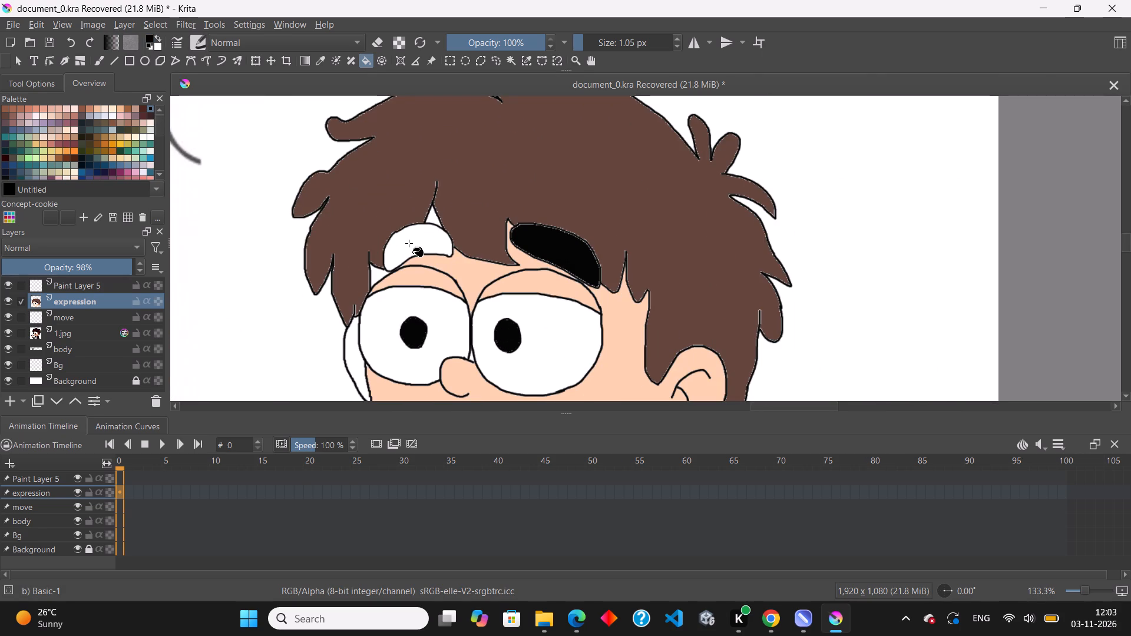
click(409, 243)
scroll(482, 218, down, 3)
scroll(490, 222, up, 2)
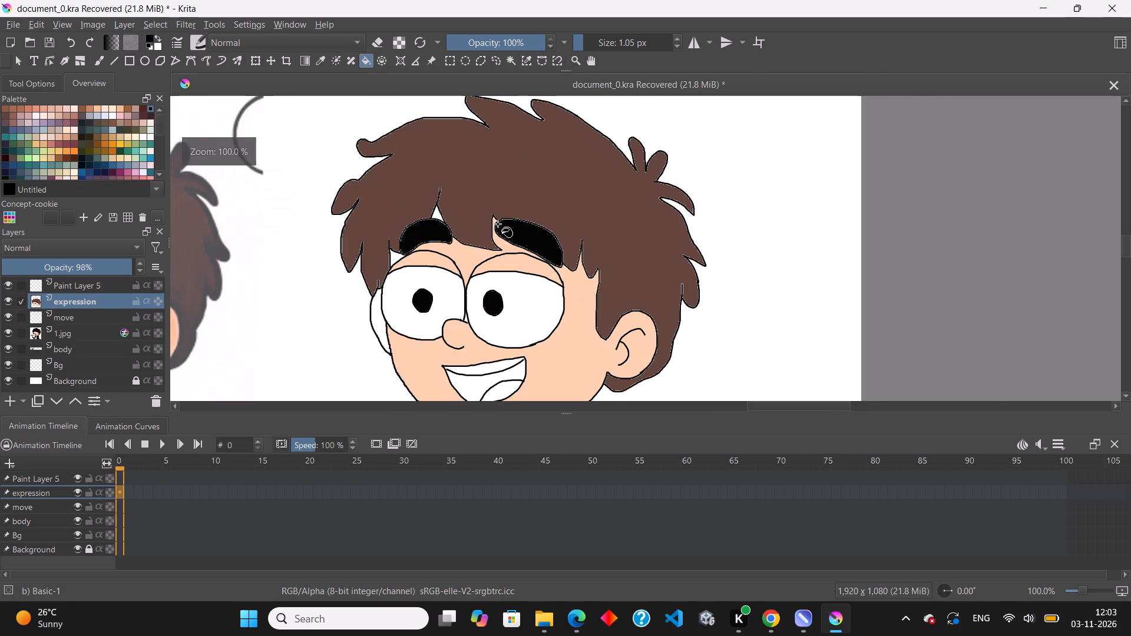
Fill both eyebrows with the very dark brown palette colour.
click(149, 115)
click(431, 236)
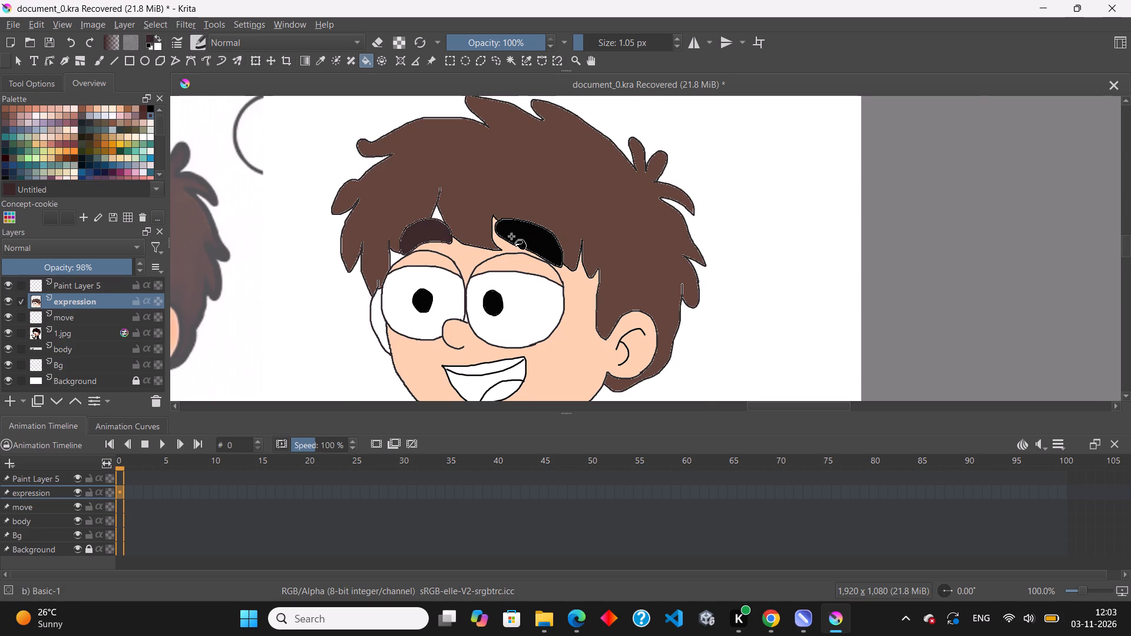
scroll(512, 236, up, 1)
click(525, 234)
scroll(301, 234, down, 2)
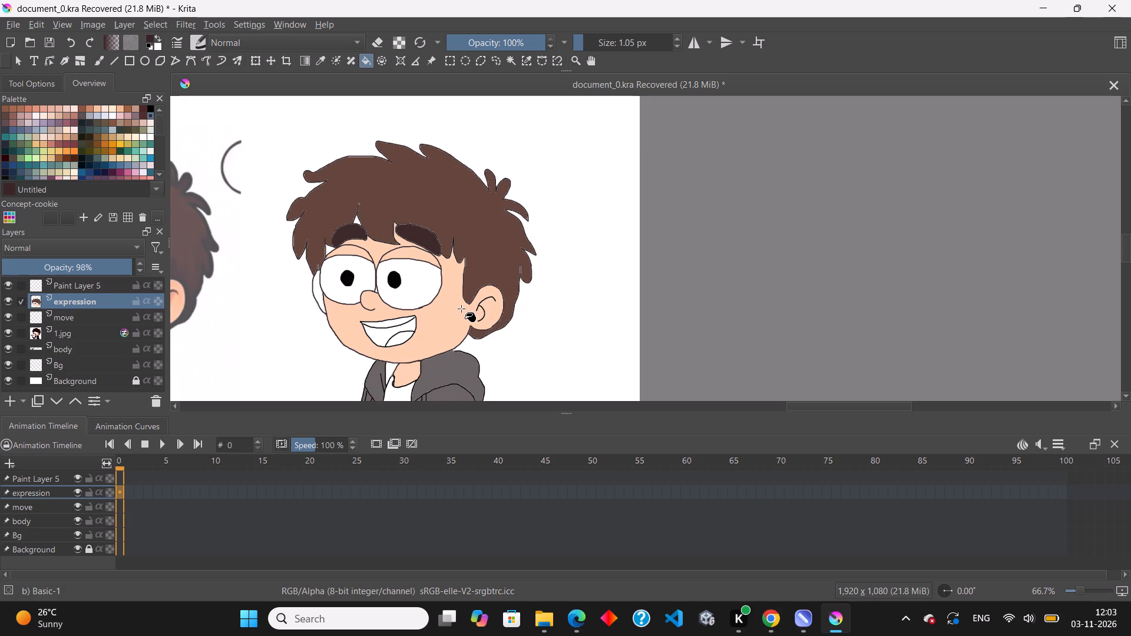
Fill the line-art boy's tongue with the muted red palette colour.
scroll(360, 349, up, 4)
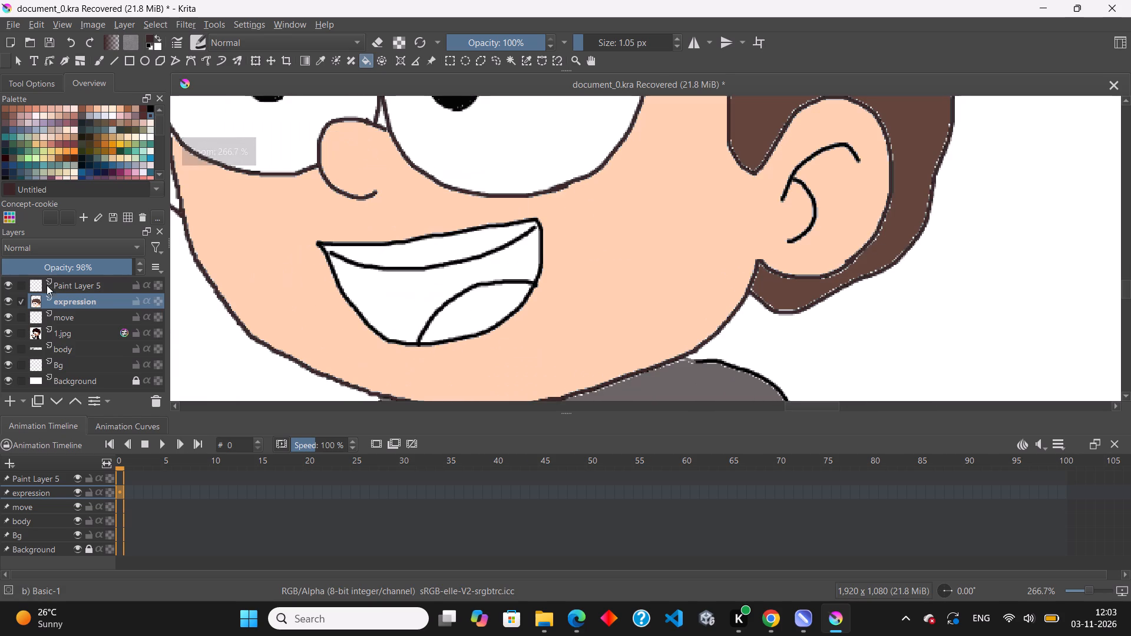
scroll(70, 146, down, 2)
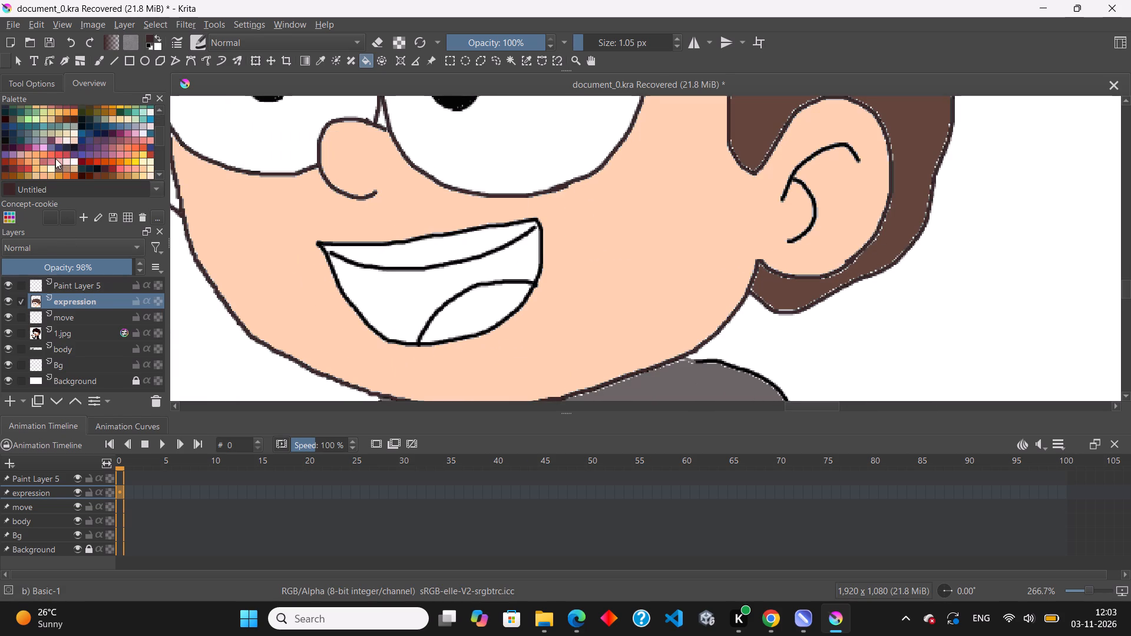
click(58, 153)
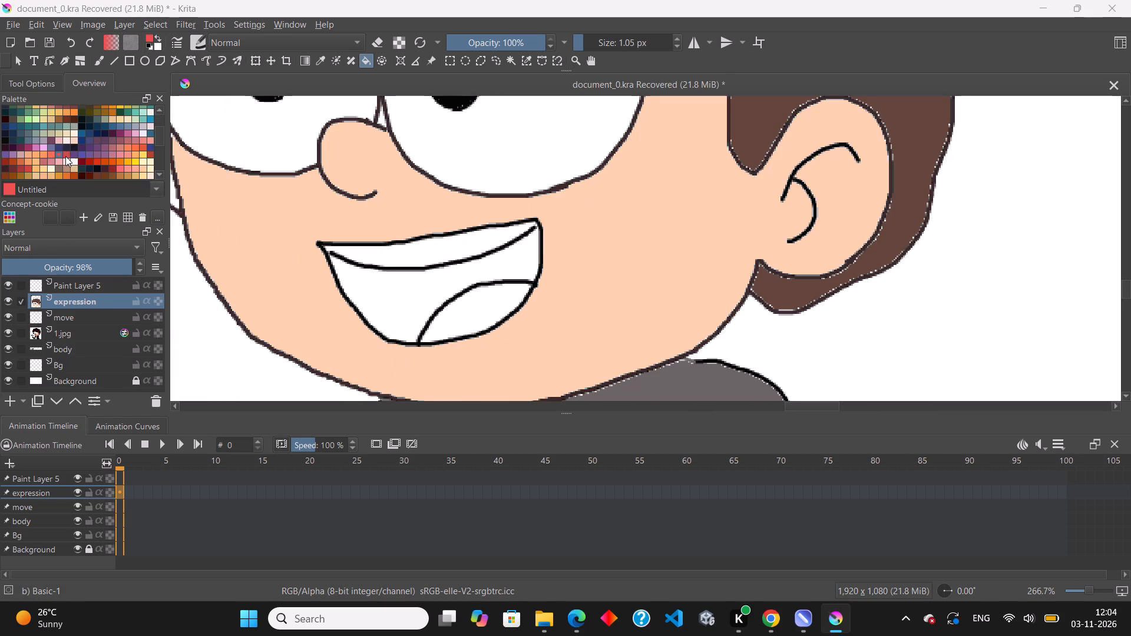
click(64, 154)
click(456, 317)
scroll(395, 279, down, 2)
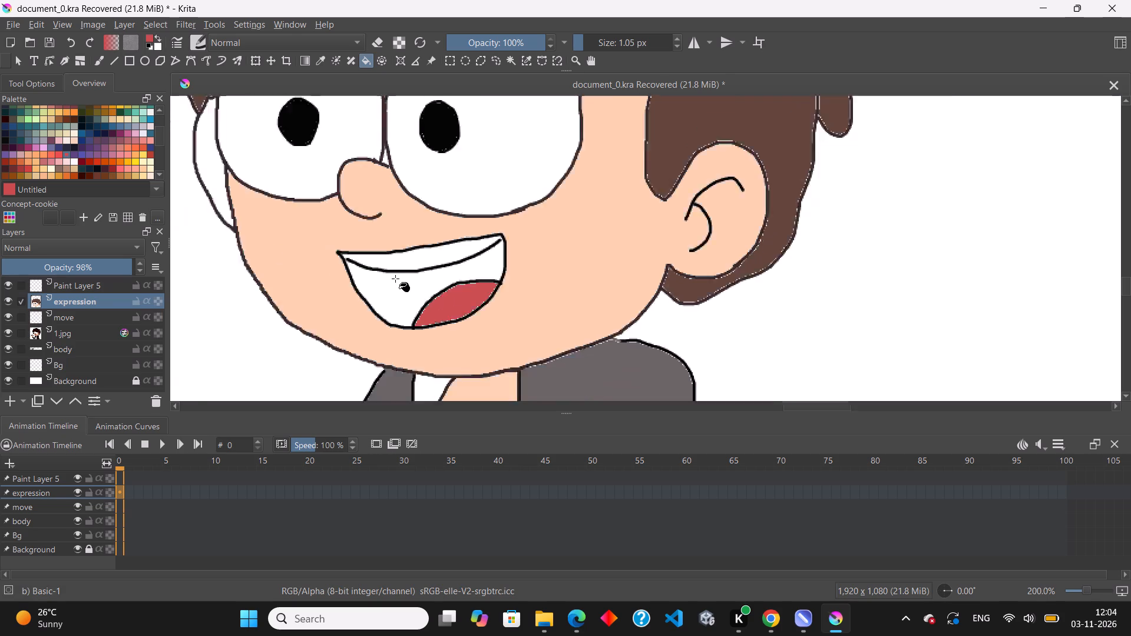
Sample the pink of the reference boy's tongue and fill the line-art boy's tongue with it.
scroll(395, 279, down, 2)
scroll(381, 299, up, 2)
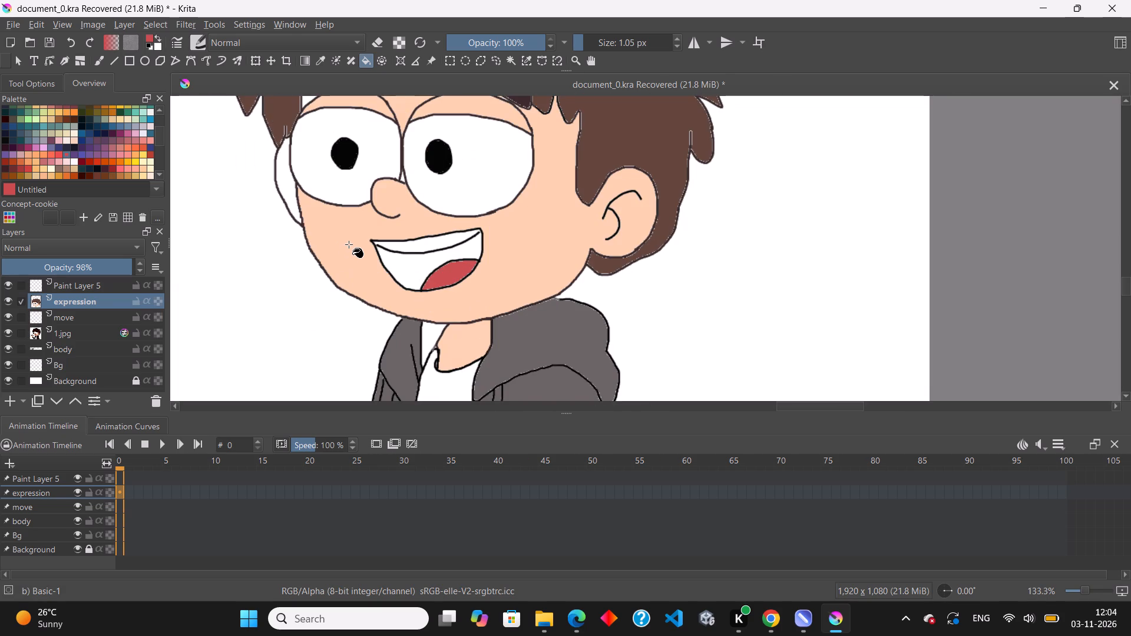
scroll(512, 277, down, 4)
scroll(316, 251, up, 4)
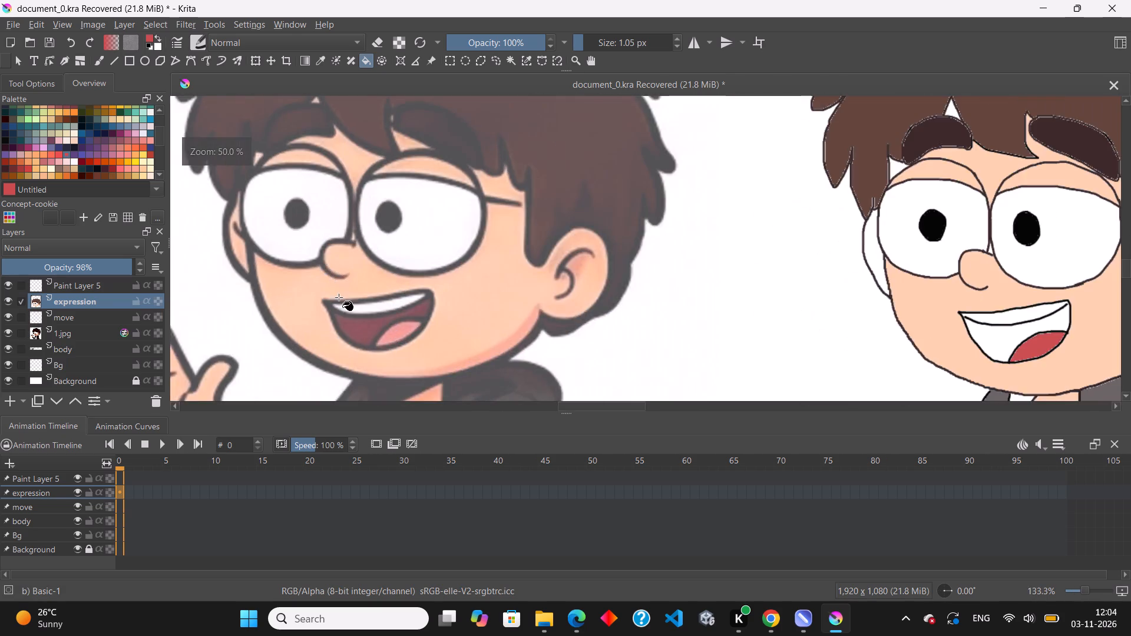
scroll(348, 313, up, 1)
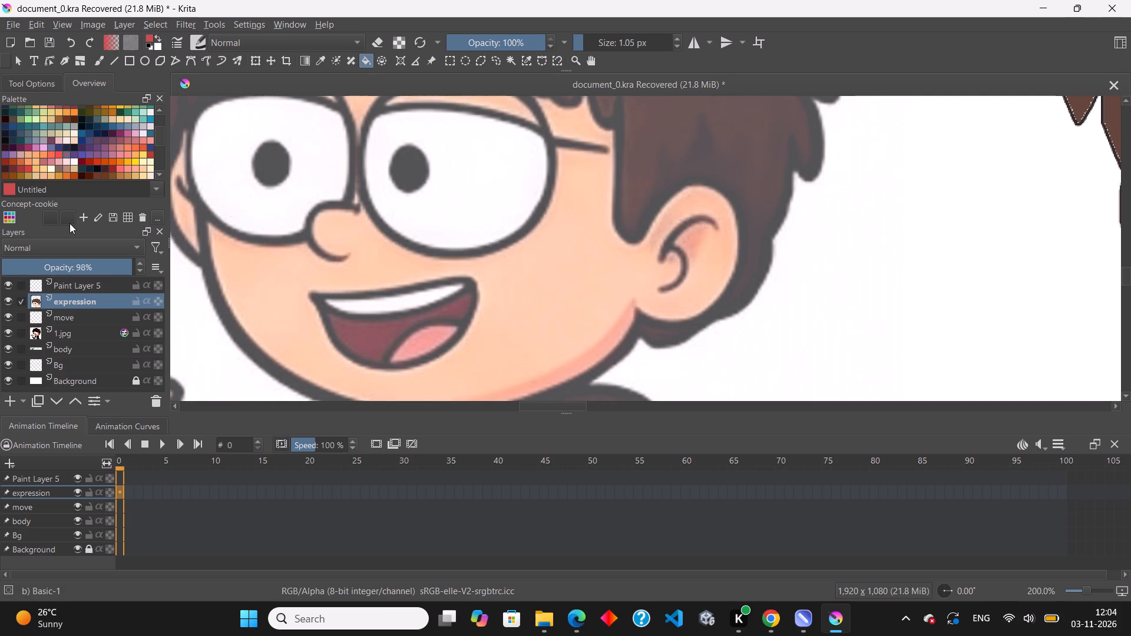
click(319, 60)
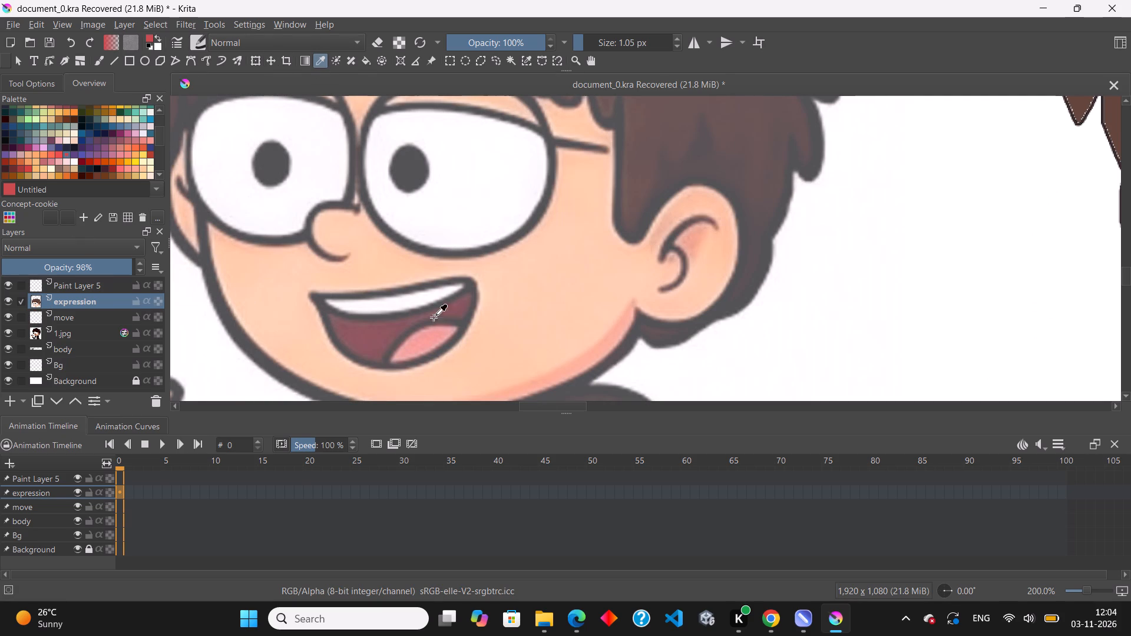
double_click(434, 337)
scroll(369, 311, down, 3)
scroll(586, 344, up, 1)
key(f)
click(764, 317)
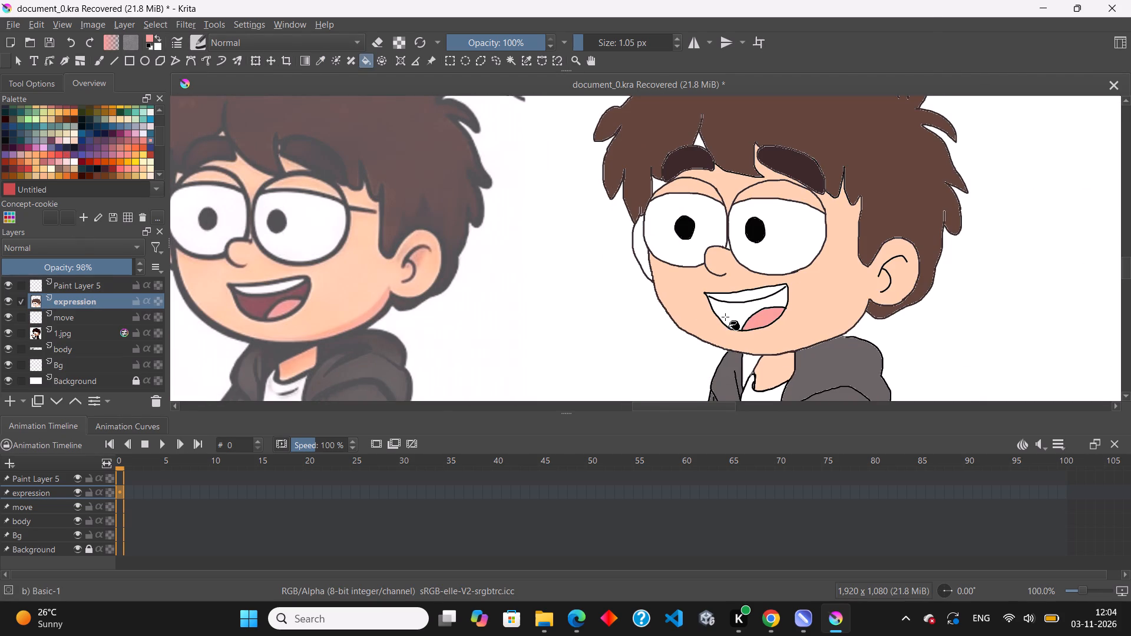
Sample the dark maroon inside the reference boy's mouth and fill the line-art mouth interior between teeth and tongue.
click(321, 58)
double_click(259, 300)
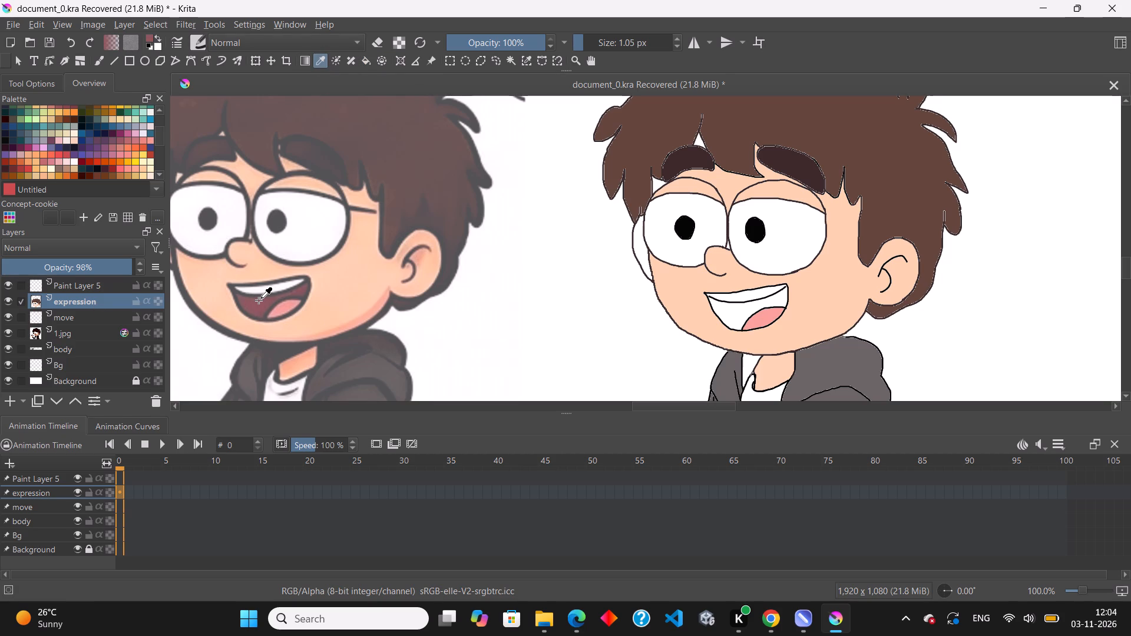
key(f)
click(727, 309)
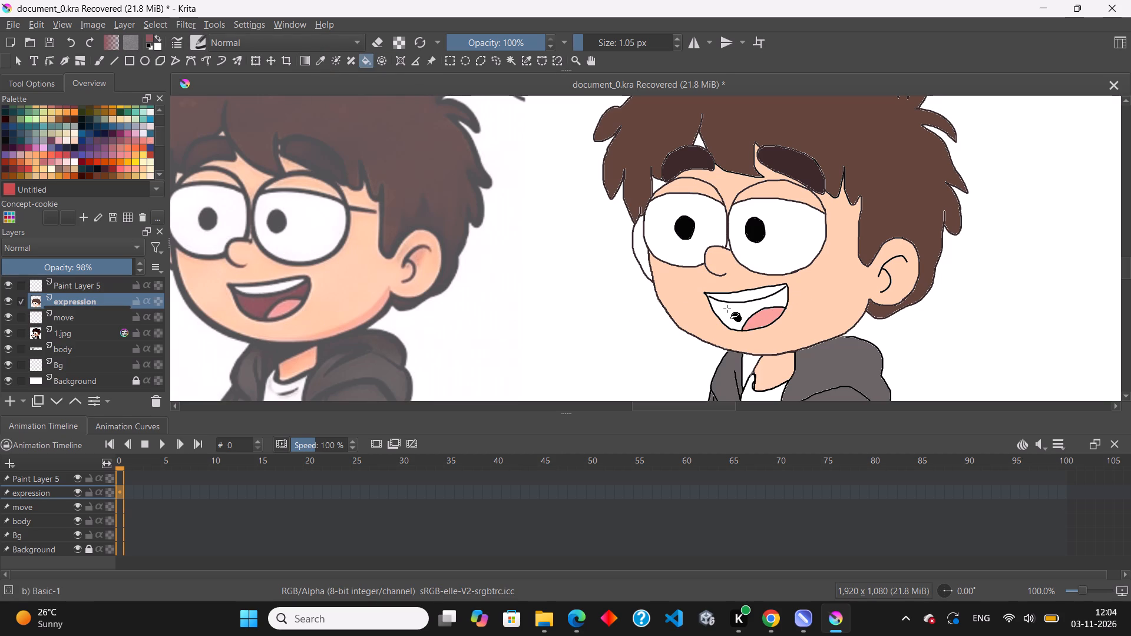
scroll(517, 287, down, 3)
scroll(602, 300, up, 1)
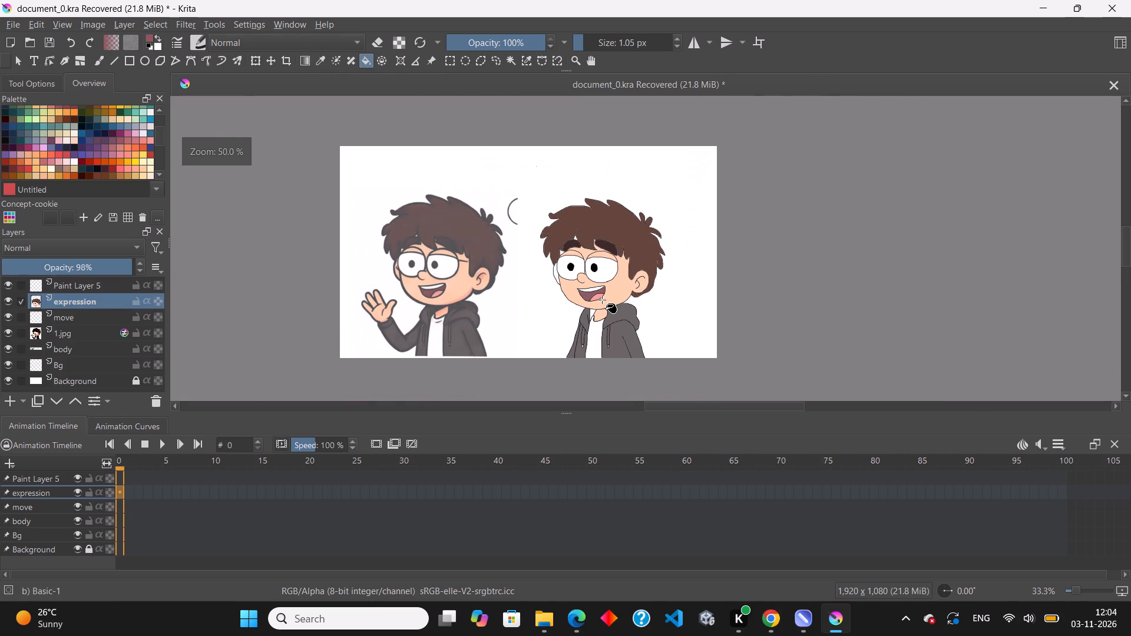
scroll(589, 289, up, 3)
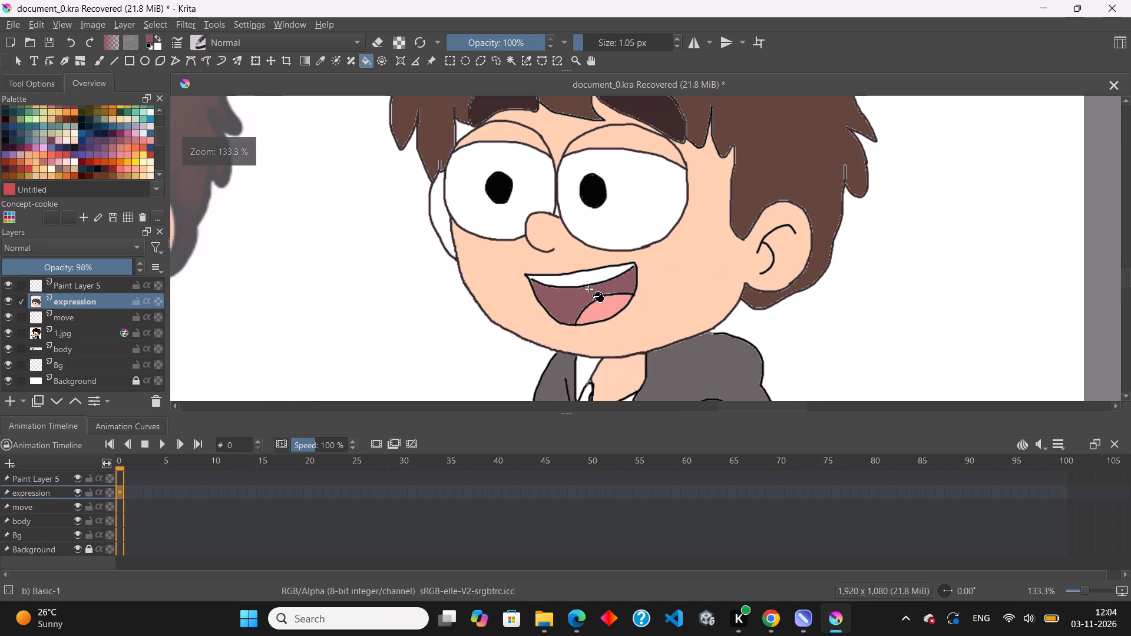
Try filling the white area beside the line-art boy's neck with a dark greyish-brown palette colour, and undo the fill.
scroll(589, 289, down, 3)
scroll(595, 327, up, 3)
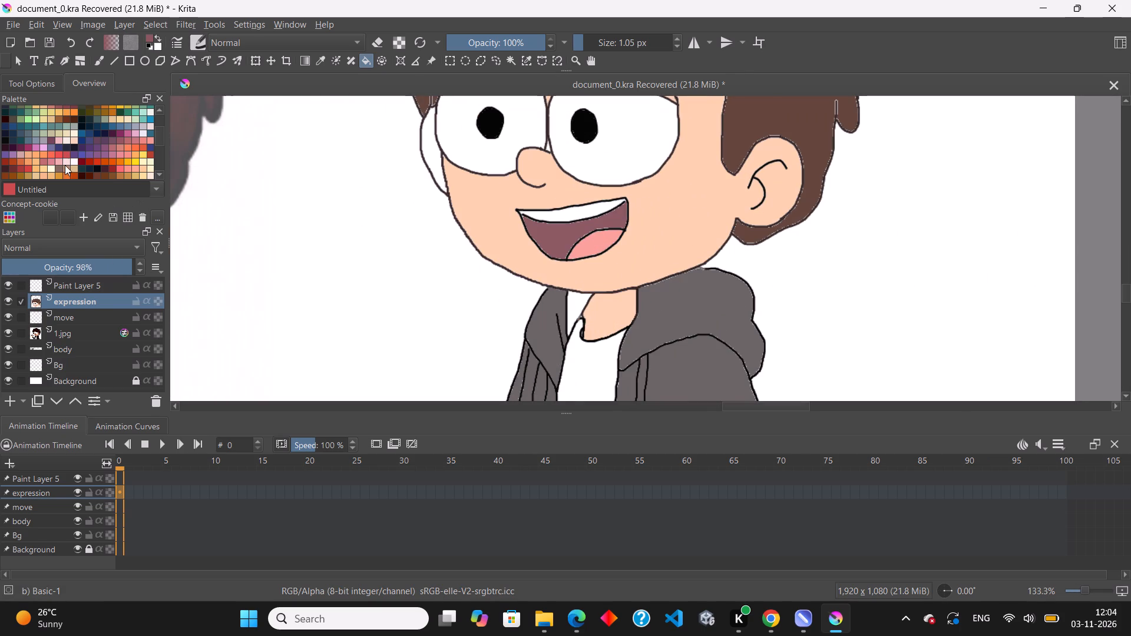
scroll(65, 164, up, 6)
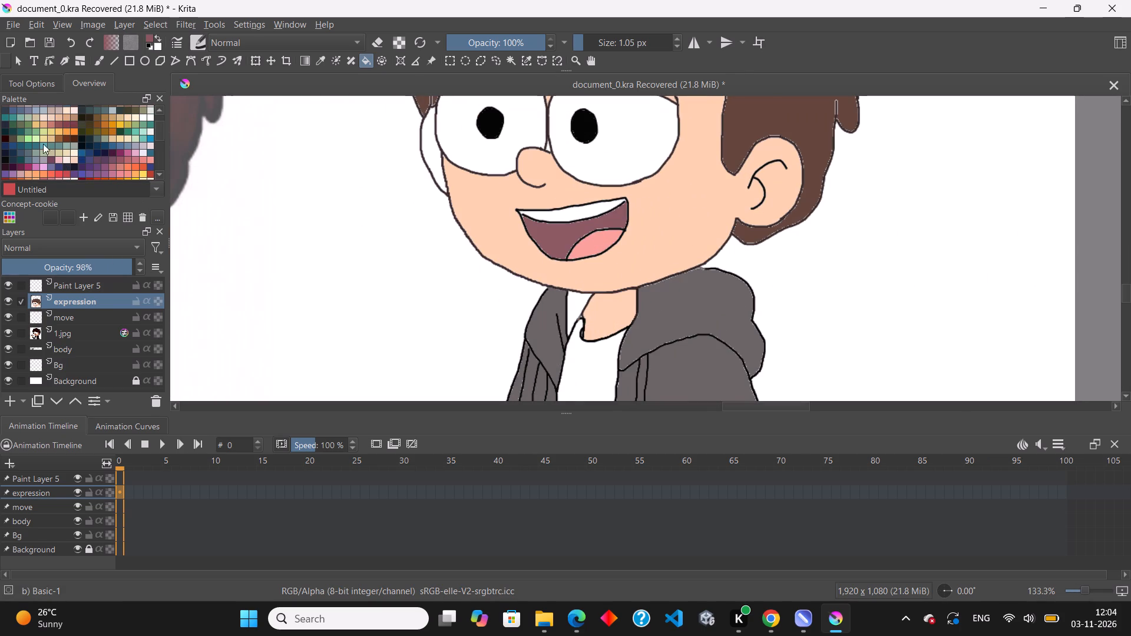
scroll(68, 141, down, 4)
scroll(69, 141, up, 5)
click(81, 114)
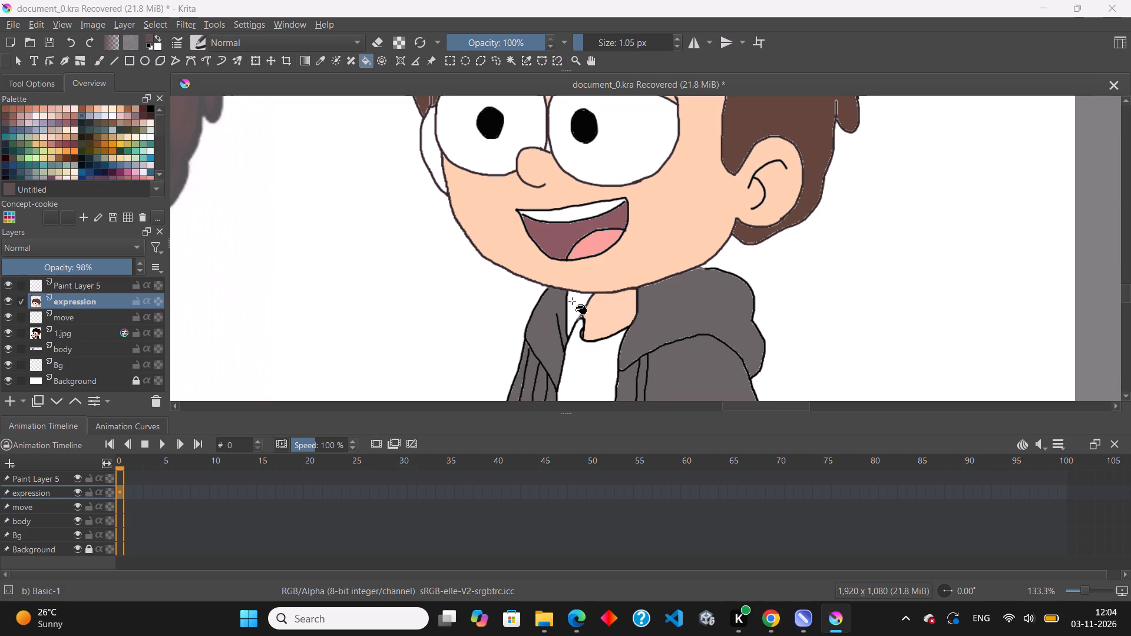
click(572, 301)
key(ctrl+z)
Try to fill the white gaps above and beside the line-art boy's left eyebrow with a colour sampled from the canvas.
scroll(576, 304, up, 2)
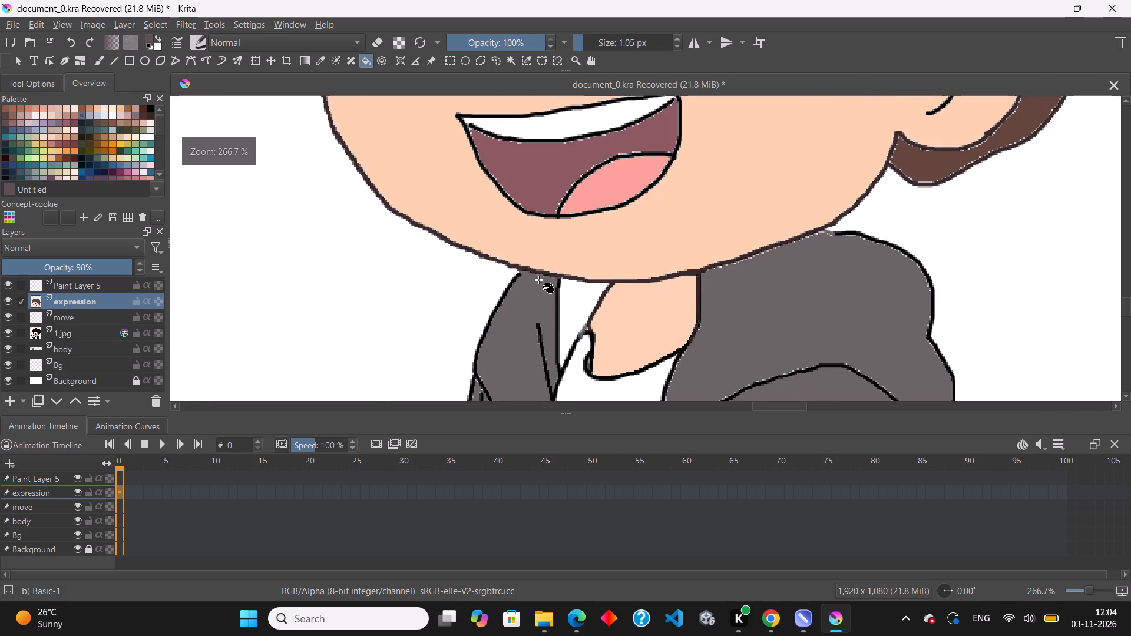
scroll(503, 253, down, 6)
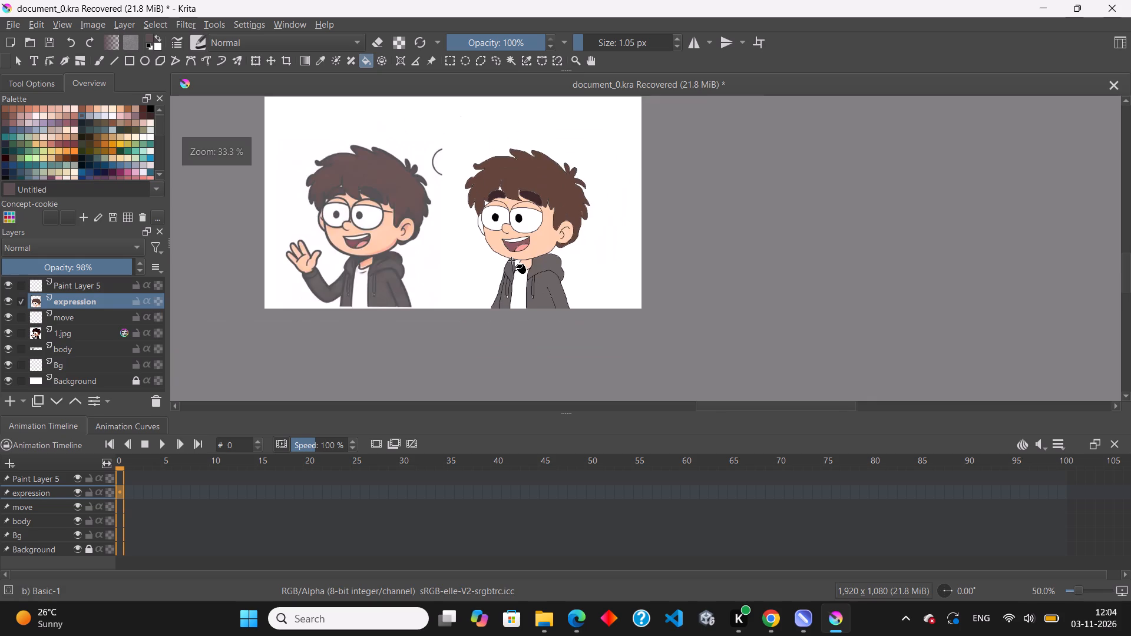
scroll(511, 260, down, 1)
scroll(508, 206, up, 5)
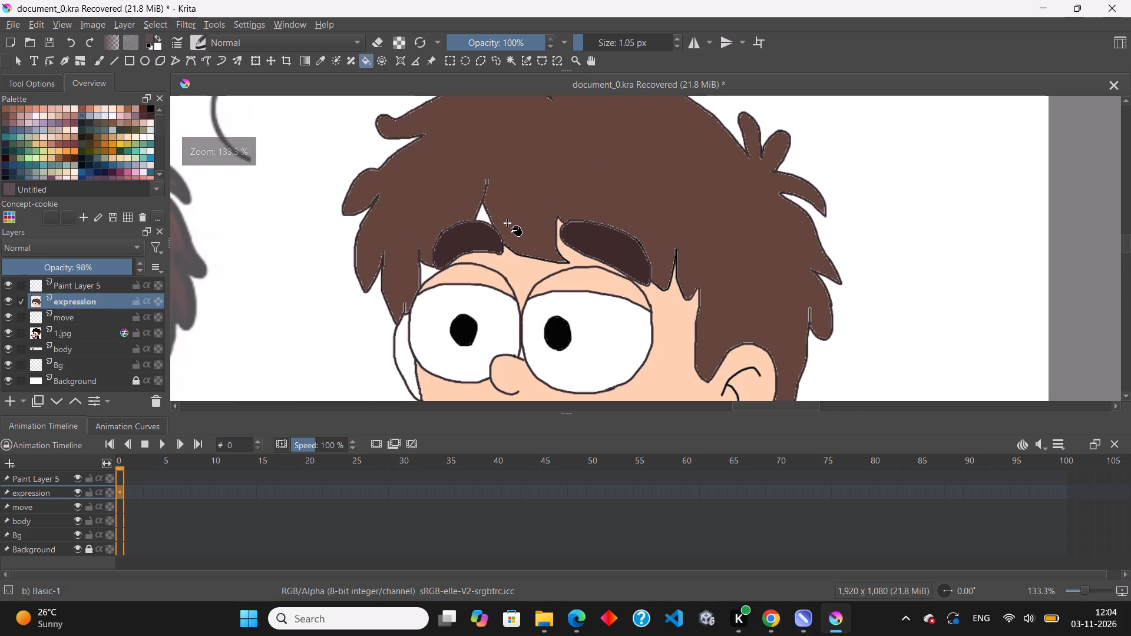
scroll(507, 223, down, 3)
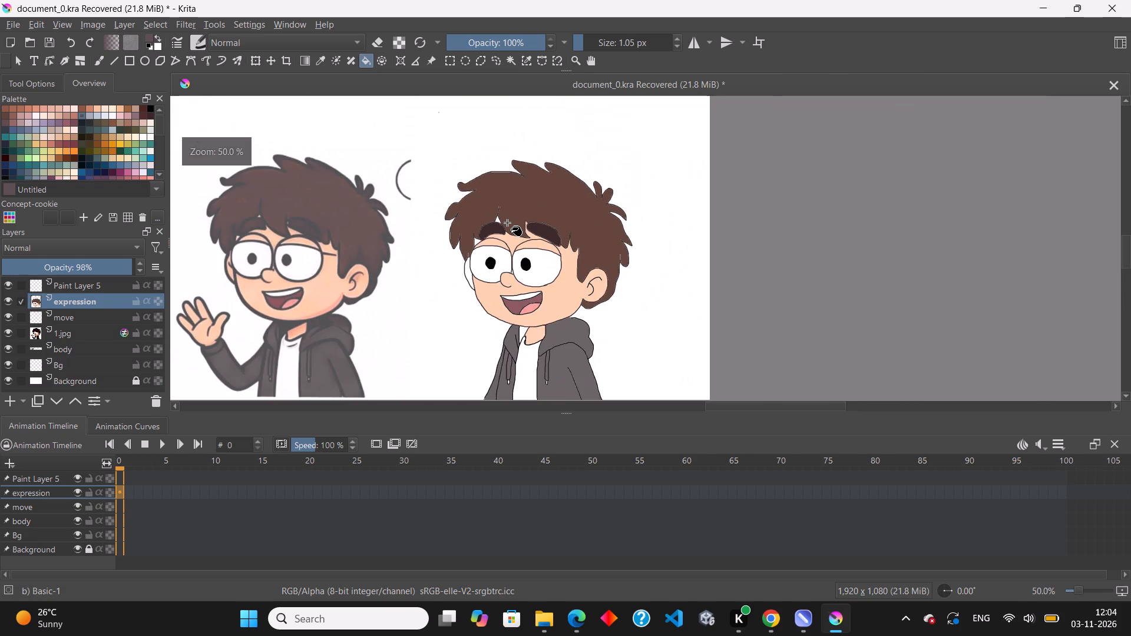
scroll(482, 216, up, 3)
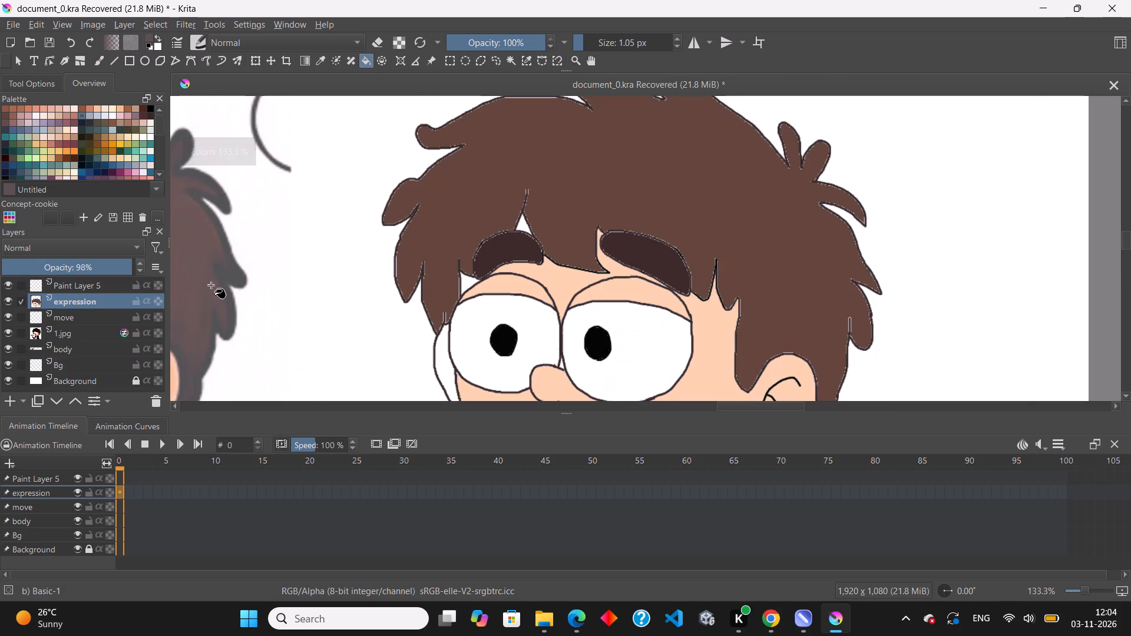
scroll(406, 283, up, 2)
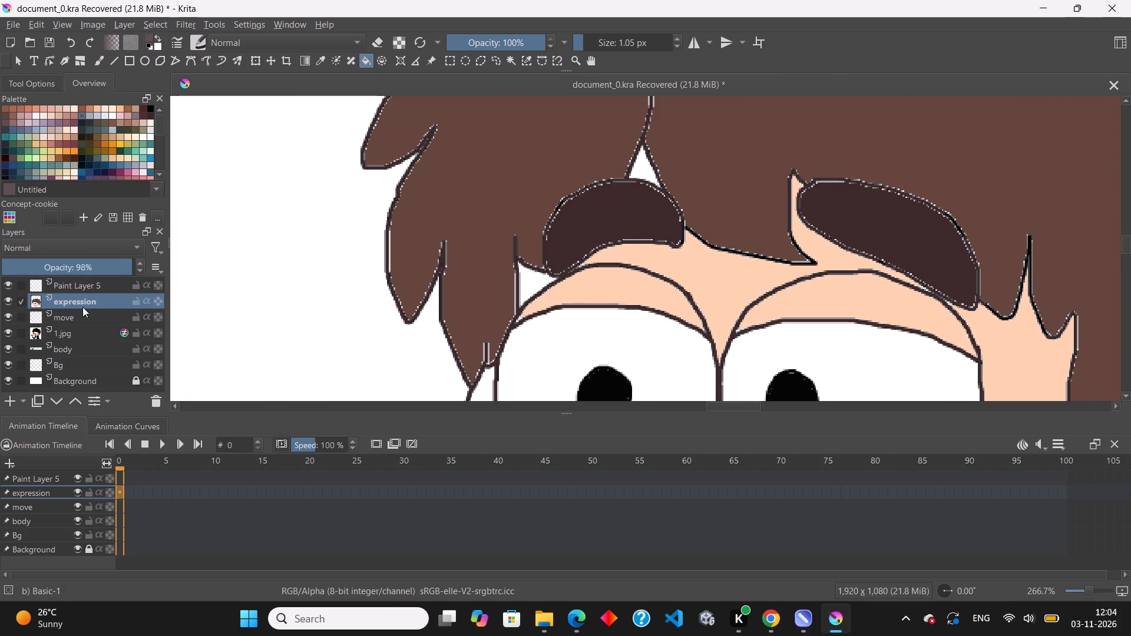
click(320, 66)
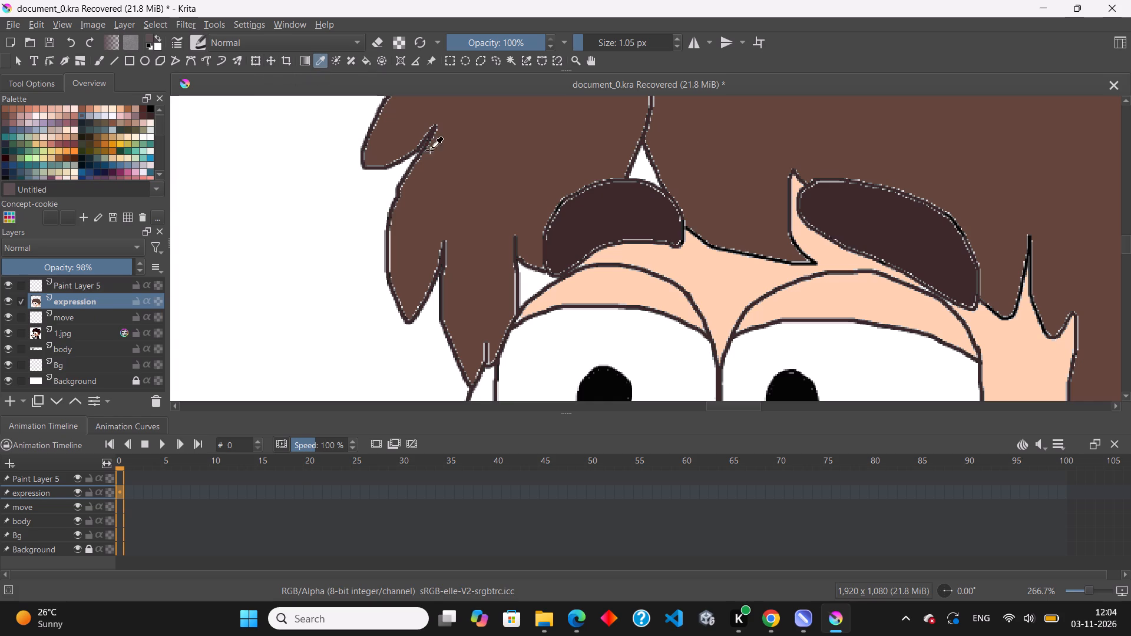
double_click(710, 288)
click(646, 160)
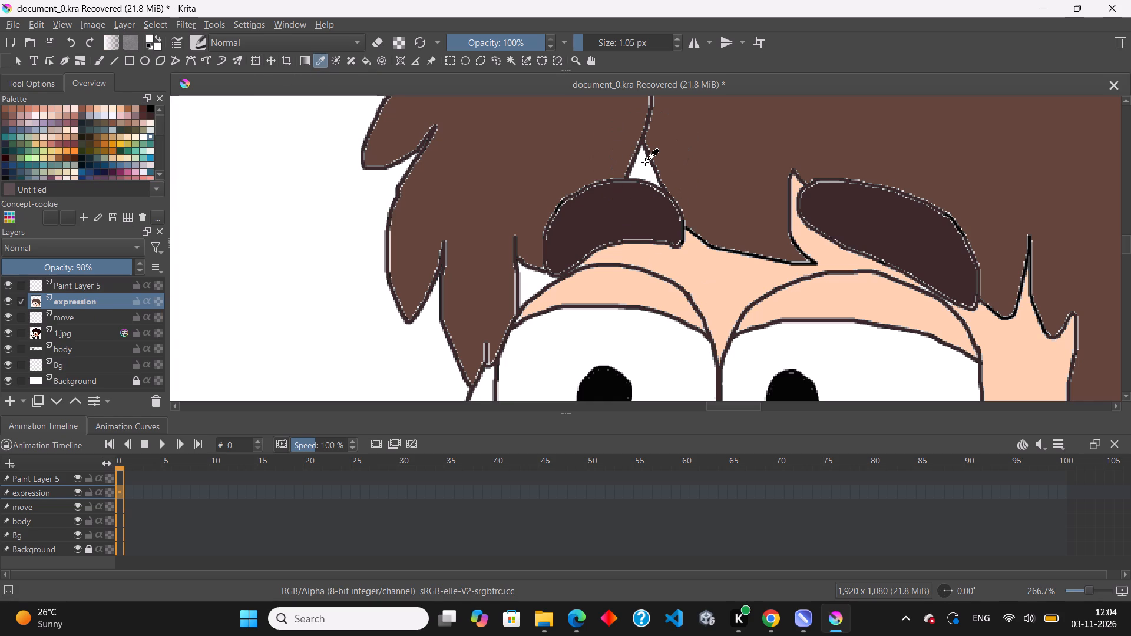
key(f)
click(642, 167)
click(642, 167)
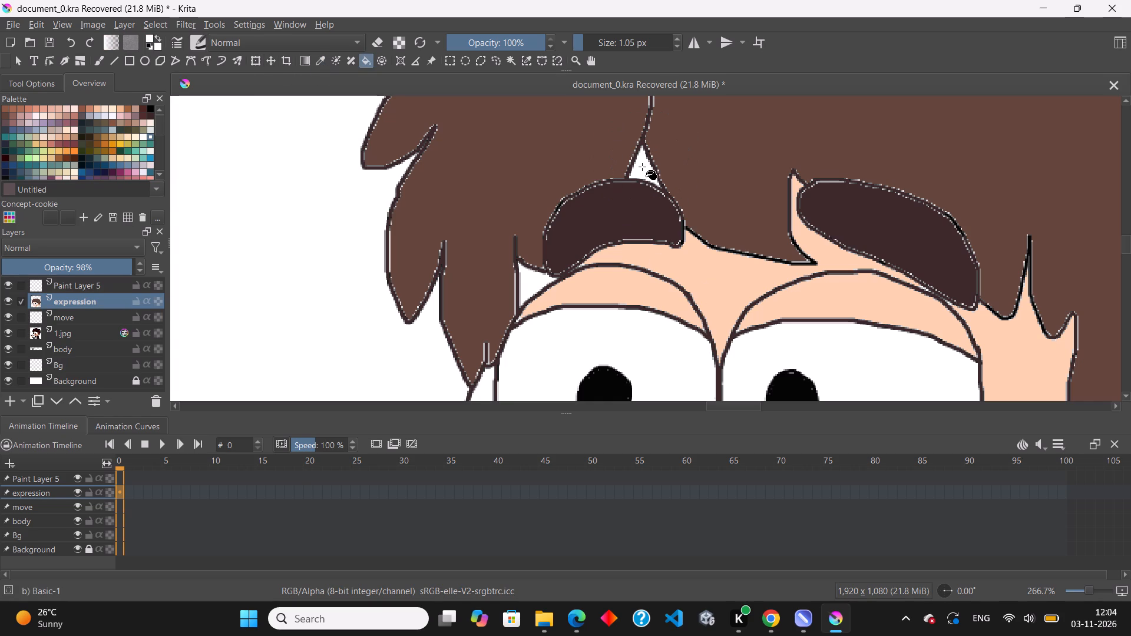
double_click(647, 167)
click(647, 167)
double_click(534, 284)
Fill the white gaps above and beside the left eyebrow with the dark reddish-brown palette colour.
scroll(494, 244, down, 4)
scroll(544, 255, up, 2)
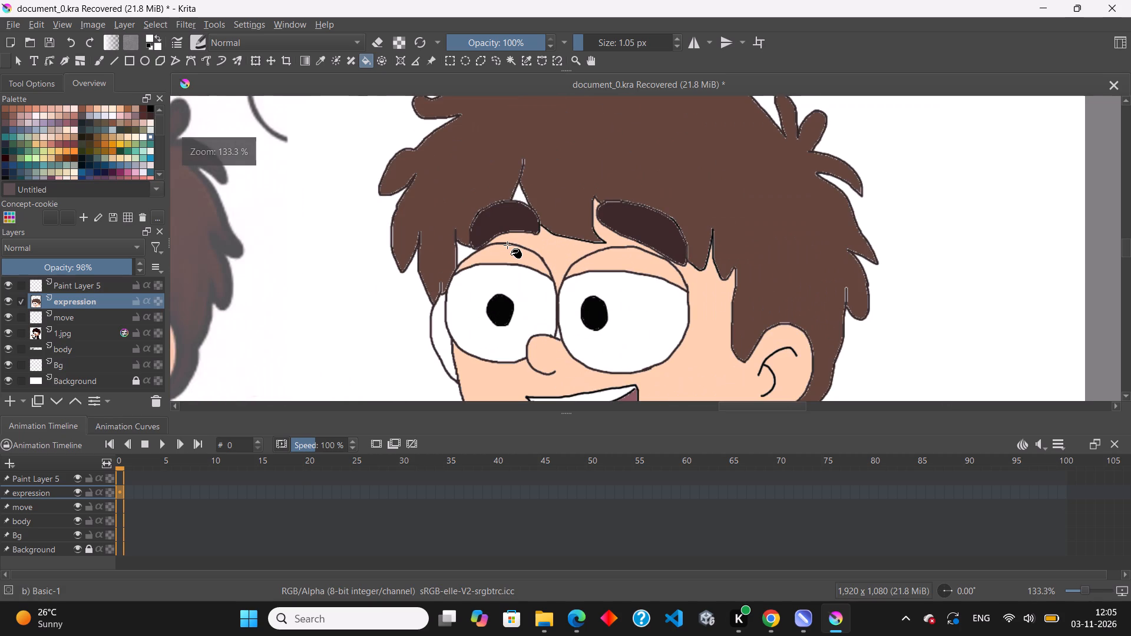
scroll(449, 244, up, 1)
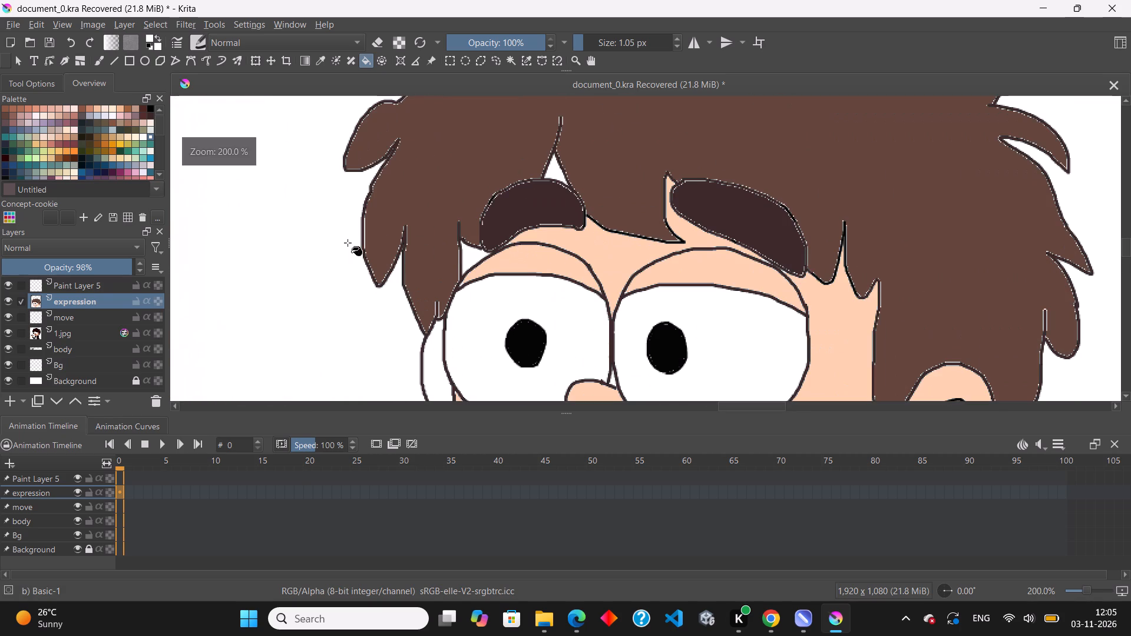
scroll(472, 292, down, 2)
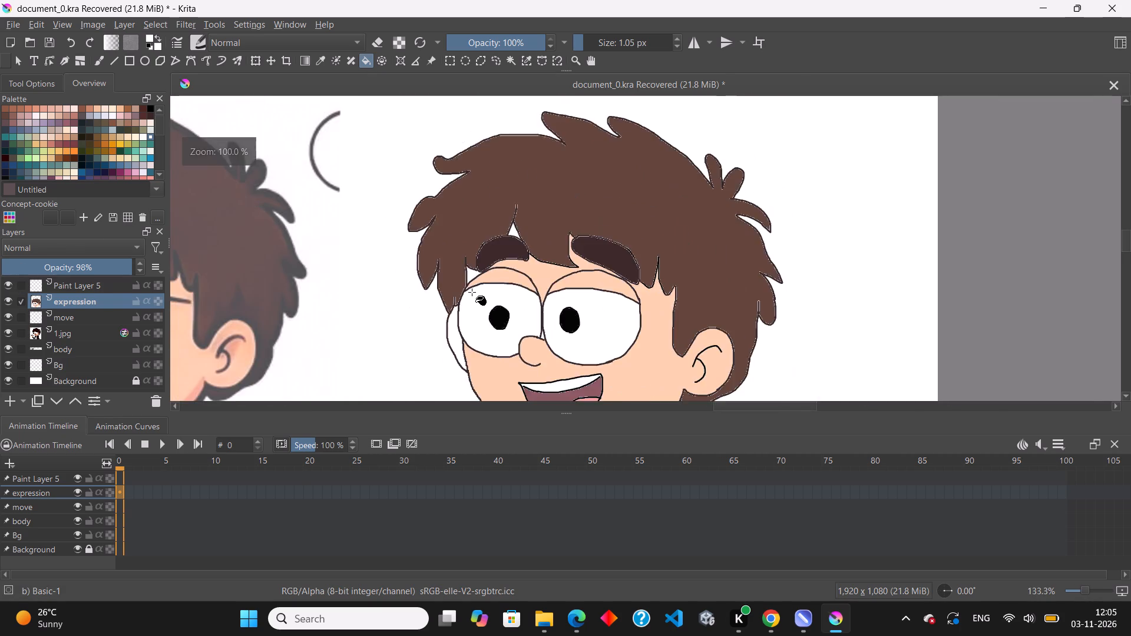
scroll(472, 292, down, 1)
scroll(482, 278, up, 2)
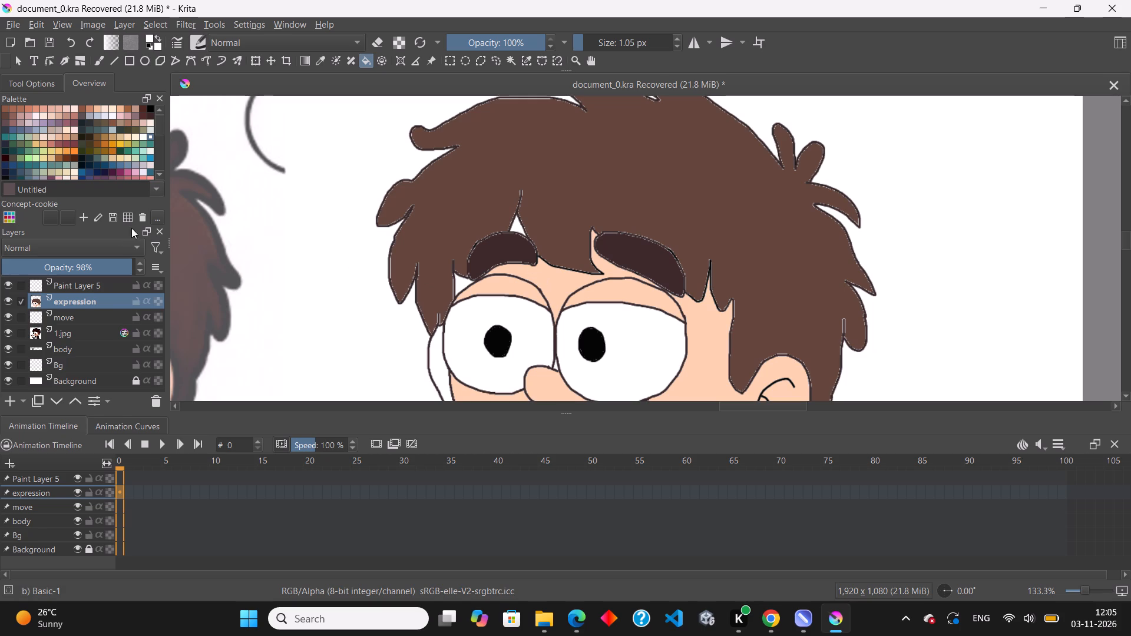
click(140, 114)
scroll(474, 248, up, 2)
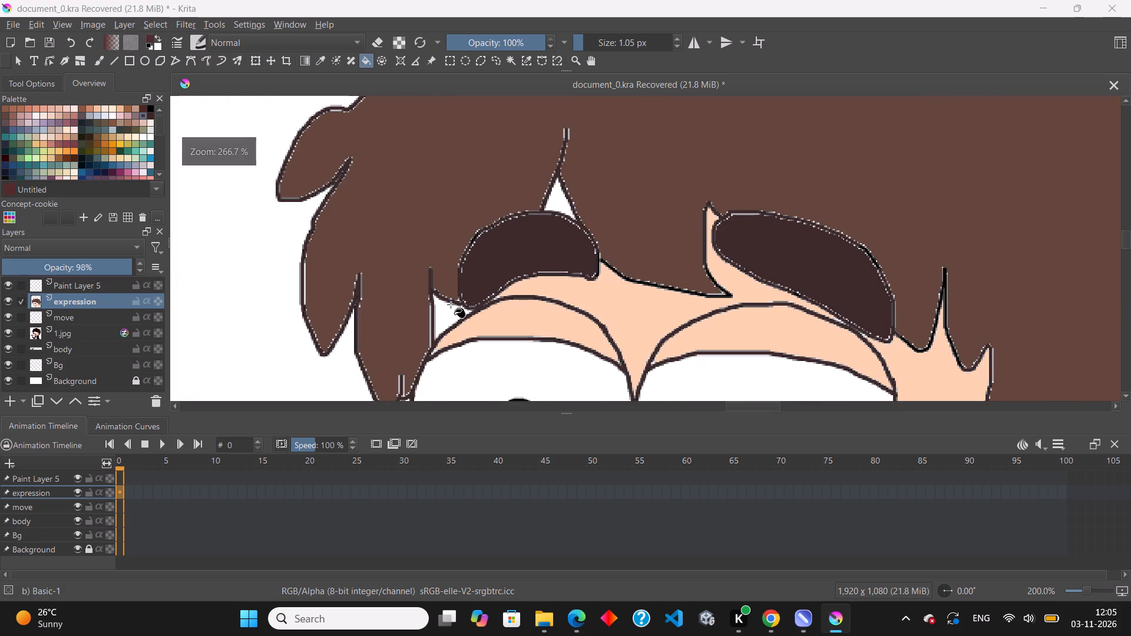
click(444, 319)
click(557, 197)
scroll(449, 234, down, 4)
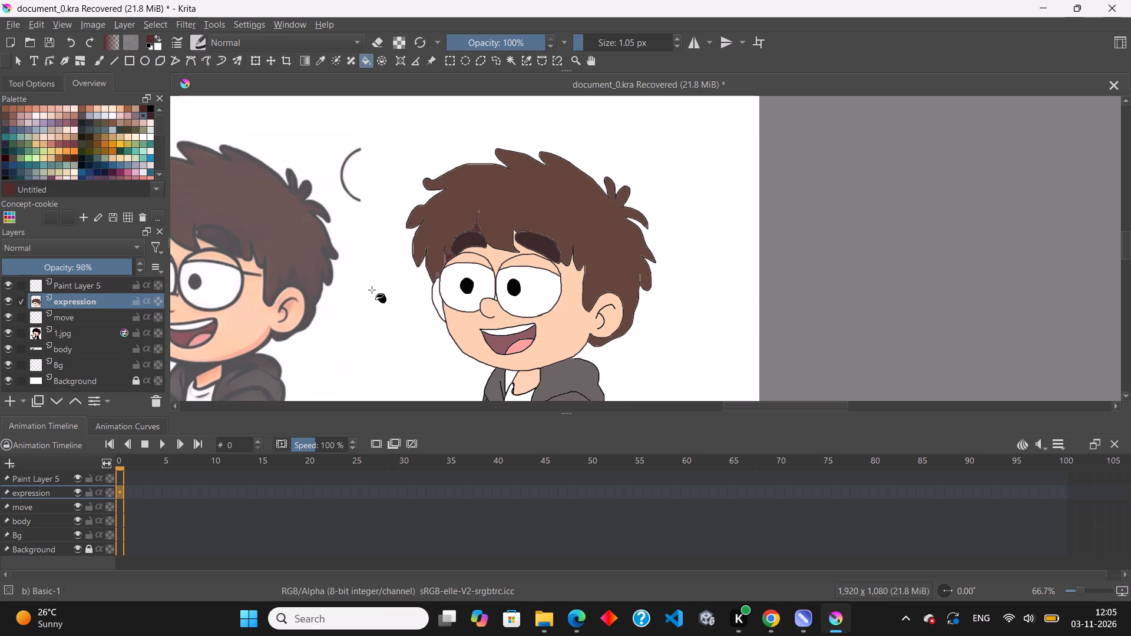
scroll(429, 237, up, 3)
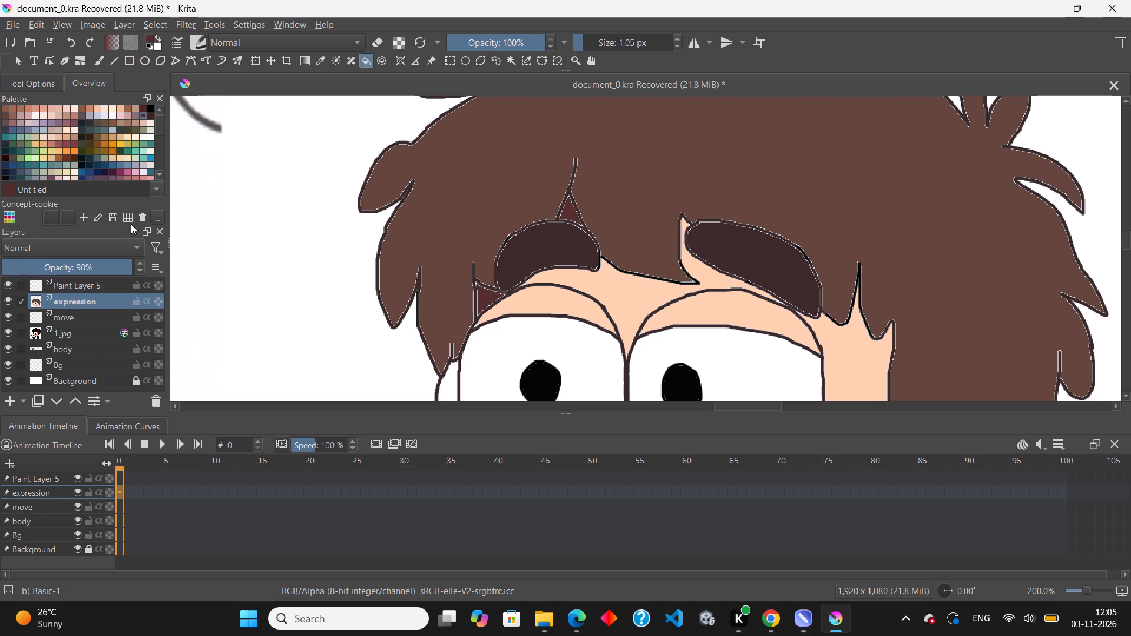
Sample the dark brown inside the line-art boy's left eyebrow.
click(319, 63)
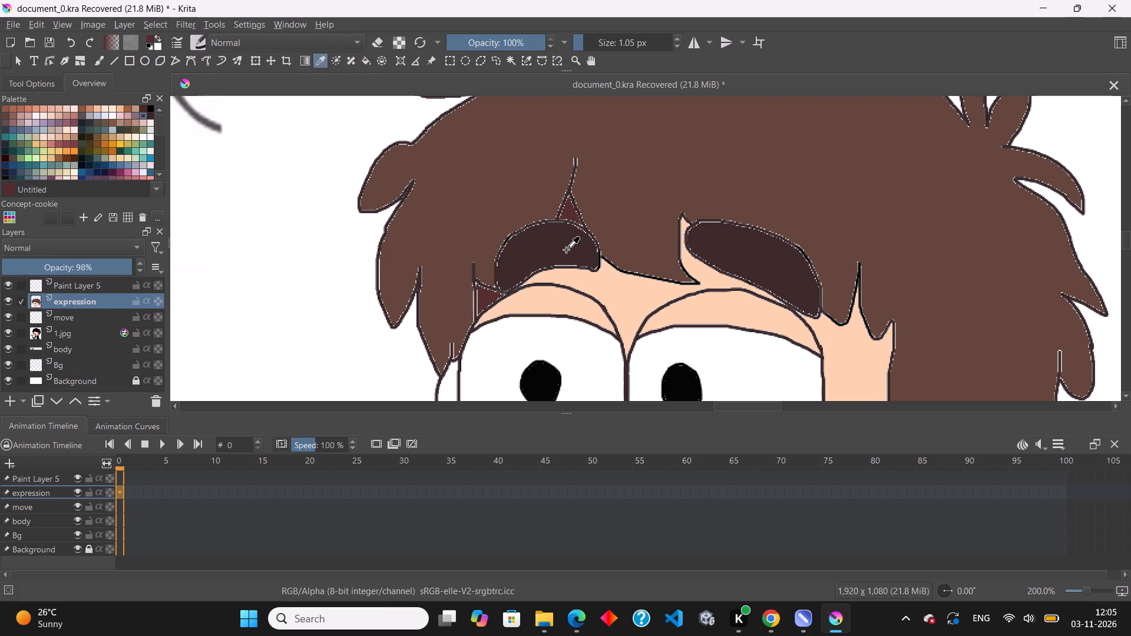
double_click(561, 238)
scroll(533, 237, up, 5)
scroll(446, 251, down, 2)
scroll(412, 316, up, 2)
click(387, 325)
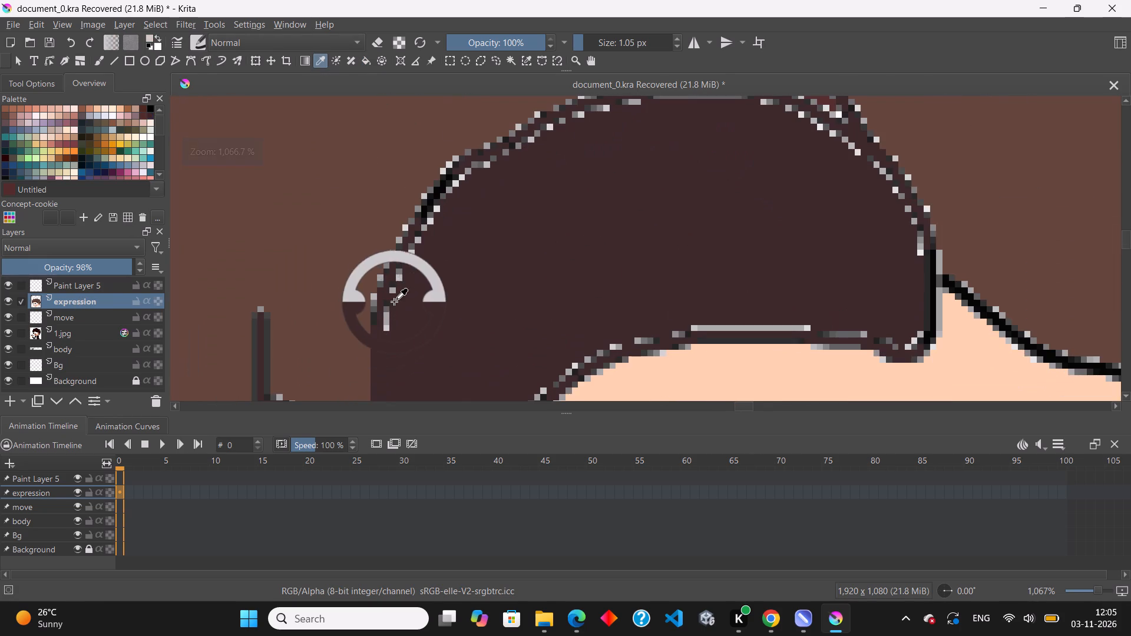
double_click(409, 320)
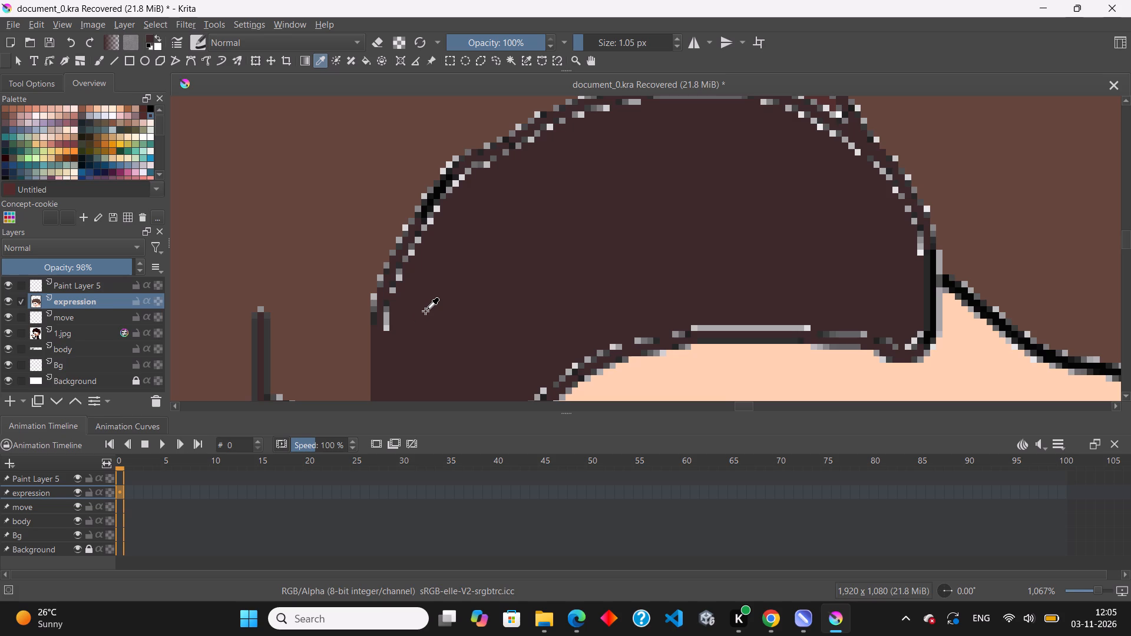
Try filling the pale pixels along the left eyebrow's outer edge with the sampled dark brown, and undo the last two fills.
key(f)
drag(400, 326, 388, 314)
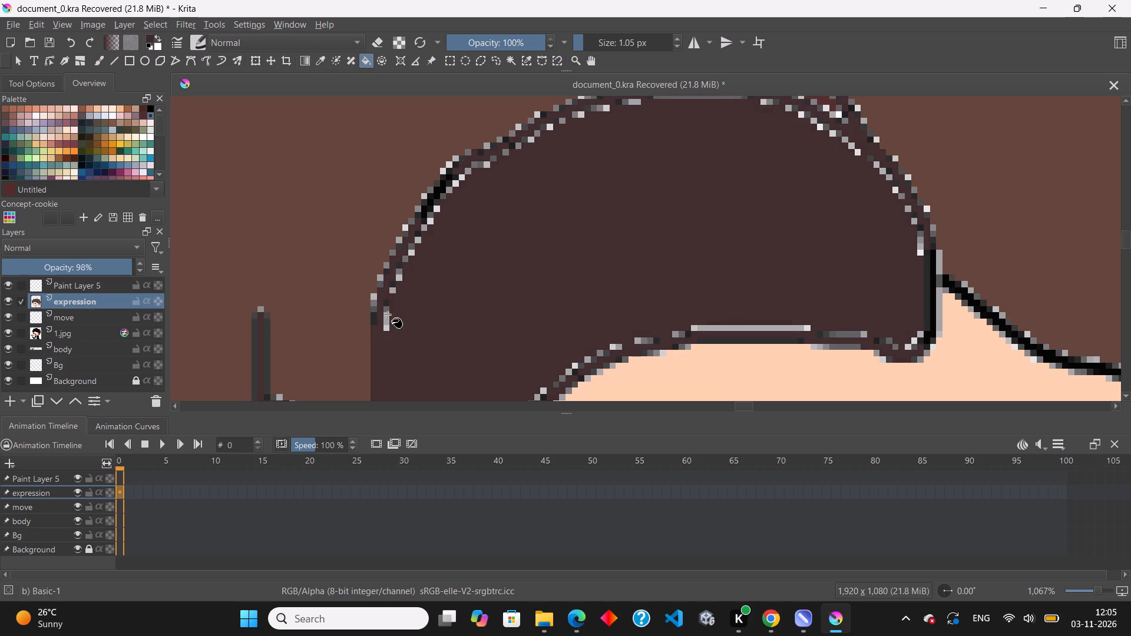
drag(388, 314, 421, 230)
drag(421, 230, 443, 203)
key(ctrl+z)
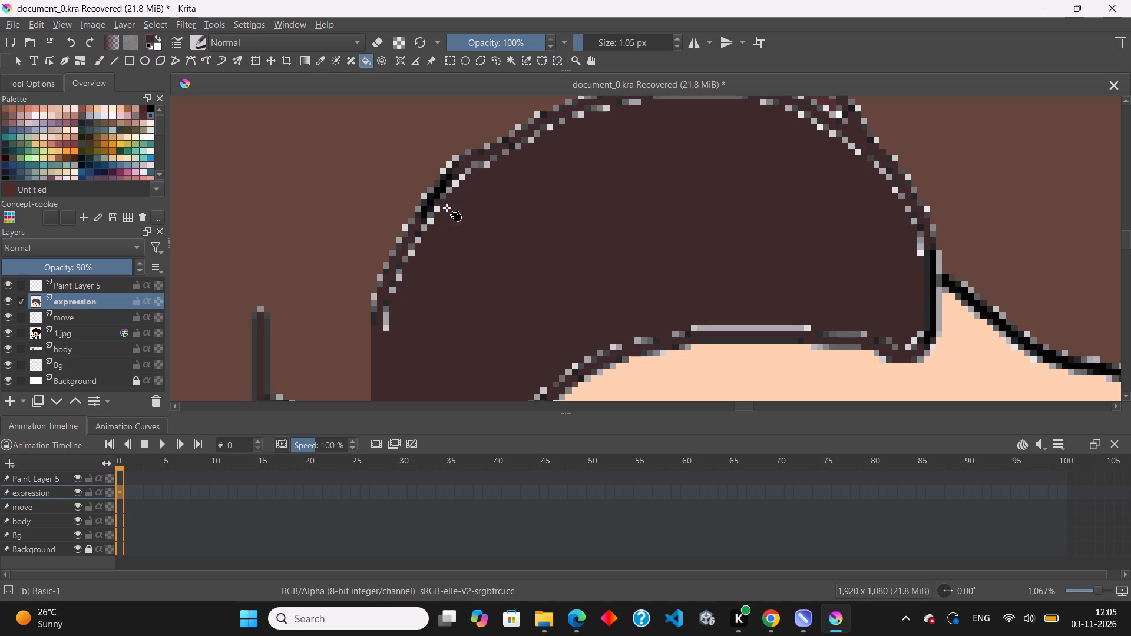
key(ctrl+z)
Fill the pale stray pixels around the inside edge of the left eyebrow's outline with the sampled dark brown.
scroll(482, 227, down, 2)
scroll(535, 220, up, 1)
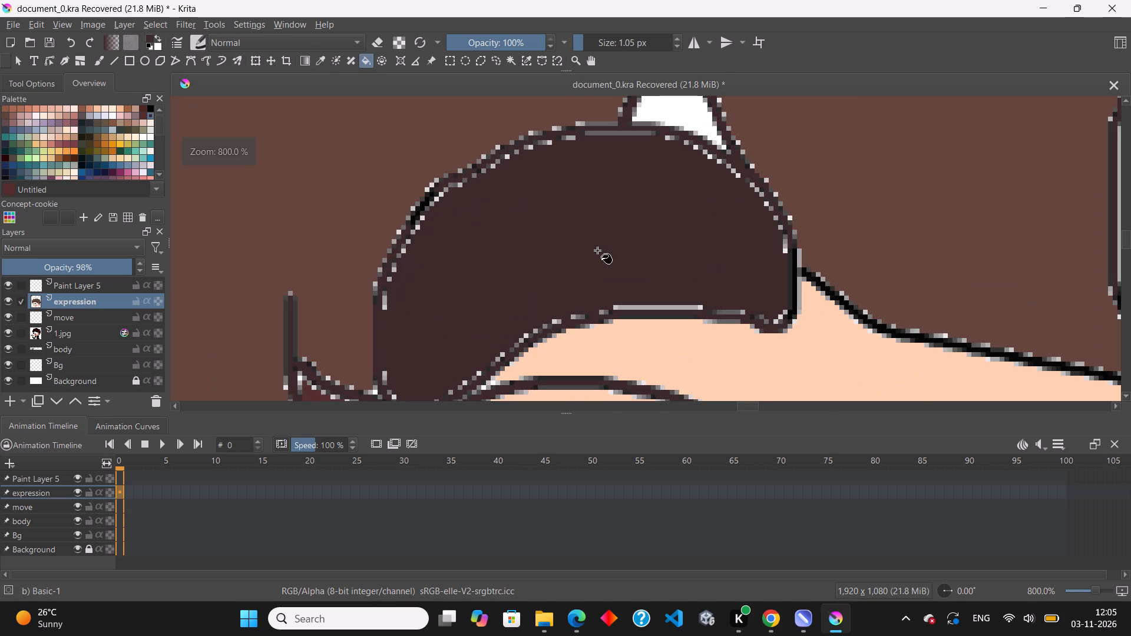
drag(484, 170, 508, 156)
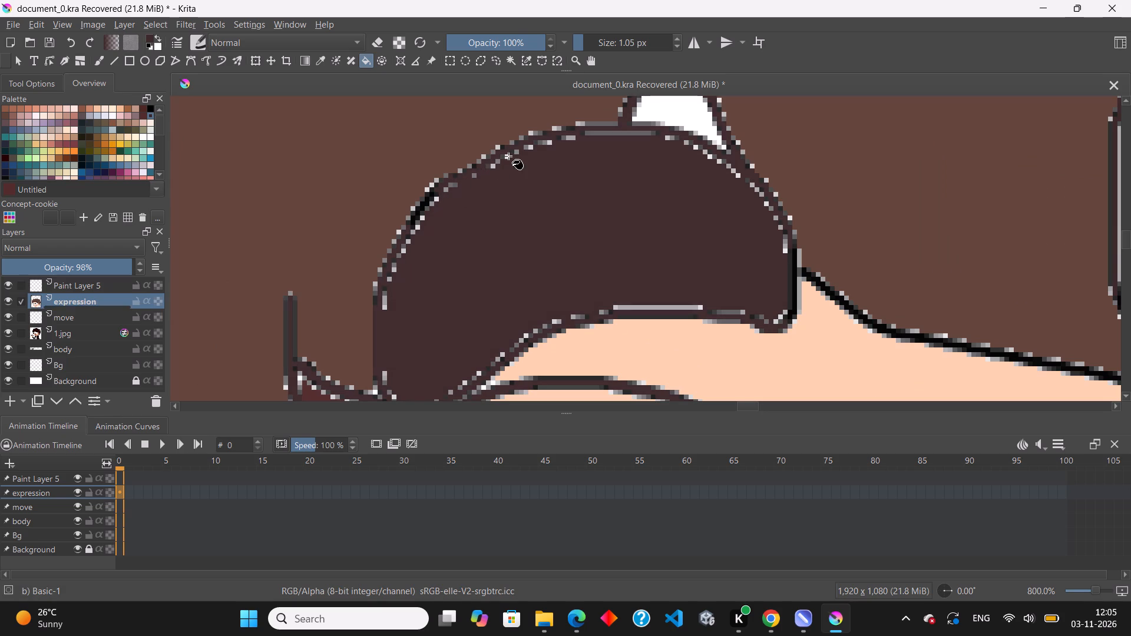
drag(508, 156, 705, 148)
drag(705, 148, 786, 263)
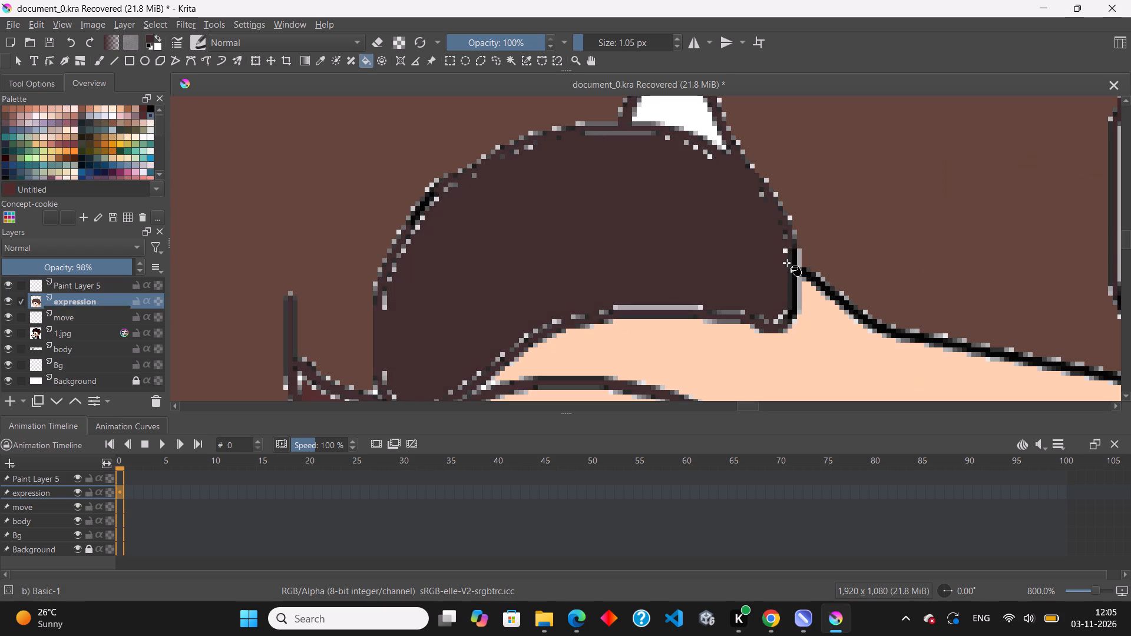
drag(786, 263, 552, 321)
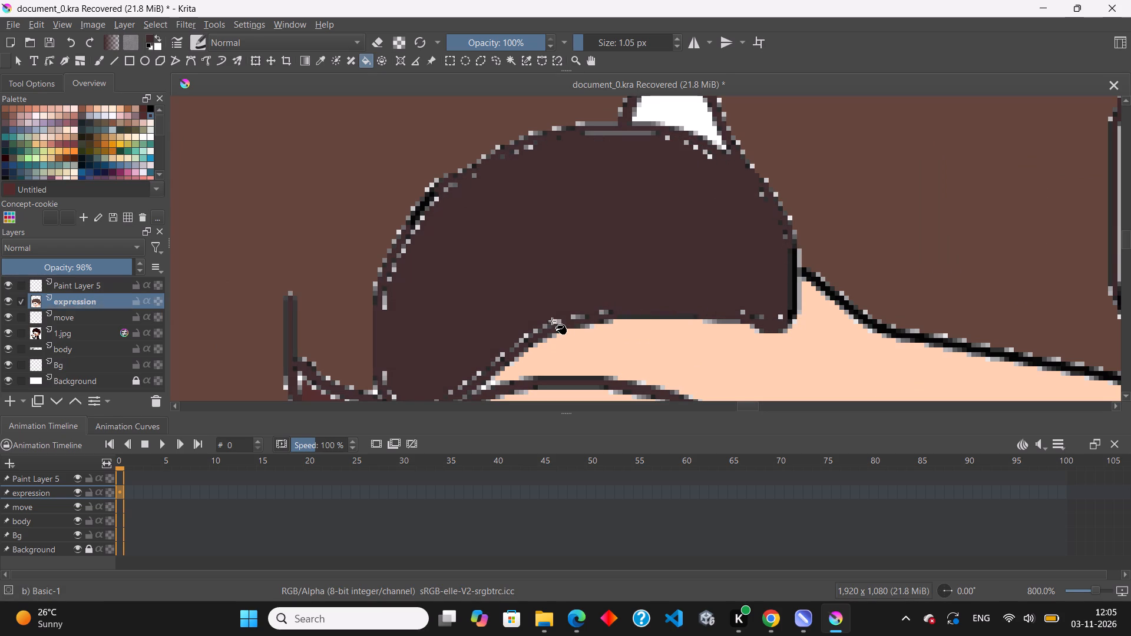
drag(552, 321, 454, 392)
scroll(454, 228, down, 2)
scroll(426, 211, up, 3)
drag(483, 204, 476, 210)
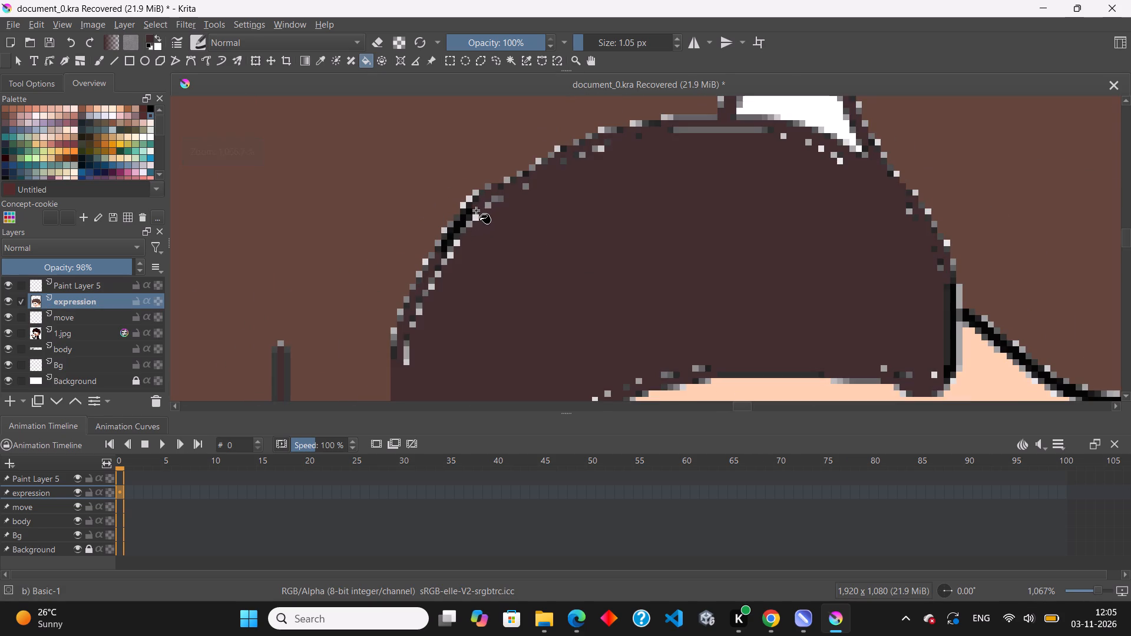
drag(476, 210, 474, 212)
drag(481, 213, 435, 276)
drag(435, 276, 405, 370)
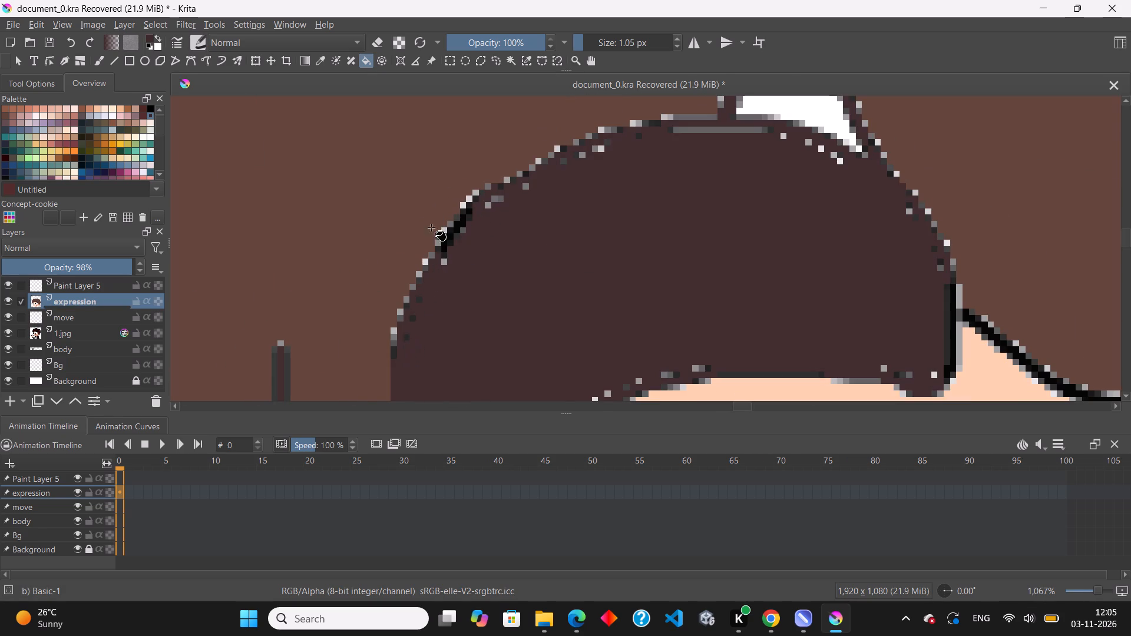
Fill the pale stray pixels along the upper inside edge of the right eyebrow with the same dark brown.
scroll(432, 217, down, 5)
scroll(598, 178, down, 5)
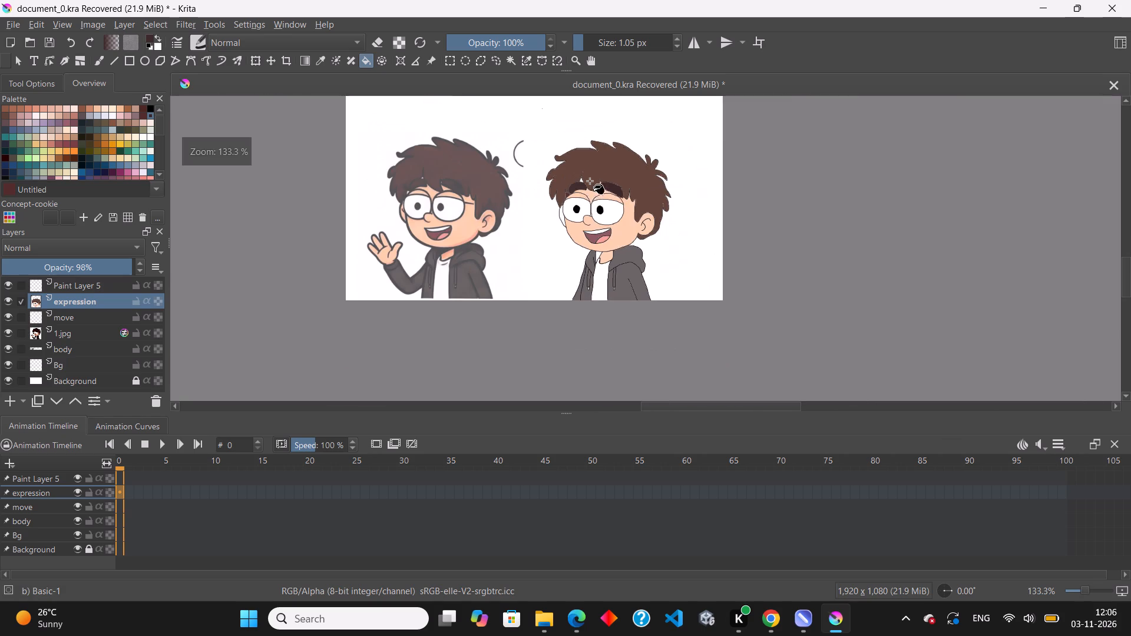
scroll(609, 174, up, 1)
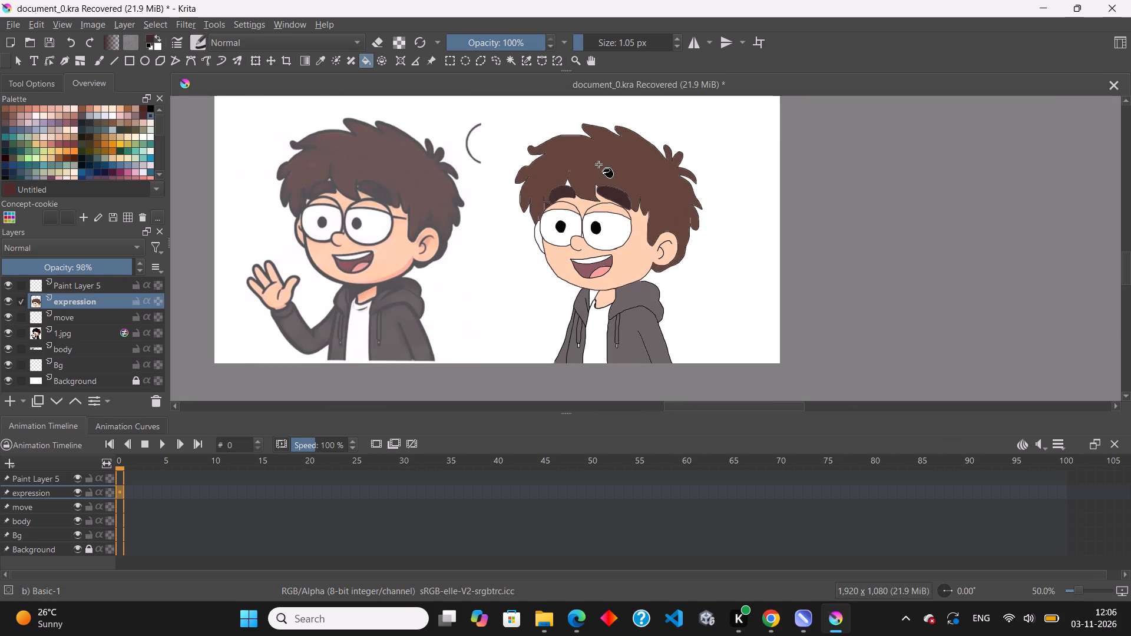
scroll(615, 184, up, 7)
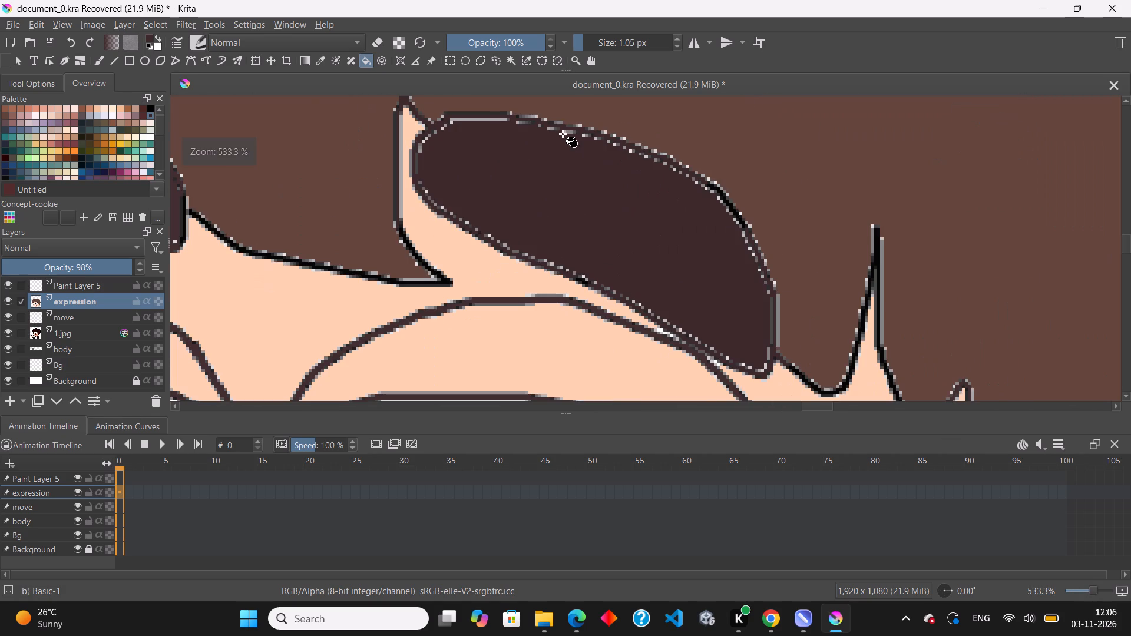
scroll(464, 86, up, 4)
drag(401, 150, 574, 137)
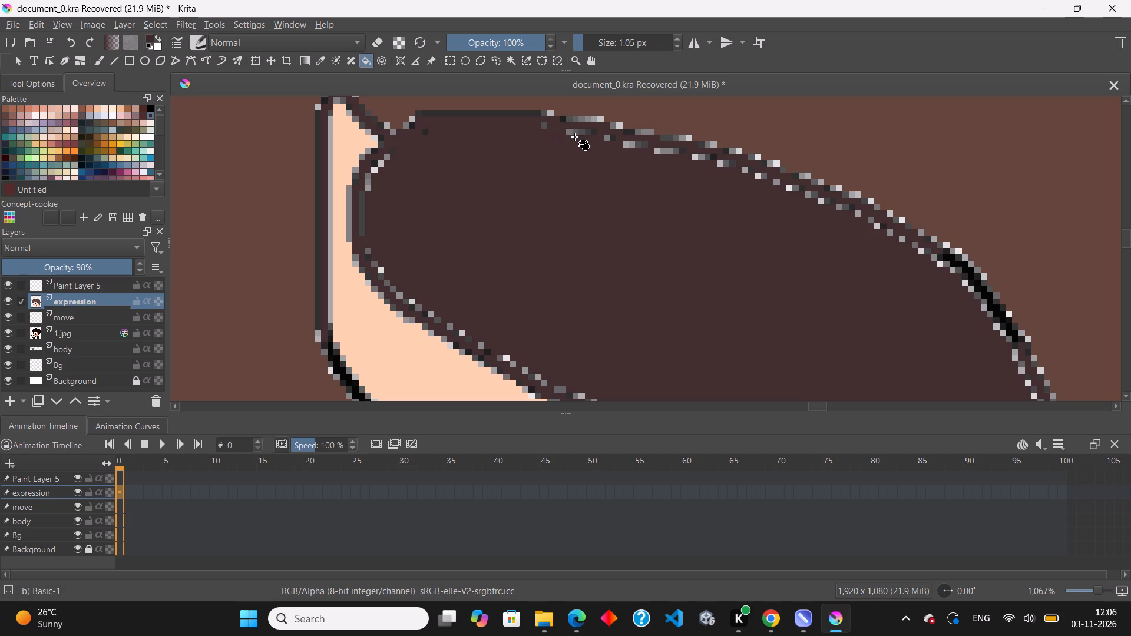
drag(574, 137, 583, 132)
drag(583, 132, 806, 198)
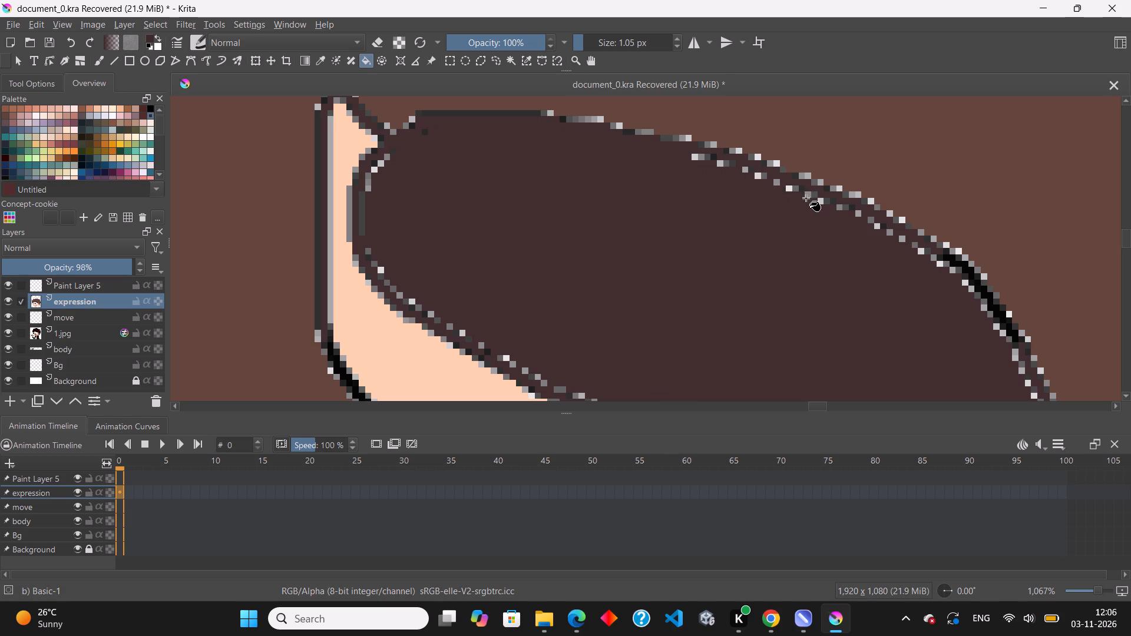
drag(806, 198, 960, 276)
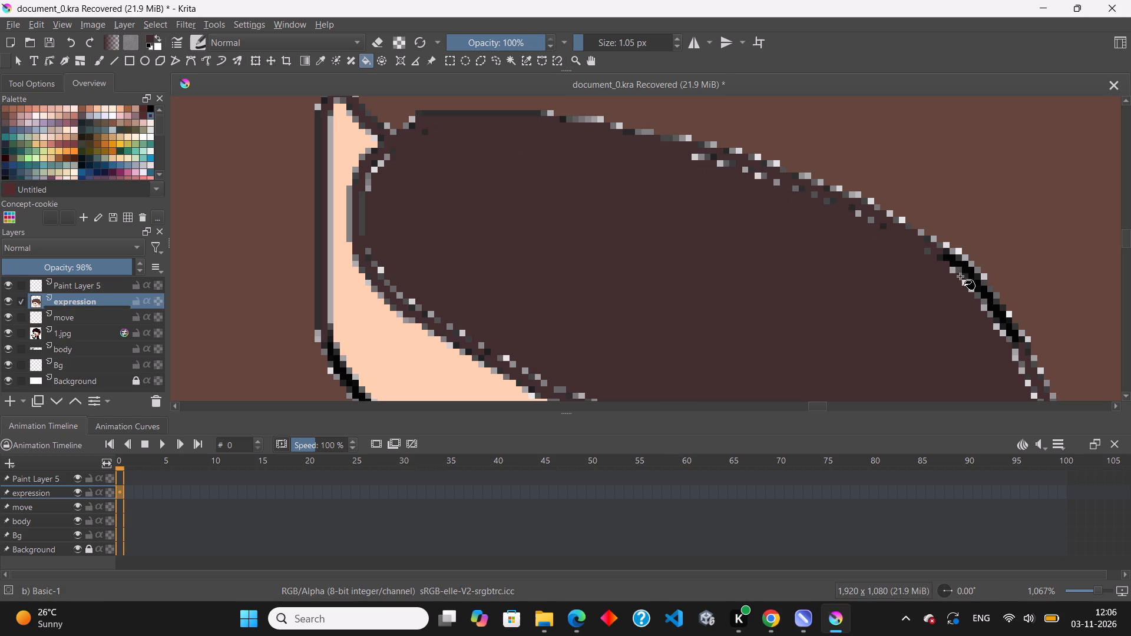
drag(960, 276, 1013, 355)
Fill the remaining pale pixels along the right eyebrow's lower and outer inside edges with the same dark brown.
scroll(625, 218, down, 4)
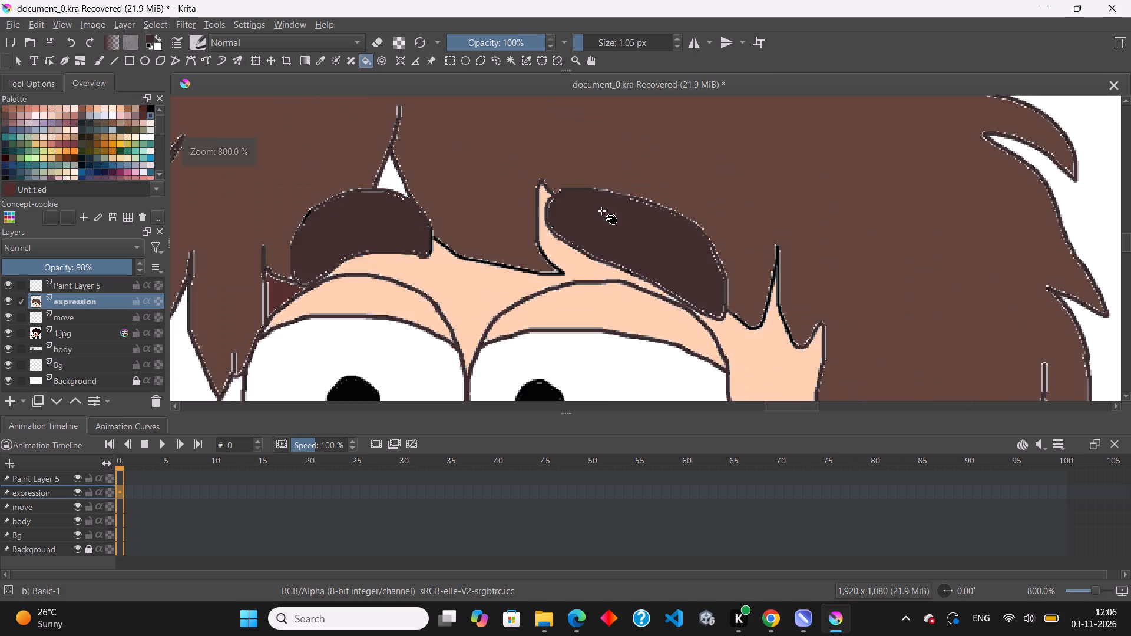
scroll(722, 297, up, 3)
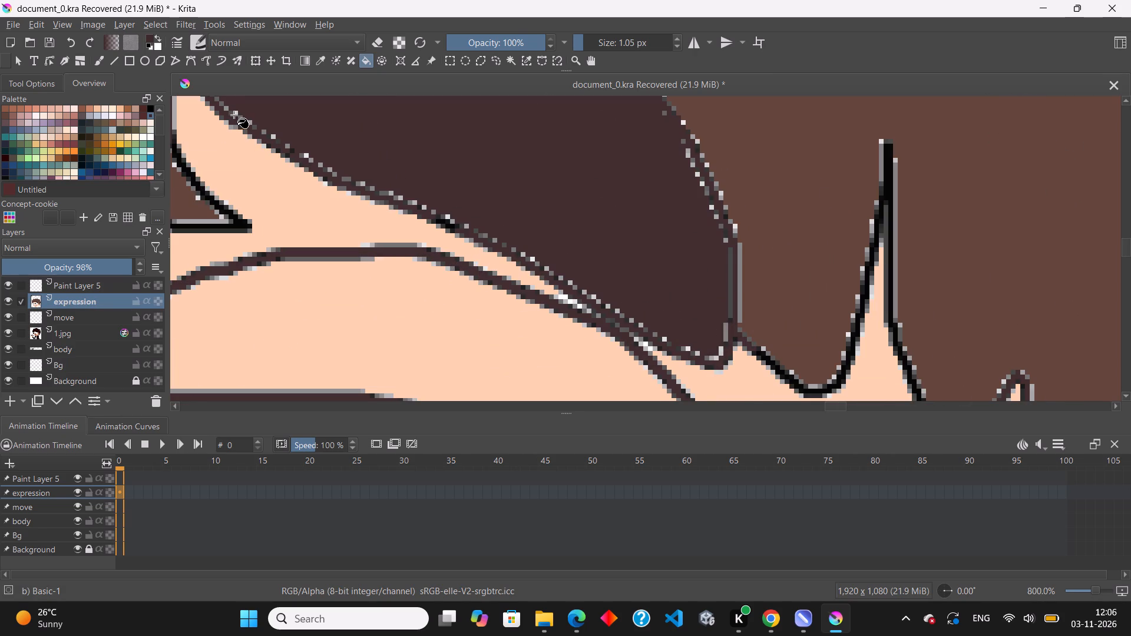
drag(236, 113, 275, 139)
drag(275, 139, 351, 181)
drag(351, 181, 455, 221)
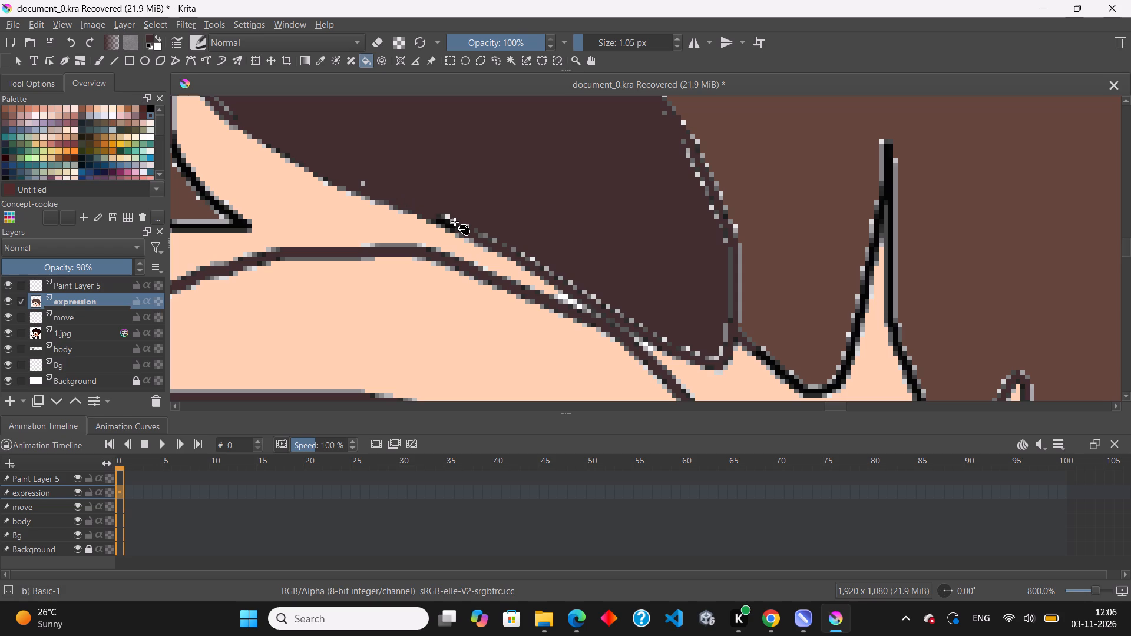
drag(455, 221, 571, 285)
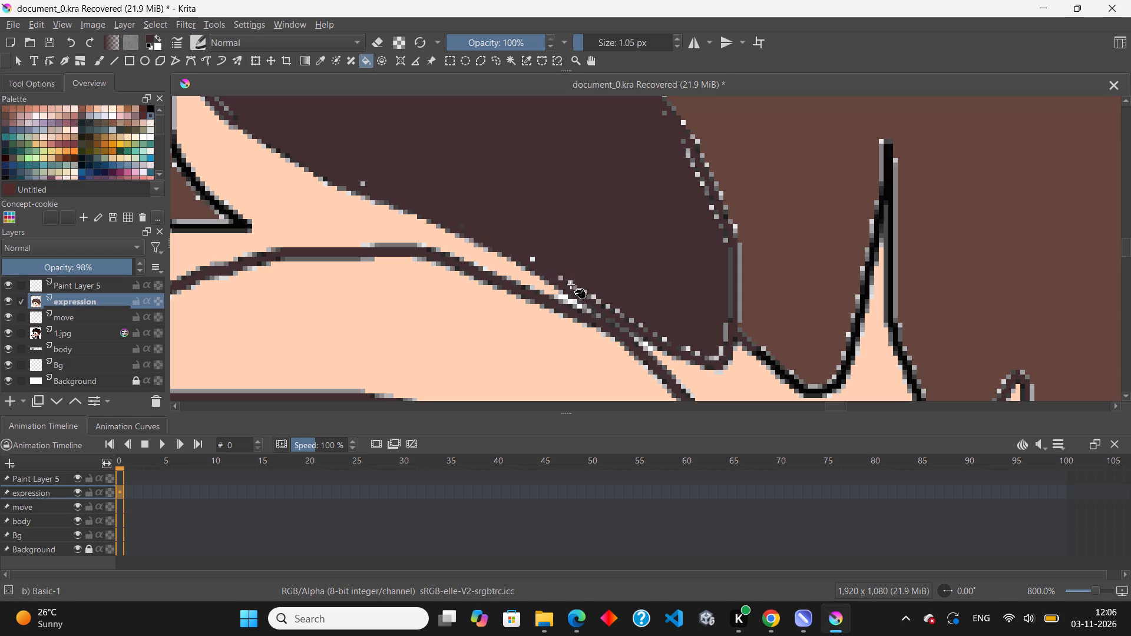
drag(571, 285, 689, 350)
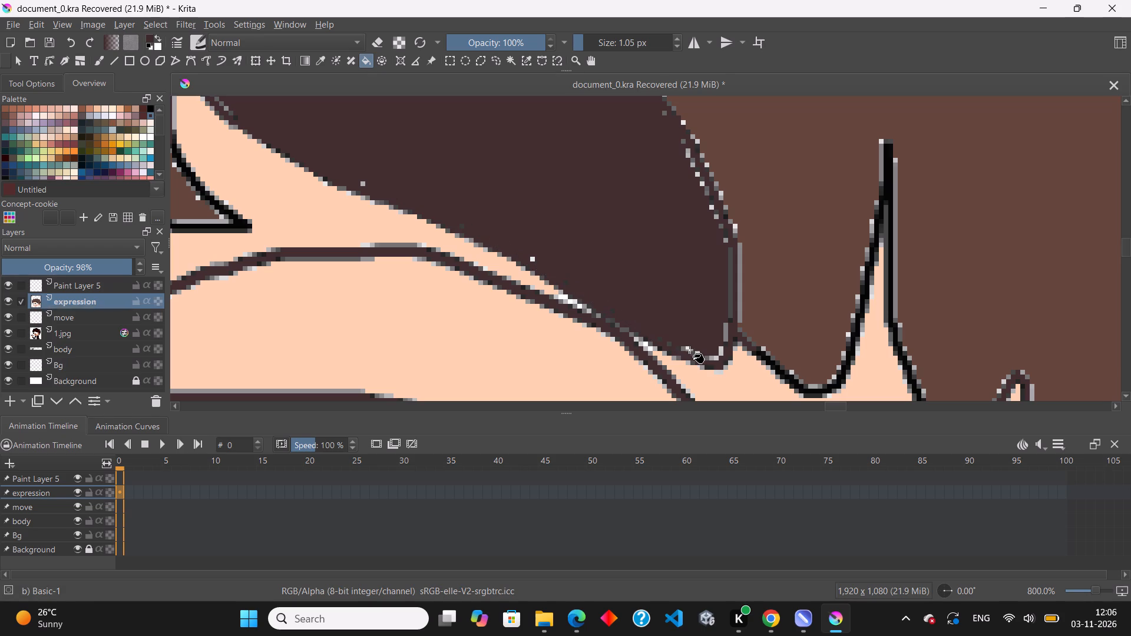
drag(689, 350, 727, 301)
drag(727, 301, 685, 148)
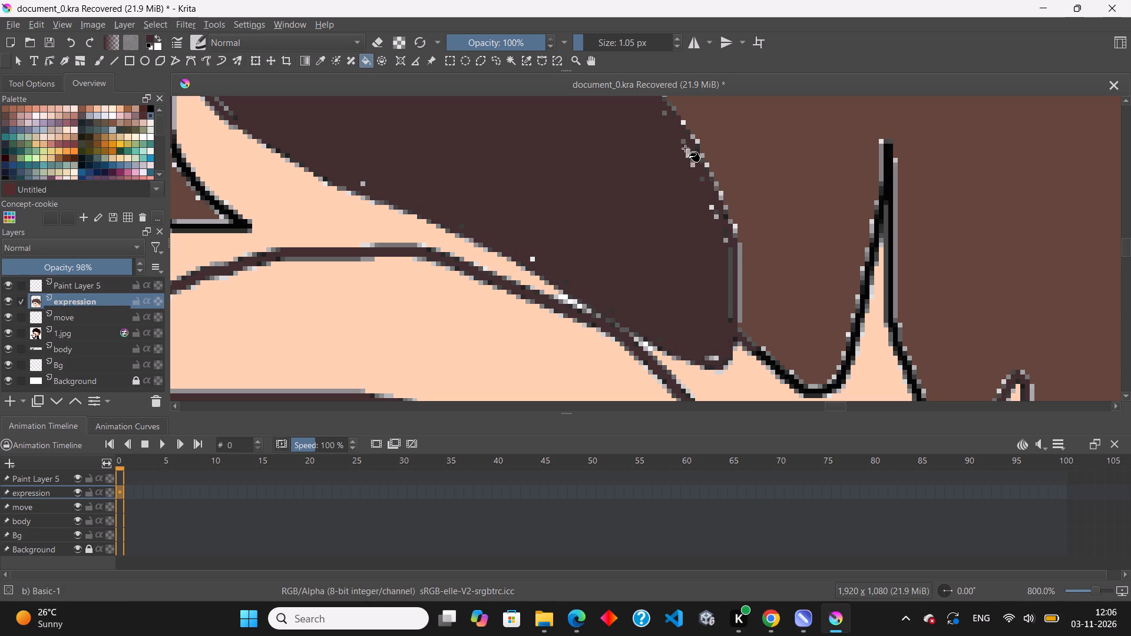
drag(685, 148, 685, 148)
Sample the hair brown, try filling the pale pixels along the right side of the strand line above the left eyebrow, and undo both fills.
scroll(745, 260, down, 5)
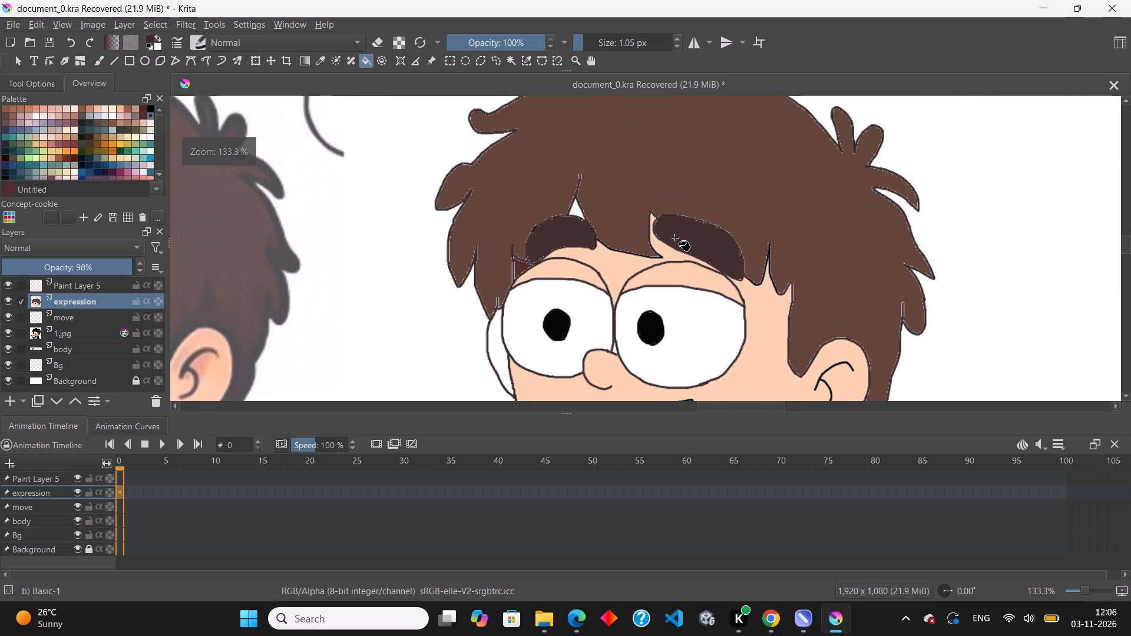
scroll(675, 237, up, 1)
scroll(530, 155, up, 4)
scroll(497, 142, down, 2)
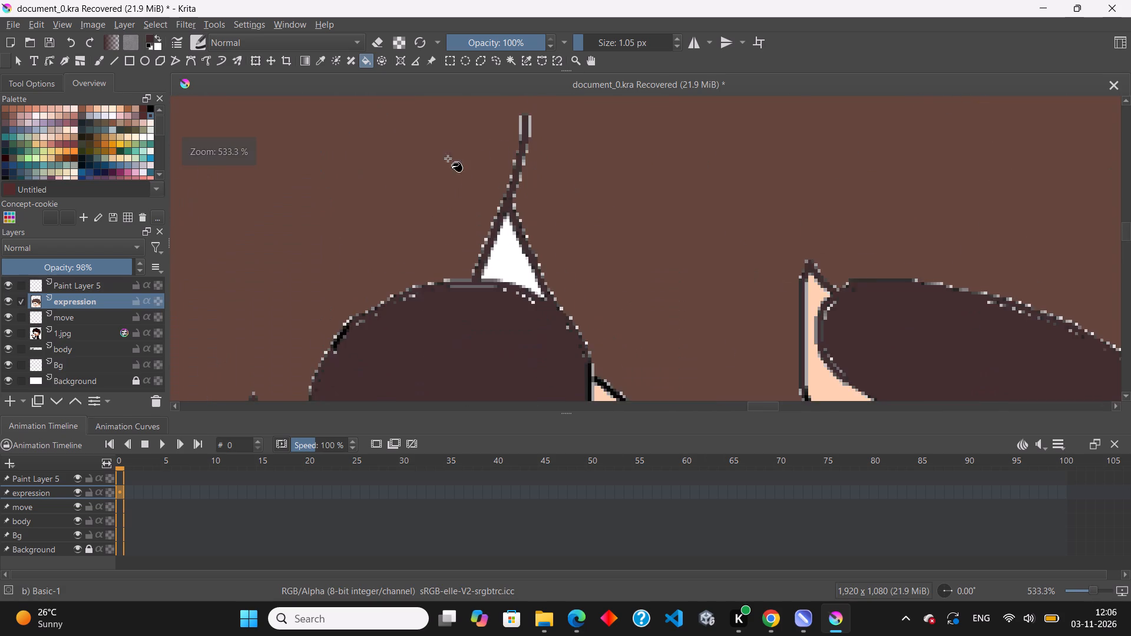
click(320, 57)
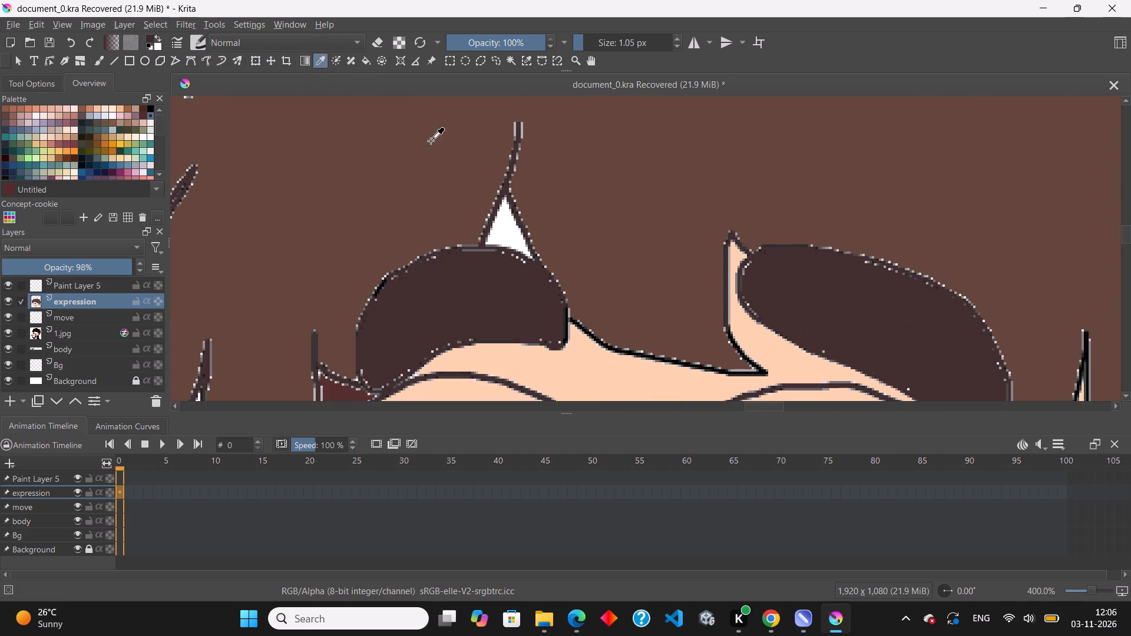
double_click(616, 176)
key(f)
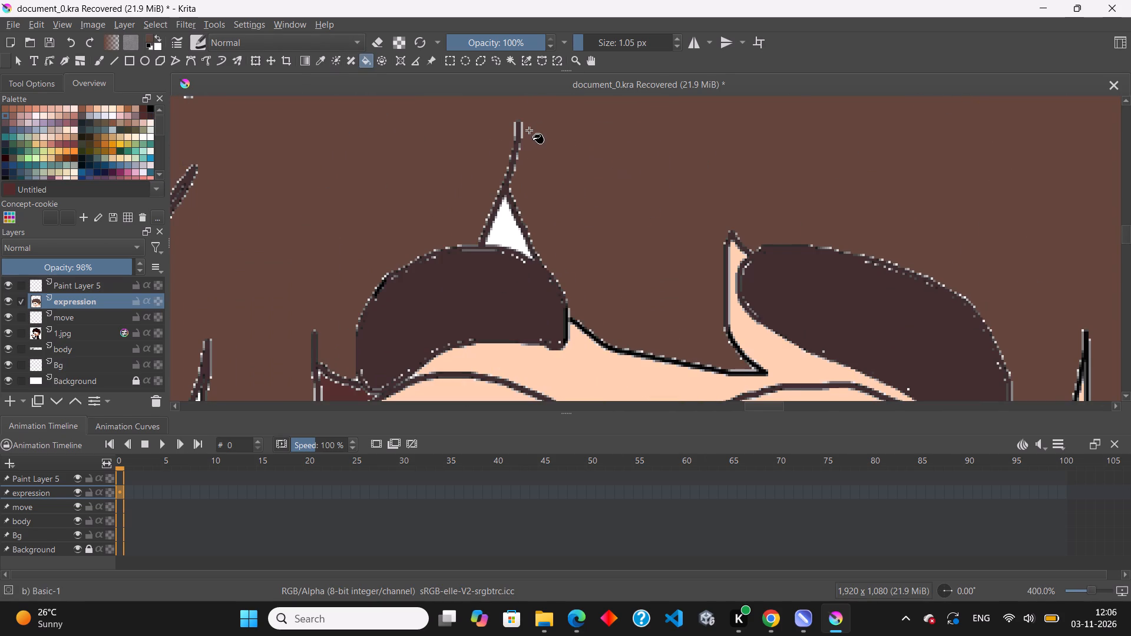
scroll(522, 124, up, 2)
drag(522, 124, 524, 142)
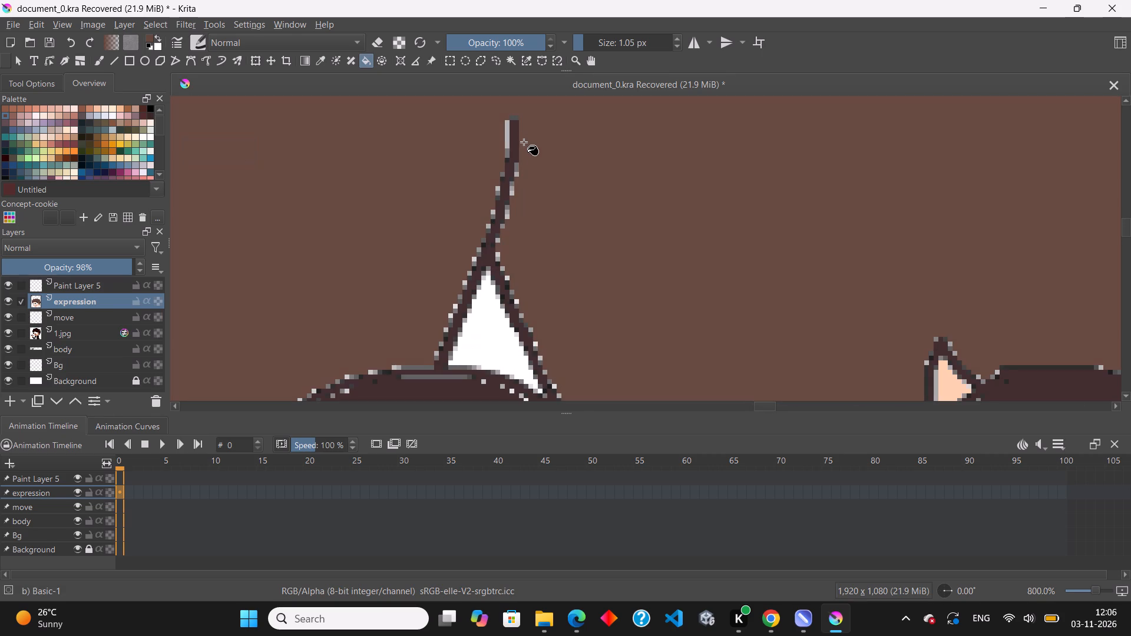
drag(524, 142, 500, 239)
key(ctrl+z)
drag(520, 121, 521, 128)
drag(521, 128, 509, 204)
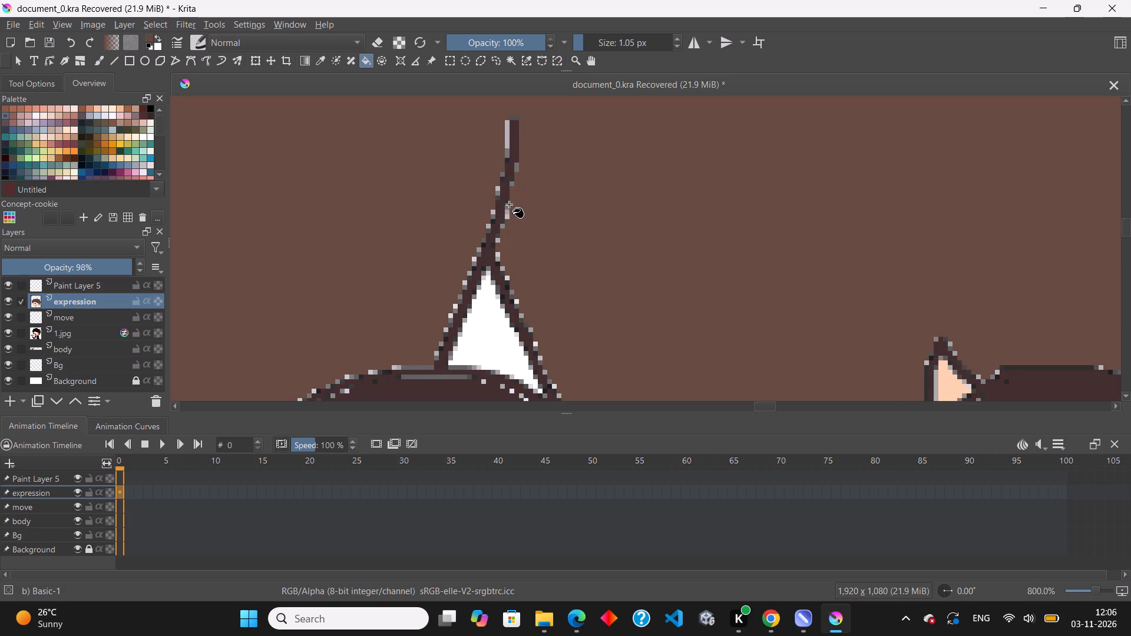
drag(509, 204, 504, 273)
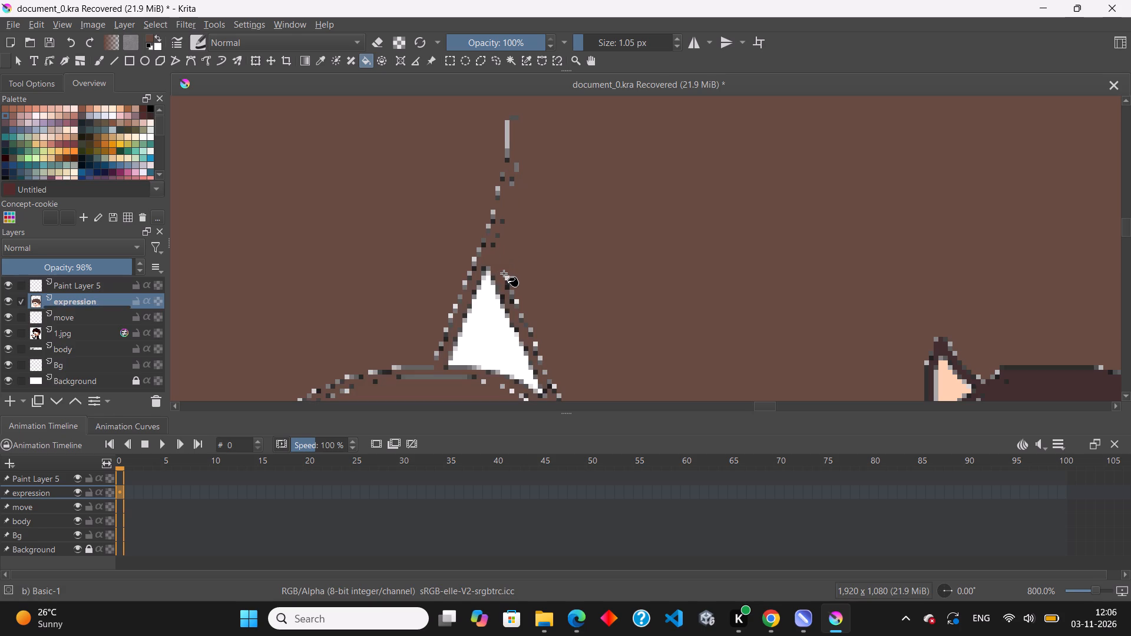
drag(504, 273, 504, 274)
key(ctrl+z)
Fill the pale pixels on the right side of that strand line with the hair brown, undoing any fill that spills over the line.
drag(523, 120, 523, 124)
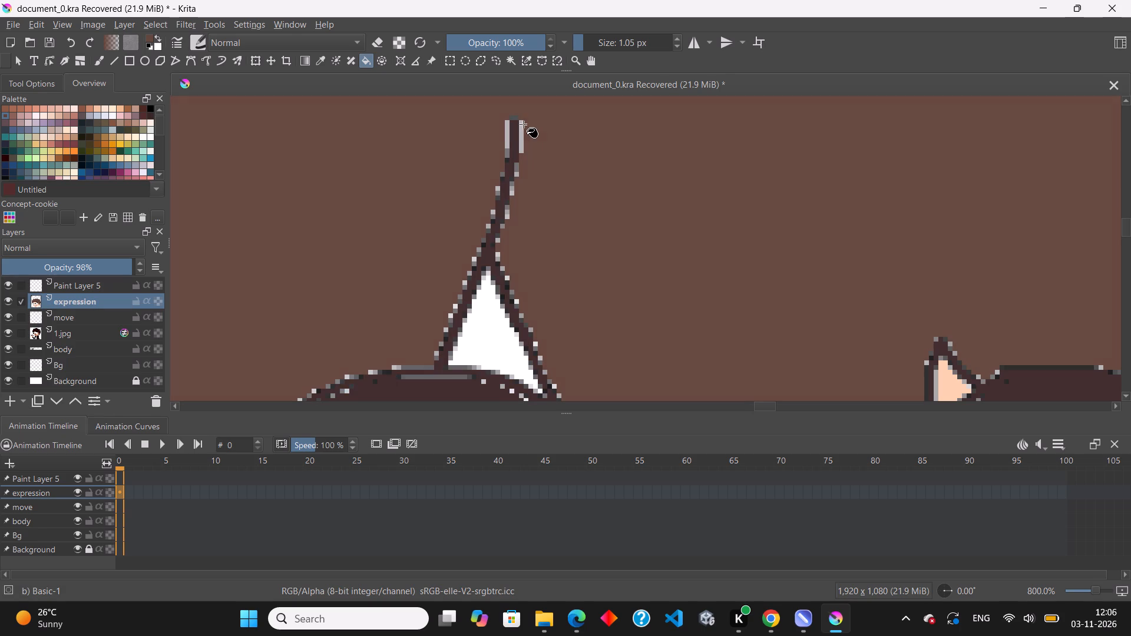
drag(523, 124, 505, 212)
drag(505, 212, 505, 213)
drag(510, 213, 499, 250)
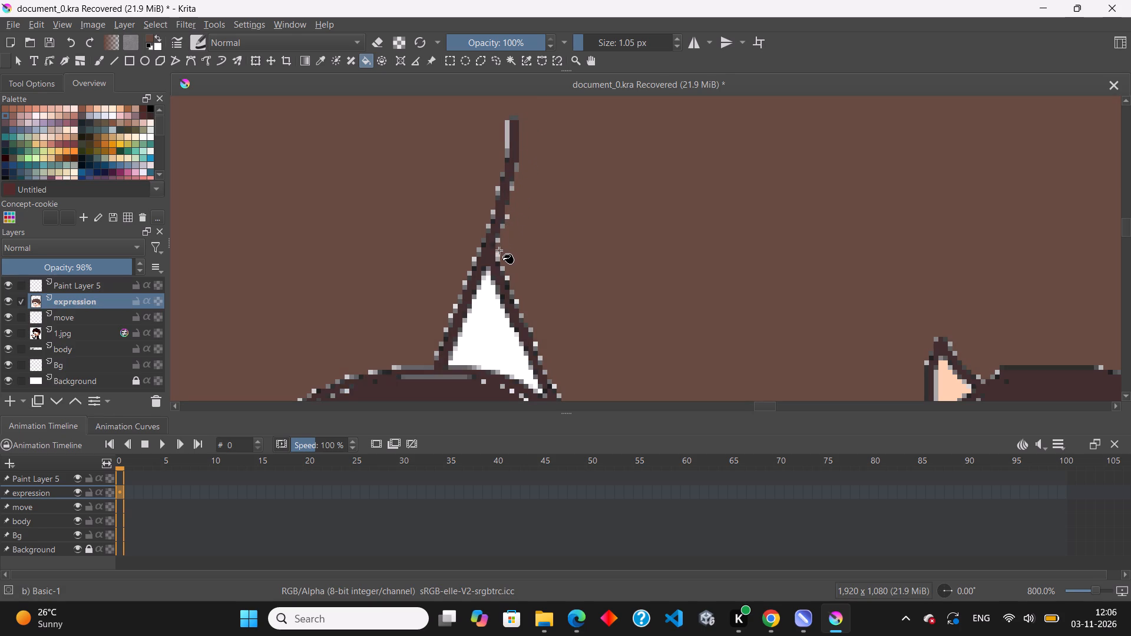
drag(499, 250, 504, 279)
key(ctrl+z)
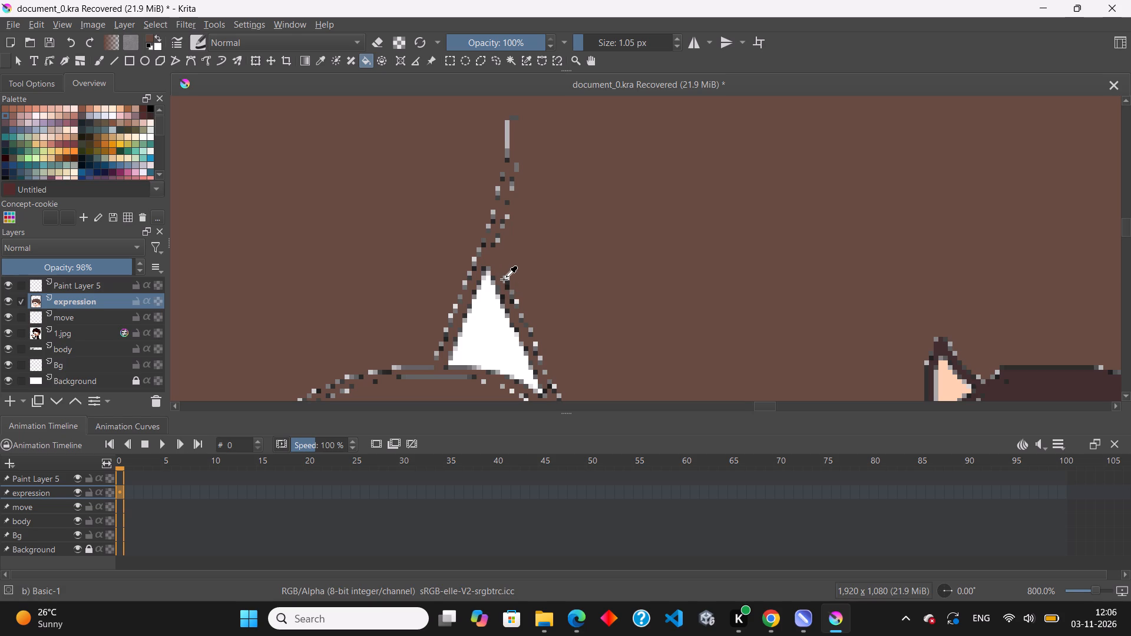
key(ctrl+z)
drag(500, 254, 500, 260)
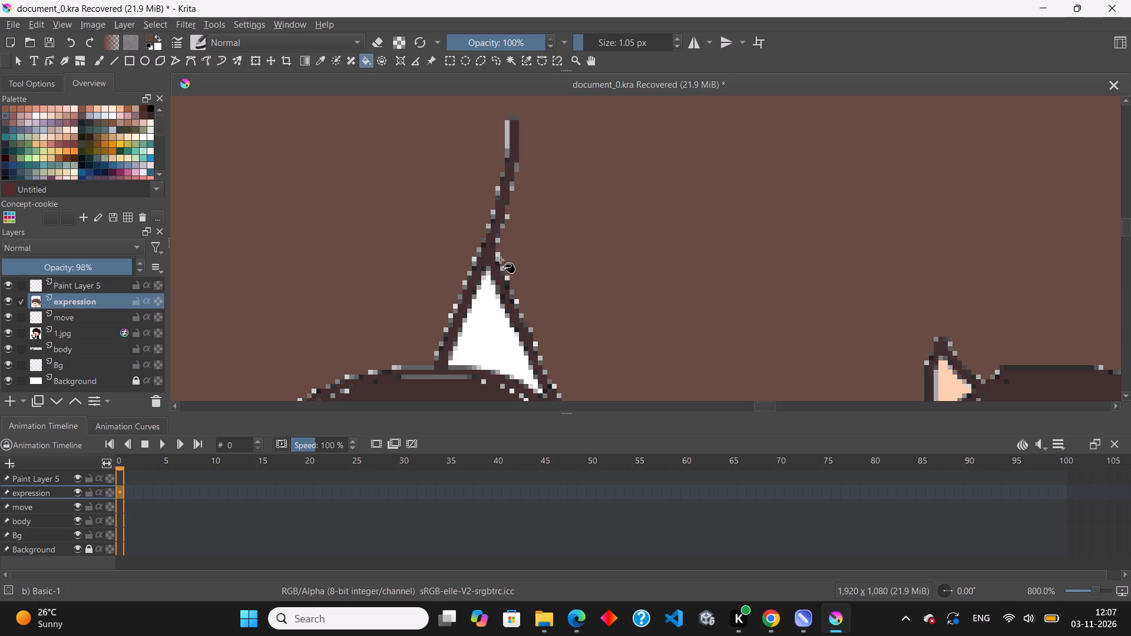
drag(500, 260, 540, 360)
key(ctrl+z)
Fill the pale strips on both sides of the short vertical line in the hair behind the ear with the hair brown.
scroll(496, 239, down, 7)
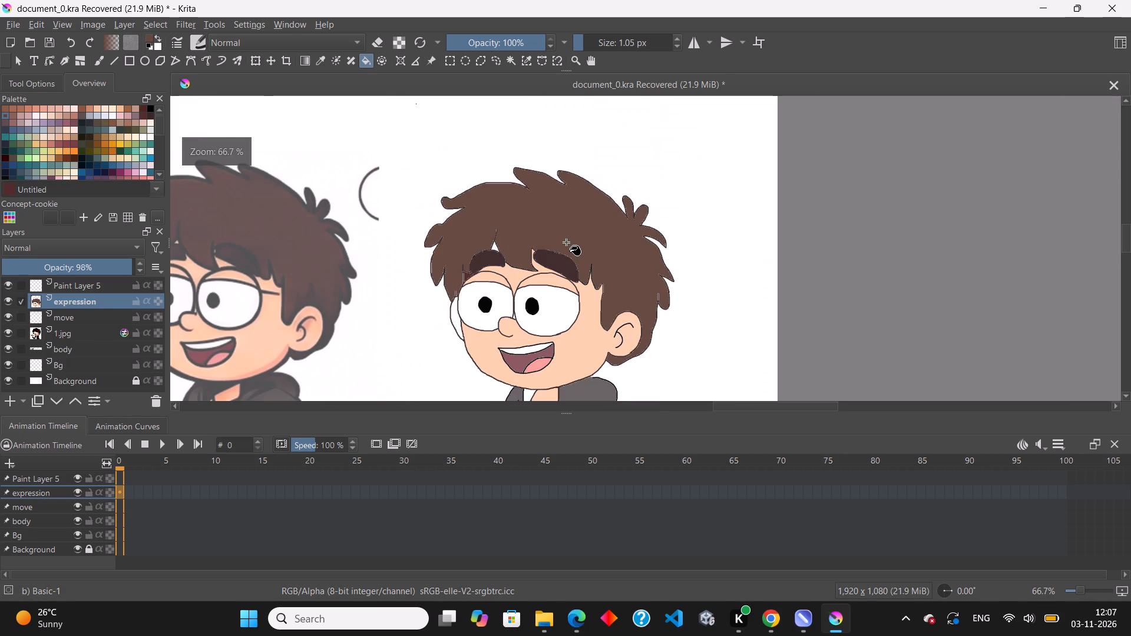
scroll(649, 297, up, 4)
scroll(710, 322, up, 3)
scroll(654, 244, up, 1)
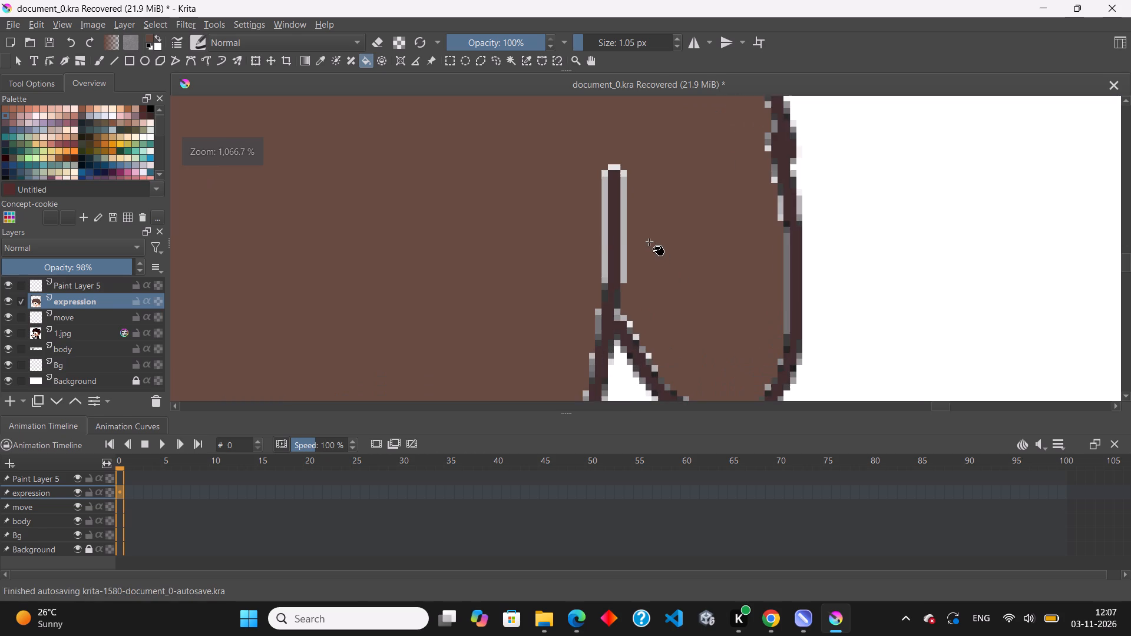
click(625, 258)
click(600, 257)
click(605, 260)
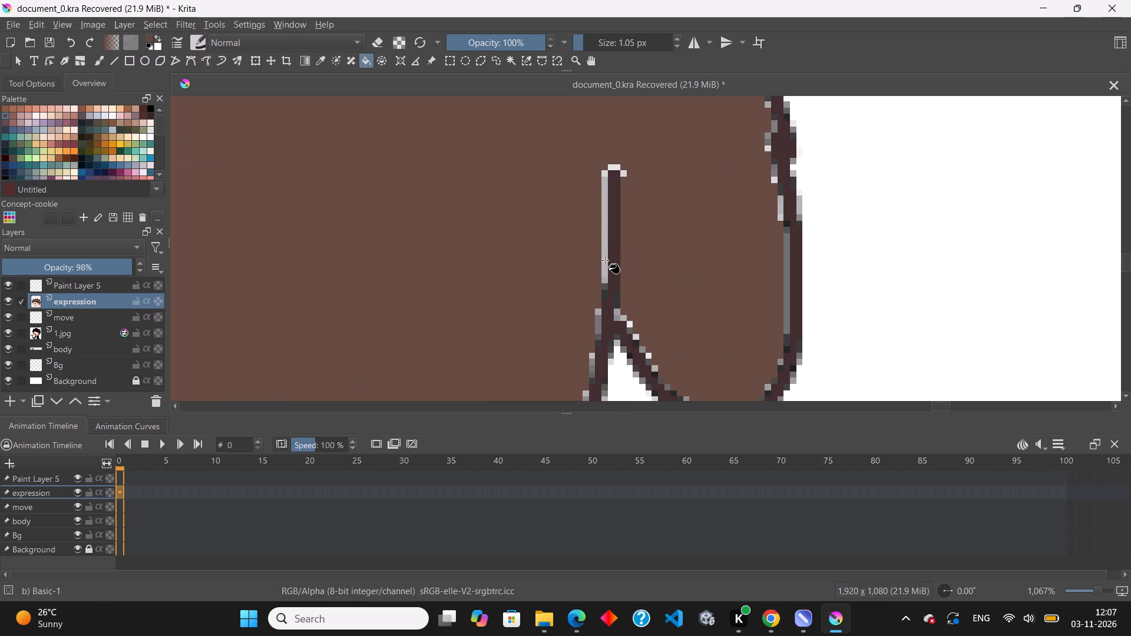
scroll(603, 245, down, 8)
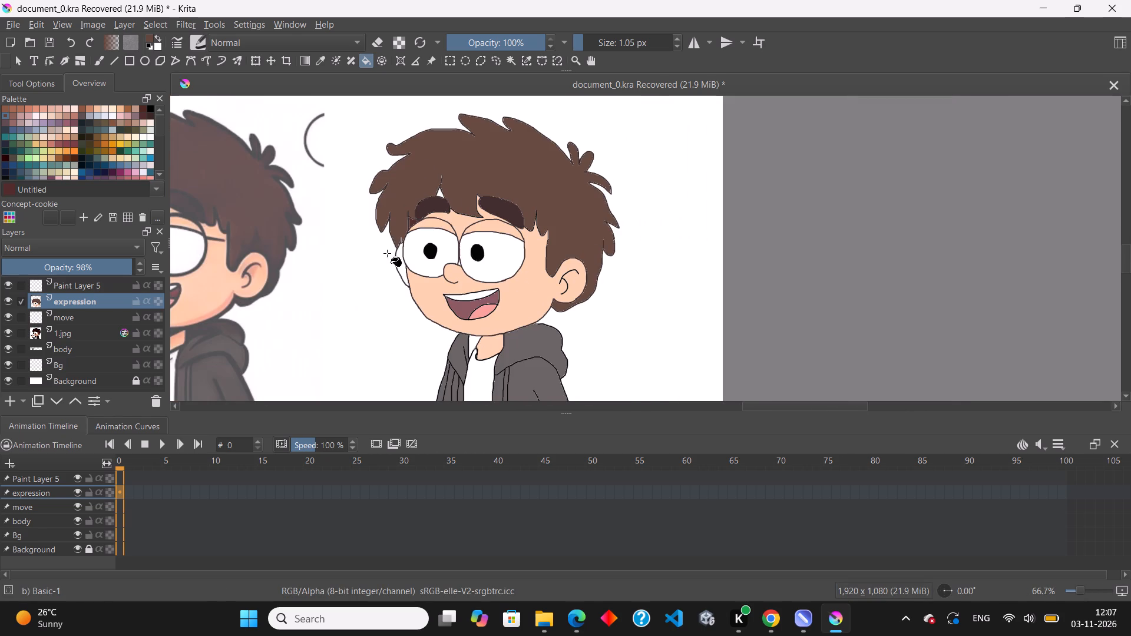
Fill the white sliver between the left eye and the outer face outline with the skin colour sampled from the cheek.
scroll(407, 256, up, 4)
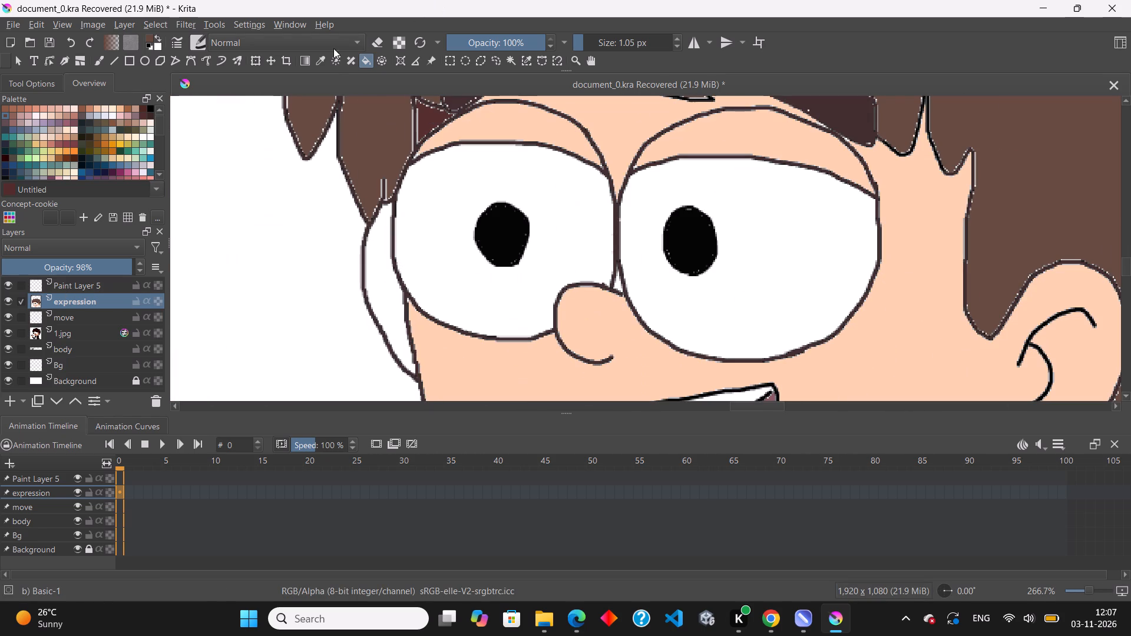
click(321, 61)
double_click(495, 389)
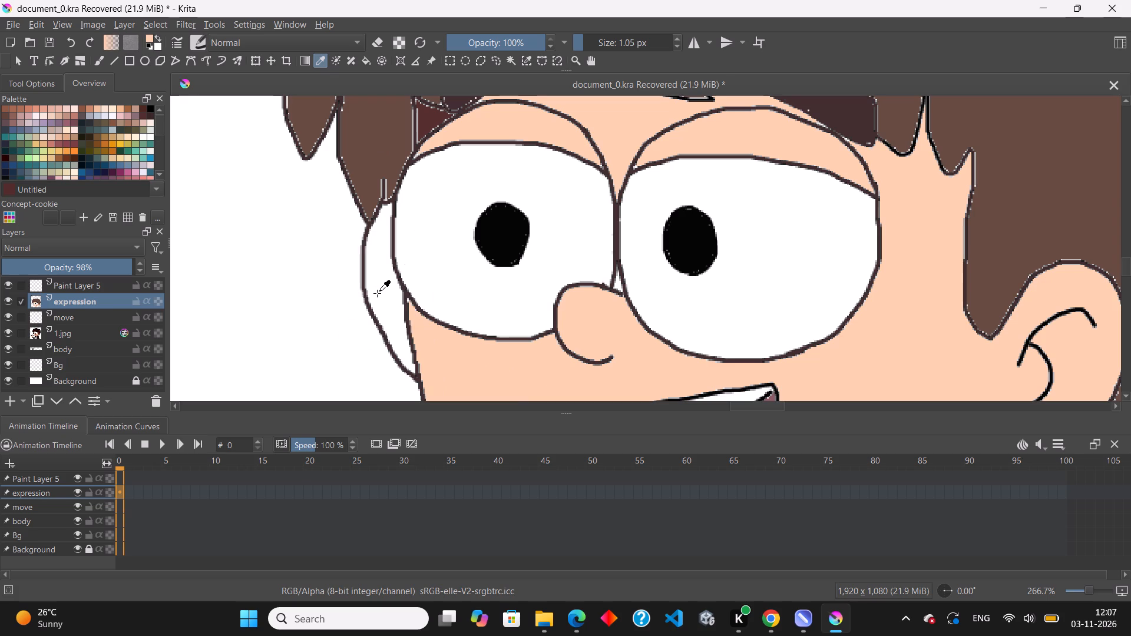
click(378, 293)
click(383, 274)
key(f)
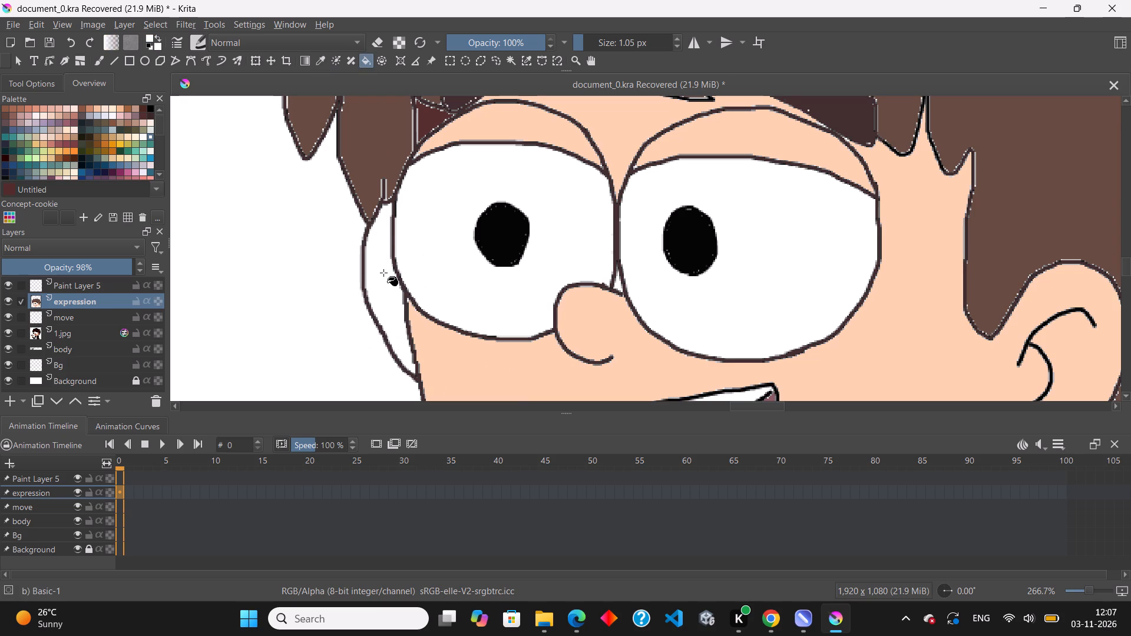
click(316, 57)
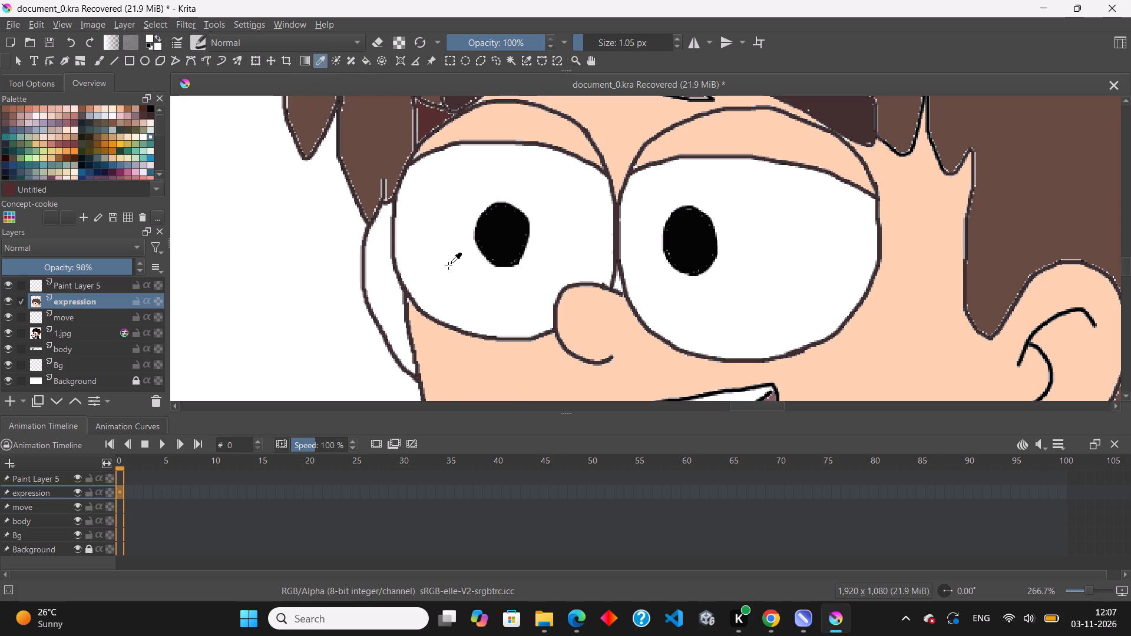
double_click(486, 376)
key(f)
click(381, 297)
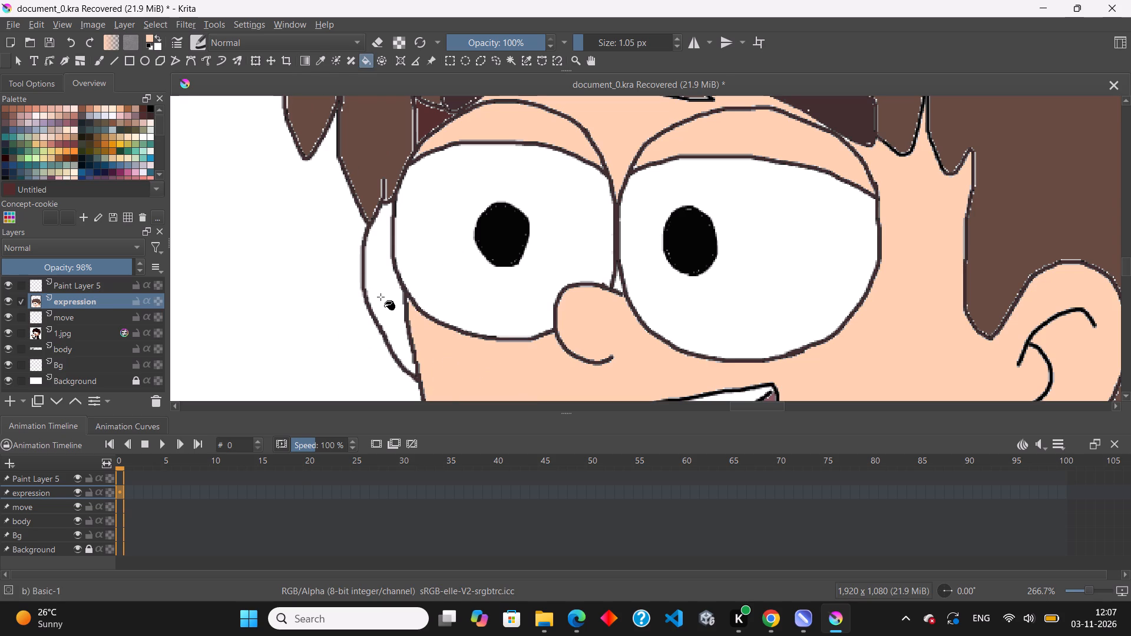
Choose black, try filling the gap between the hood and the neck on the expression layer, and undo the fill.
scroll(386, 275, down, 4)
scroll(461, 300, down, 3)
scroll(396, 360, up, 3)
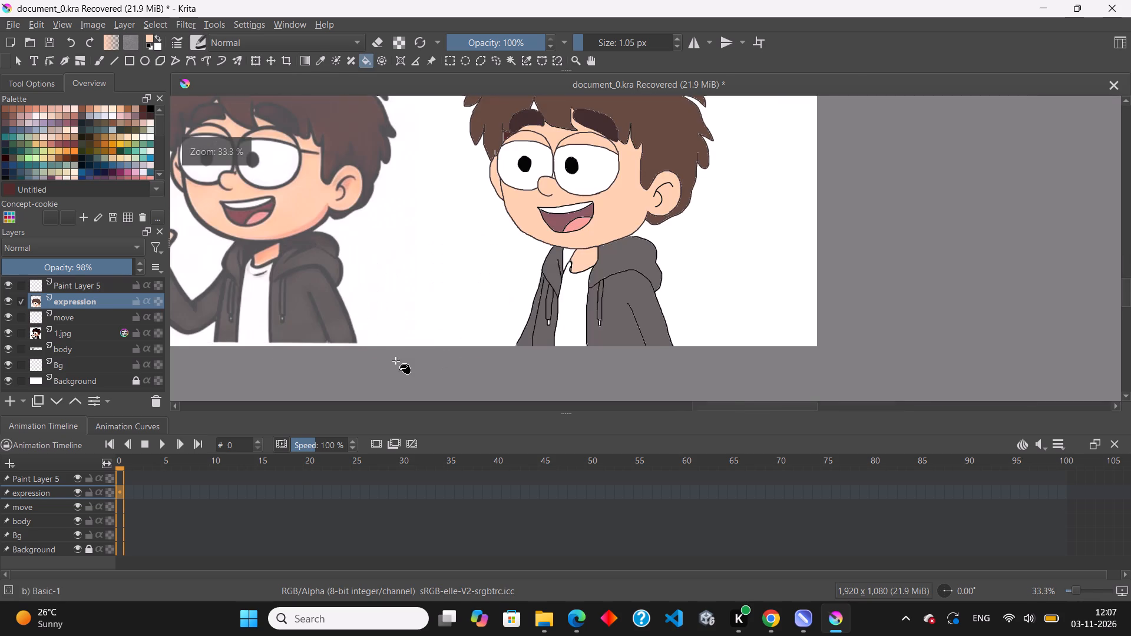
scroll(423, 326, down, 1)
scroll(471, 299, up, 3)
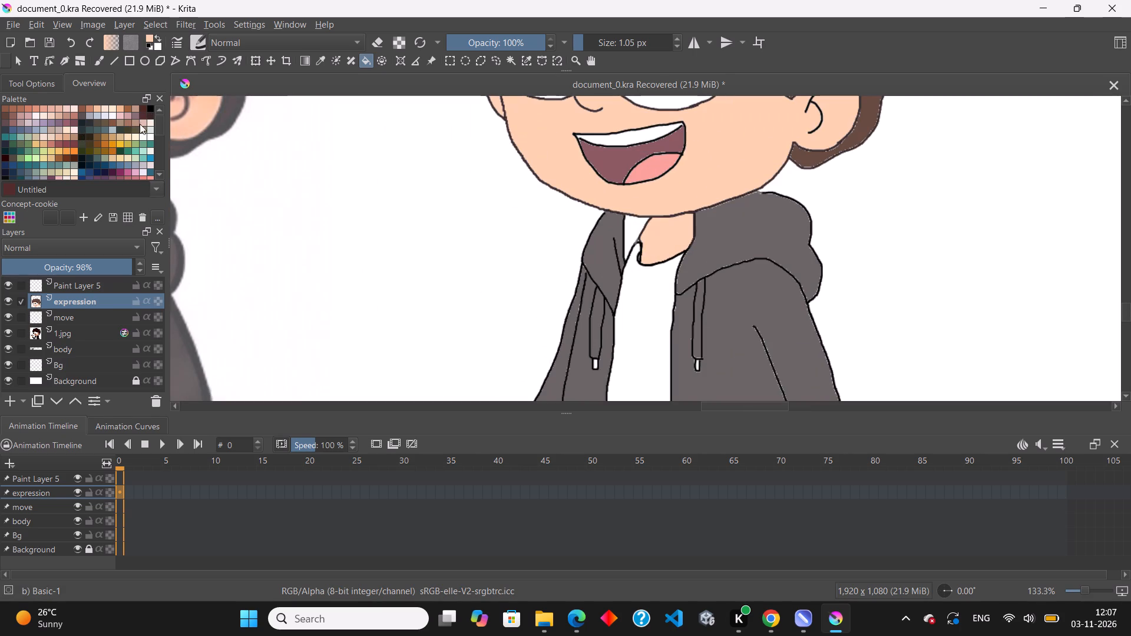
click(148, 109)
scroll(749, 279, up, 2)
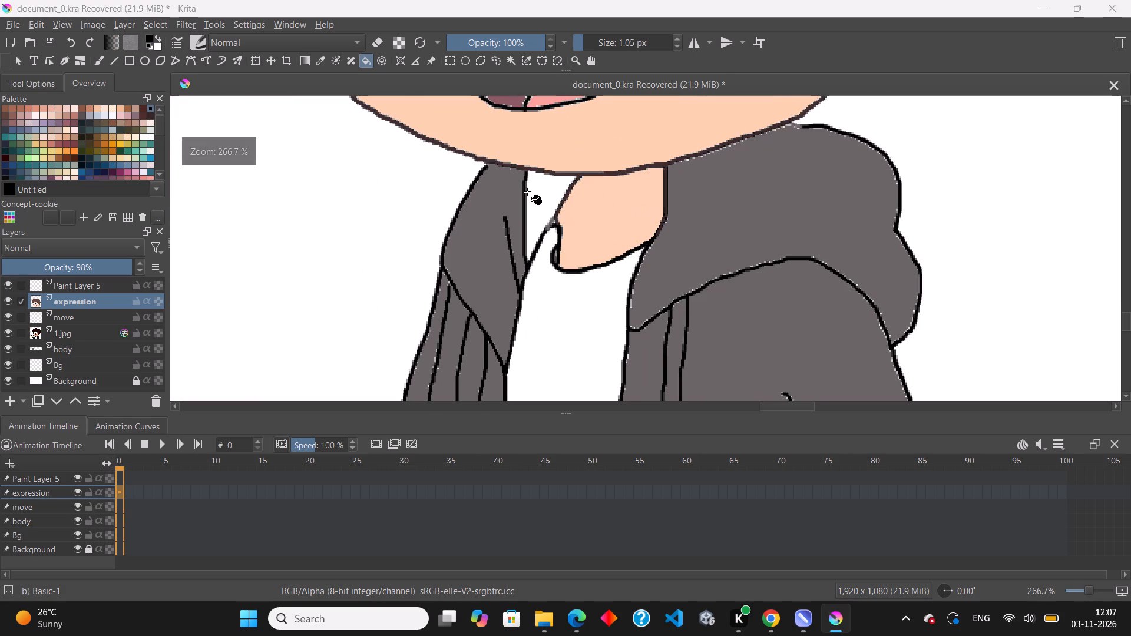
click(543, 195)
key(ctrl+z)
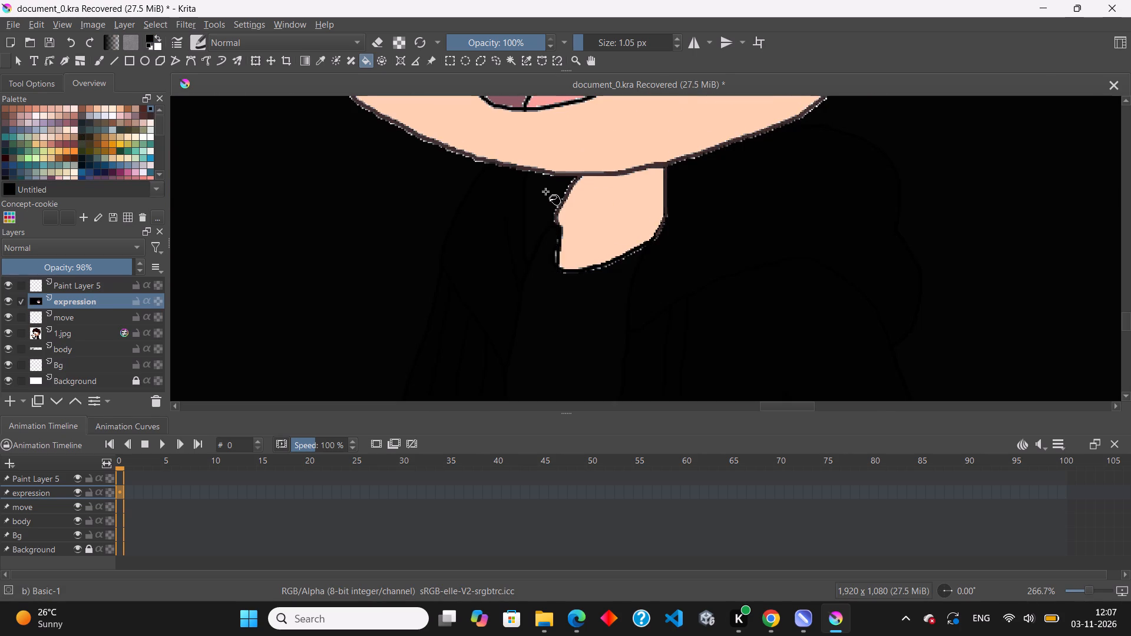
On the body layer, draw a black brush line under the chin from the hood's inner edge to the neck line.
scroll(541, 176, up, 2)
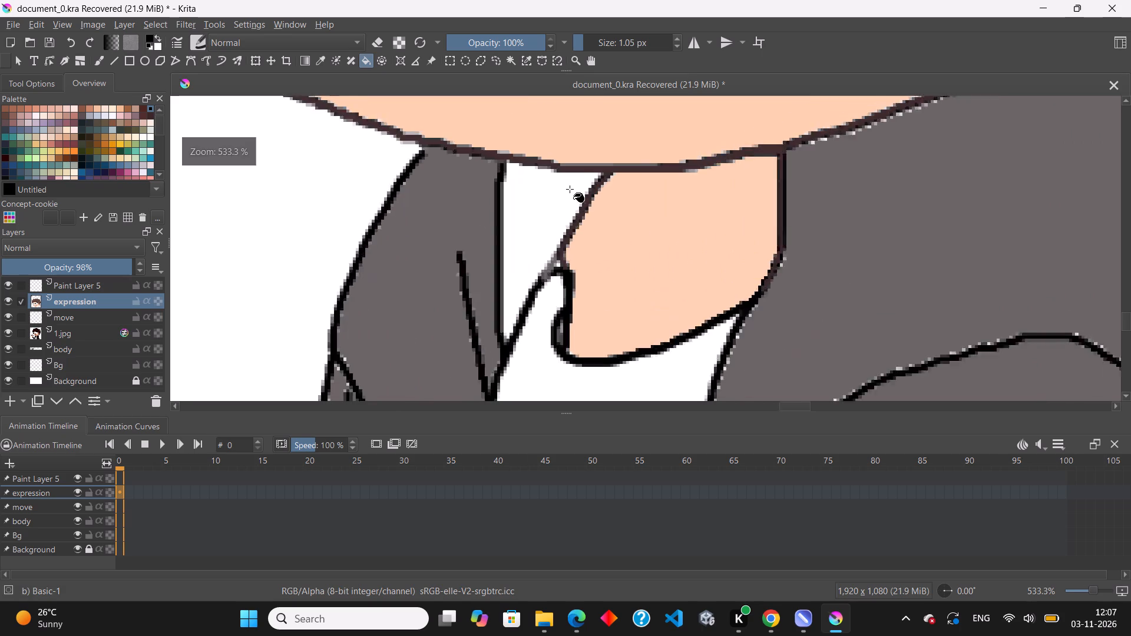
scroll(570, 189, up, 1)
key(b)
scroll(551, 163, up, 1)
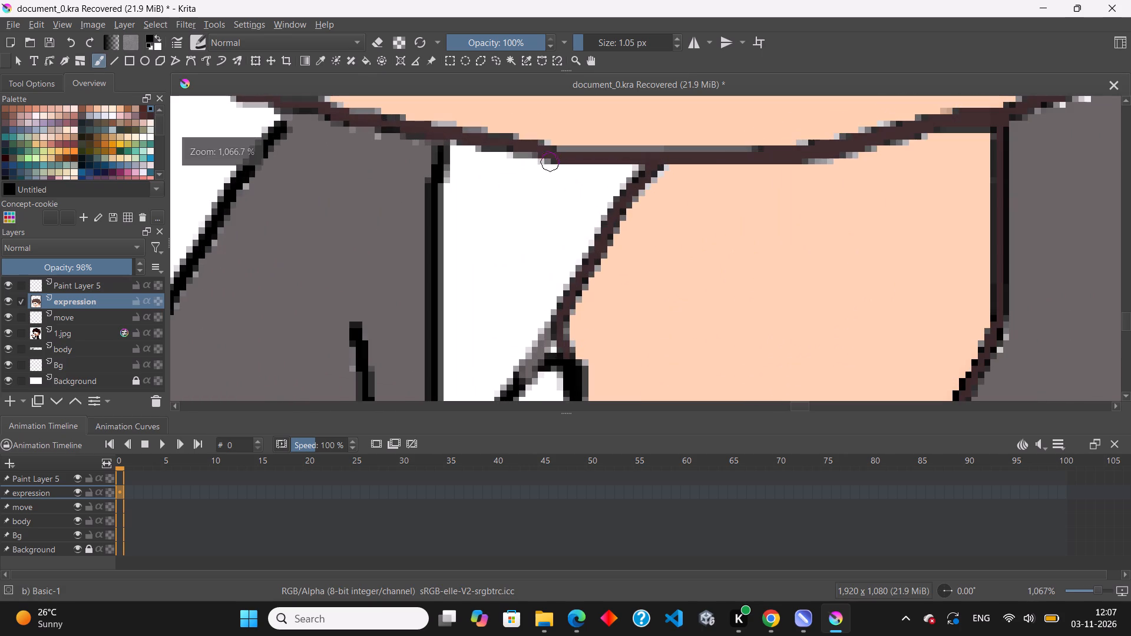
scroll(474, 142, down, 2)
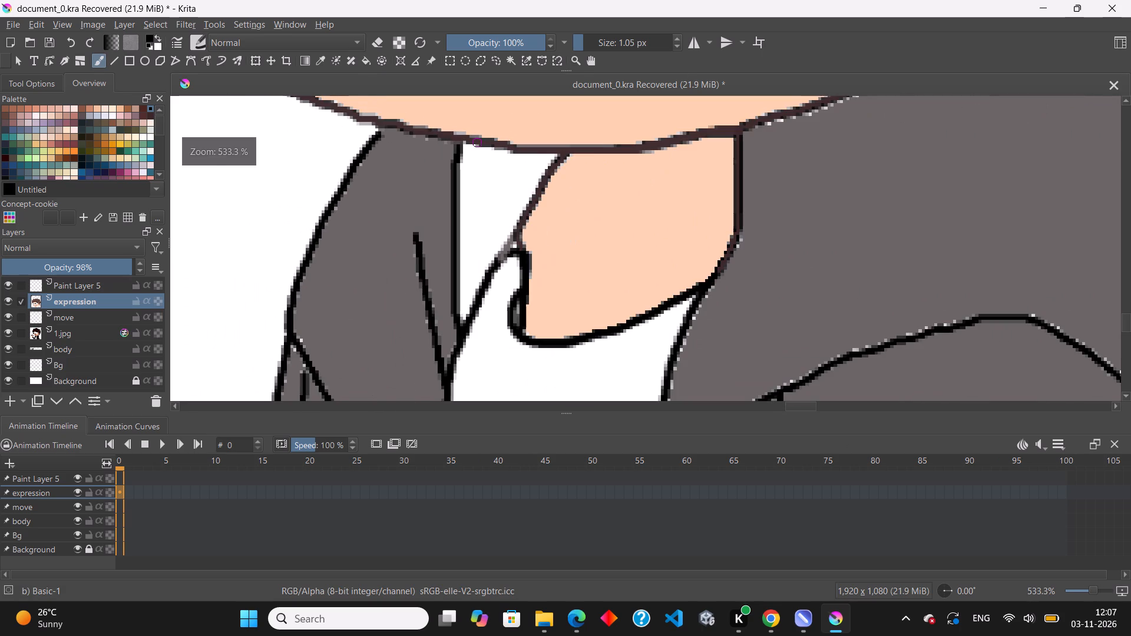
click(68, 352)
scroll(474, 181, up, 1)
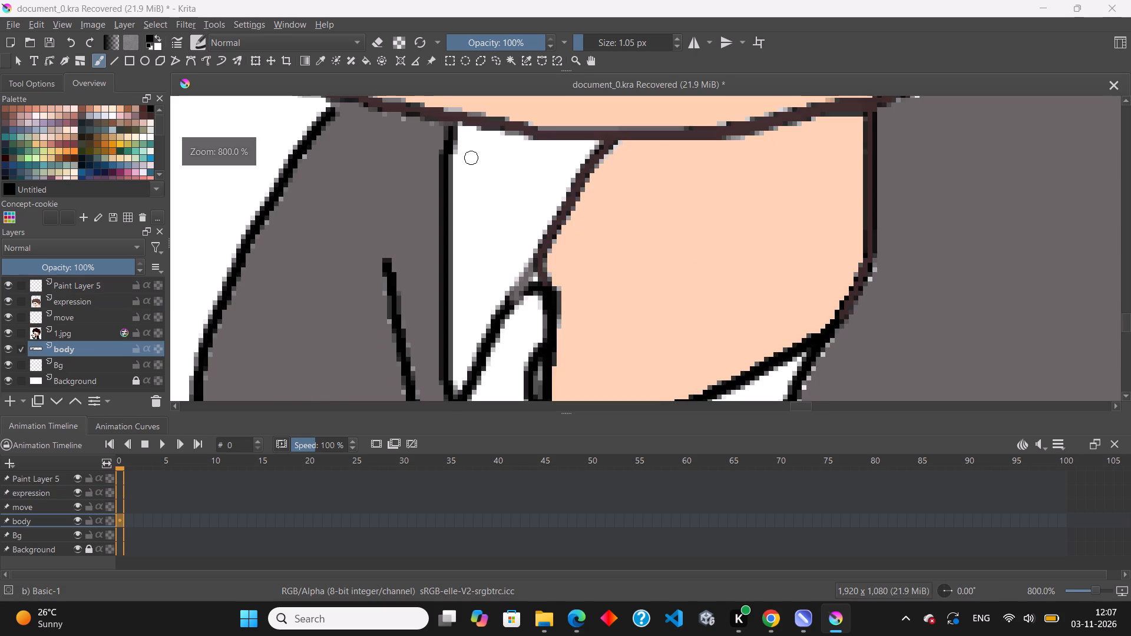
drag(454, 123, 530, 132)
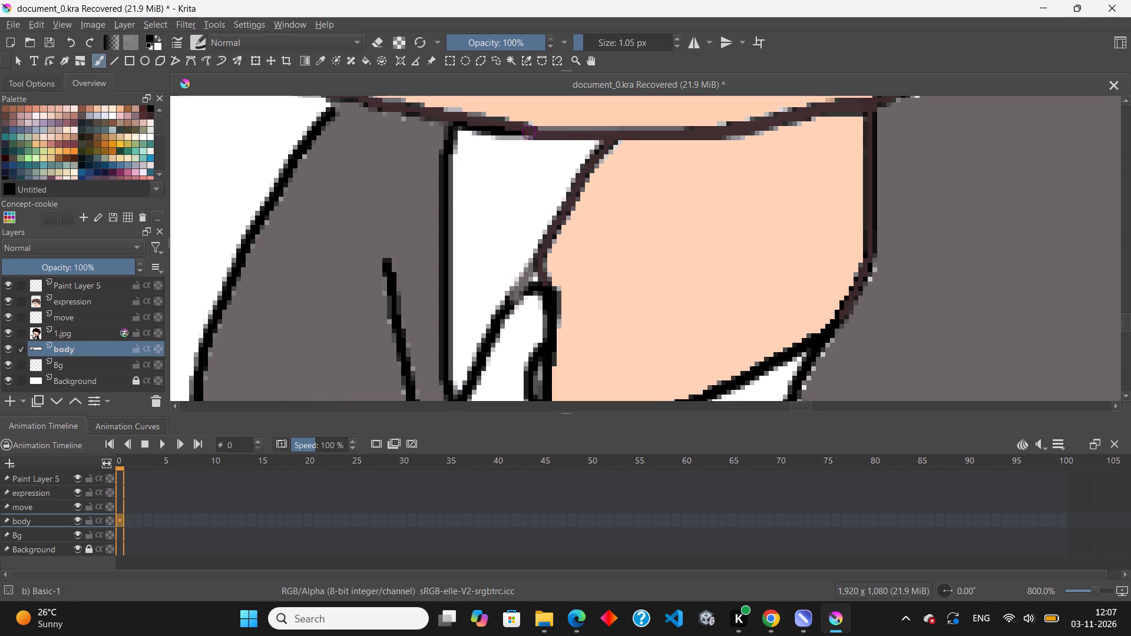
drag(530, 132, 614, 138)
Fill the enclosed gap between the hood and the neck with black on the body layer.
key(f)
click(536, 174)
scroll(520, 181, down, 7)
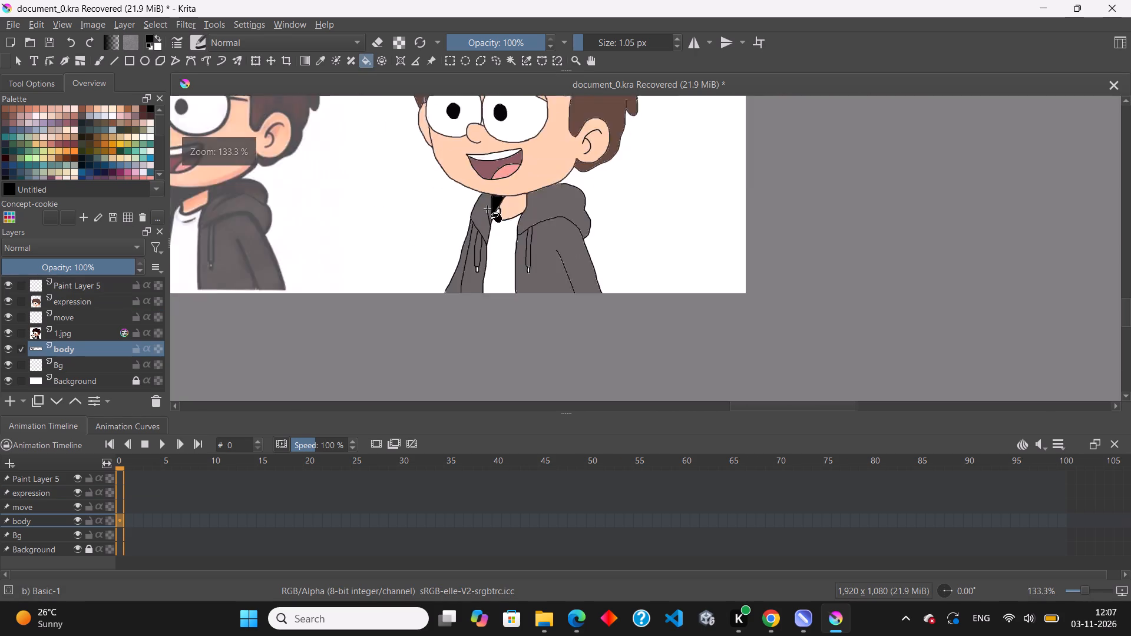
scroll(487, 209, down, 1)
scroll(520, 193, up, 4)
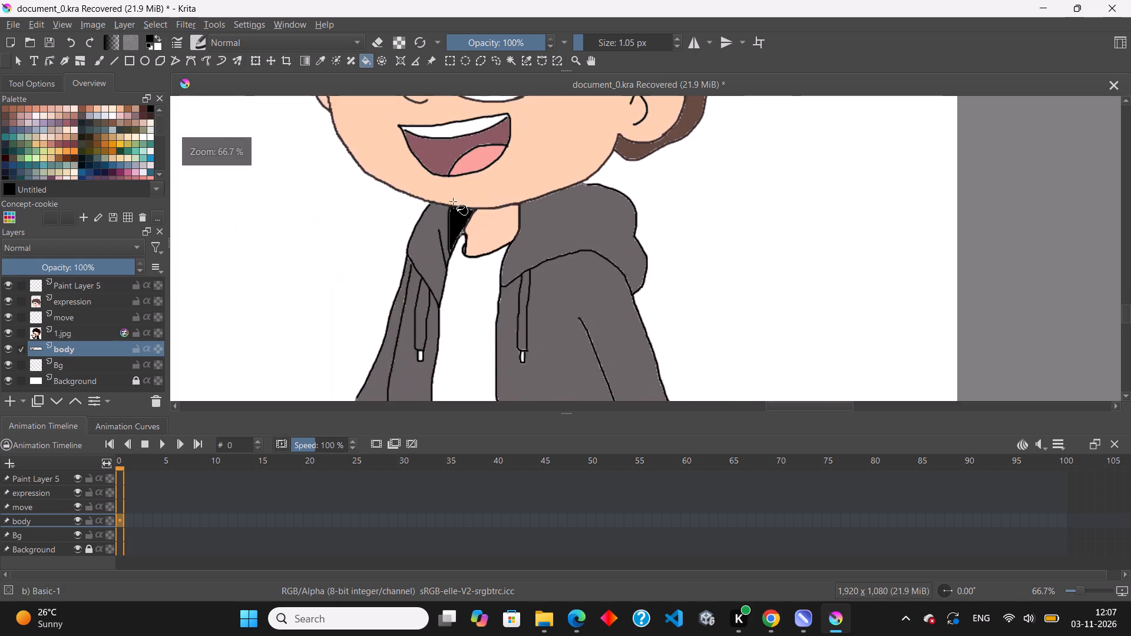
scroll(452, 237, up, 2)
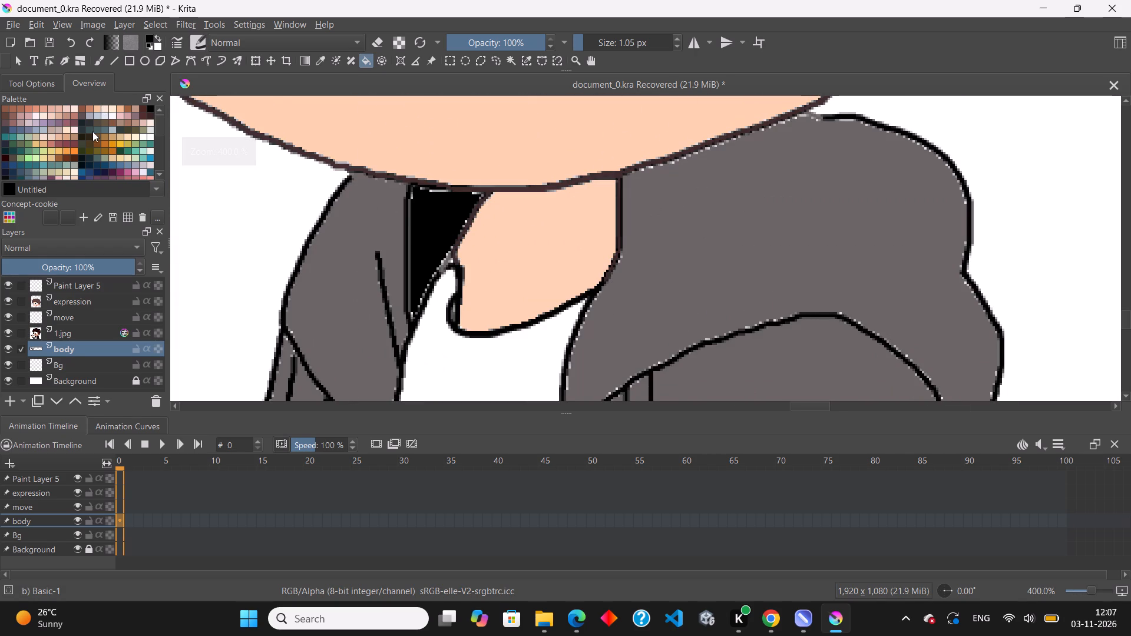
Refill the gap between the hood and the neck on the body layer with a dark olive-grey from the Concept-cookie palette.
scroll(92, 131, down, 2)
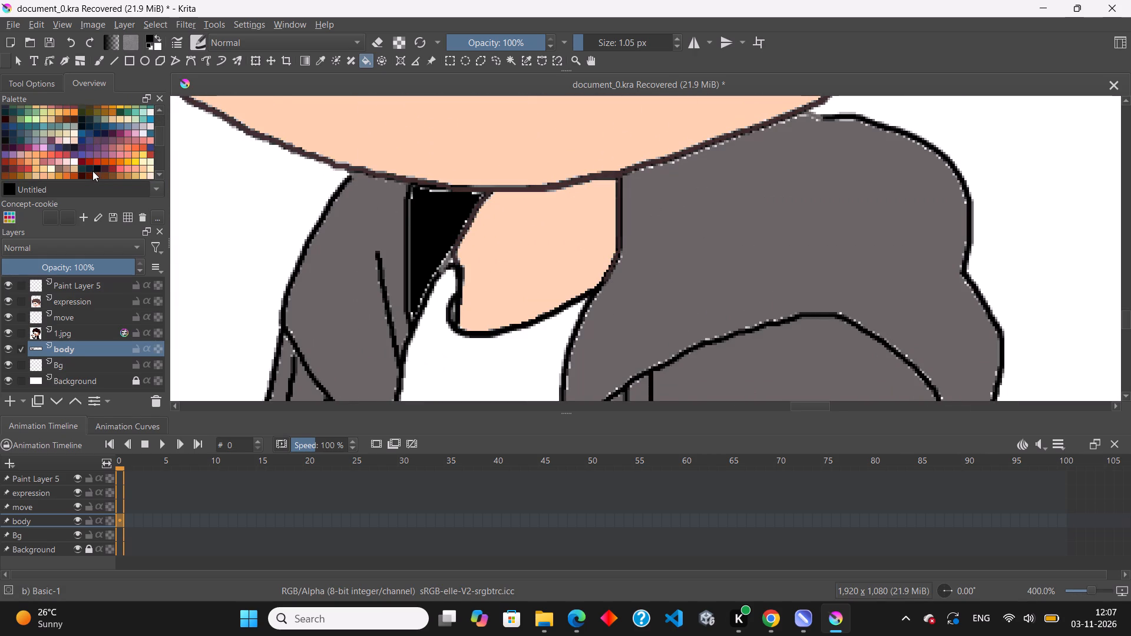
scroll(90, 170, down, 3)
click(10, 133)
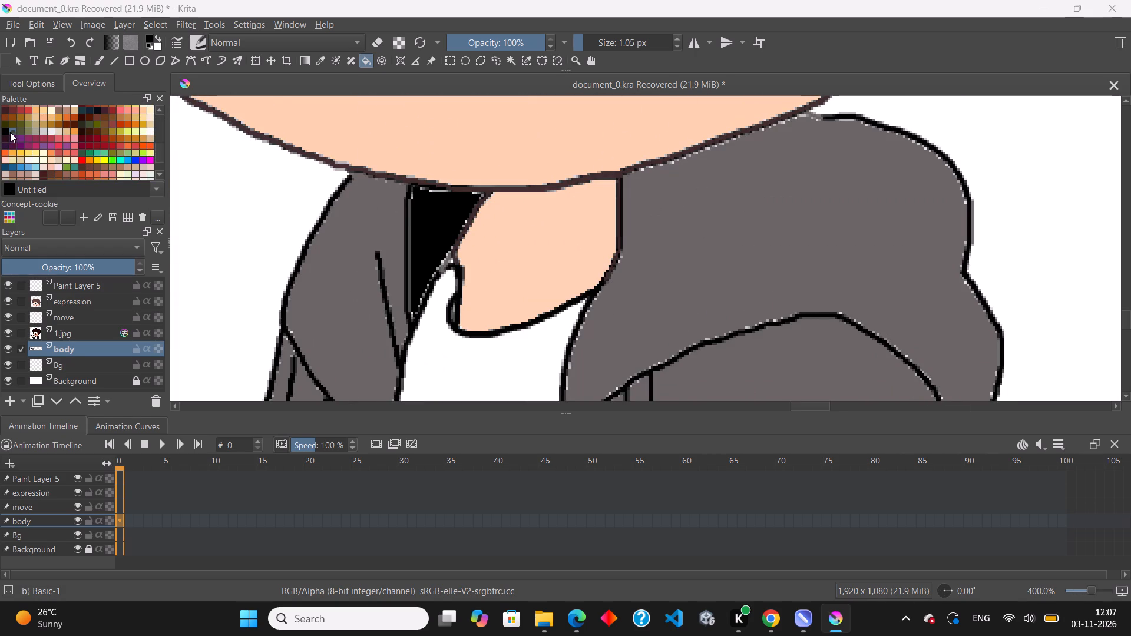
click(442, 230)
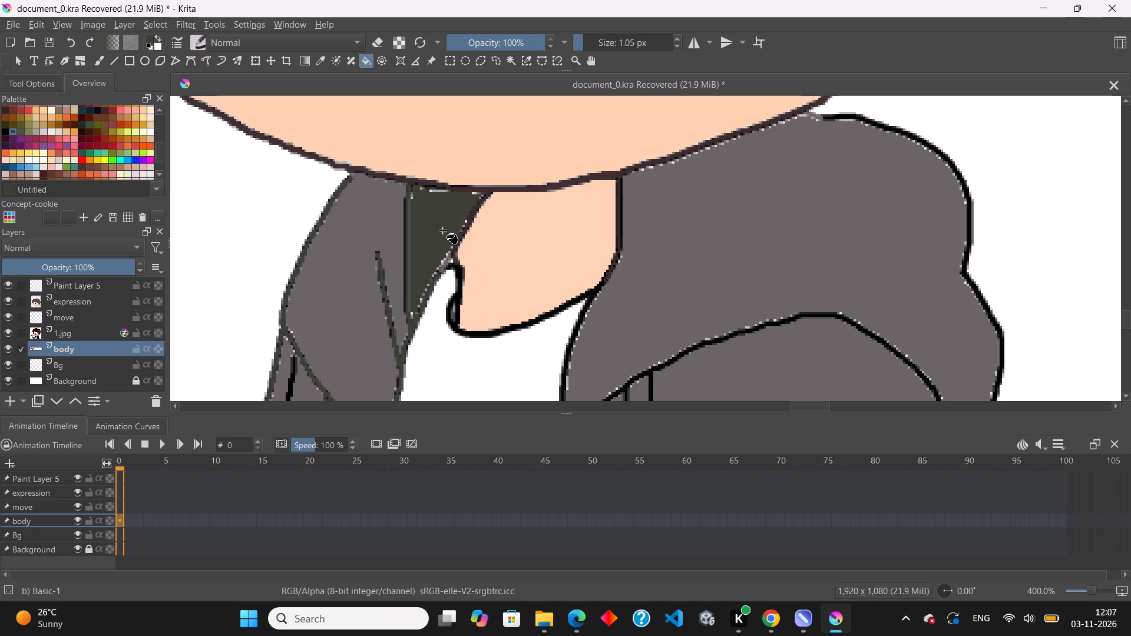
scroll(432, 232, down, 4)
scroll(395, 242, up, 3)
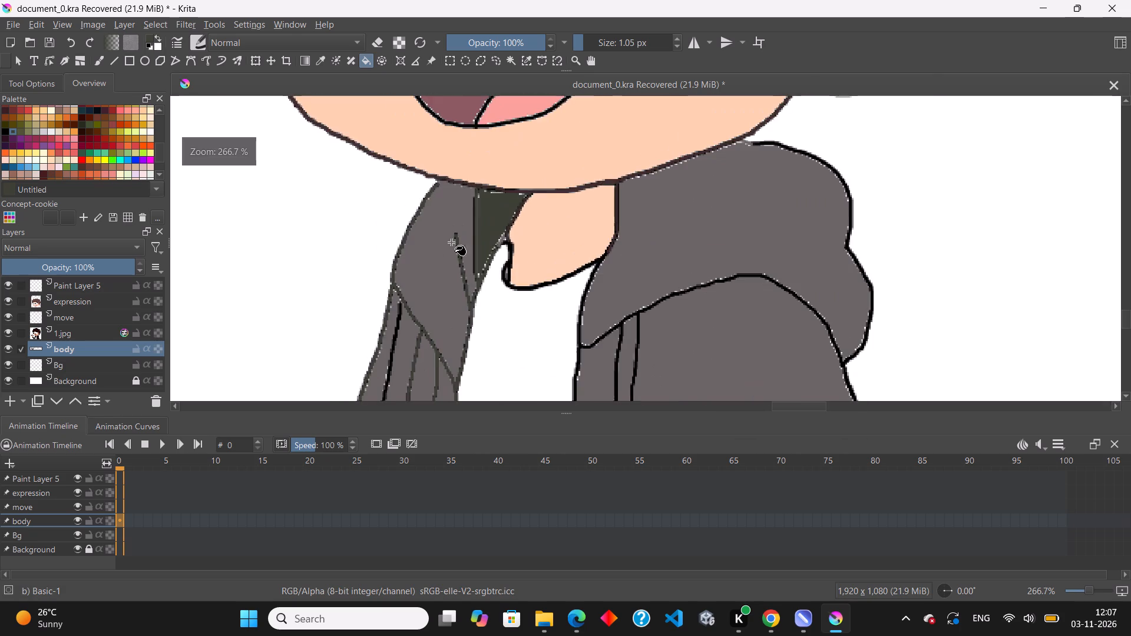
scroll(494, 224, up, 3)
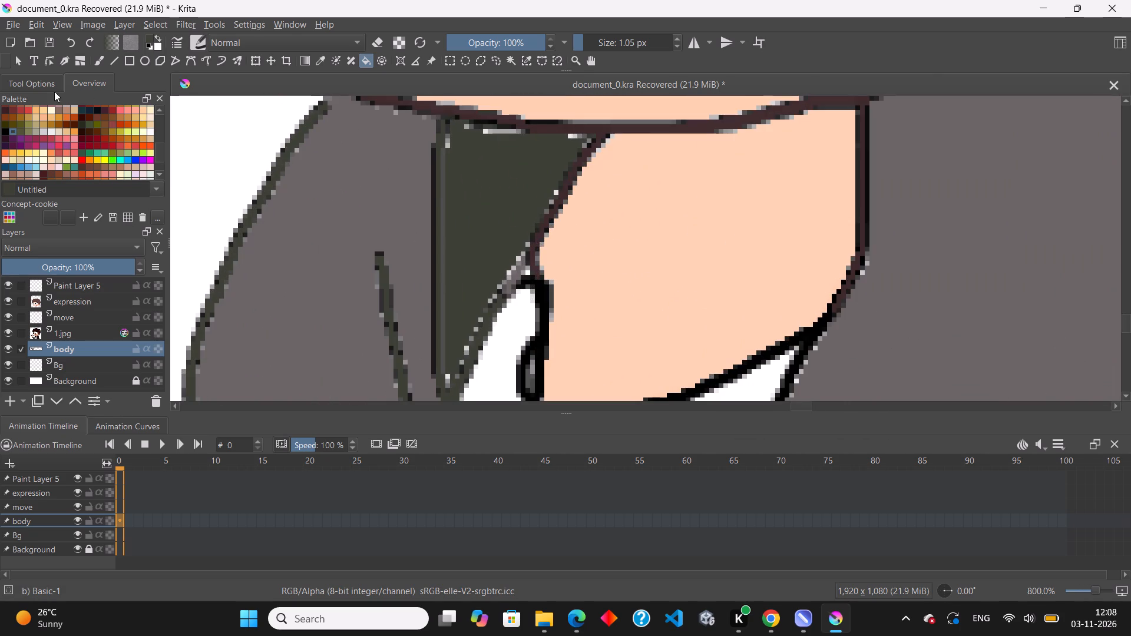
Switch the colour palette to Swatches and bring its row of greys into view.
click(28, 83)
click(12, 217)
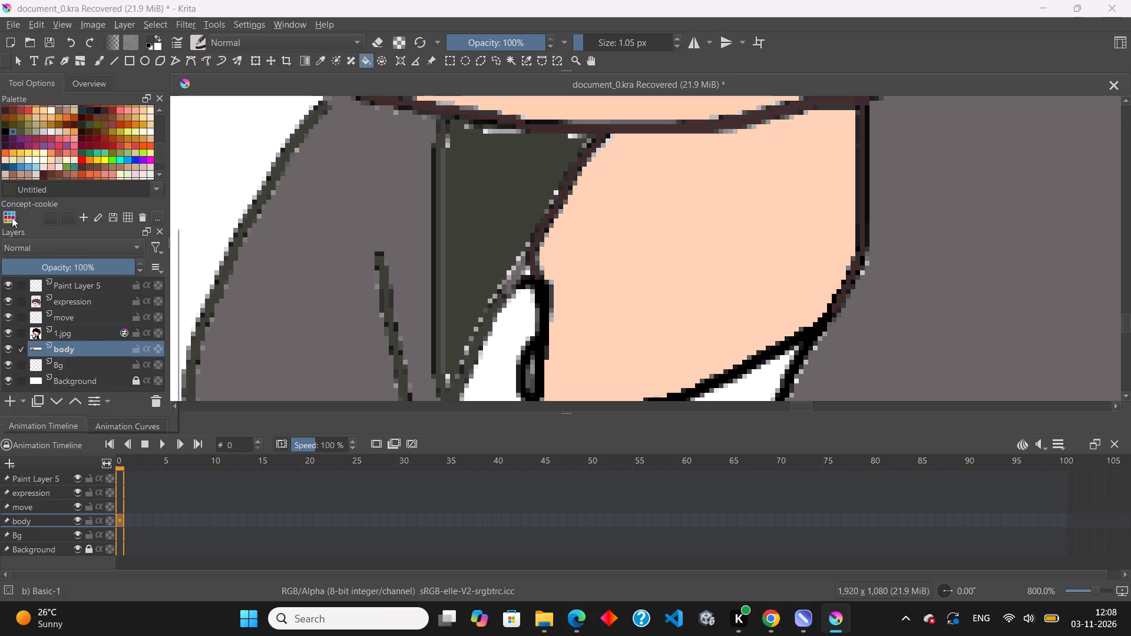
scroll(72, 301, down, 7)
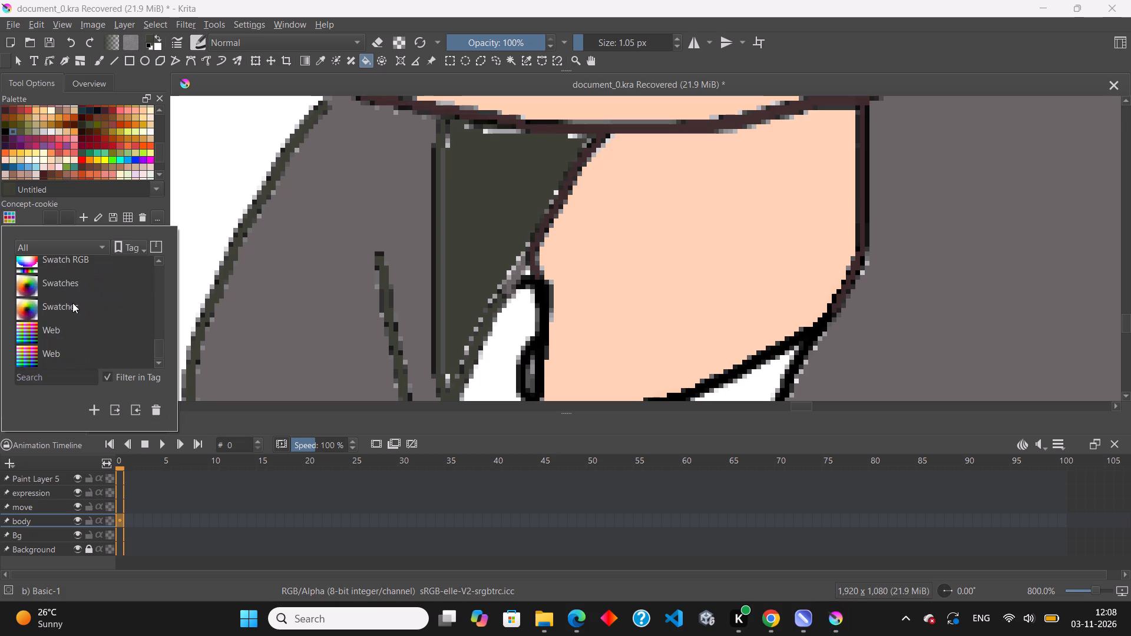
click(47, 283)
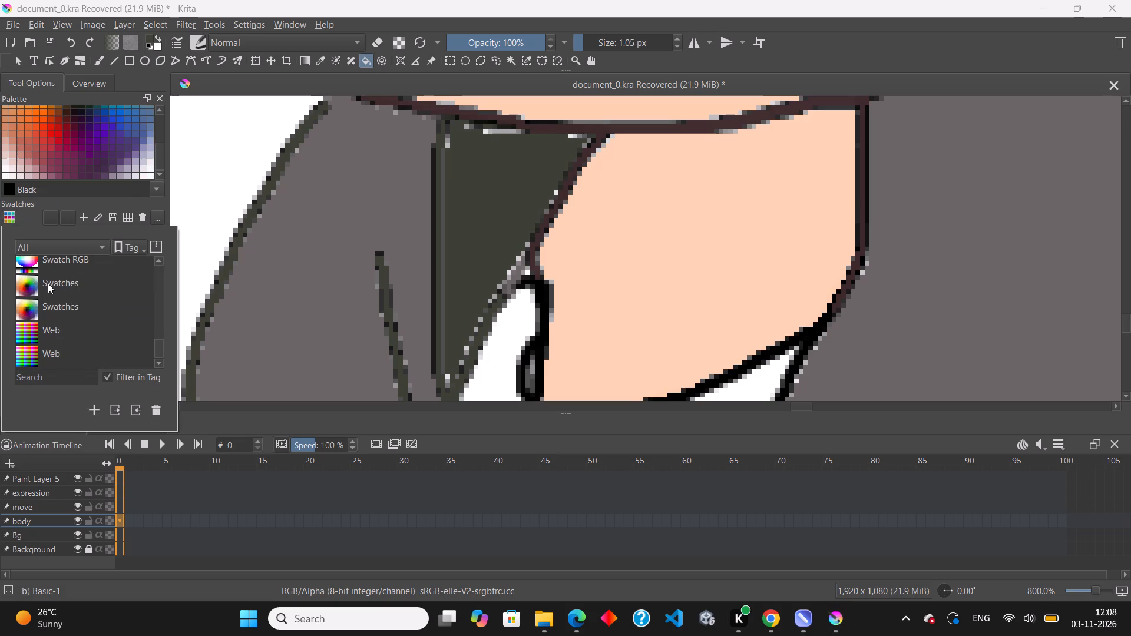
scroll(74, 140, up, 6)
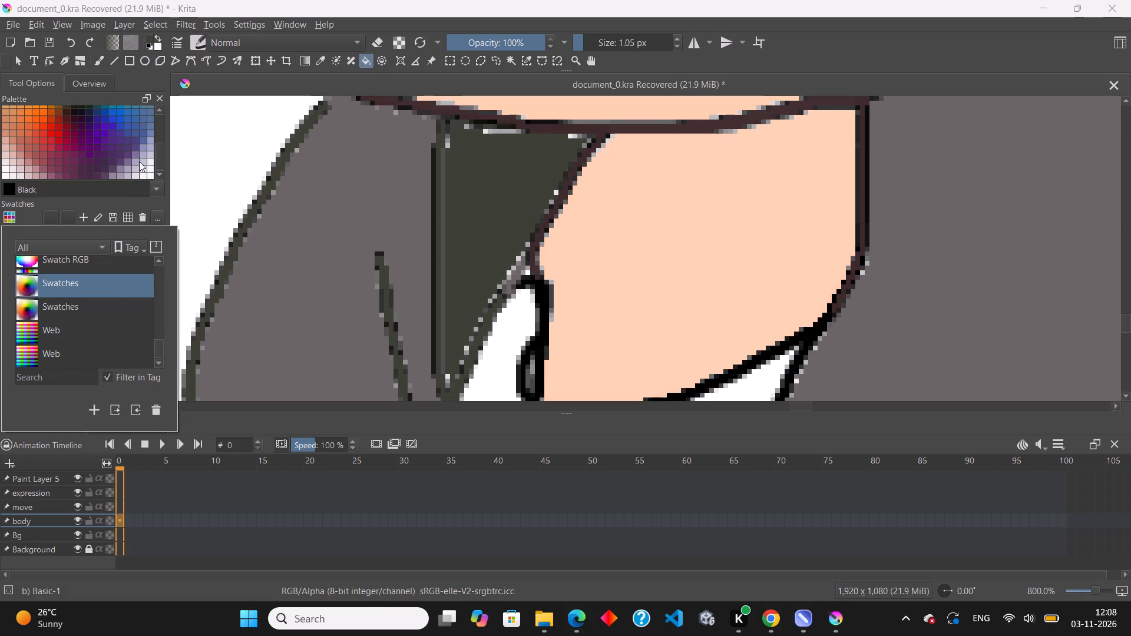
double_click(157, 174)
scroll(75, 132, up, 3)
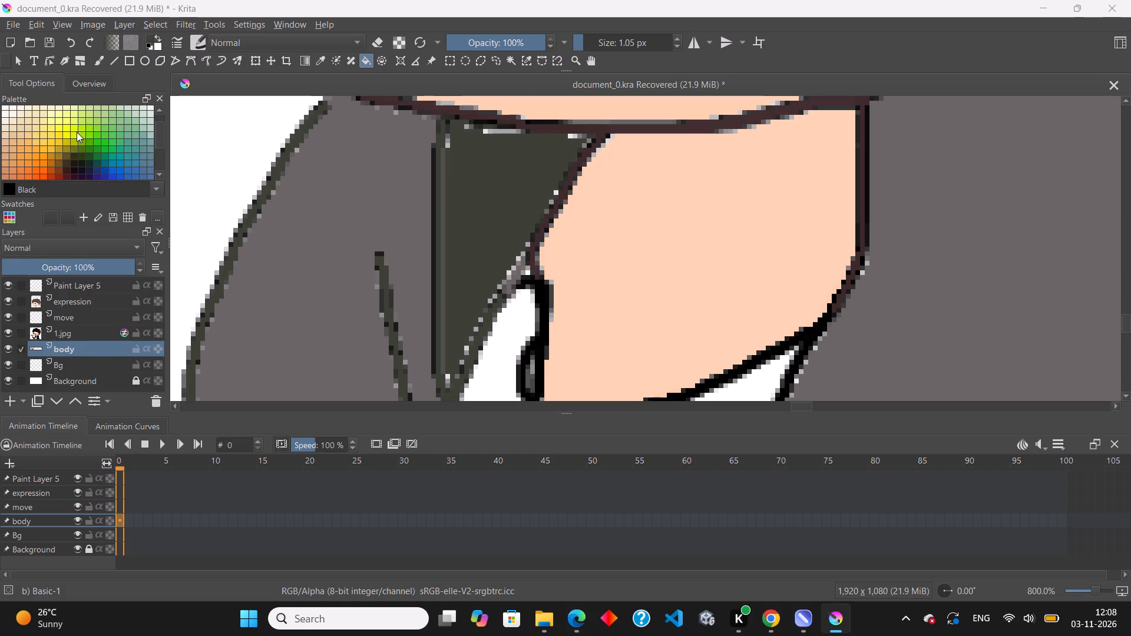
scroll(77, 132, up, 7)
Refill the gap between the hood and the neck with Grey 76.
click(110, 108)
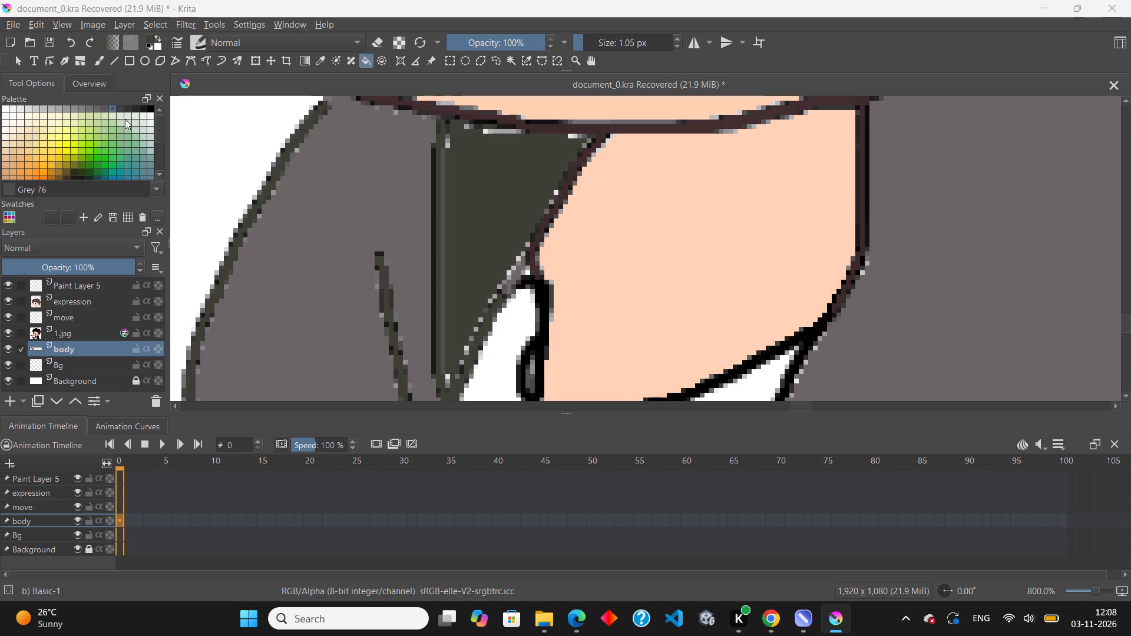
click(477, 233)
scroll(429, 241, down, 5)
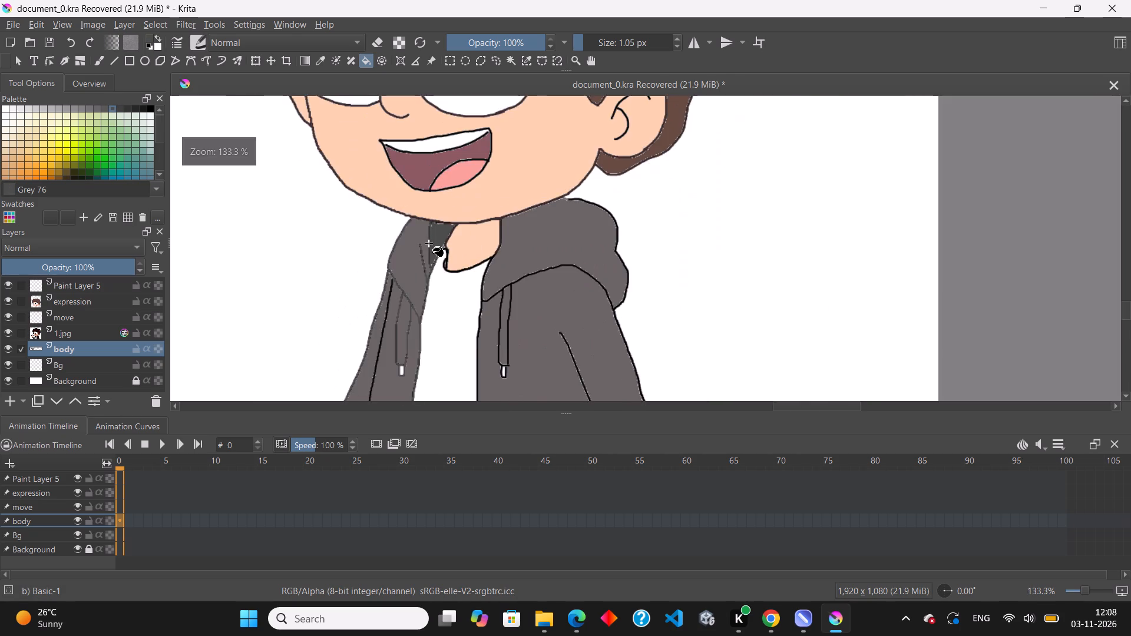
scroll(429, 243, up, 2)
Refill the gap between the hood and the neck on the body layer with Grey 64.
click(122, 109)
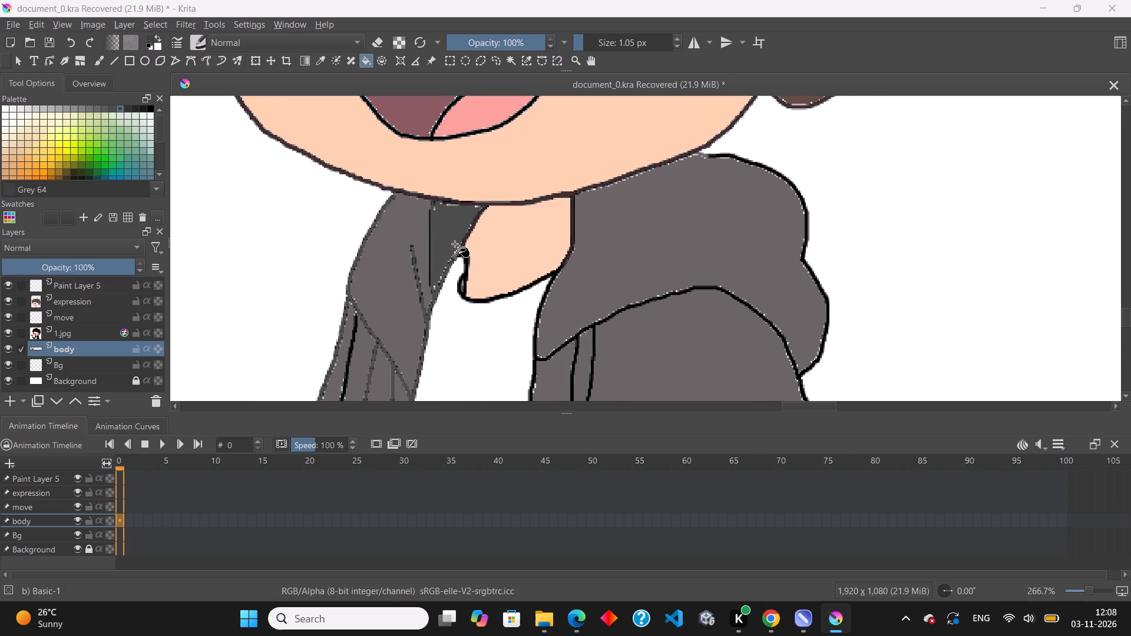
click(444, 234)
scroll(441, 290, down, 3)
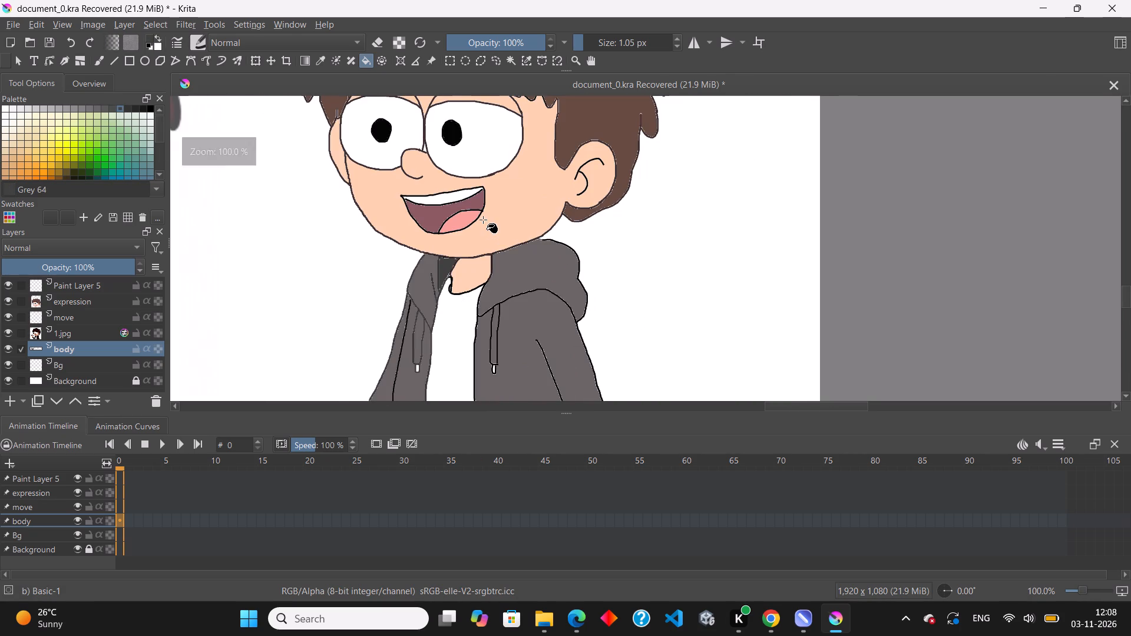
scroll(292, 249, down, 1)
scroll(426, 319, up, 2)
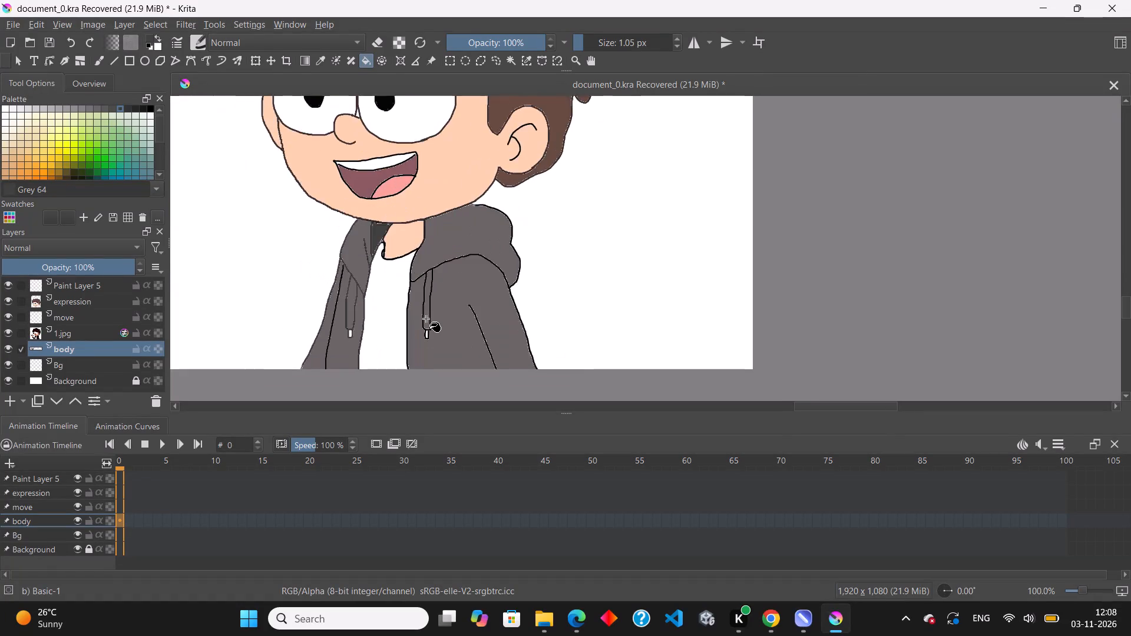
scroll(426, 304, down, 3)
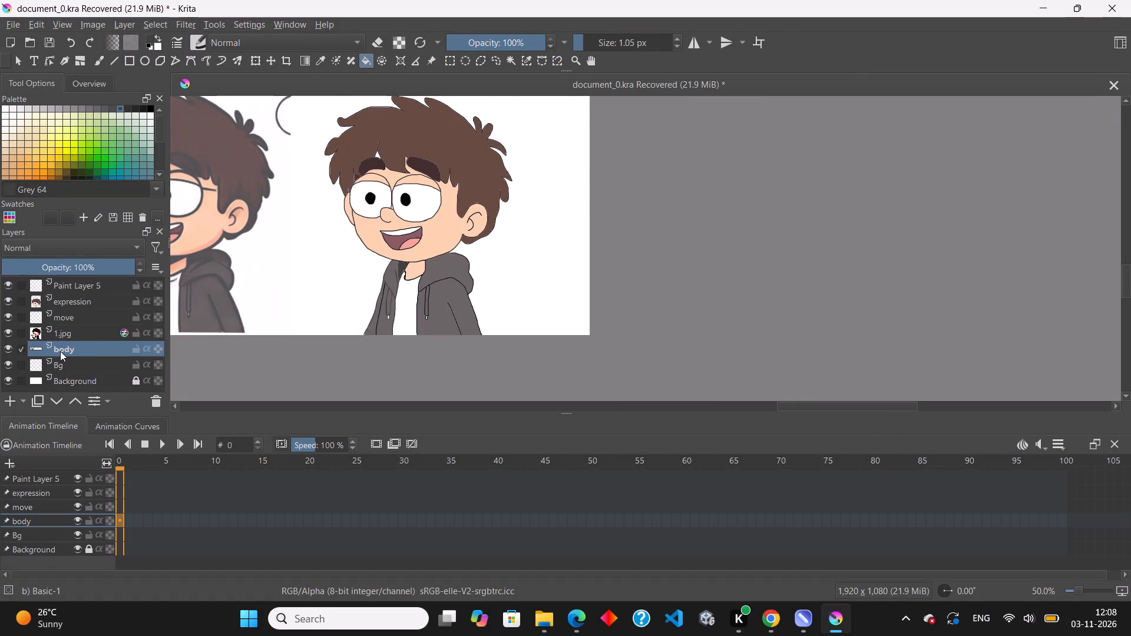
Activate the expression layer and try reddish swatches from the Swatches palette, settling on a dark raspberry red.
click(75, 299)
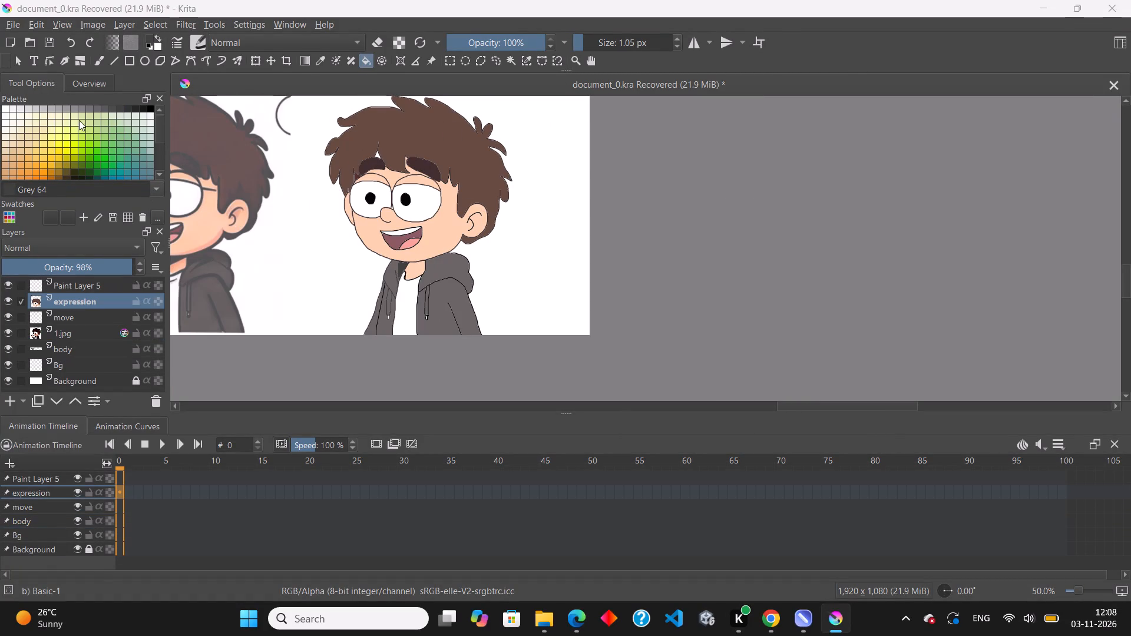
scroll(74, 132, up, 3)
scroll(74, 132, down, 4)
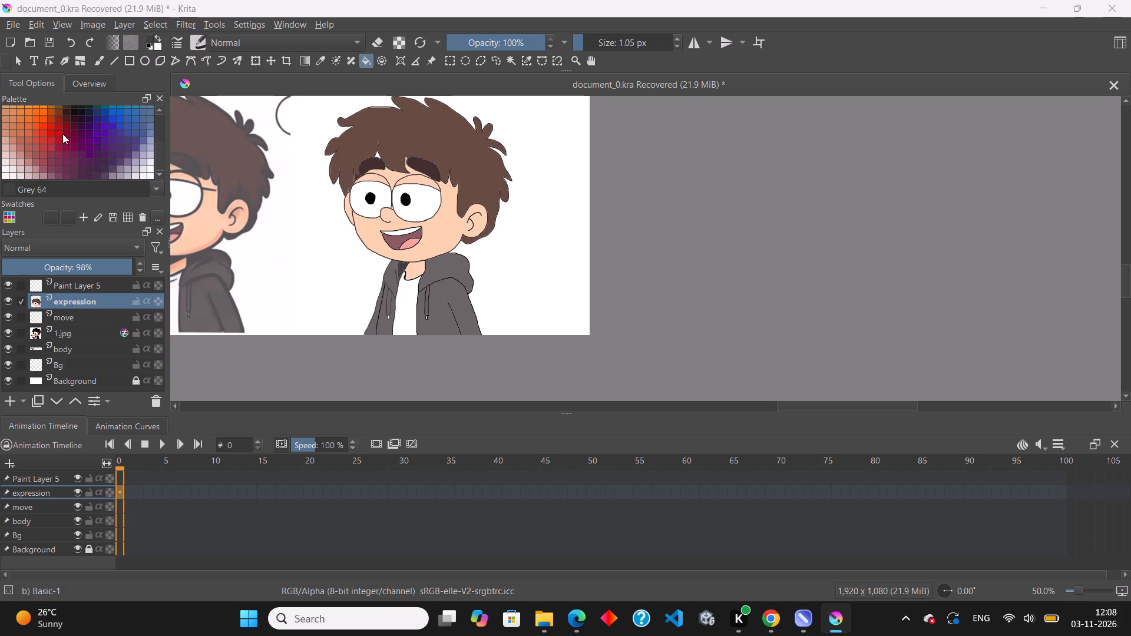
scroll(62, 134, down, 2)
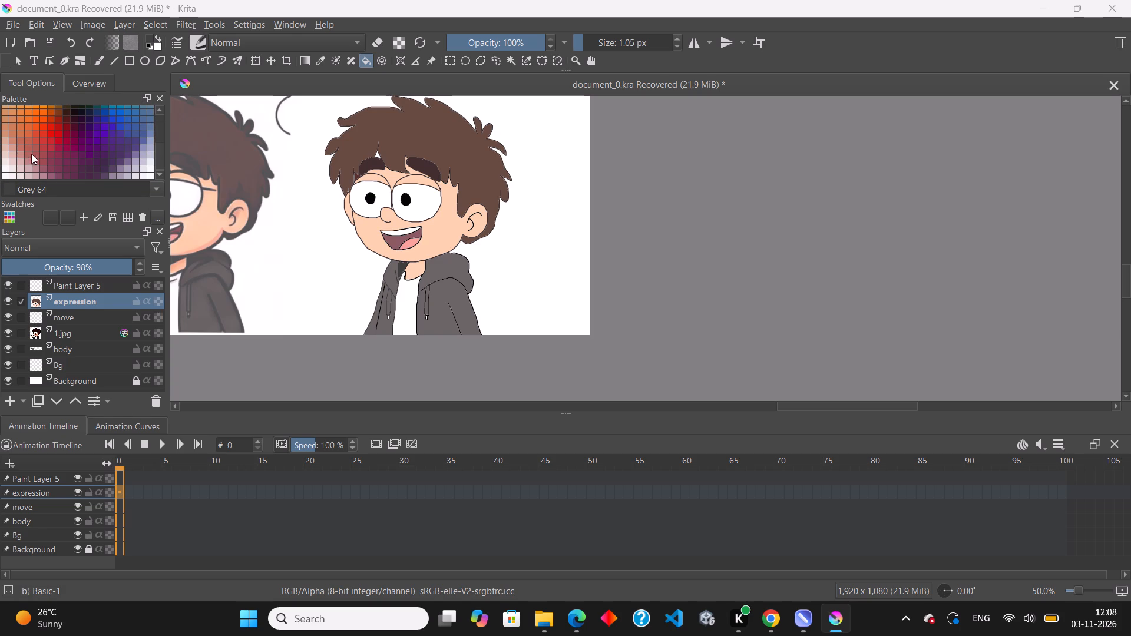
click(37, 161)
scroll(47, 158, up, 2)
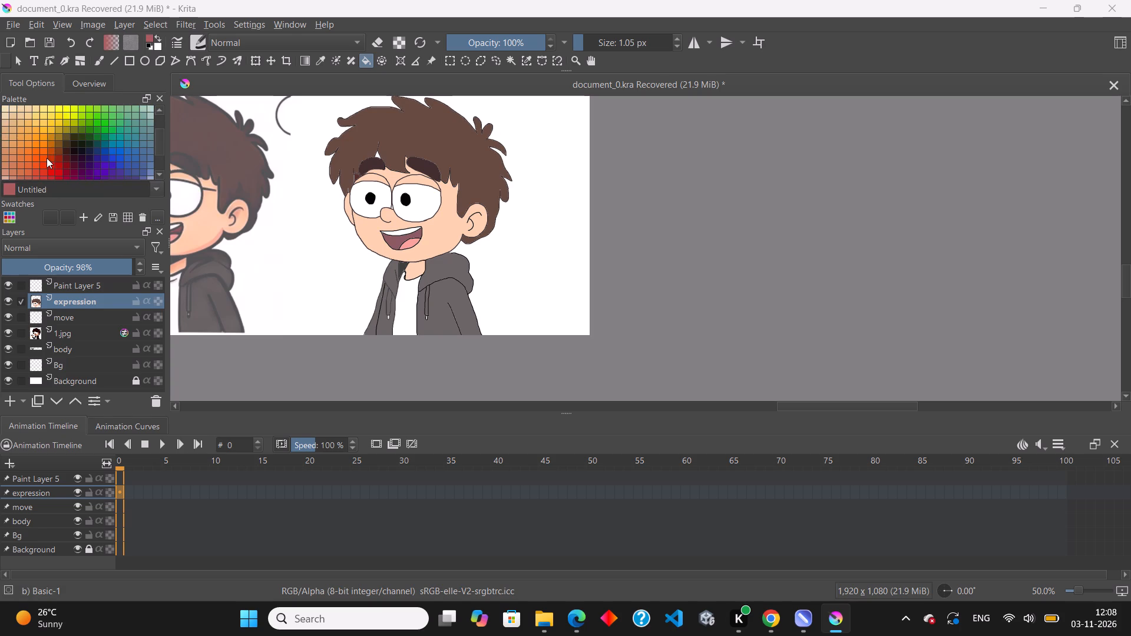
scroll(47, 158, down, 2)
click(58, 167)
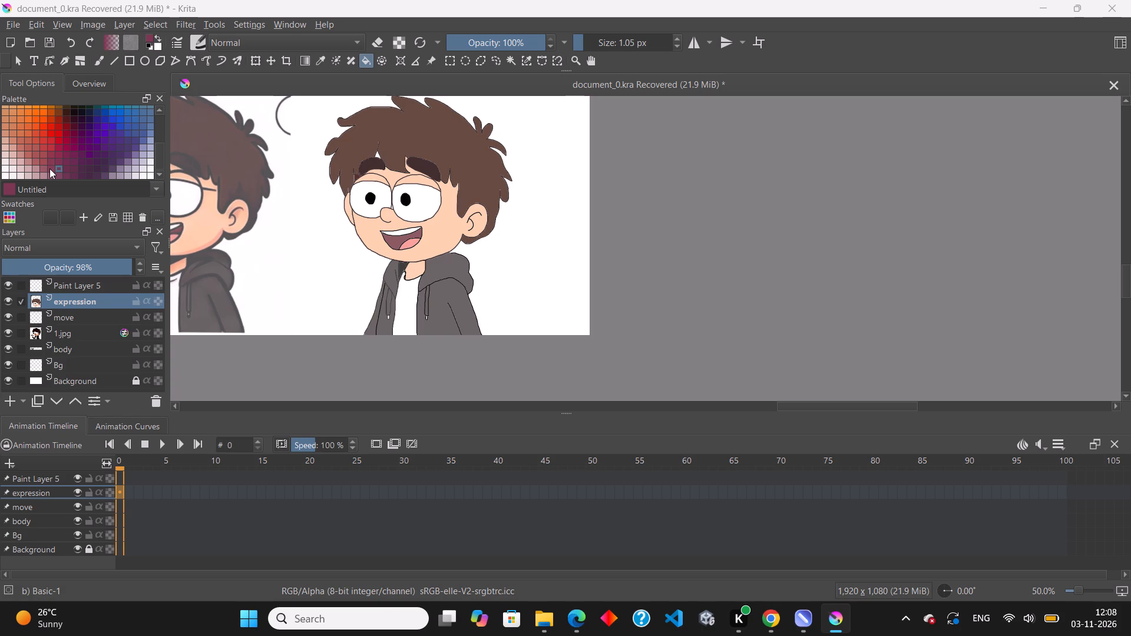
click(57, 161)
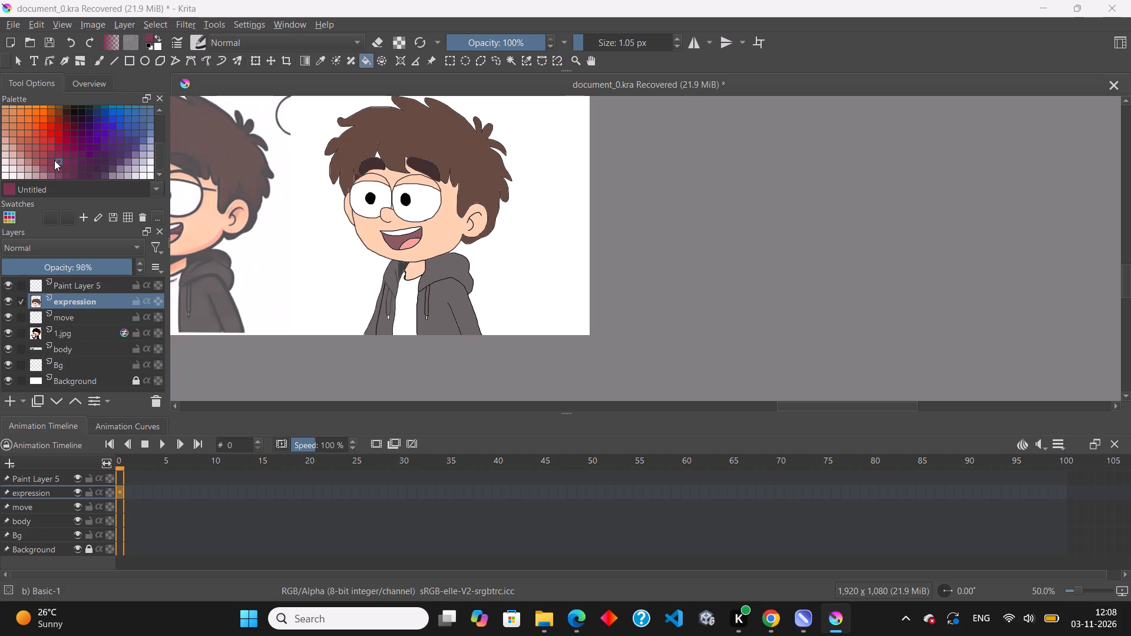
click(54, 160)
click(49, 162)
scroll(41, 157, up, 4)
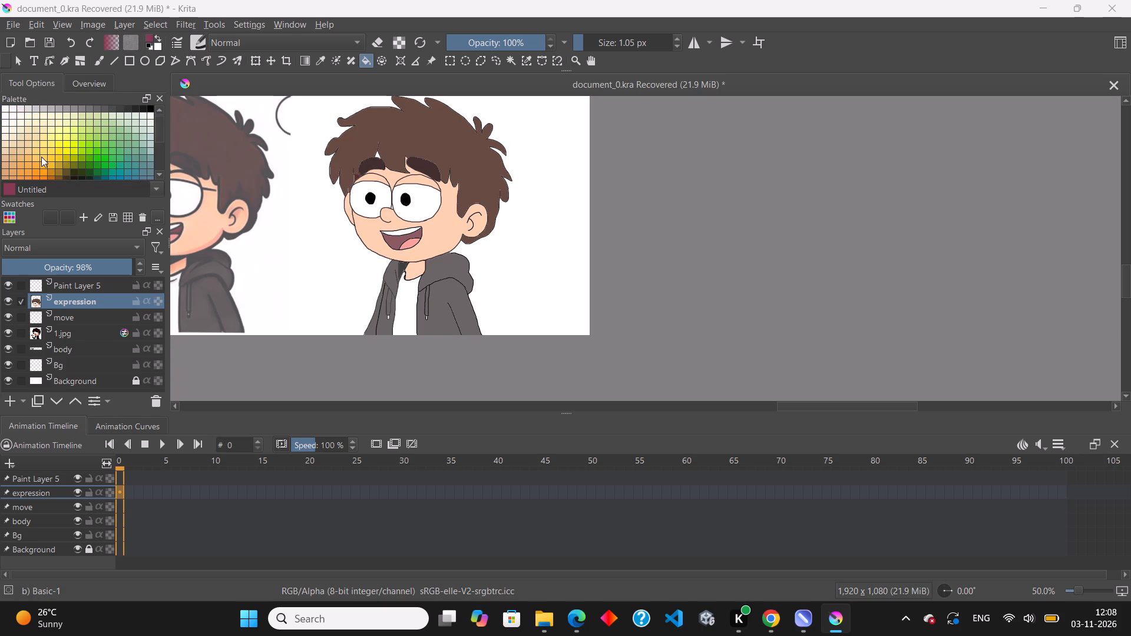
scroll(41, 156, up, 4)
scroll(41, 156, down, 5)
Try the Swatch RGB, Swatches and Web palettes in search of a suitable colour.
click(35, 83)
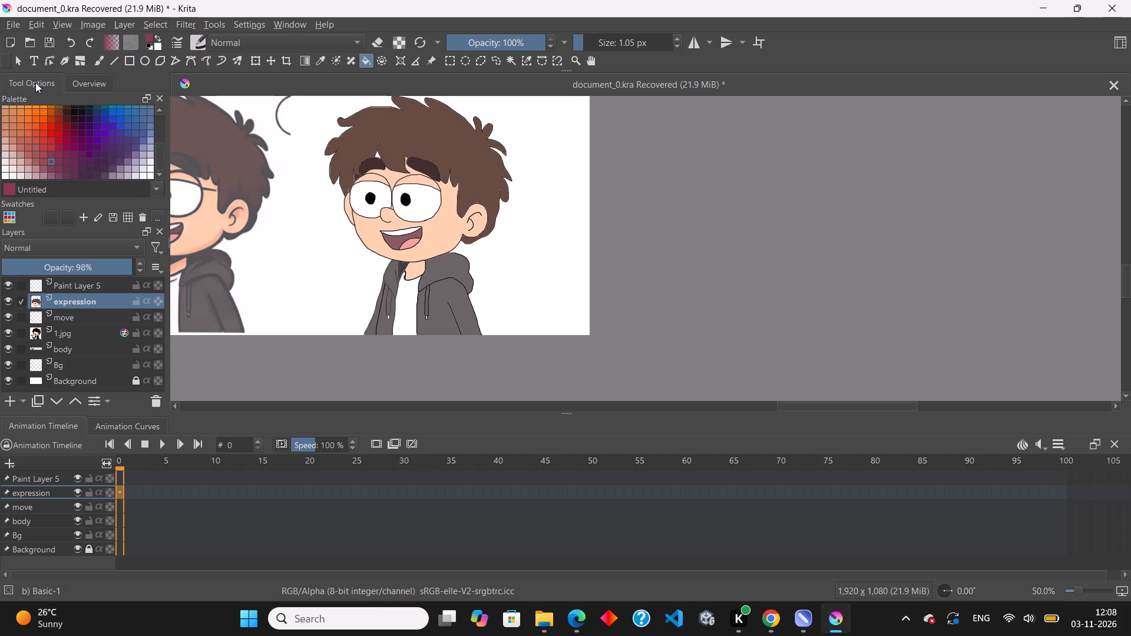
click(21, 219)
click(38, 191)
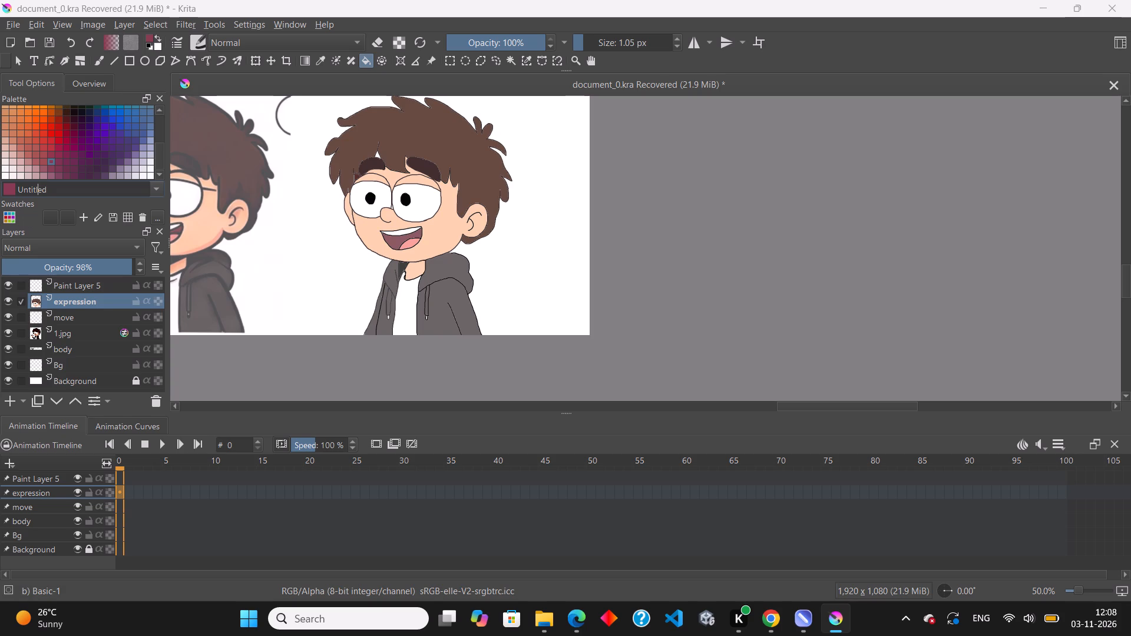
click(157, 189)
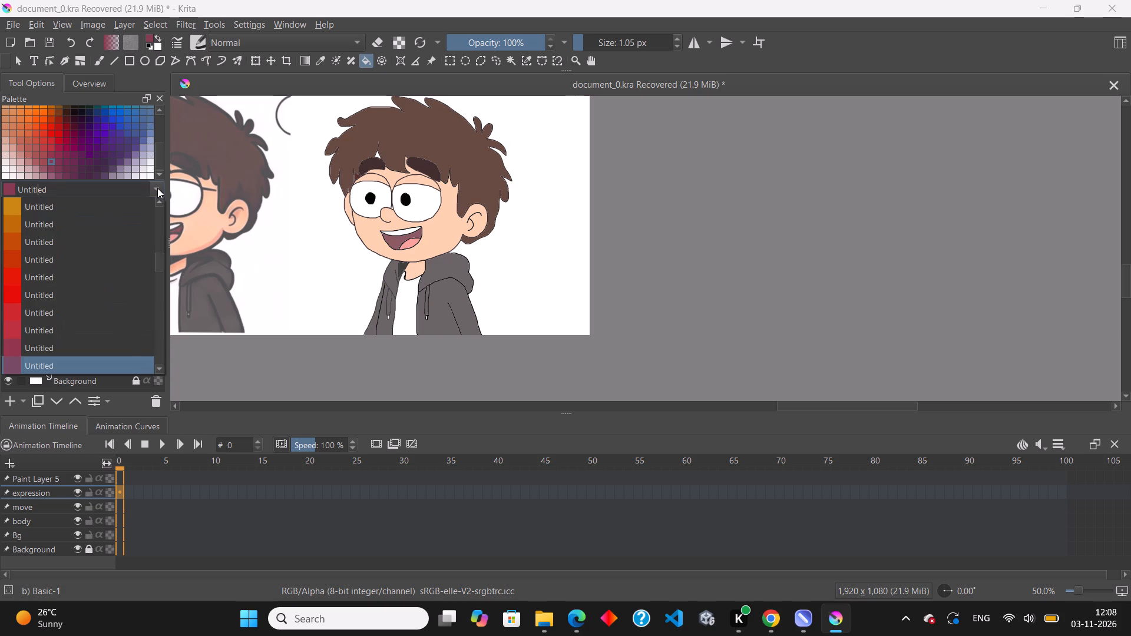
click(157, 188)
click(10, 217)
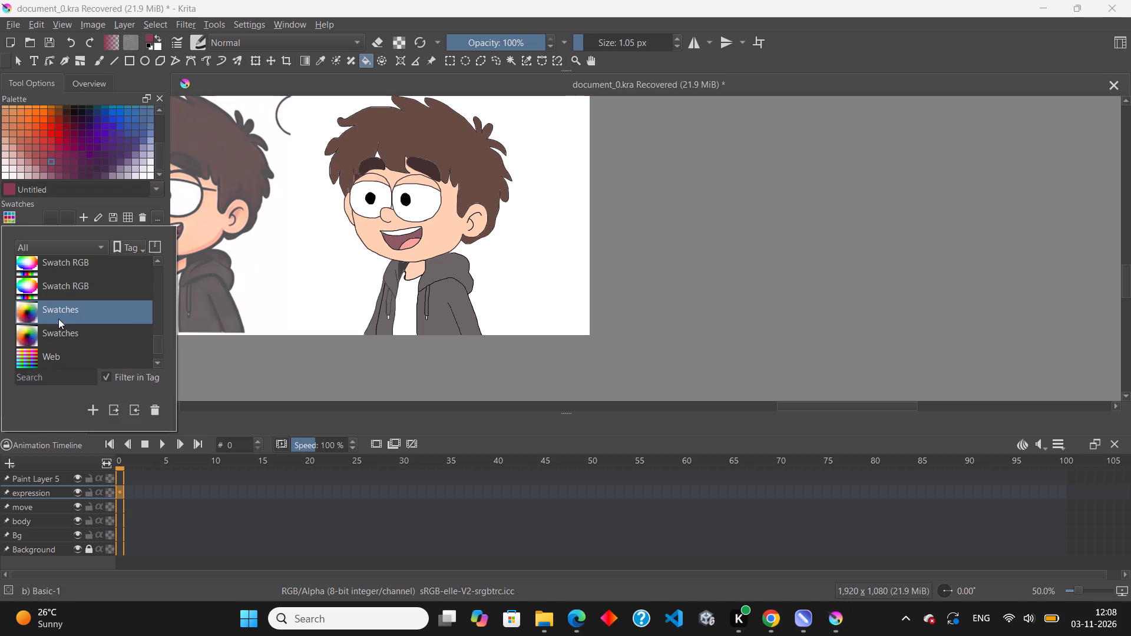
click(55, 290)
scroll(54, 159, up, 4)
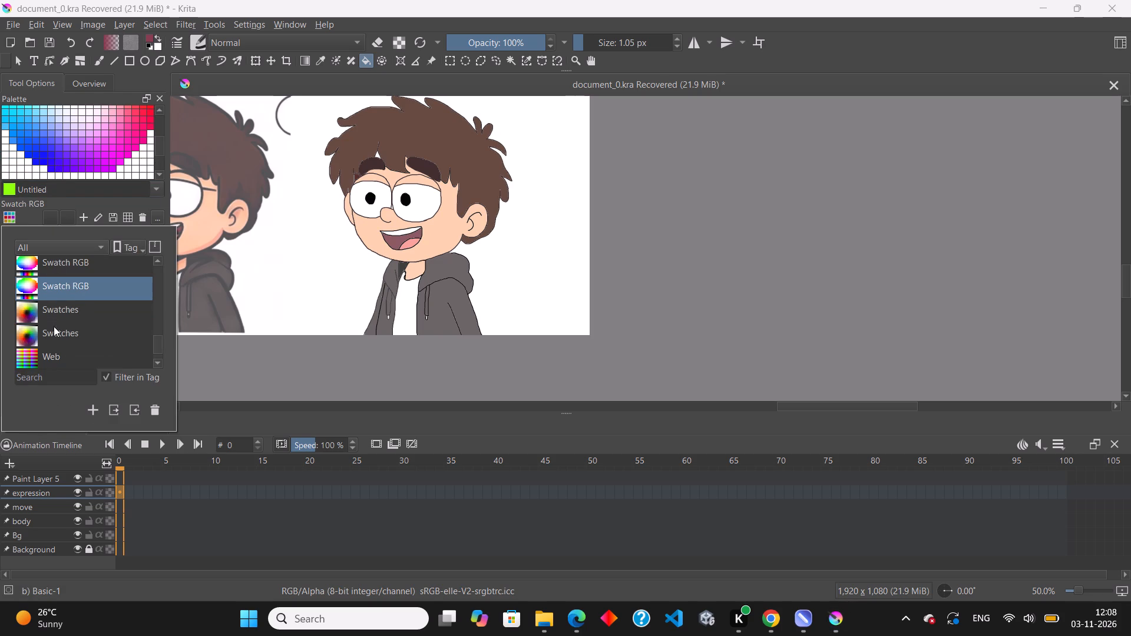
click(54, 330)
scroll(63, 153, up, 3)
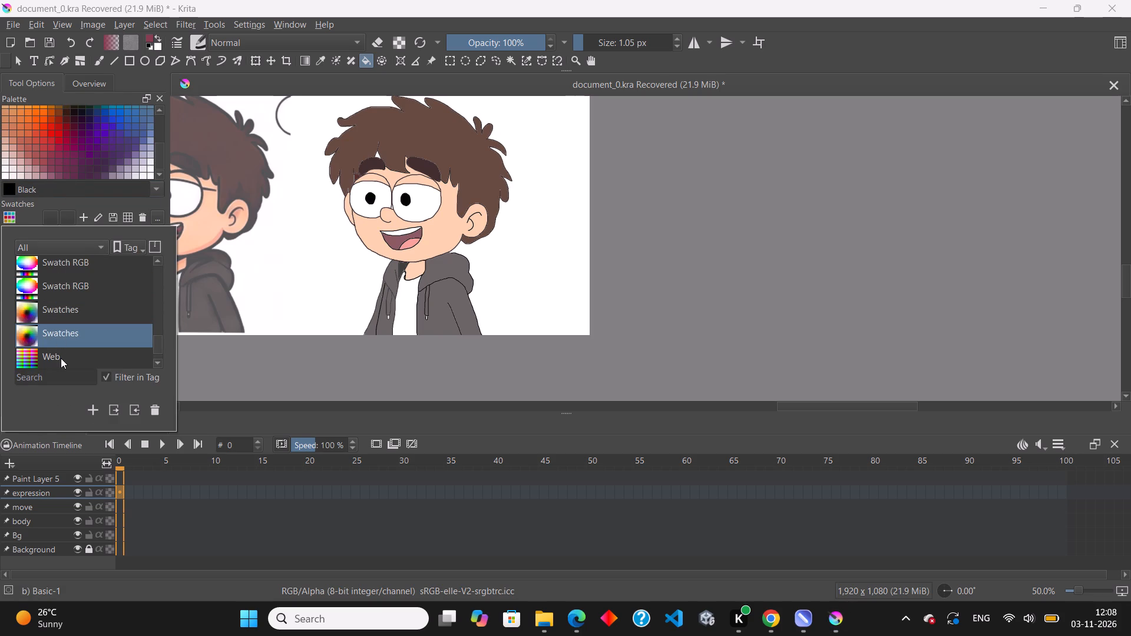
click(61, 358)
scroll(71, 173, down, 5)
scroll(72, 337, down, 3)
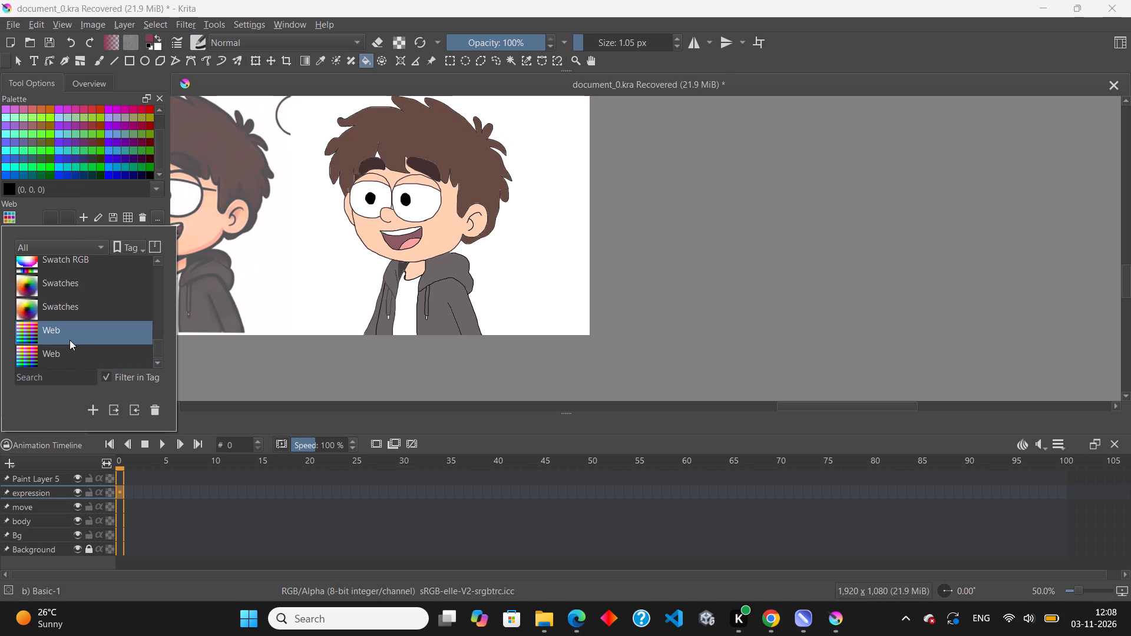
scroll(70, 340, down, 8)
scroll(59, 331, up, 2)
Browse the Swatch CMYK, Ps and Markers palettes, and switch to the Gradient palette, showing its brown shades.
click(54, 310)
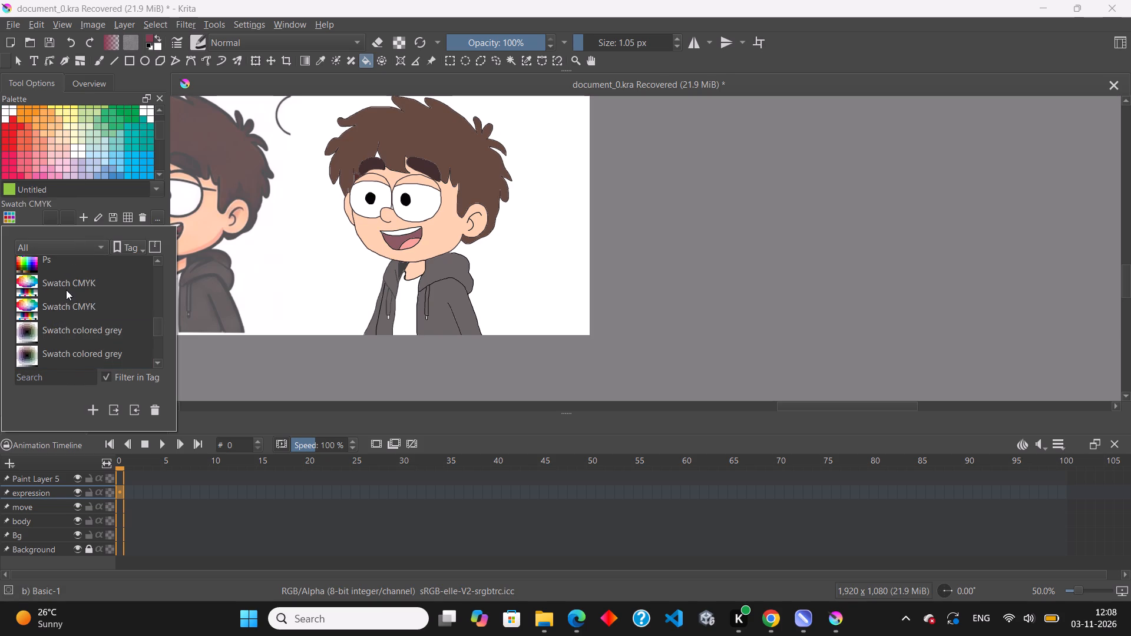
scroll(67, 154, up, 7)
scroll(70, 154, down, 4)
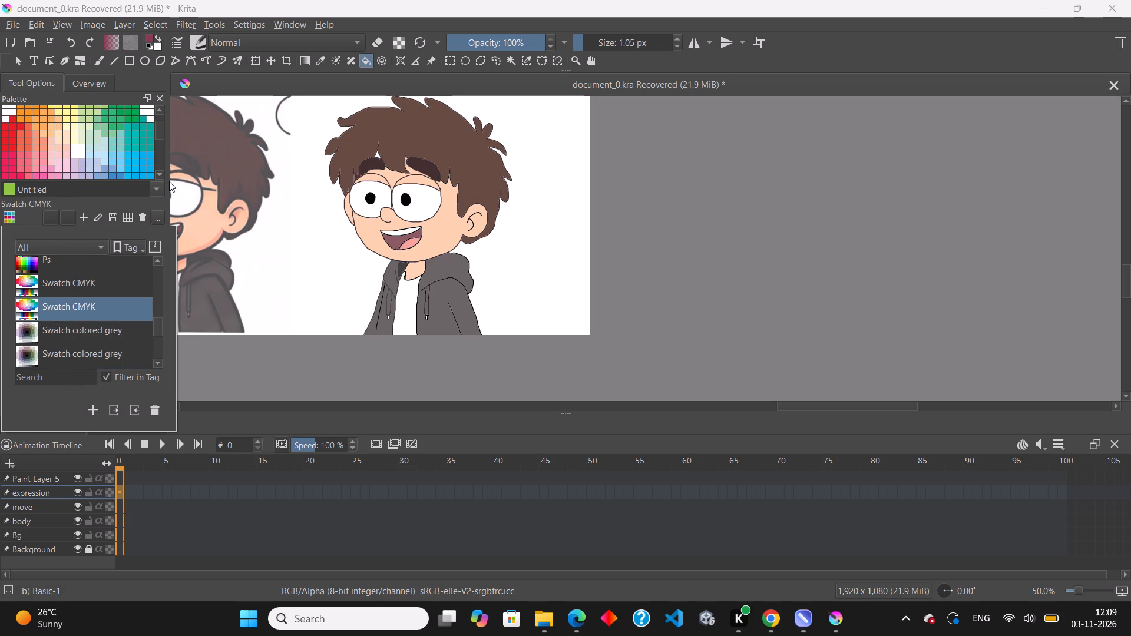
triple_click(160, 174)
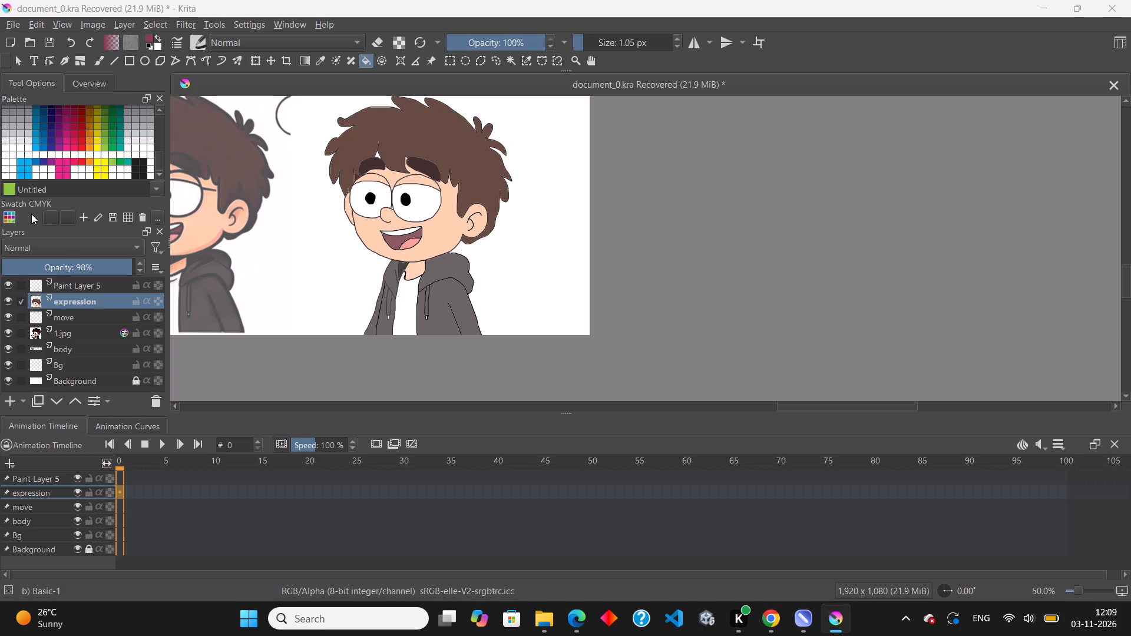
click(17, 220)
click(55, 291)
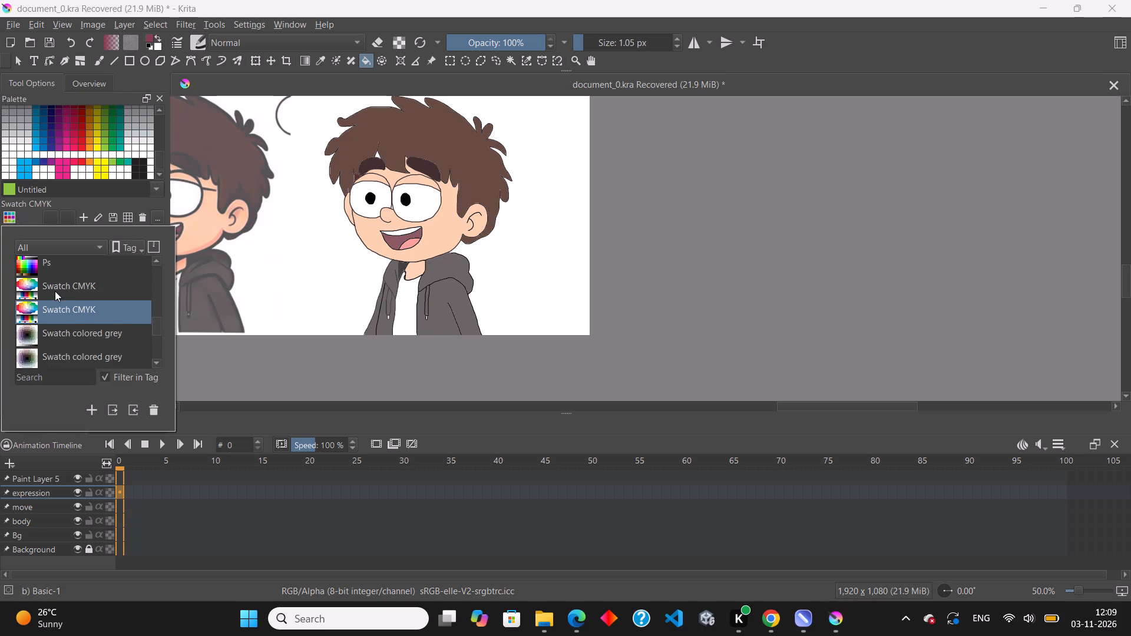
scroll(56, 160, up, 4)
click(51, 261)
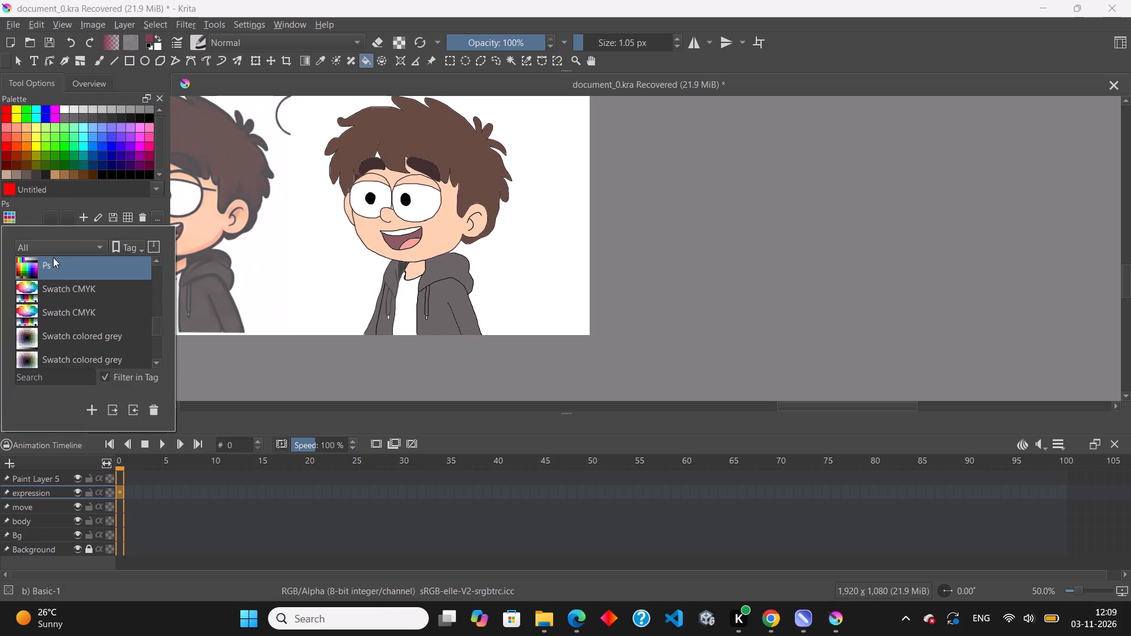
scroll(52, 261, up, 3)
click(48, 304)
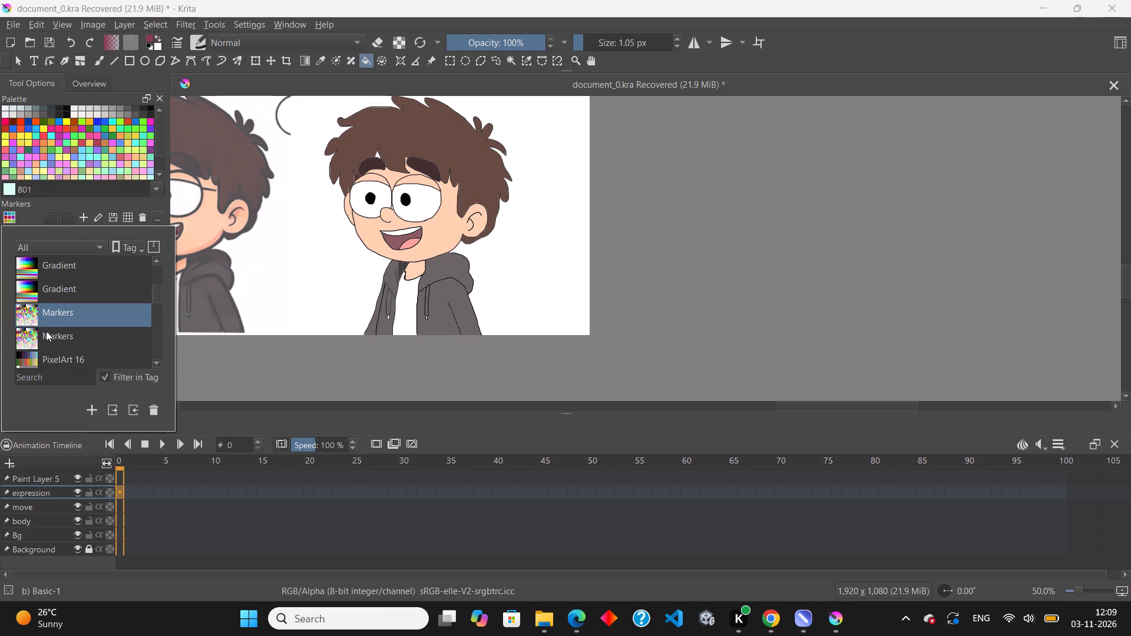
click(47, 334)
click(63, 285)
click(63, 269)
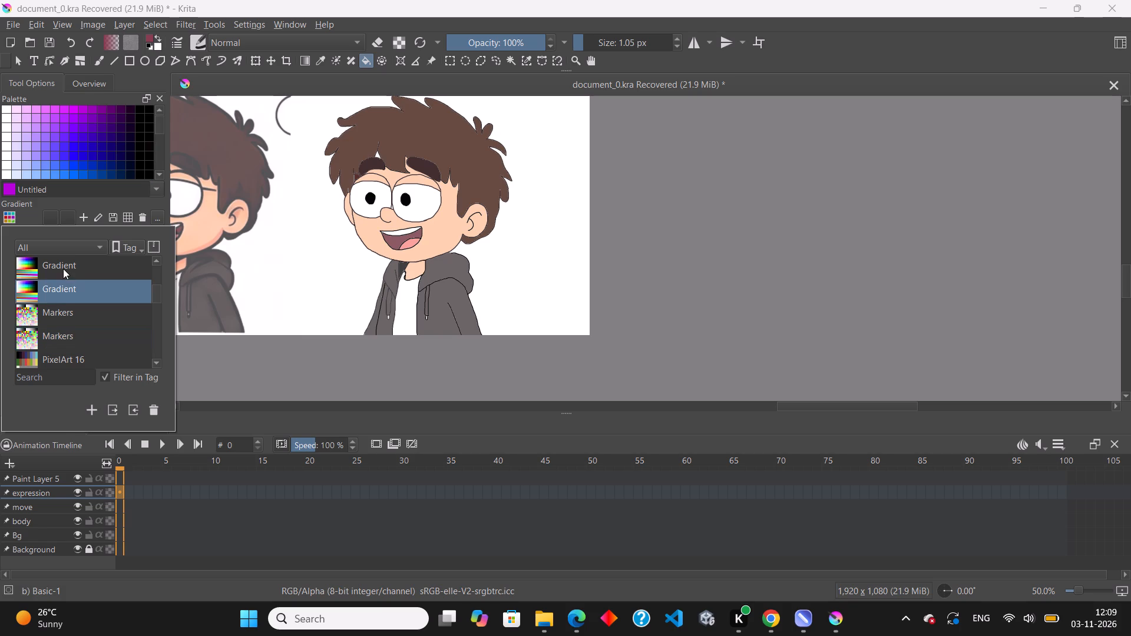
click(161, 172)
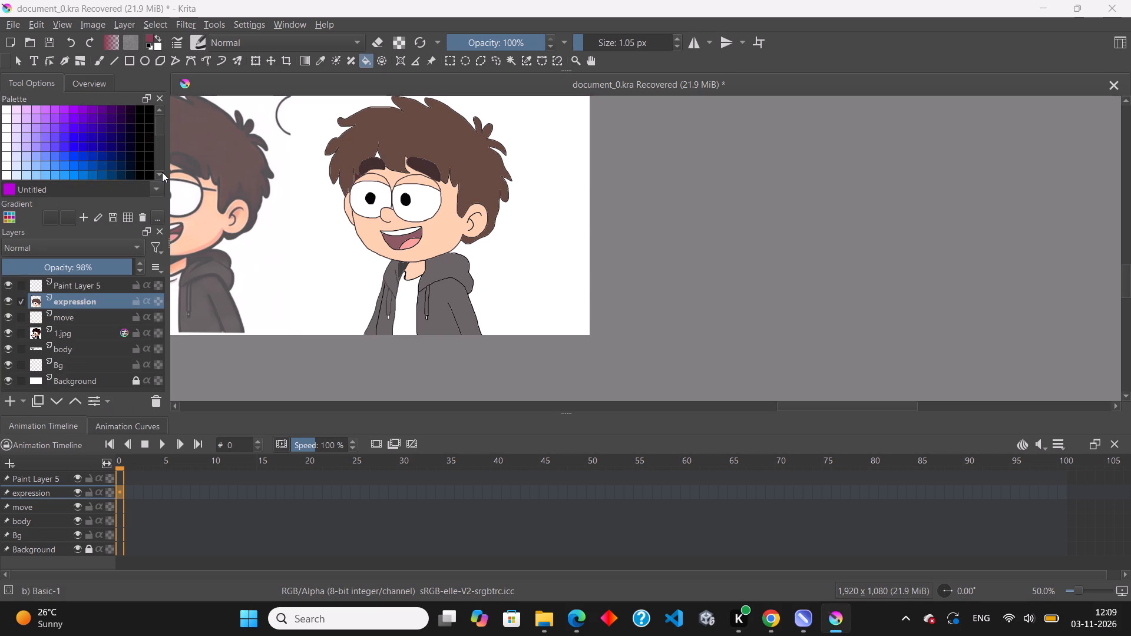
triple_click(162, 172)
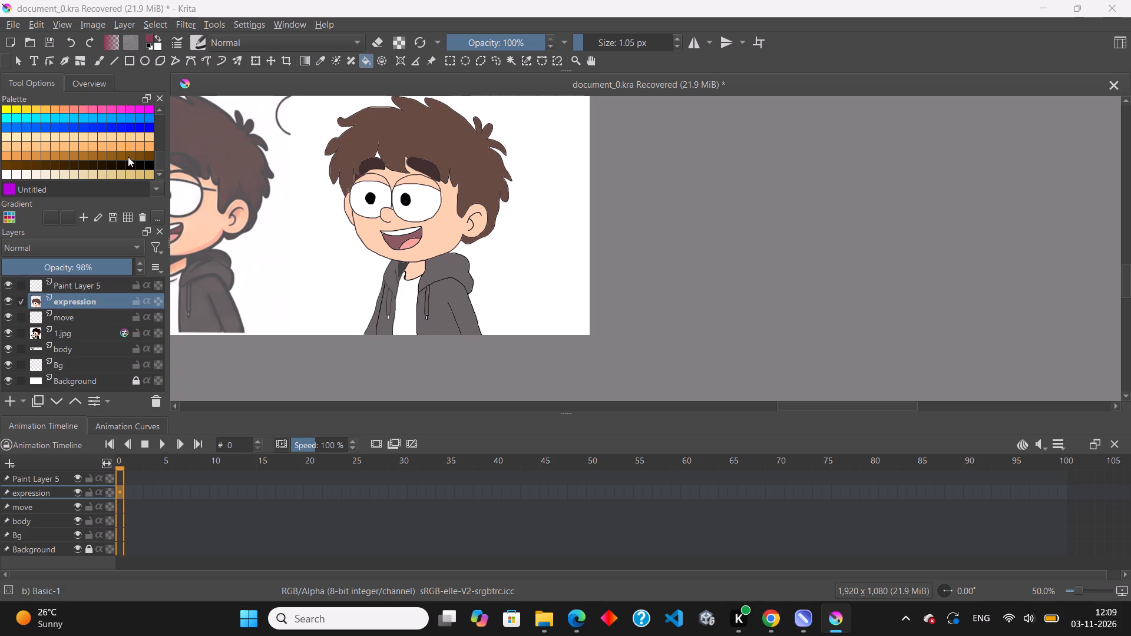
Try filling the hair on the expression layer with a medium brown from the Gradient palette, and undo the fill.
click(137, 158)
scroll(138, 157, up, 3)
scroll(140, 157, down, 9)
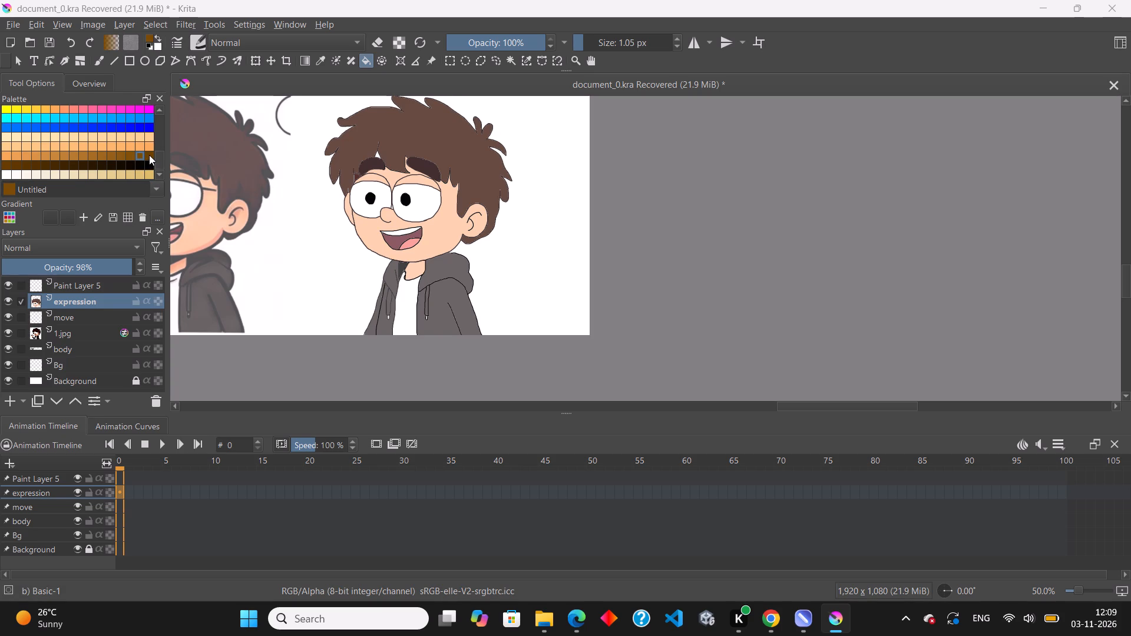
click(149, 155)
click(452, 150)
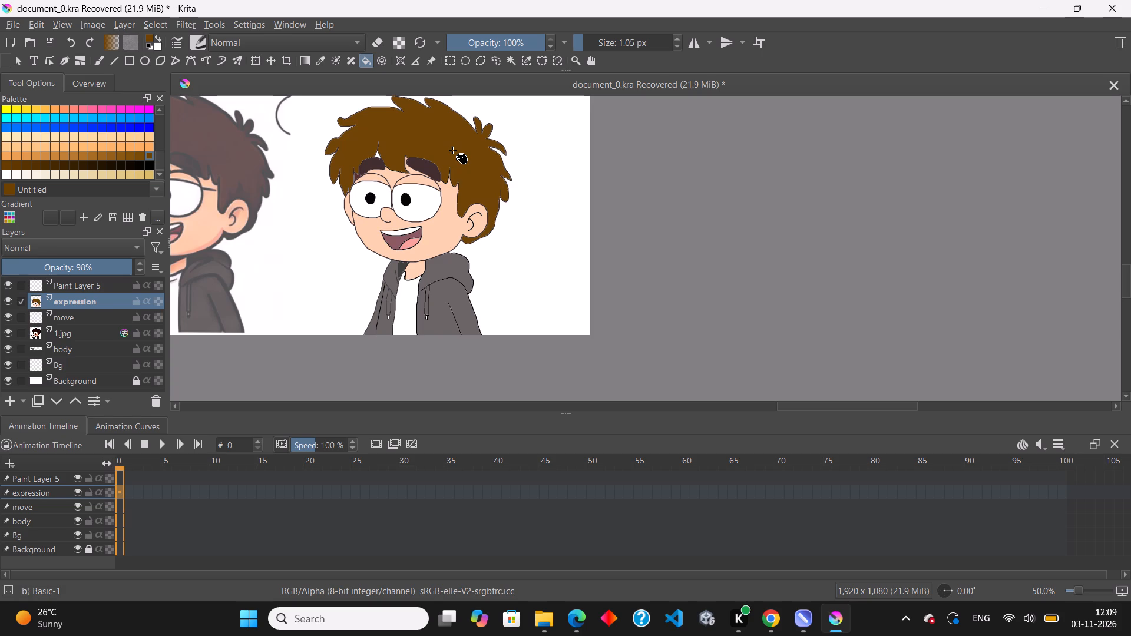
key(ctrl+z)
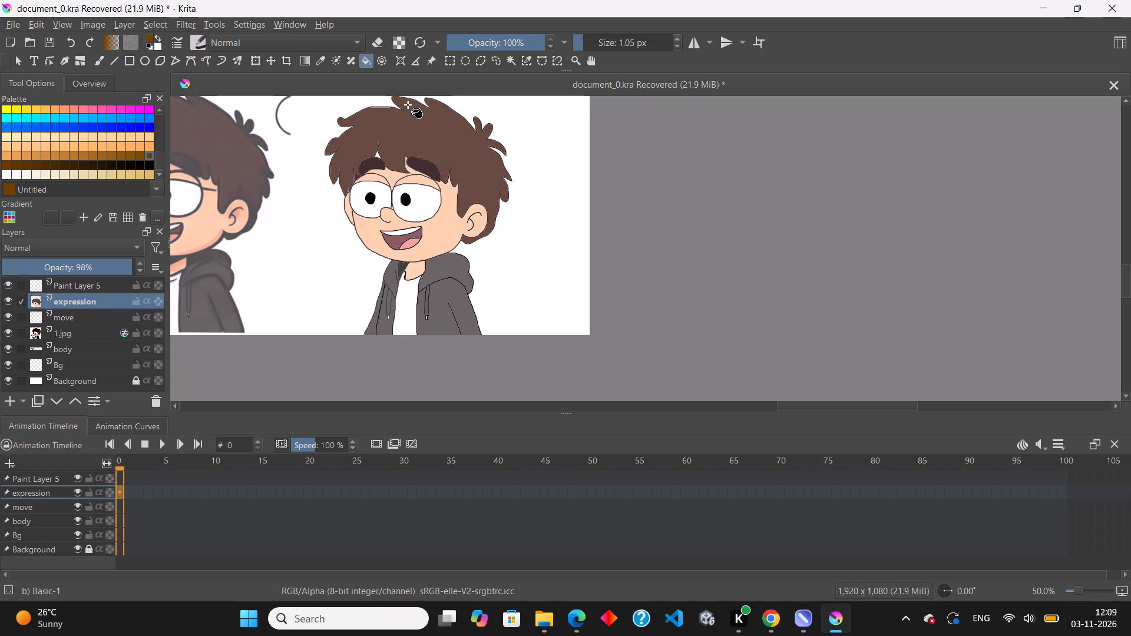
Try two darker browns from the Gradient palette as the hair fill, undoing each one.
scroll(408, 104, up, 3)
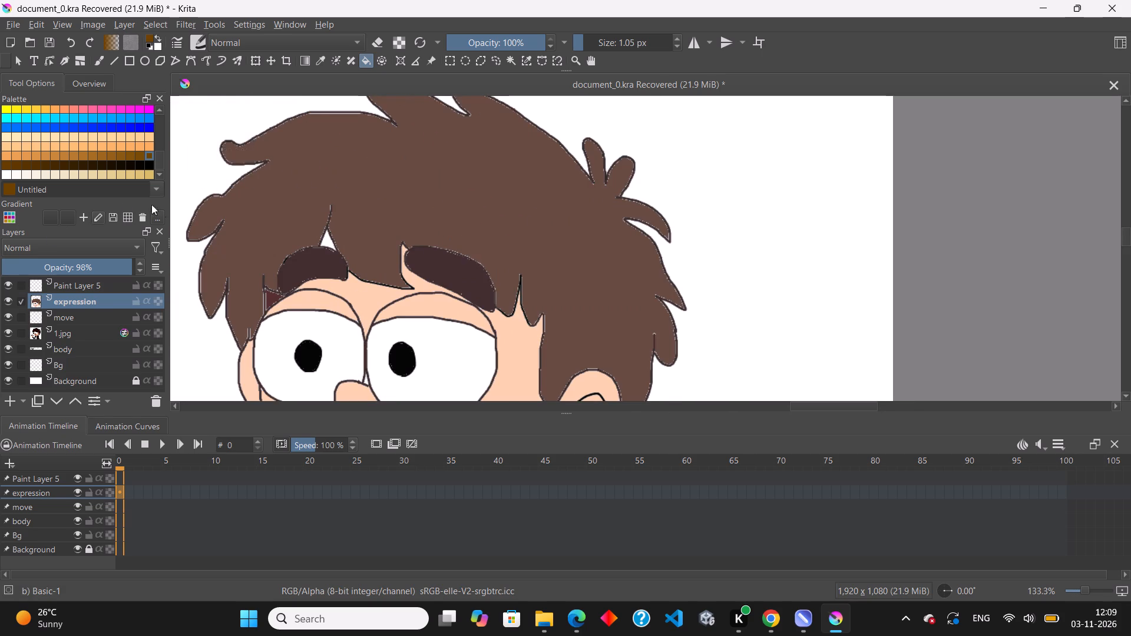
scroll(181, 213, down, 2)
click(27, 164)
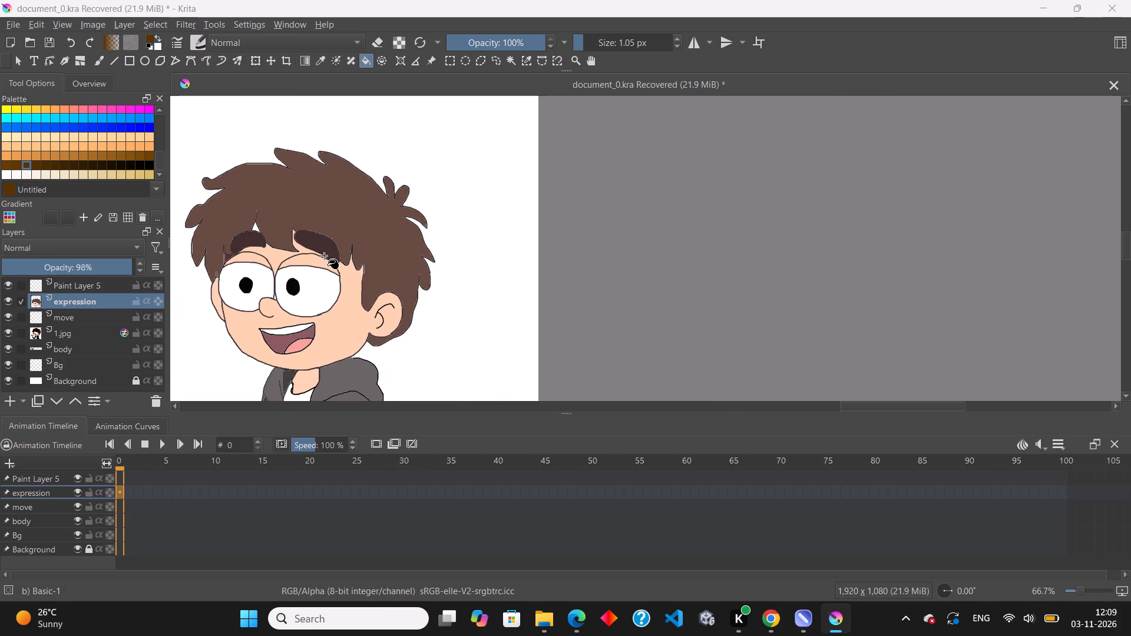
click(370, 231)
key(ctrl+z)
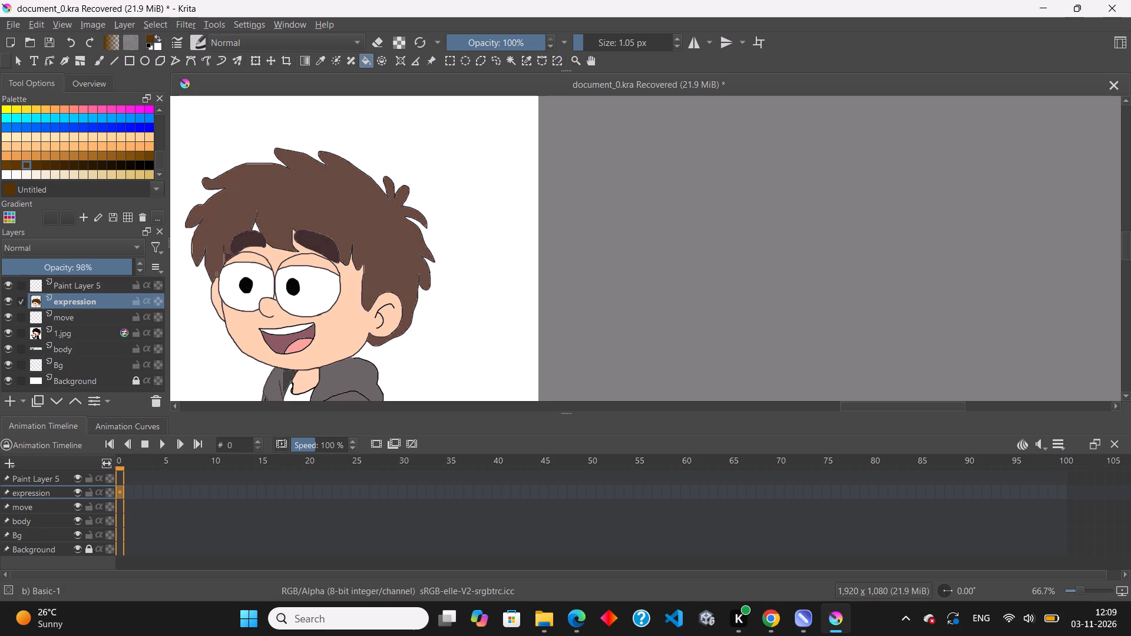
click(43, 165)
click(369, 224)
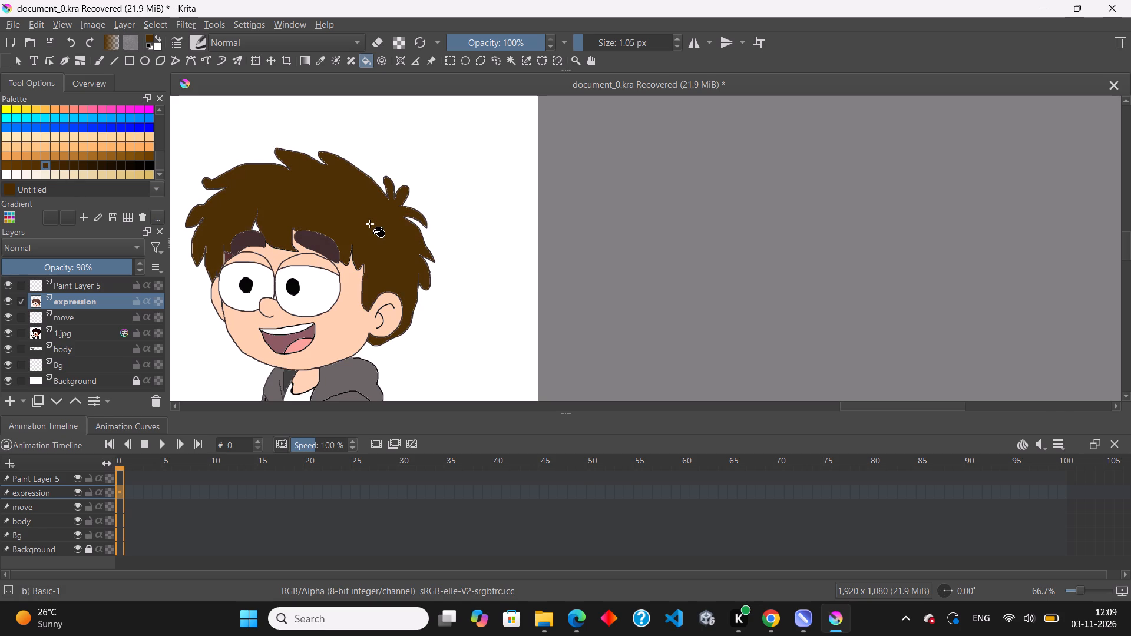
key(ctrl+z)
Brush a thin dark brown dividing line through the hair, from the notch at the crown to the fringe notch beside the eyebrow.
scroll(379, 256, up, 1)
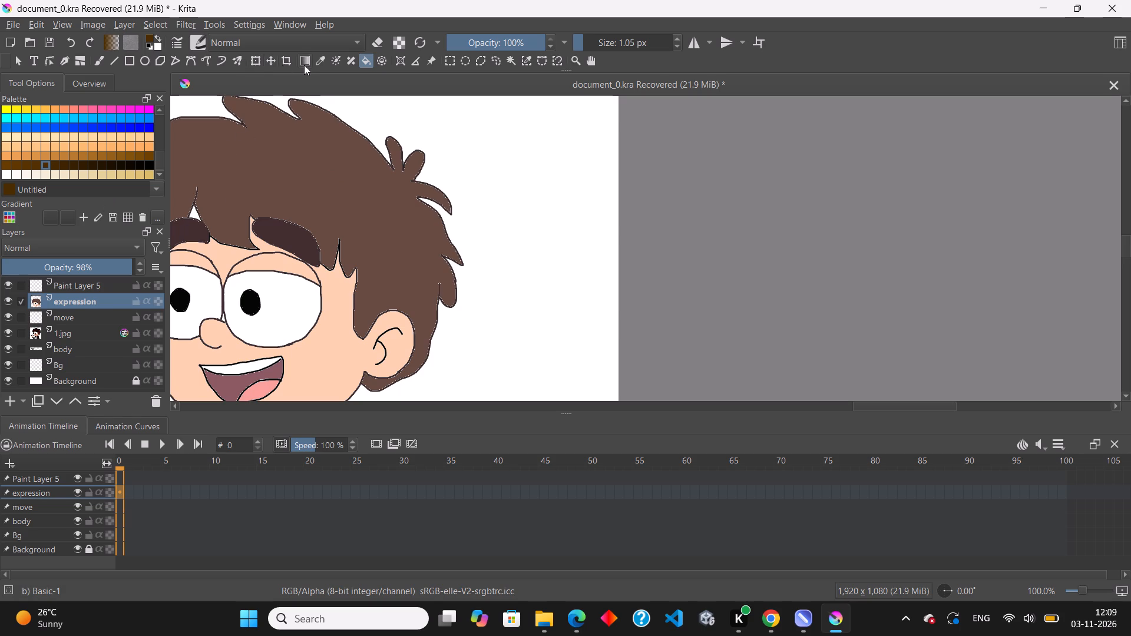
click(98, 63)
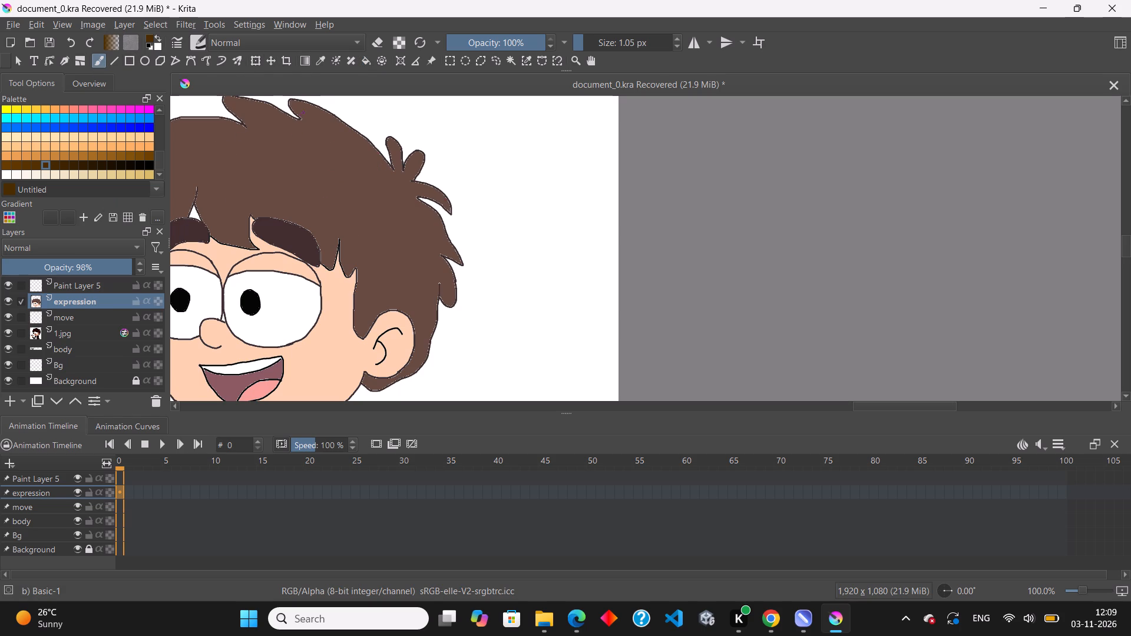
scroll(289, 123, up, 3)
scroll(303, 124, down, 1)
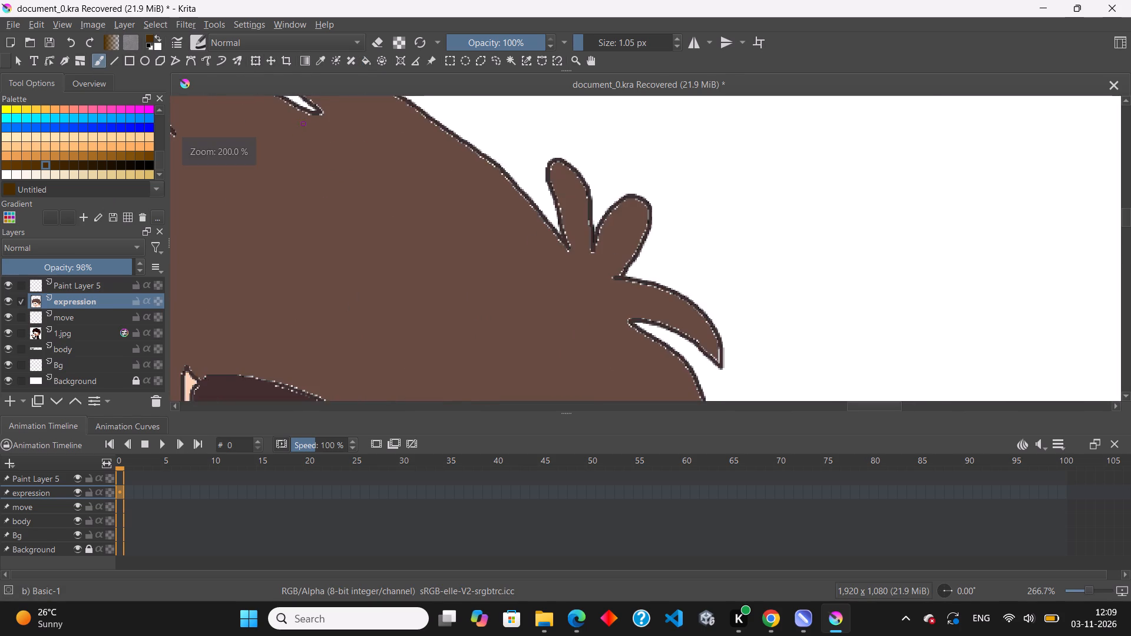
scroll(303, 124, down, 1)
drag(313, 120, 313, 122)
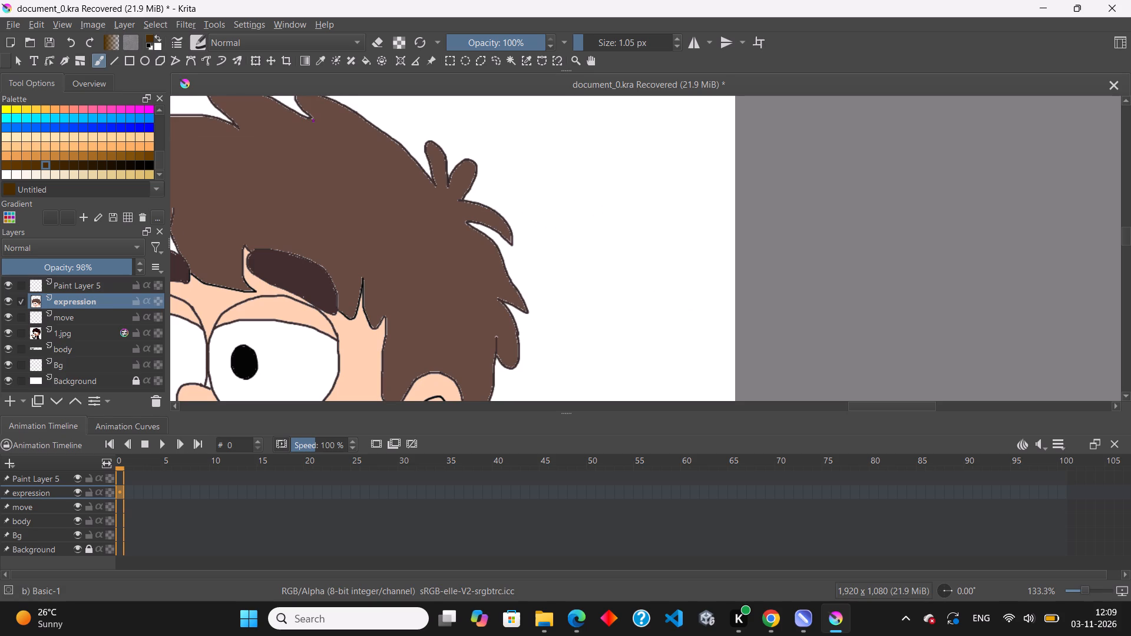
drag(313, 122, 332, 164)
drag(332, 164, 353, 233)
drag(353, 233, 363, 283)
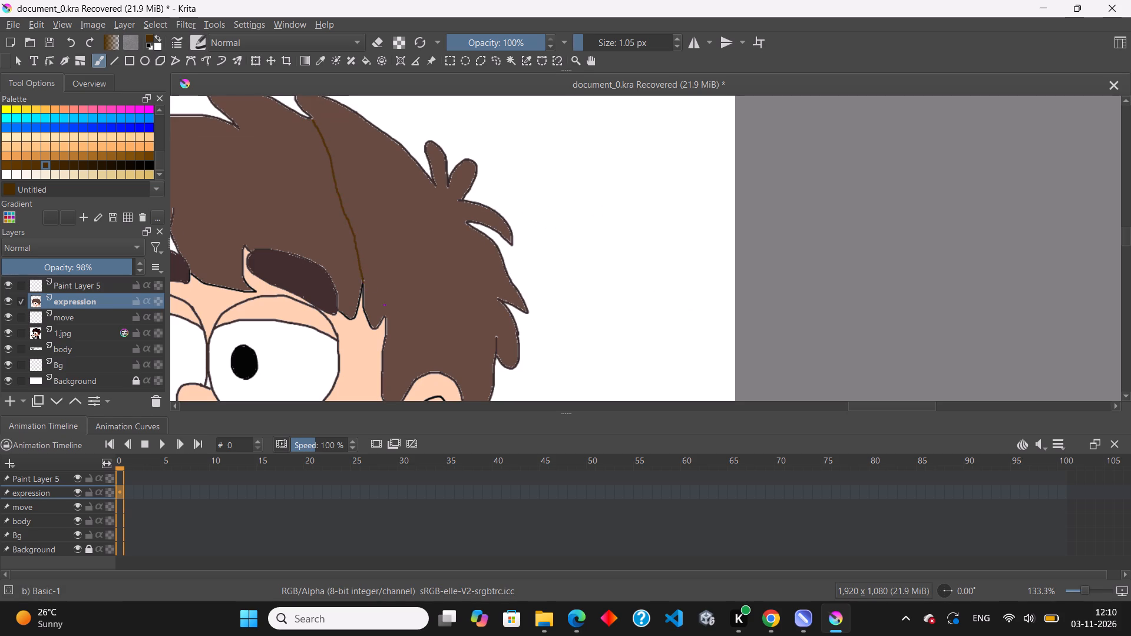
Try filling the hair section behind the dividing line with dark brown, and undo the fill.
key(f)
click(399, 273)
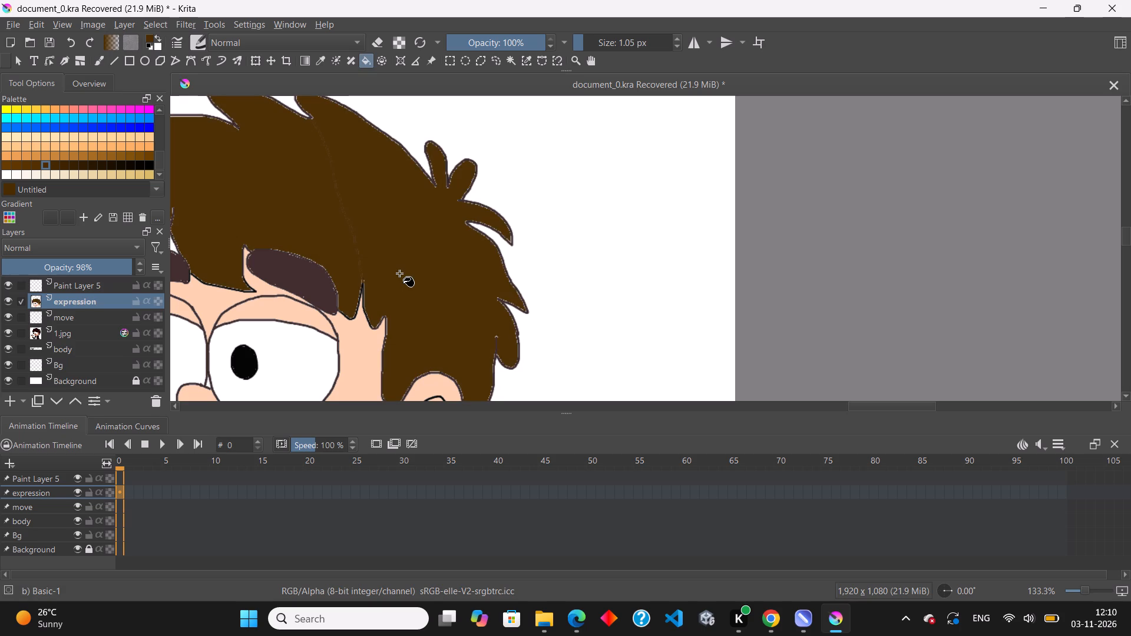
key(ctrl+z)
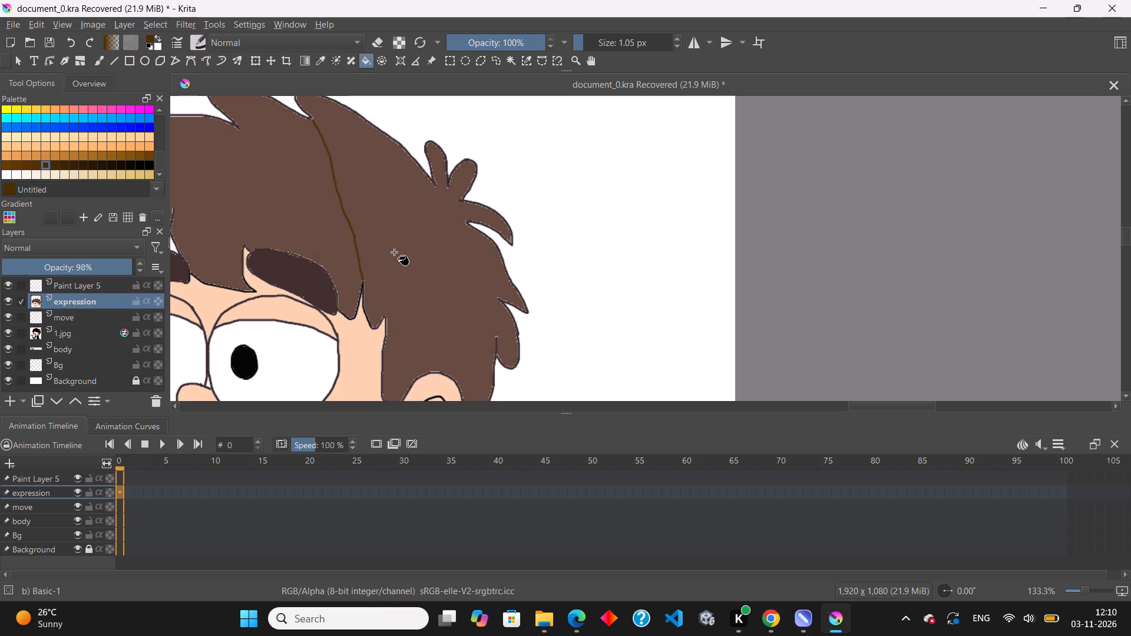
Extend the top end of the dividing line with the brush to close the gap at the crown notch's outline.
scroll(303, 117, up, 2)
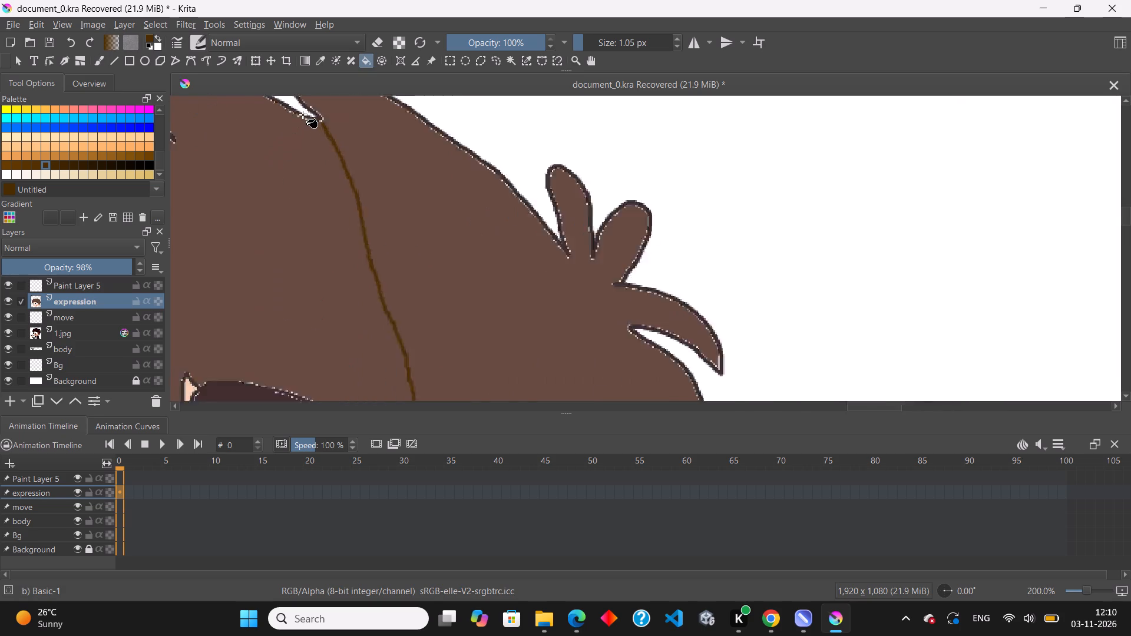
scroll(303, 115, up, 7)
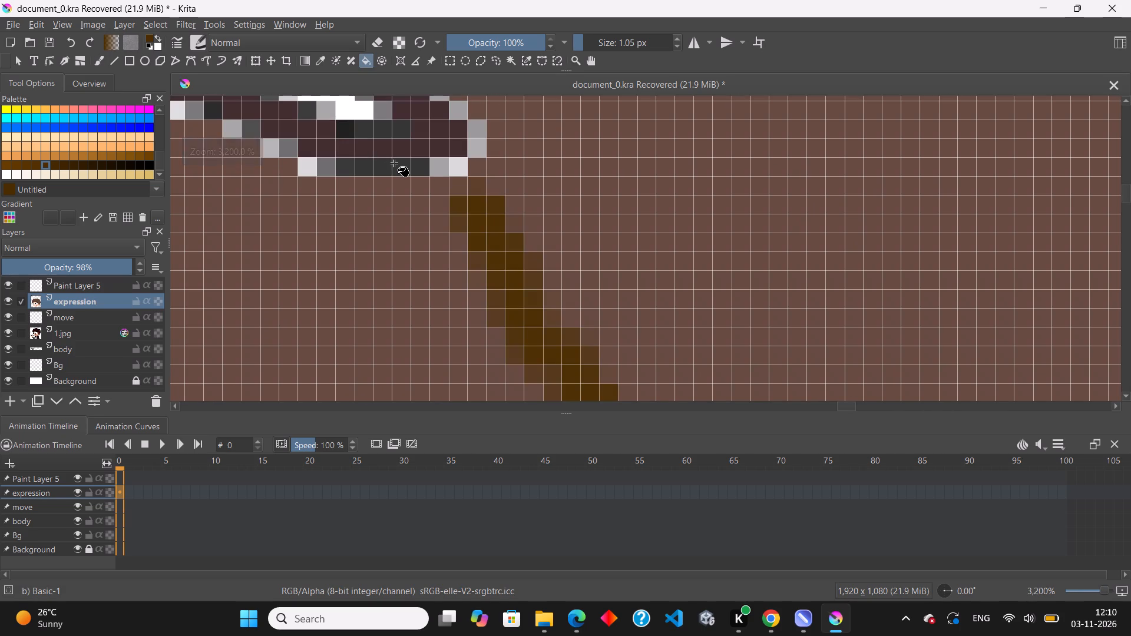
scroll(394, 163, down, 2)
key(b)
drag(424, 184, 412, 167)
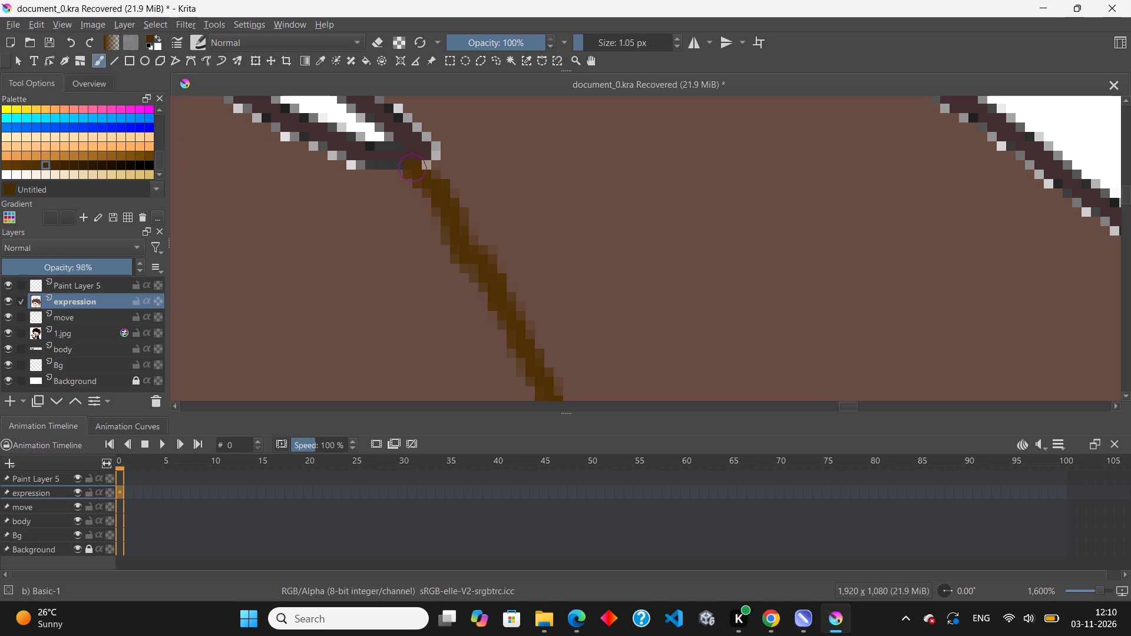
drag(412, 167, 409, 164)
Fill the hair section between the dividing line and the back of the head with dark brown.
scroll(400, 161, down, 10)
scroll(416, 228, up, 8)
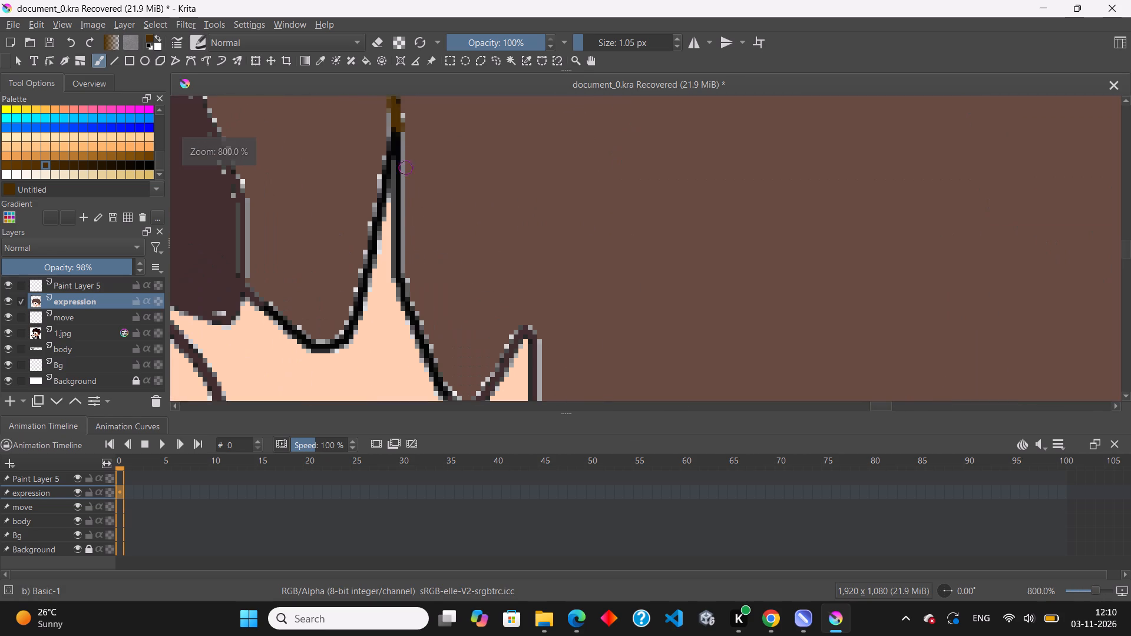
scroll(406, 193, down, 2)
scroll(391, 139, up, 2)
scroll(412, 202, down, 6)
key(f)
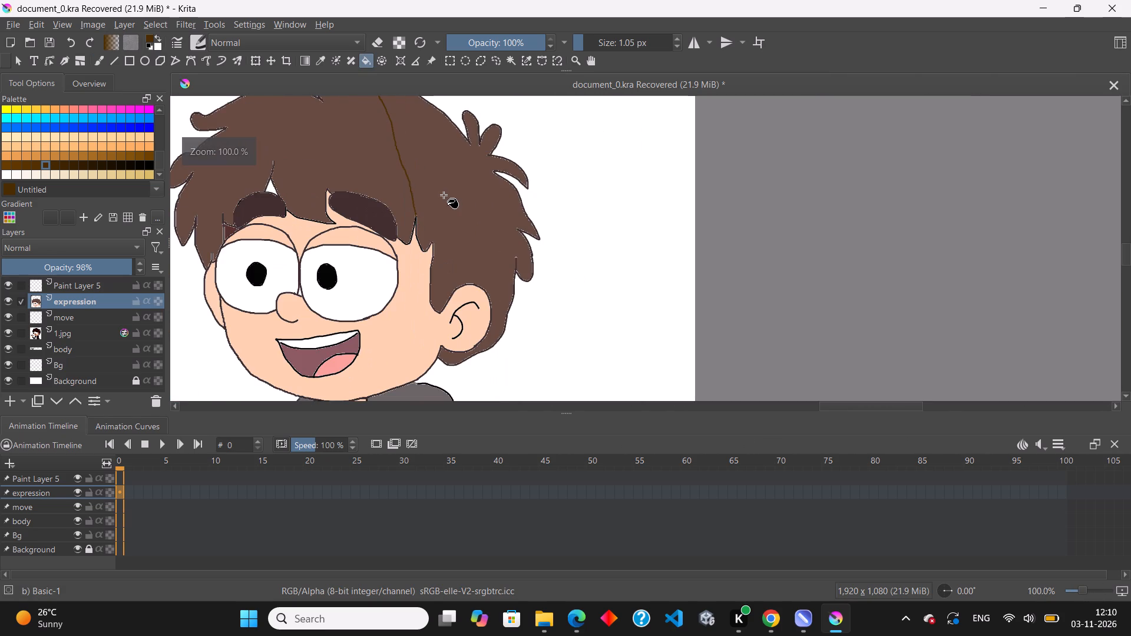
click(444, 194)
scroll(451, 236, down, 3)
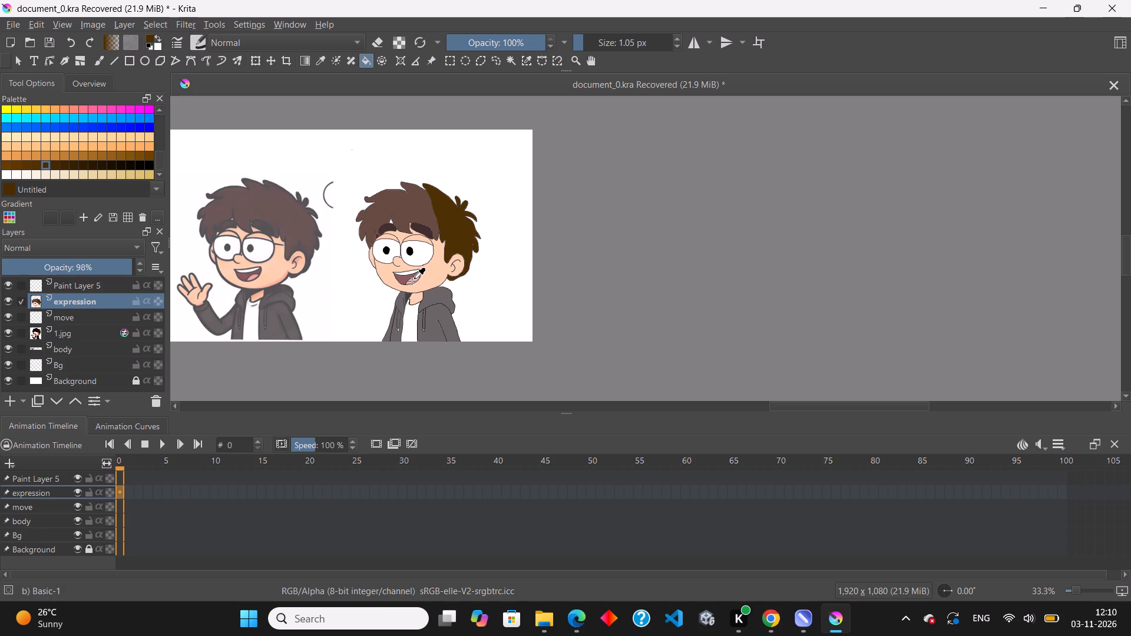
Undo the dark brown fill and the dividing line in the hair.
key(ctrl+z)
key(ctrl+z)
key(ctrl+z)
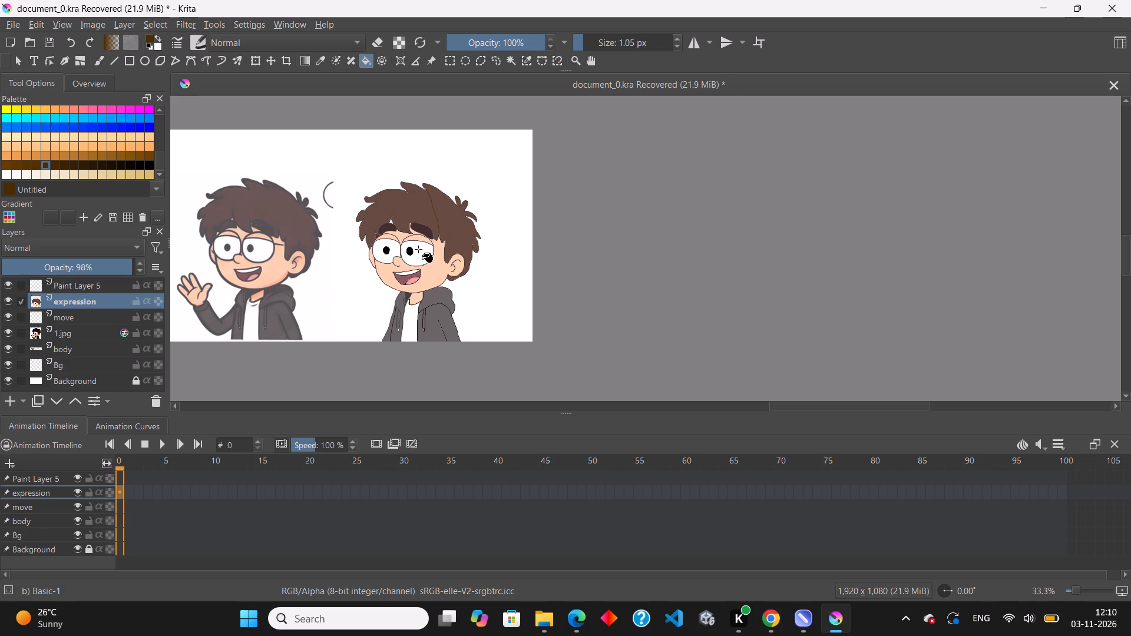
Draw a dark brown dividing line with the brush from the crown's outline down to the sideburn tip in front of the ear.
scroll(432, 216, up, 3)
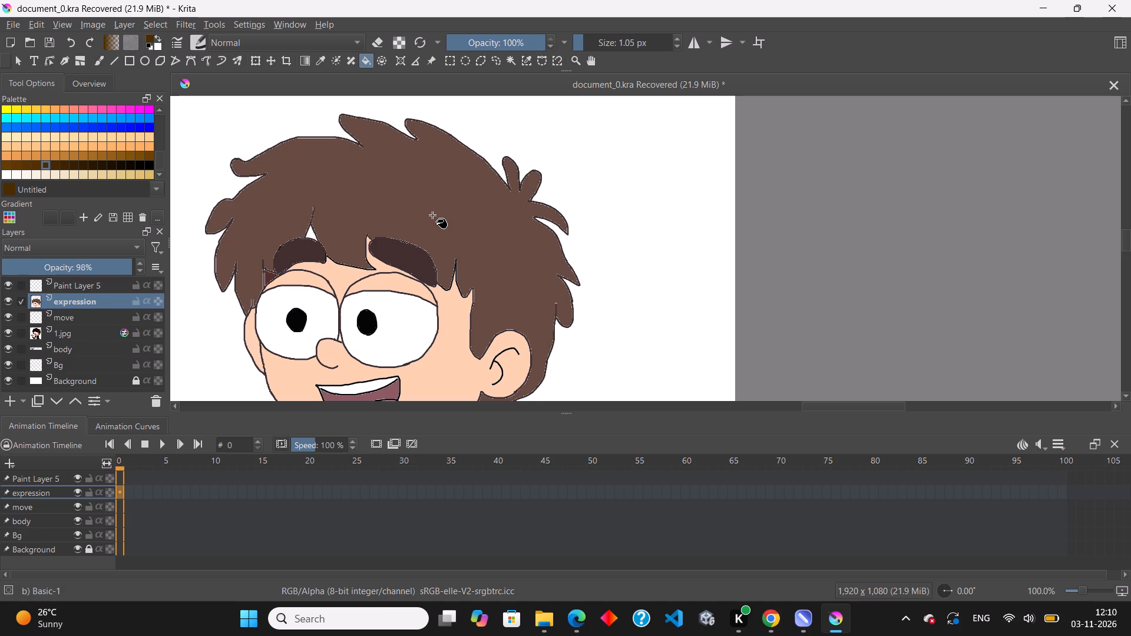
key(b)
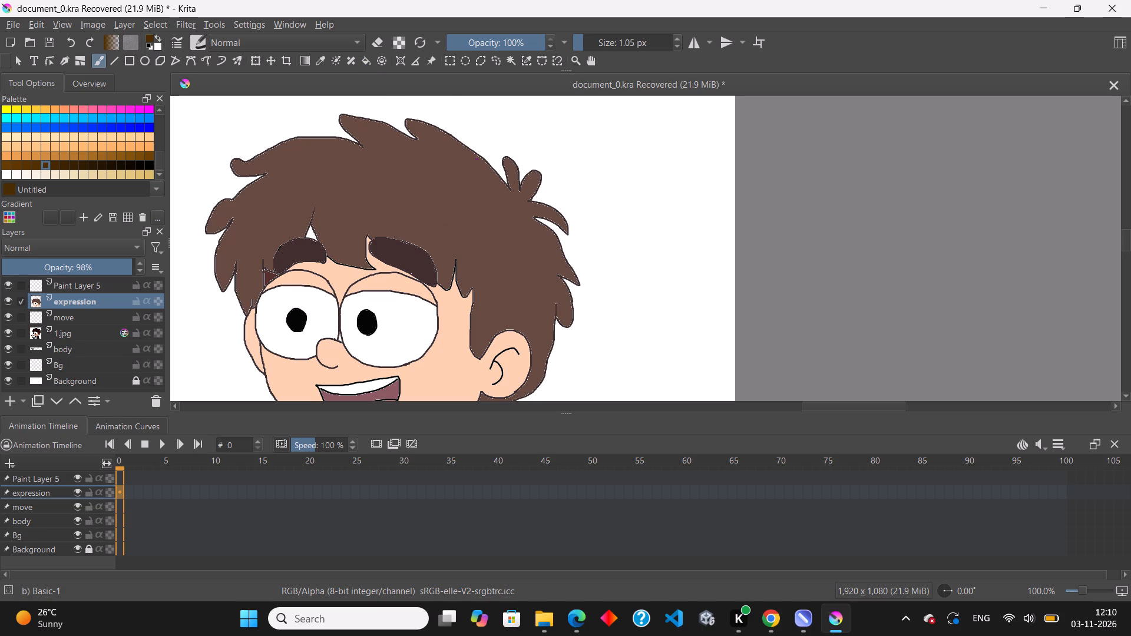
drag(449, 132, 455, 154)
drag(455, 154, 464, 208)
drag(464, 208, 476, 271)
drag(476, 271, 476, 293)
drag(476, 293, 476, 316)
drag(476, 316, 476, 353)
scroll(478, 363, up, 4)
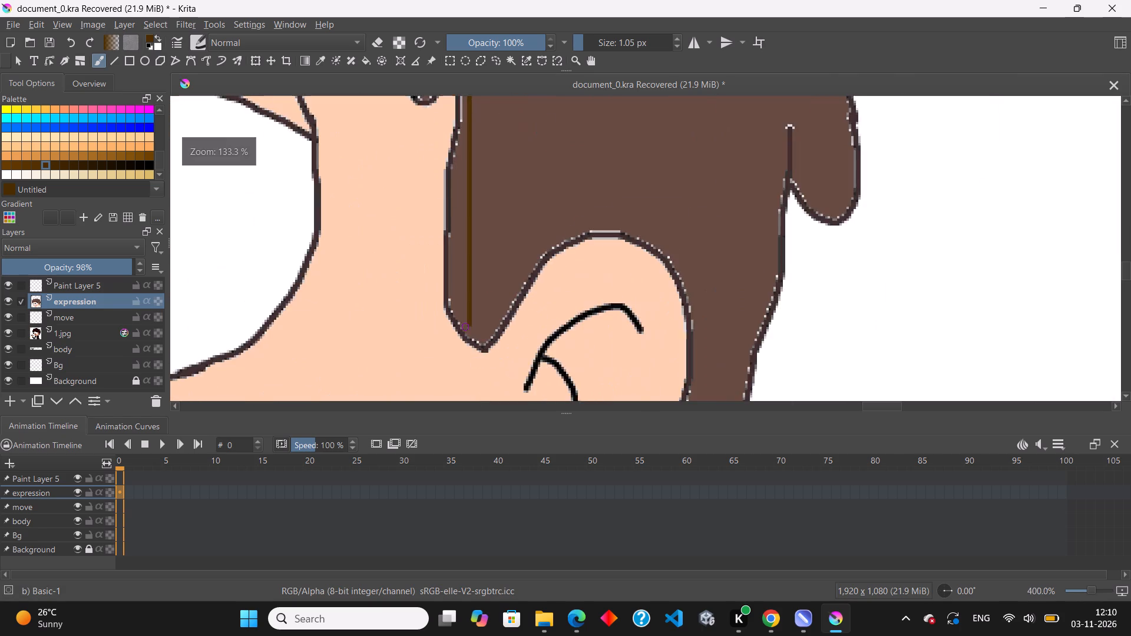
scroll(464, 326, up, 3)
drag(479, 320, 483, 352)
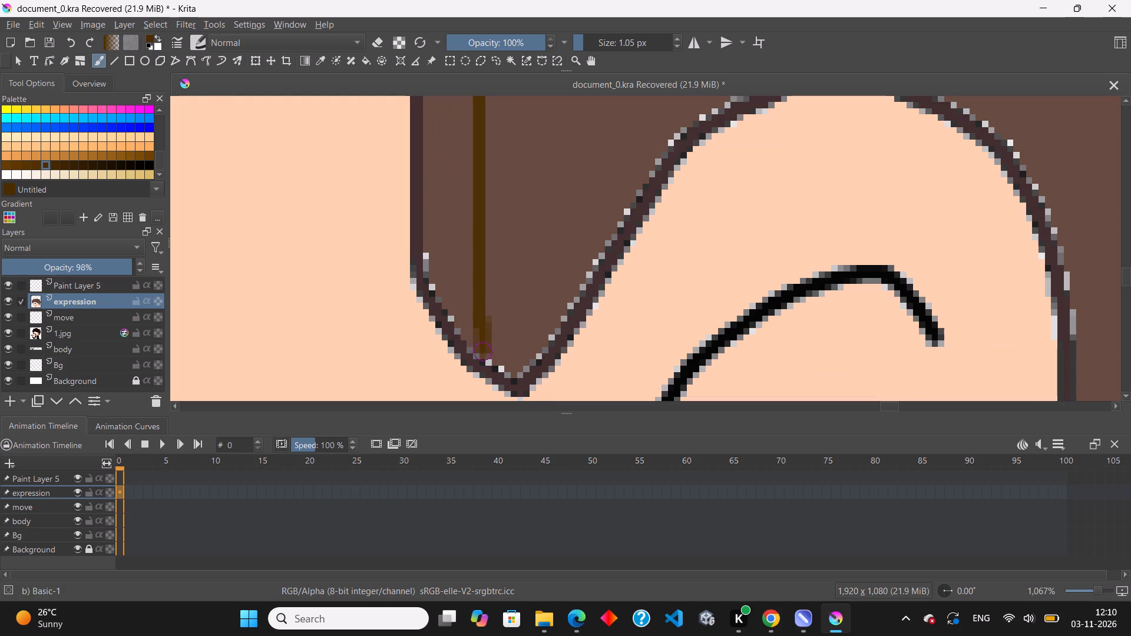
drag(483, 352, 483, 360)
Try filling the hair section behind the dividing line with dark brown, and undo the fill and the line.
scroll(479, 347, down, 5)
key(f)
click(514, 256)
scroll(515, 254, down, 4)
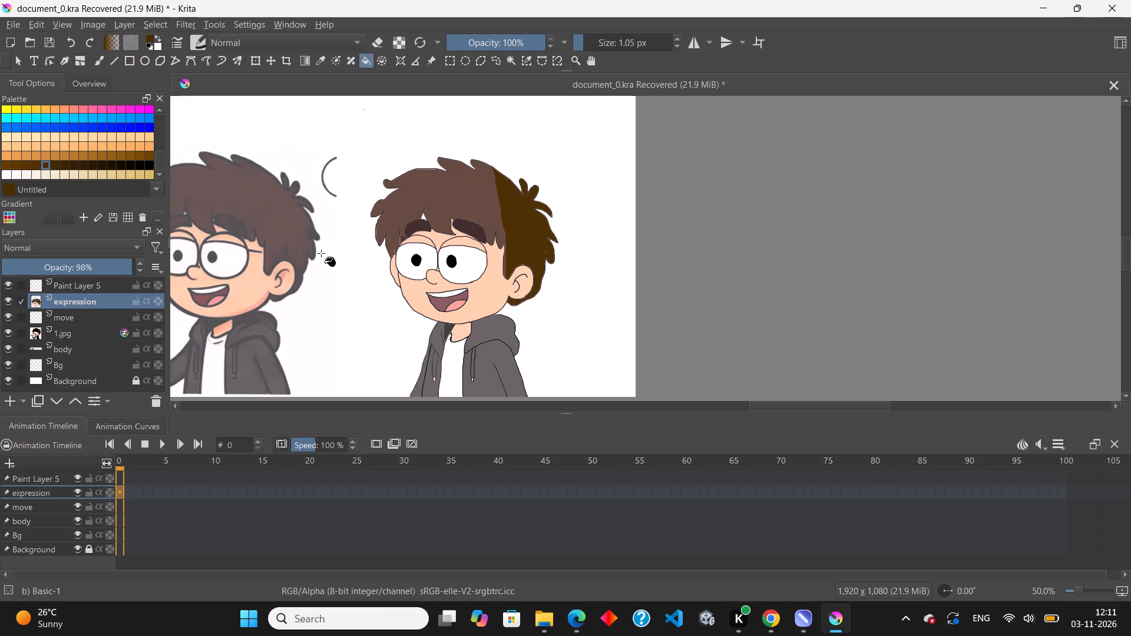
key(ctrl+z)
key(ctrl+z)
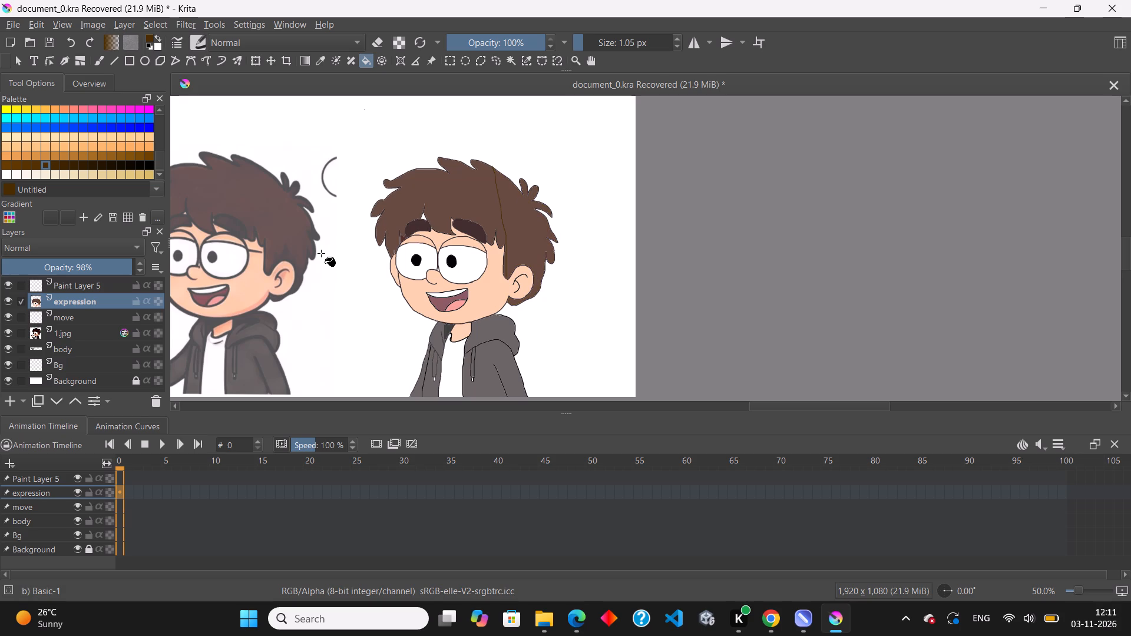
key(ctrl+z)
Fill the whole hair with the warm medium brown that ends the palette's orange-to-brown row.
scroll(401, 218, up, 1)
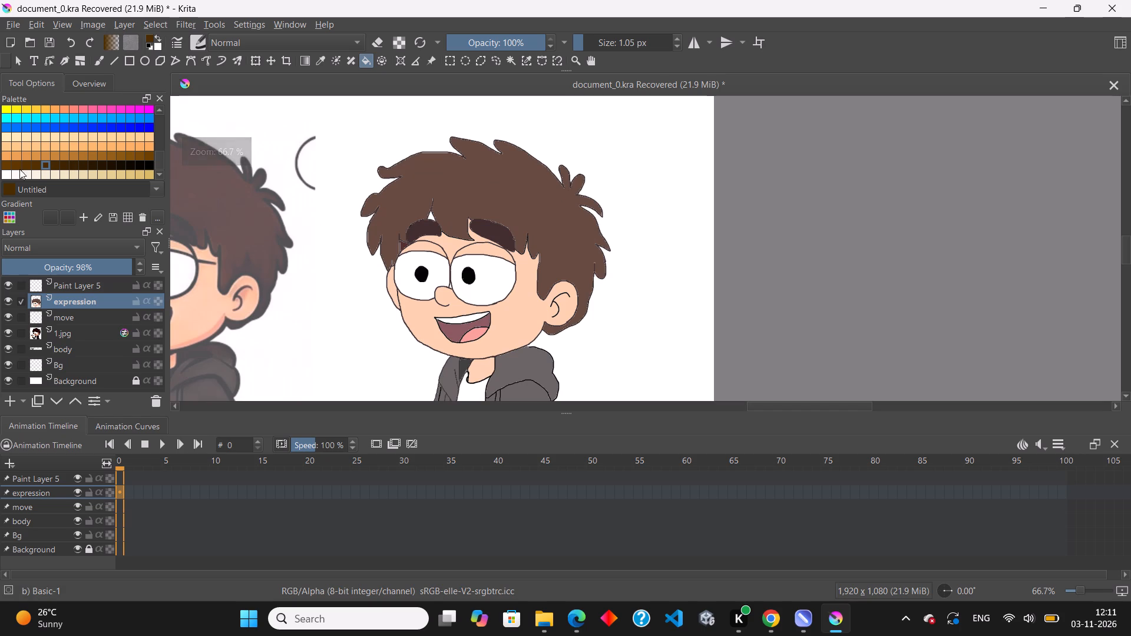
click(147, 154)
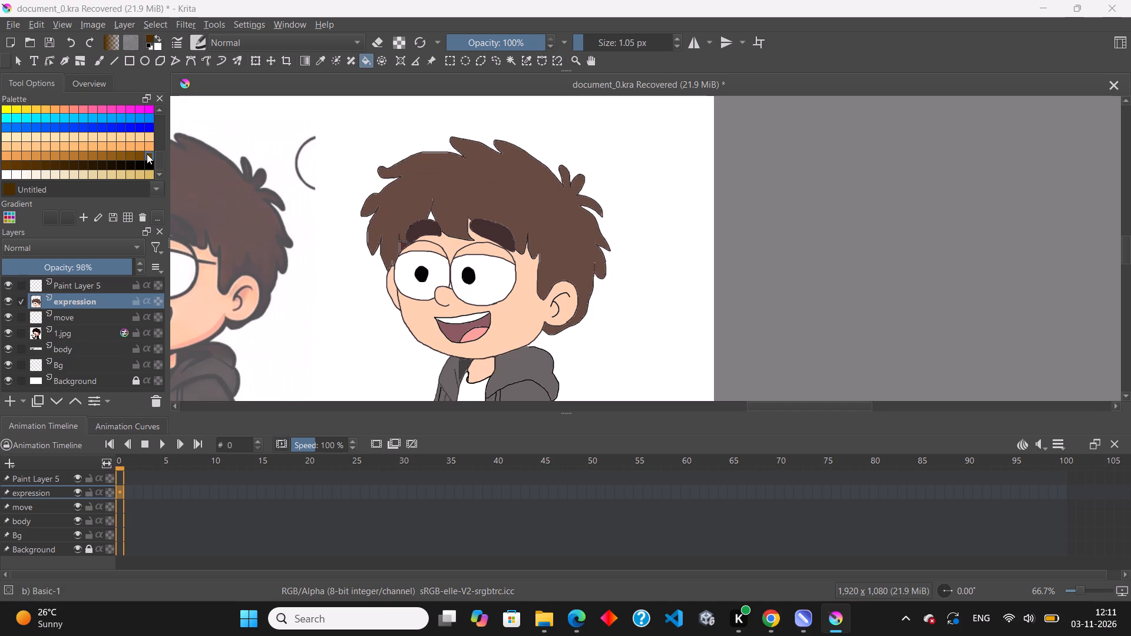
click(481, 197)
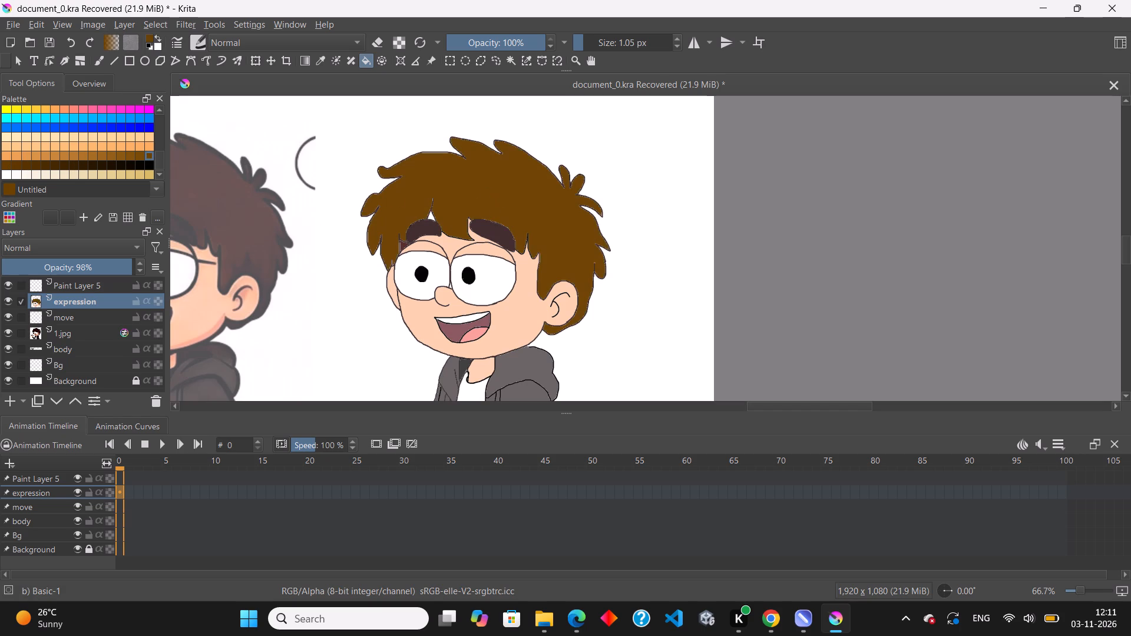
click(47, 161)
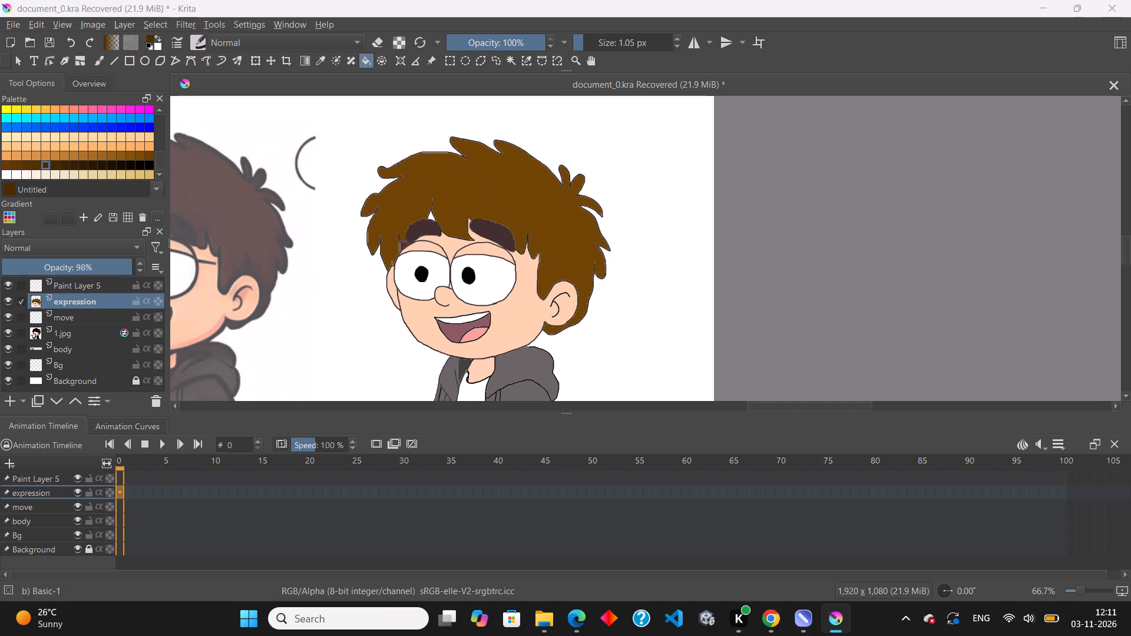
click(36, 167)
click(27, 167)
scroll(506, 175, up, 1)
click(145, 155)
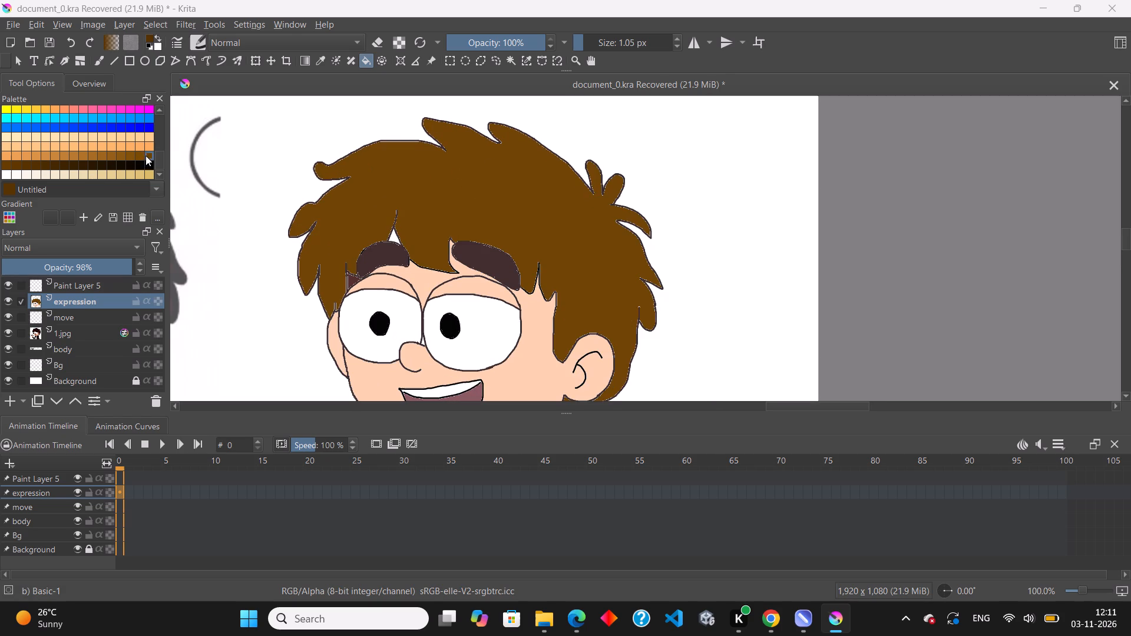
click(453, 204)
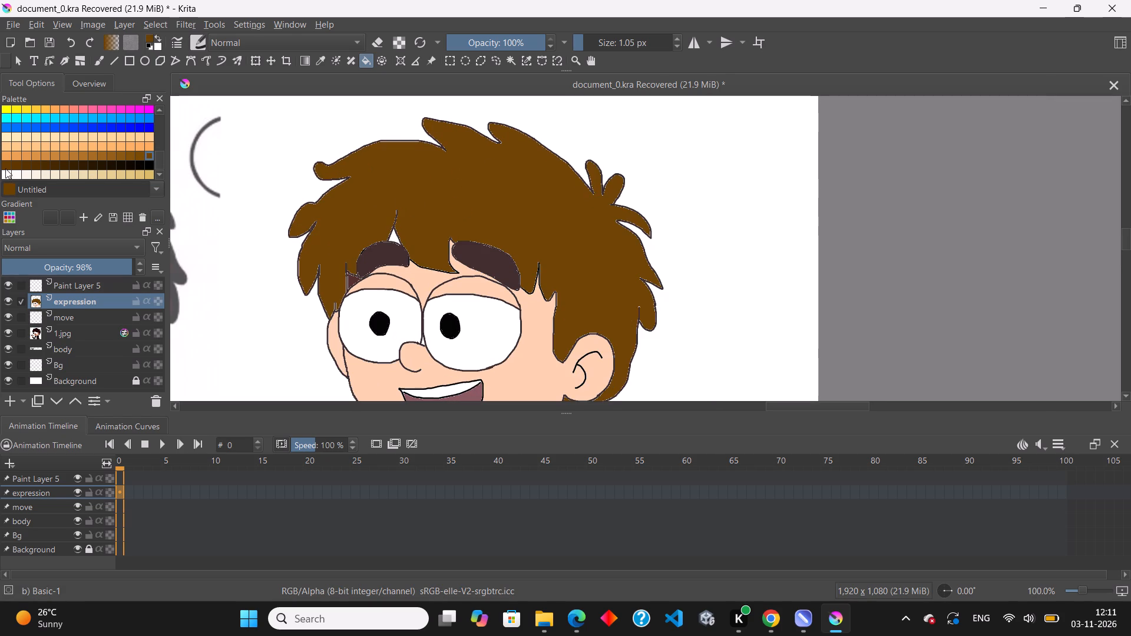
Choose the slightly darker brown that follows it in the palette, try it as a fill on the hair, and undo the fill.
click(5, 165)
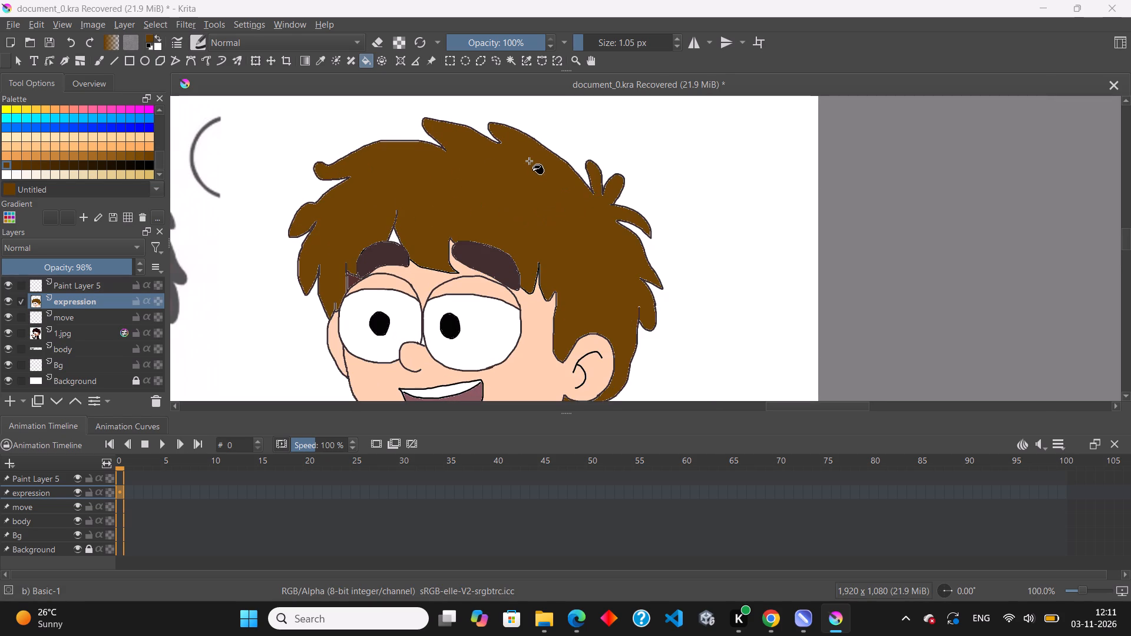
drag(518, 131, 524, 143)
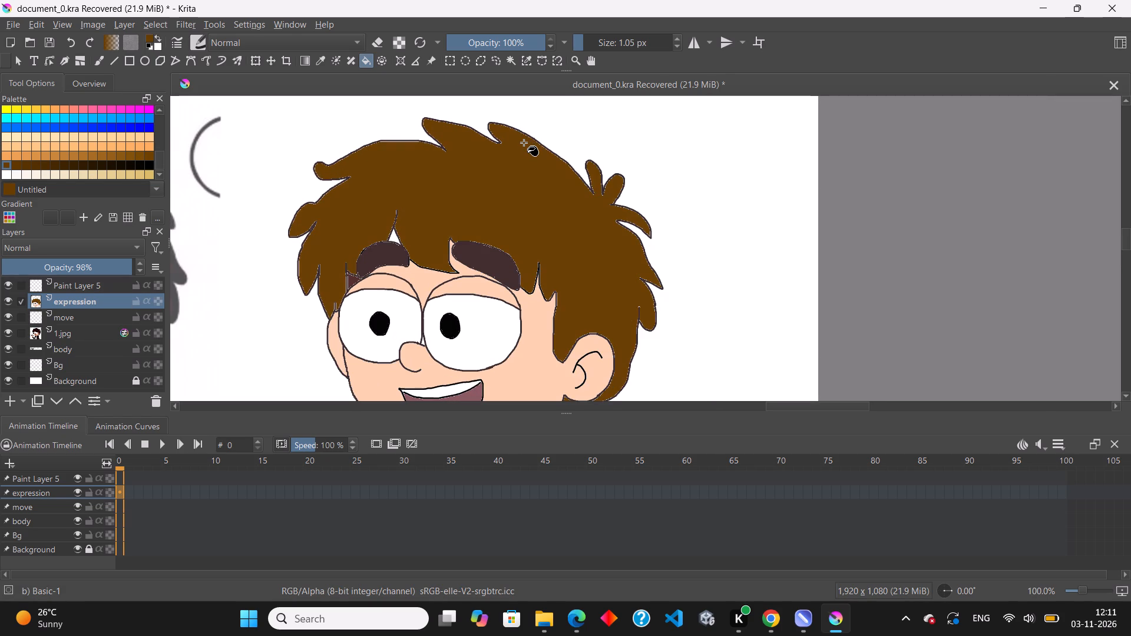
key(ctrl+z)
Draw a dividing line in the slightly darker brown from the crown's outline down to the hairline peak above the sideburn.
key(b)
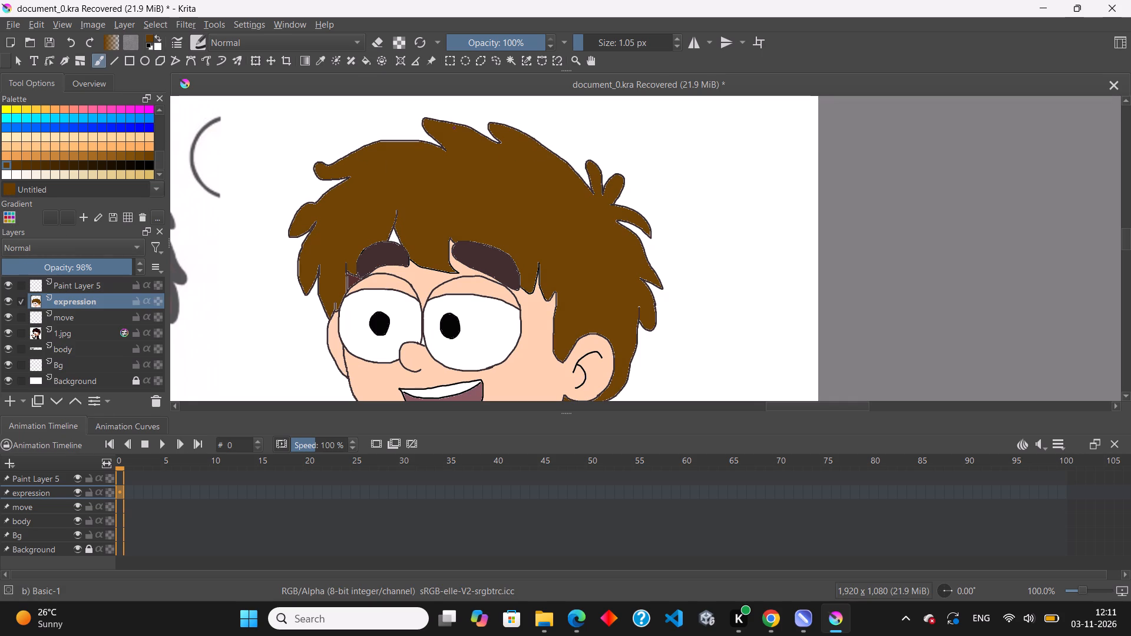
drag(544, 150, 544, 150)
drag(544, 150, 555, 210)
drag(555, 210, 557, 286)
drag(557, 286, 557, 296)
scroll(568, 291, up, 6)
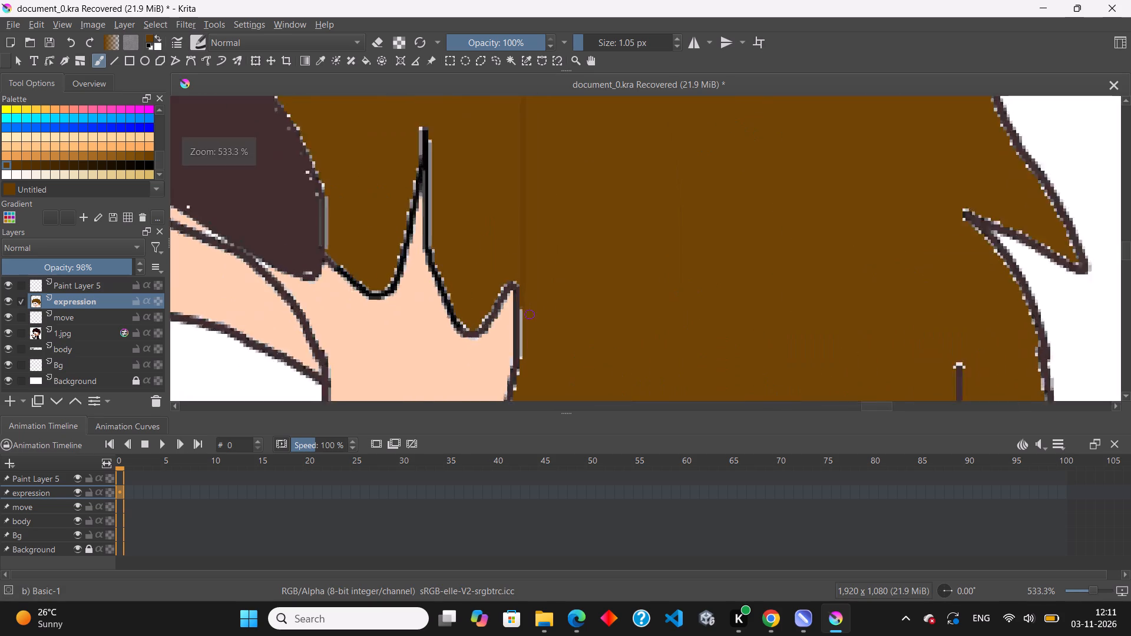
scroll(530, 314, up, 1)
drag(517, 291, 511, 327)
scroll(509, 326, down, 4)
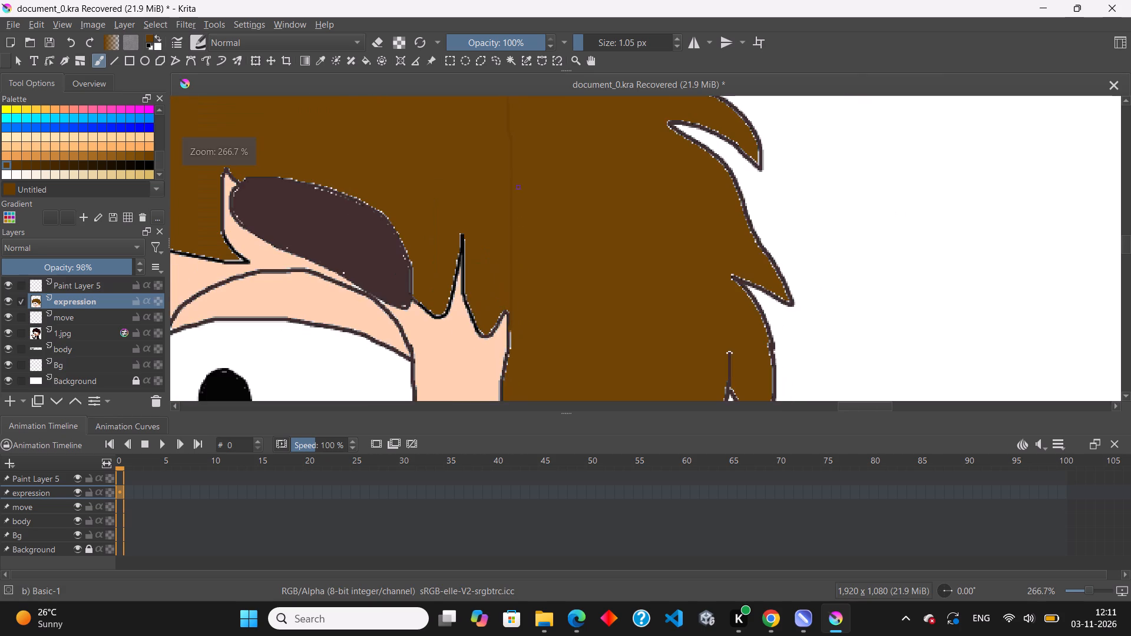
Extend the top end of the dividing line with the brush to meet the crown's outline.
scroll(521, 236, down, 4)
scroll(498, 135, up, 4)
scroll(530, 261, up, 5)
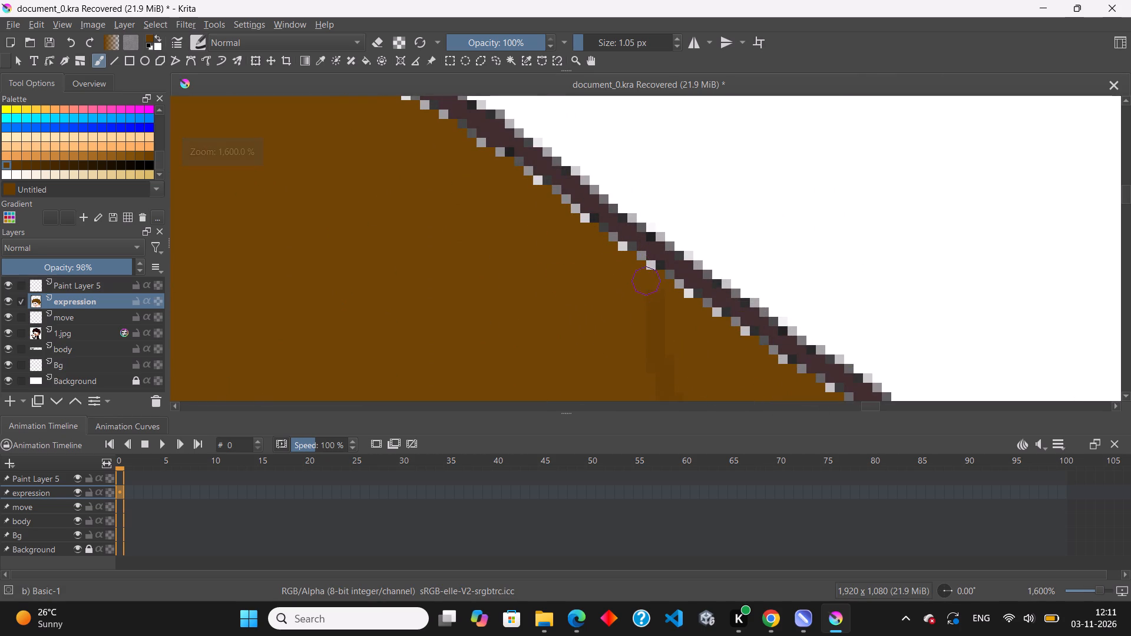
drag(660, 294, 651, 257)
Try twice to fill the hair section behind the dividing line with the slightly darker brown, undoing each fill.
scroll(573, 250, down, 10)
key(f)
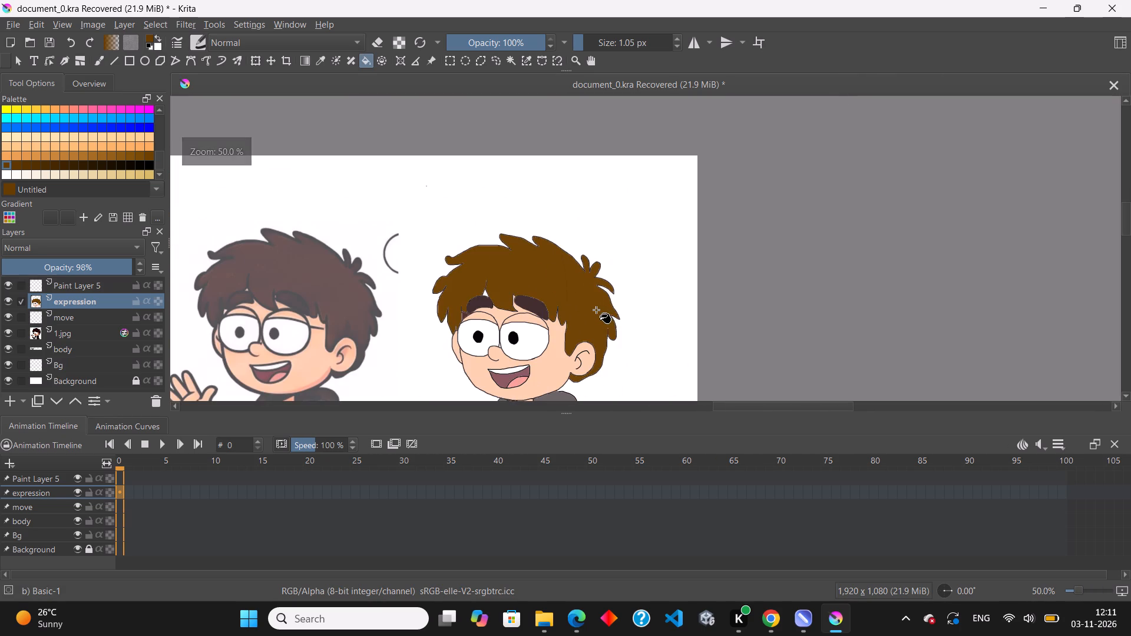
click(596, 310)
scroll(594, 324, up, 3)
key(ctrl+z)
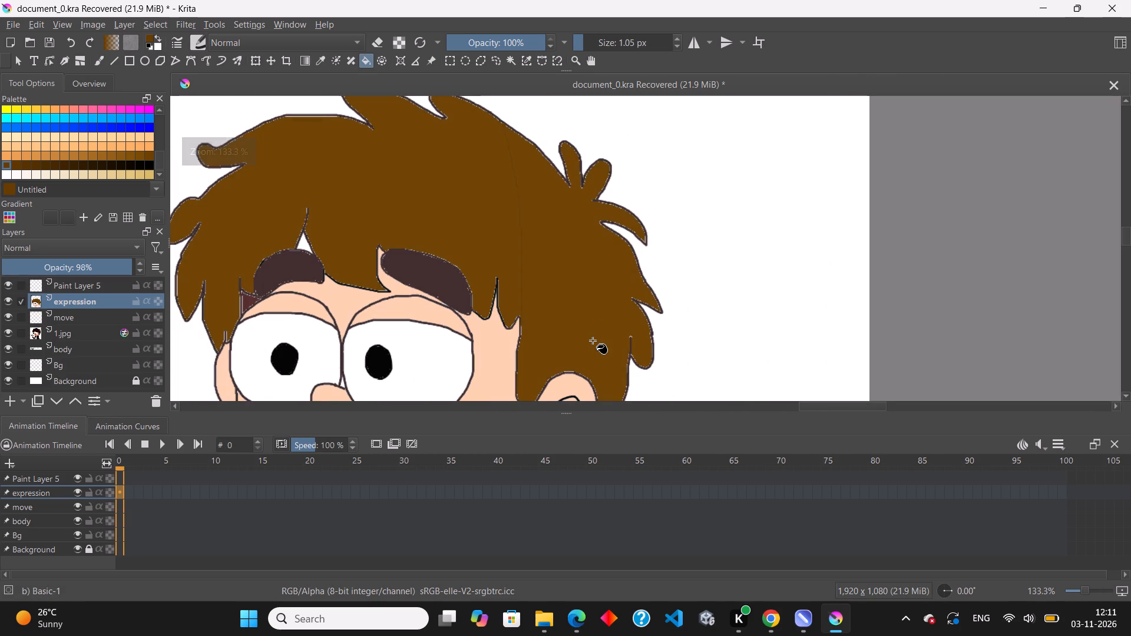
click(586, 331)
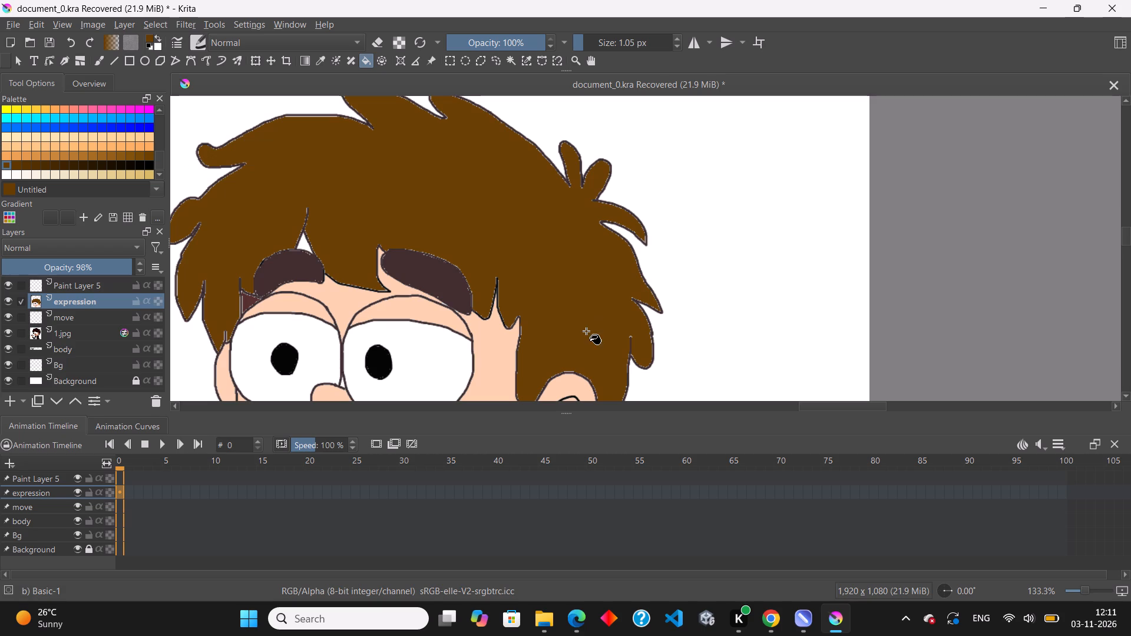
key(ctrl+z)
Brush over the lower end of the dividing line to close the gap at the hairline's outline above the sideburn.
scroll(530, 349, up, 5)
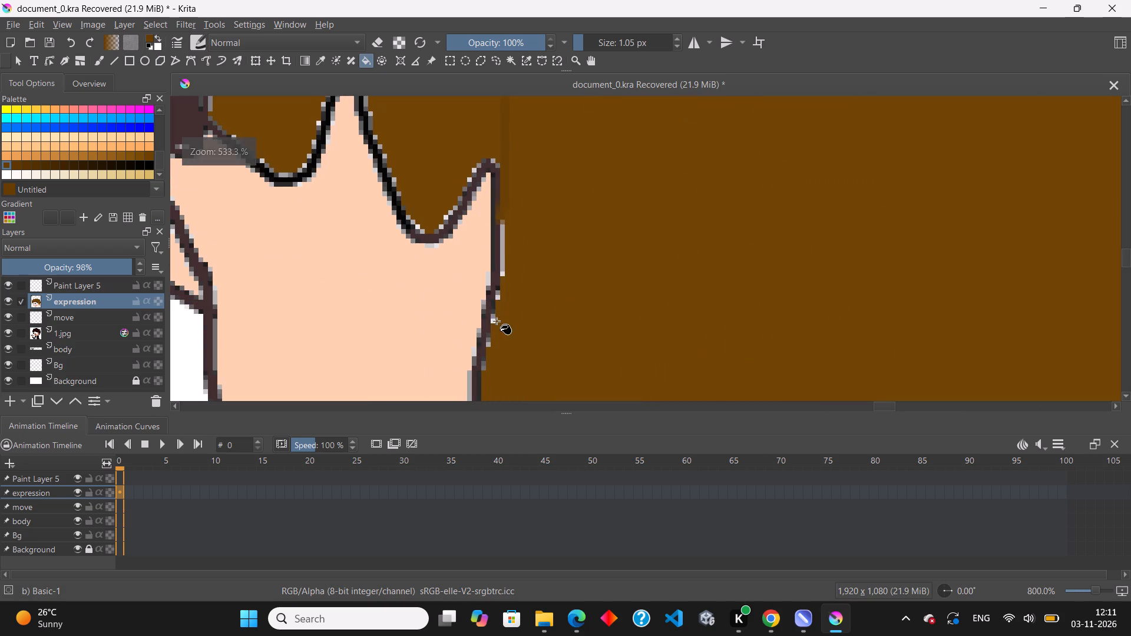
key(b)
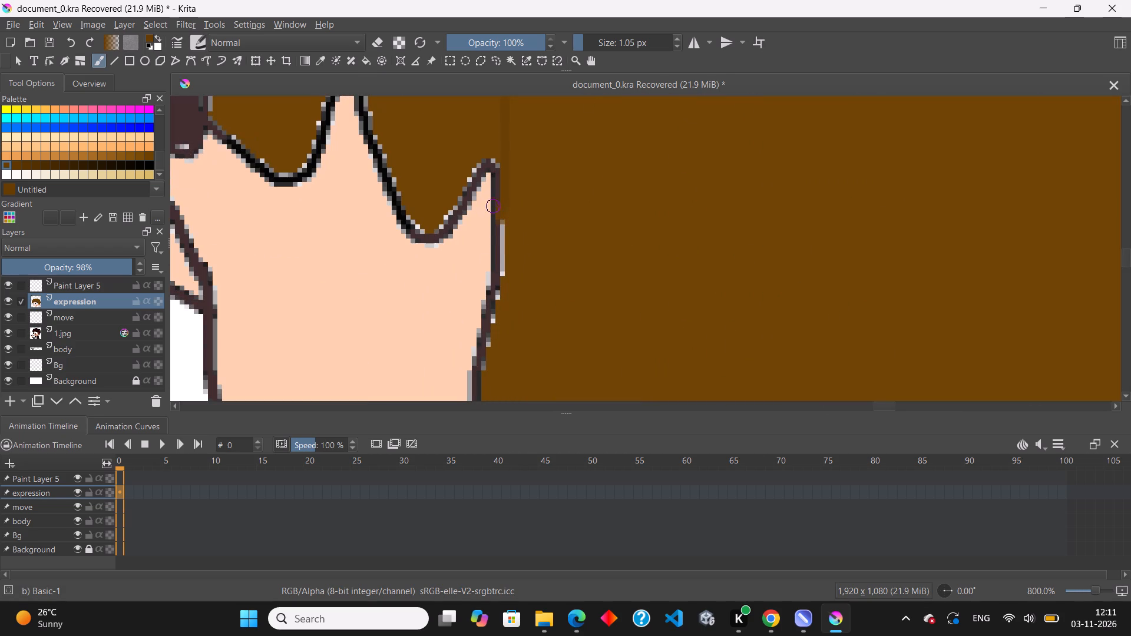
drag(505, 162, 498, 218)
drag(498, 218, 497, 249)
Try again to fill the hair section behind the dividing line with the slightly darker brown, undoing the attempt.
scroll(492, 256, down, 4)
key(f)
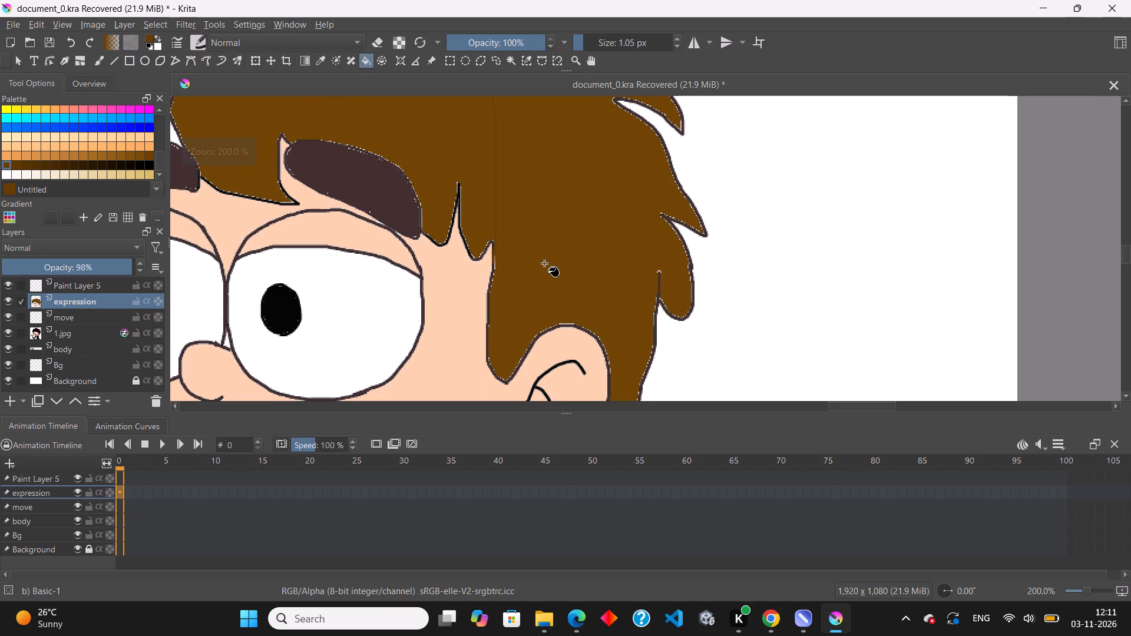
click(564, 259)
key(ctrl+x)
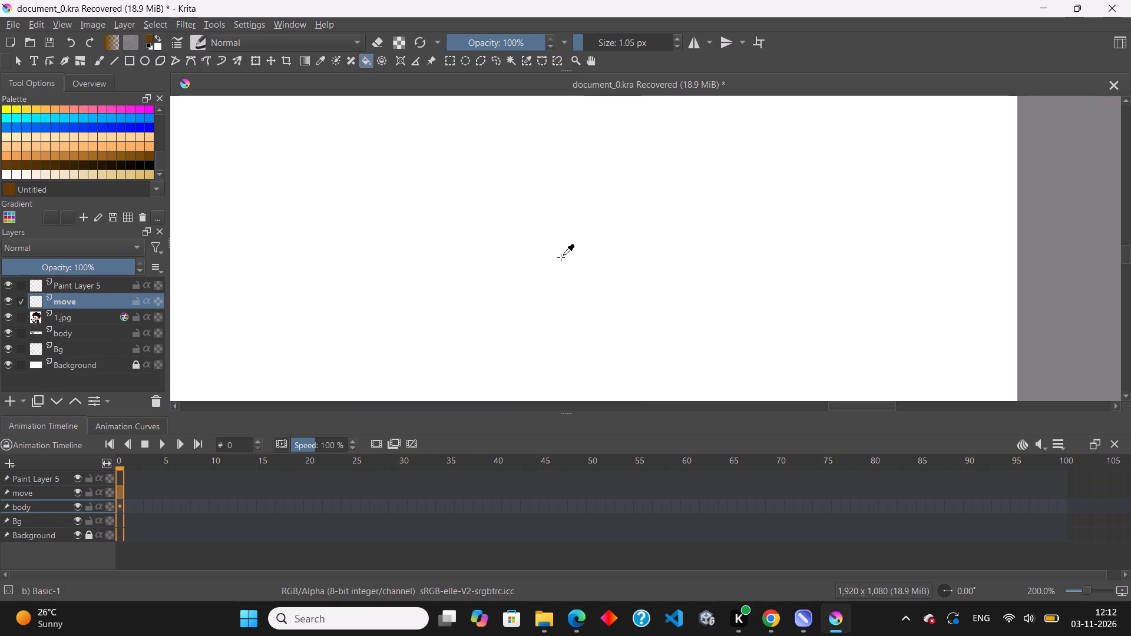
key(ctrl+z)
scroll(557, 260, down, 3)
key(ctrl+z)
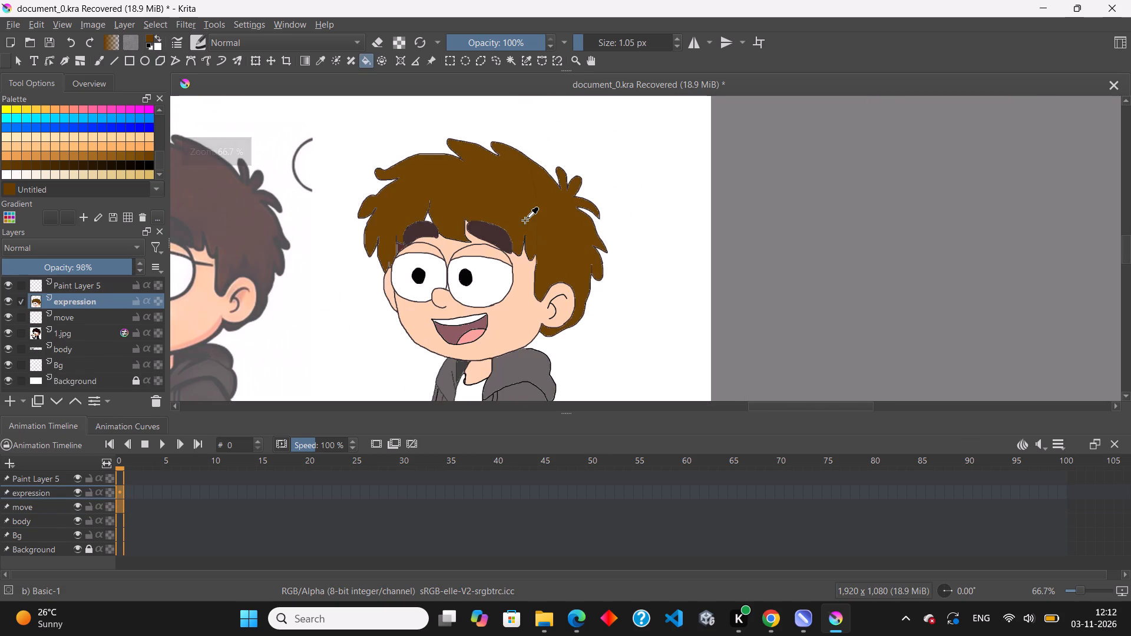
Undo the brush strokes that form the dividing line through the hair.
scroll(547, 237, up, 4)
key(ctrl+z)
key(ctrl+z)
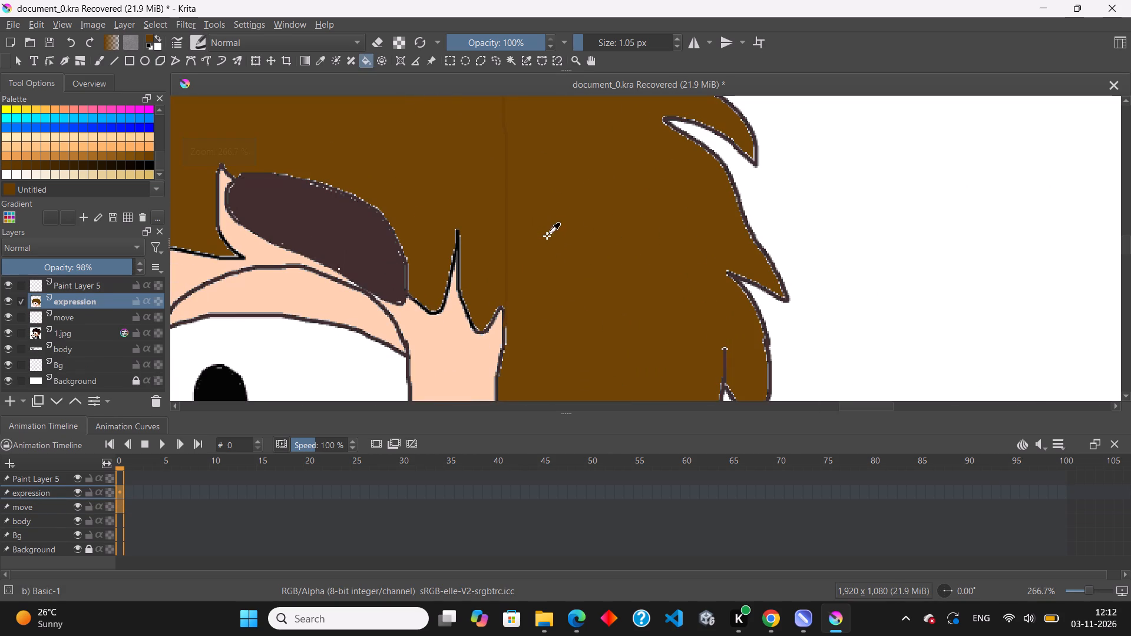
key(ctrl+z)
key(ctrl+z)
Fill the hair and the light edge pixels beside the hairline peak above the sideburn with the slightly lighter brown.
scroll(541, 244, down, 3)
scroll(540, 266, up, 3)
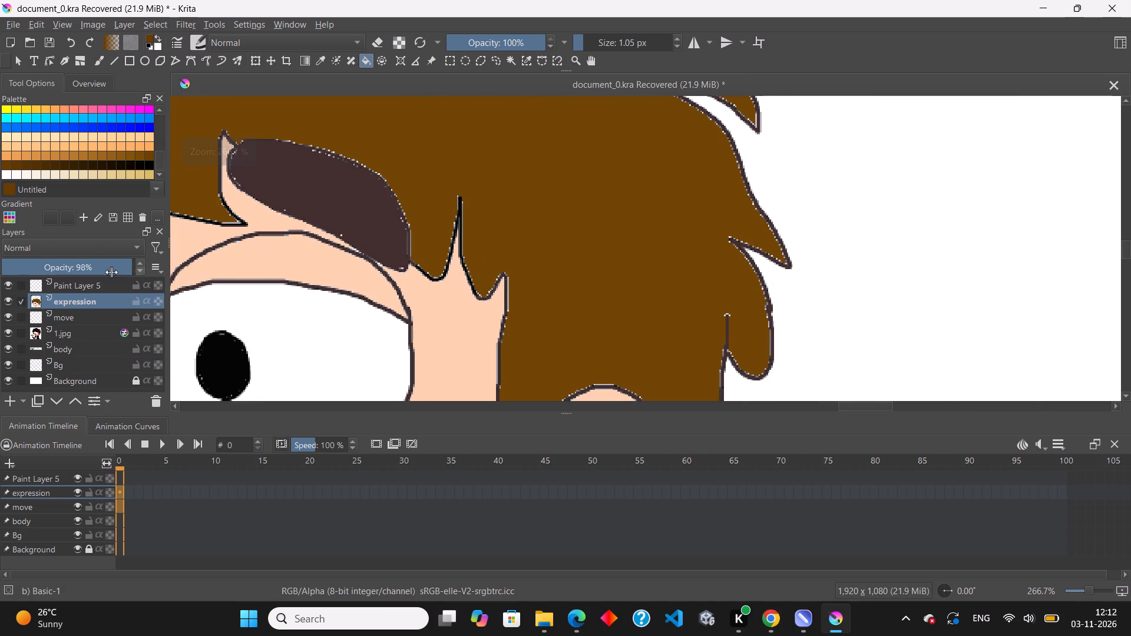
click(150, 157)
click(528, 260)
scroll(511, 290, up, 2)
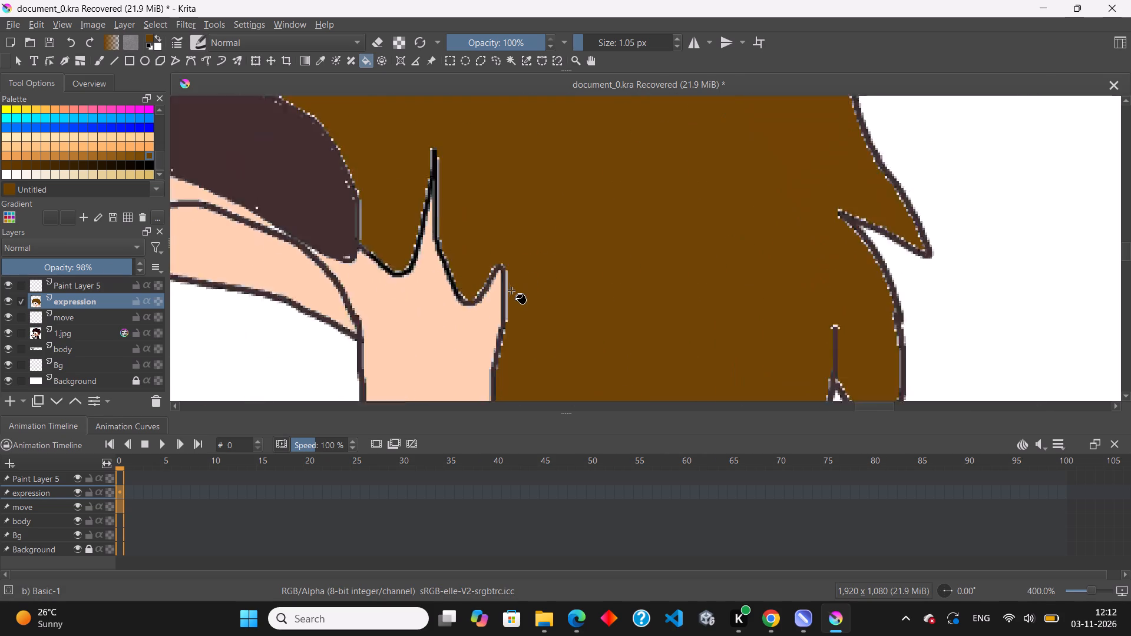
scroll(511, 290, up, 2)
click(500, 310)
drag(504, 346, 504, 354)
click(497, 369)
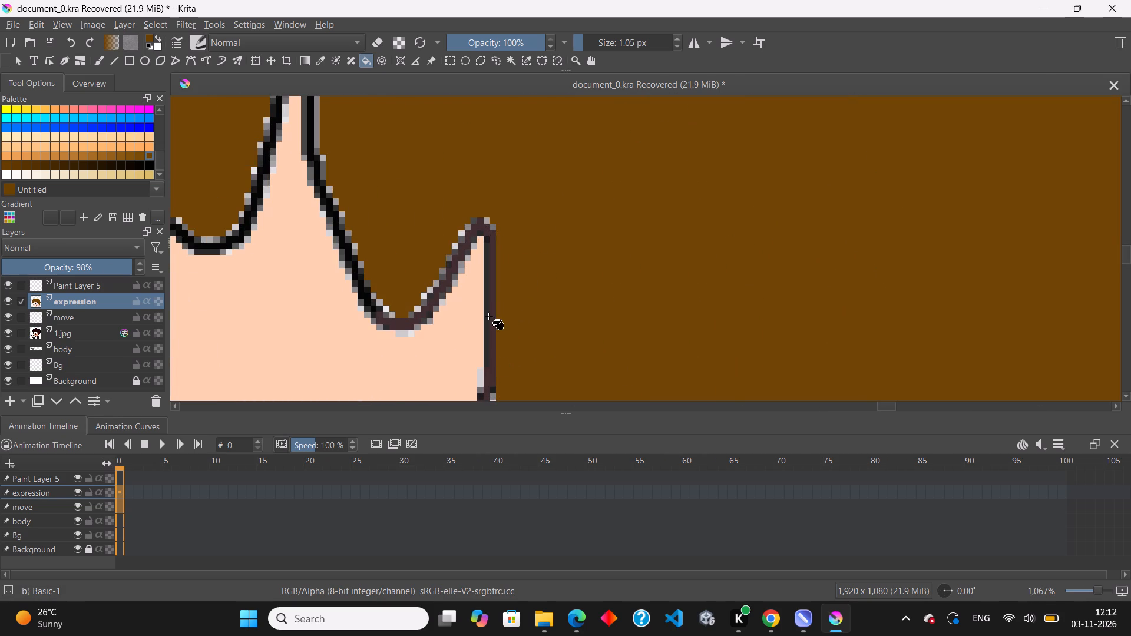
Fill the light edge pixels under the crown's flat outline with the same brown.
scroll(489, 316, down, 7)
scroll(389, 174, up, 1)
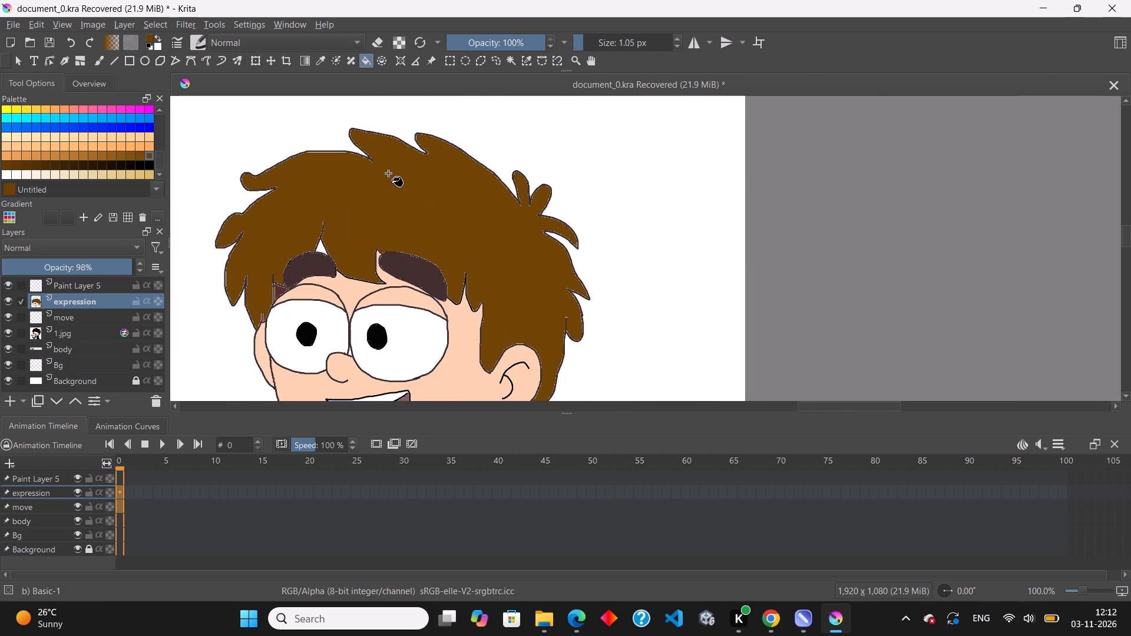
scroll(388, 173, up, 1)
scroll(255, 134, up, 4)
click(257, 127)
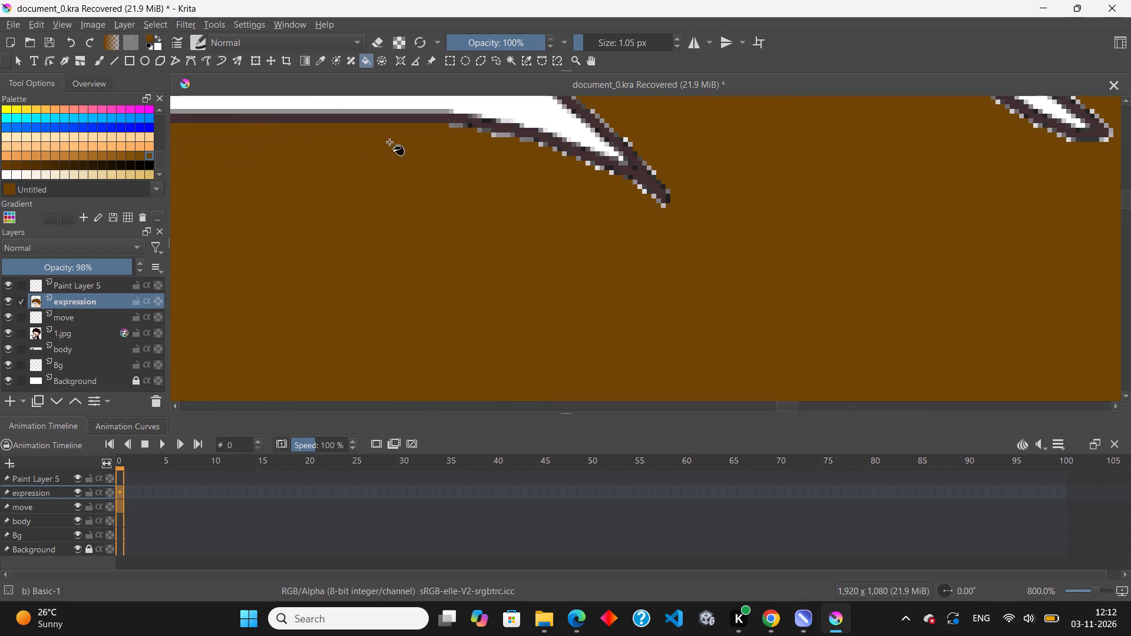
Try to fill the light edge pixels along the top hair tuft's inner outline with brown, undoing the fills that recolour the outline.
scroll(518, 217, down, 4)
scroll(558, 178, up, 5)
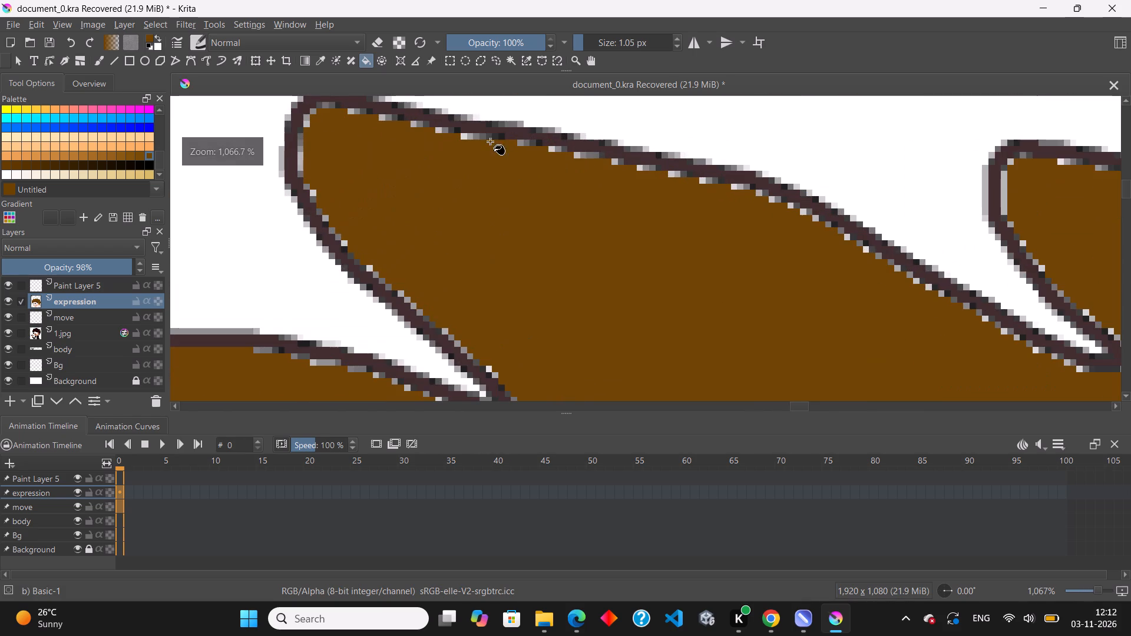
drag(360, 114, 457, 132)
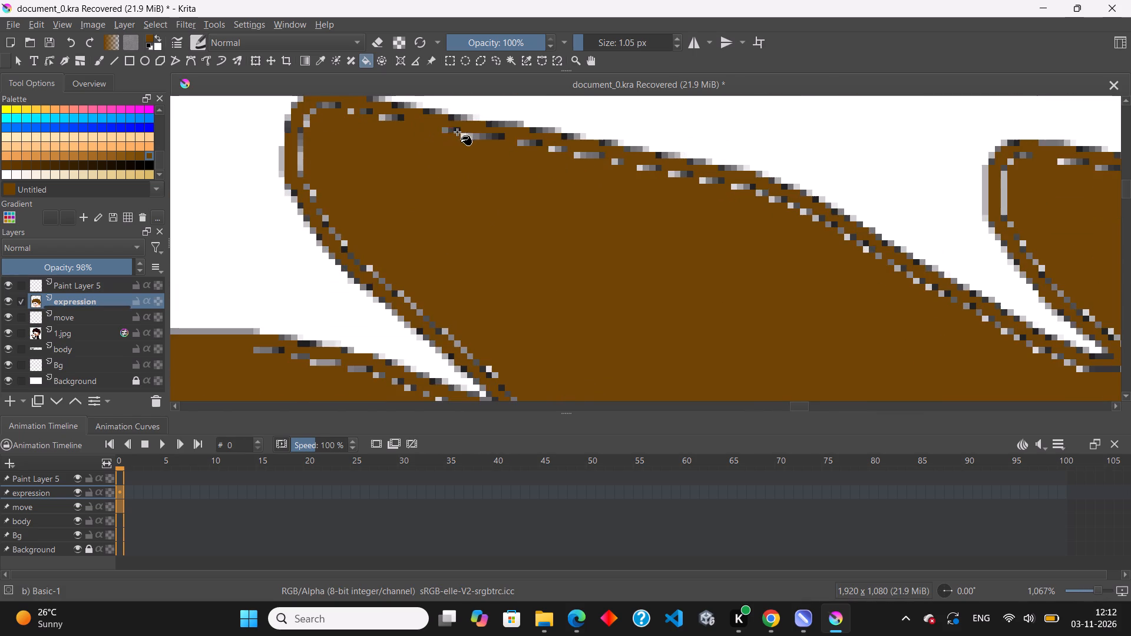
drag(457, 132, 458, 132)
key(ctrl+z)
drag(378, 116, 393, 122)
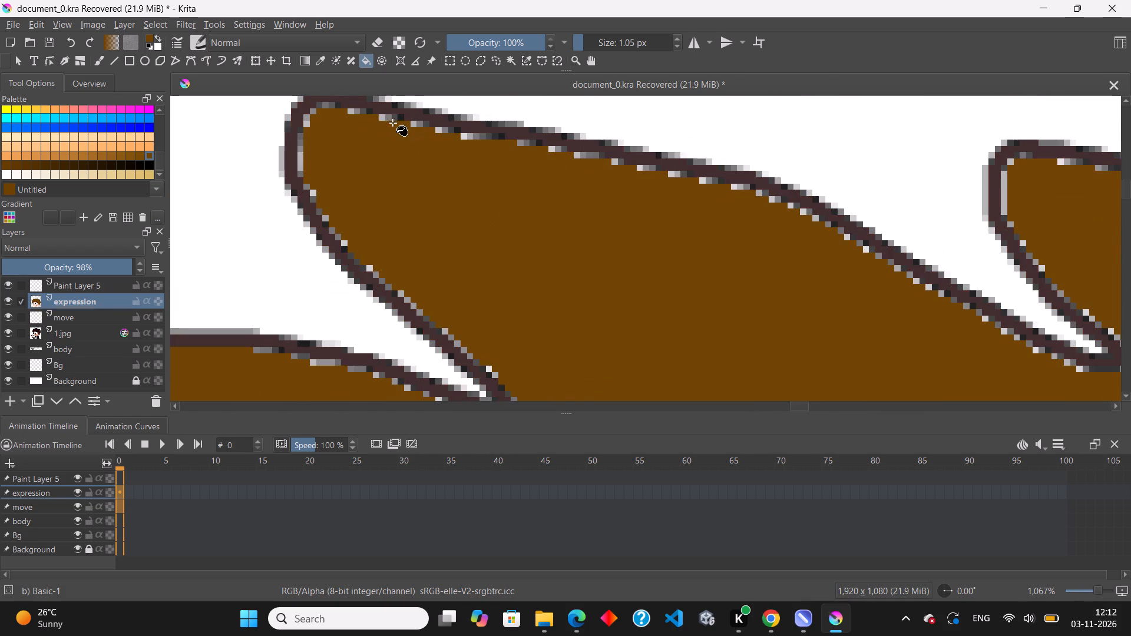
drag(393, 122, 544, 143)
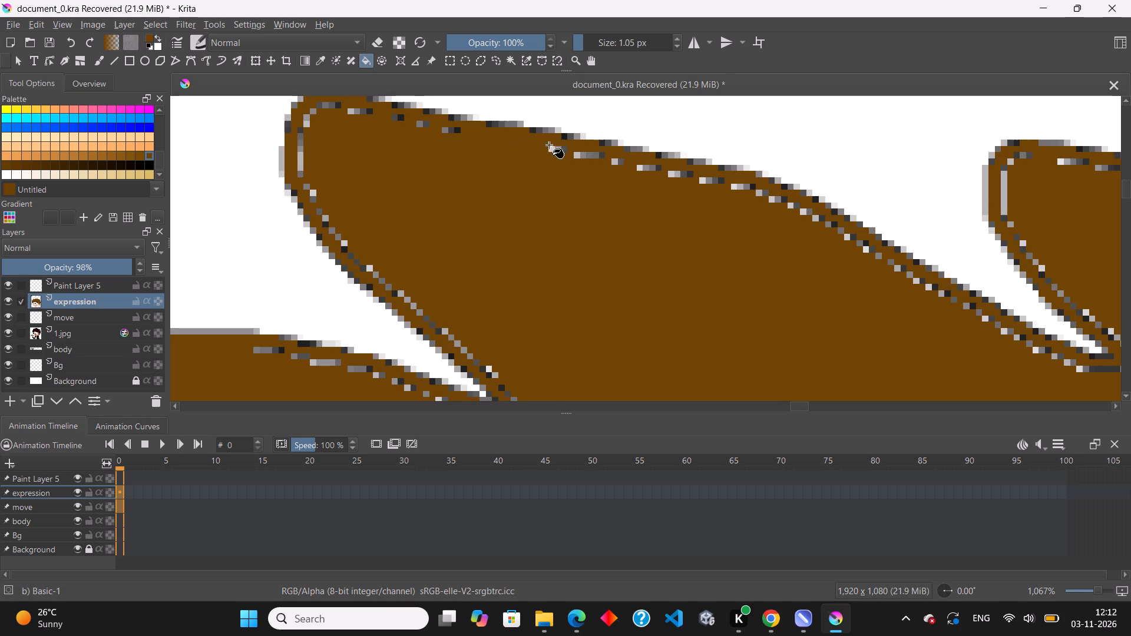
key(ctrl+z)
Examine the coloured hair and hoodie against the reference picture of the boy.
scroll(438, 193, down, 8)
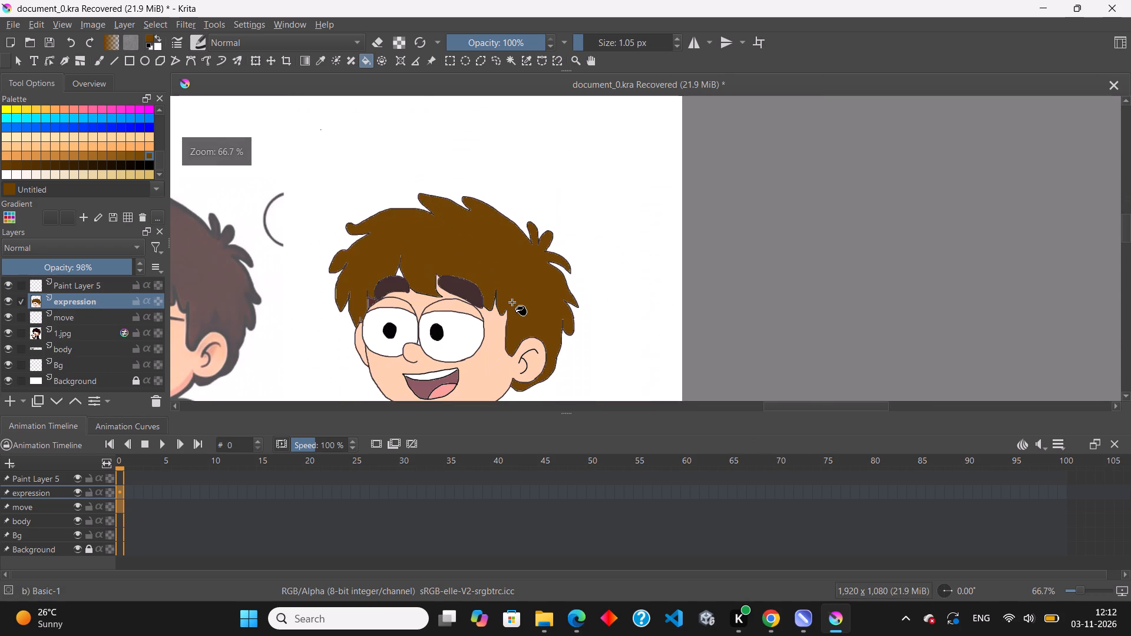
scroll(512, 302, up, 1)
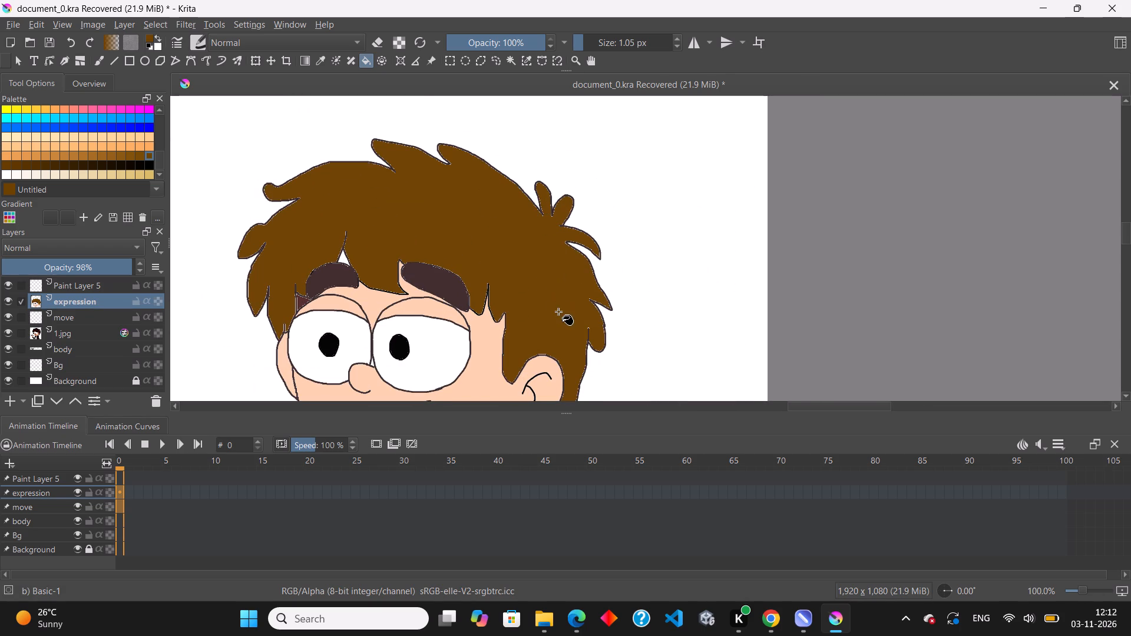
scroll(507, 253, down, 2)
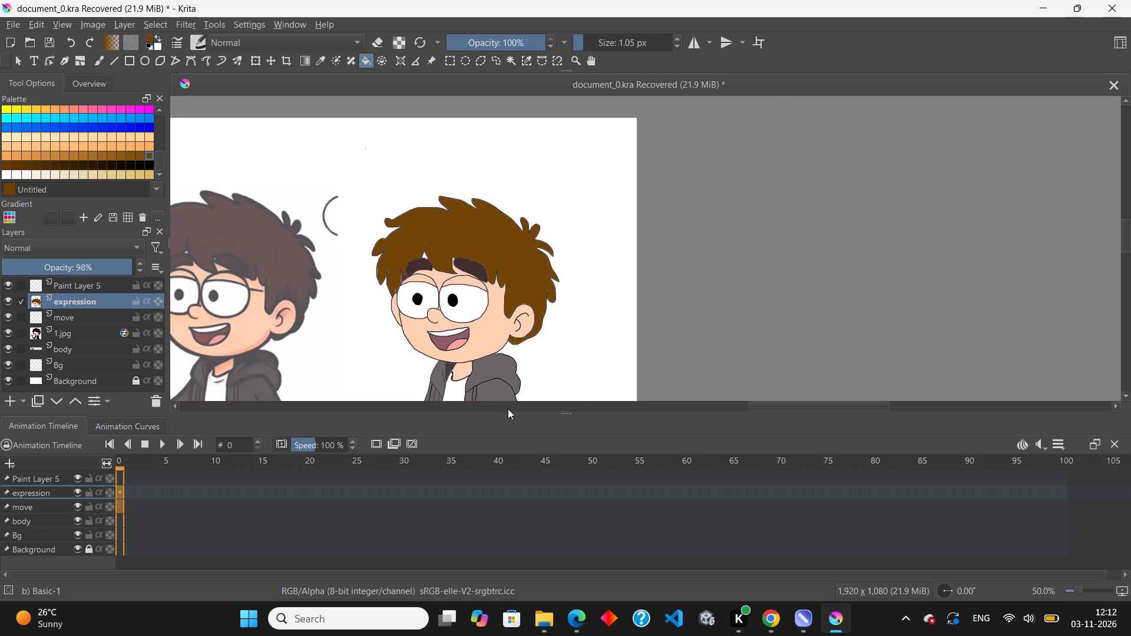
scroll(508, 409, up, 4)
scroll(637, 392, up, 6)
scroll(490, 251, down, 3)
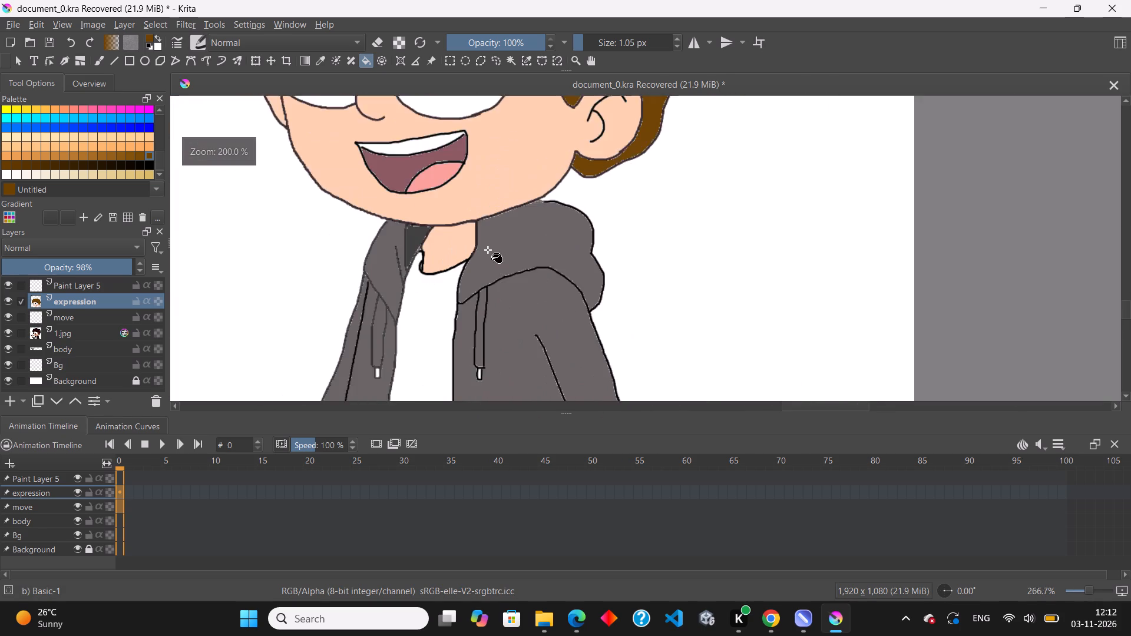
scroll(547, 309, up, 1)
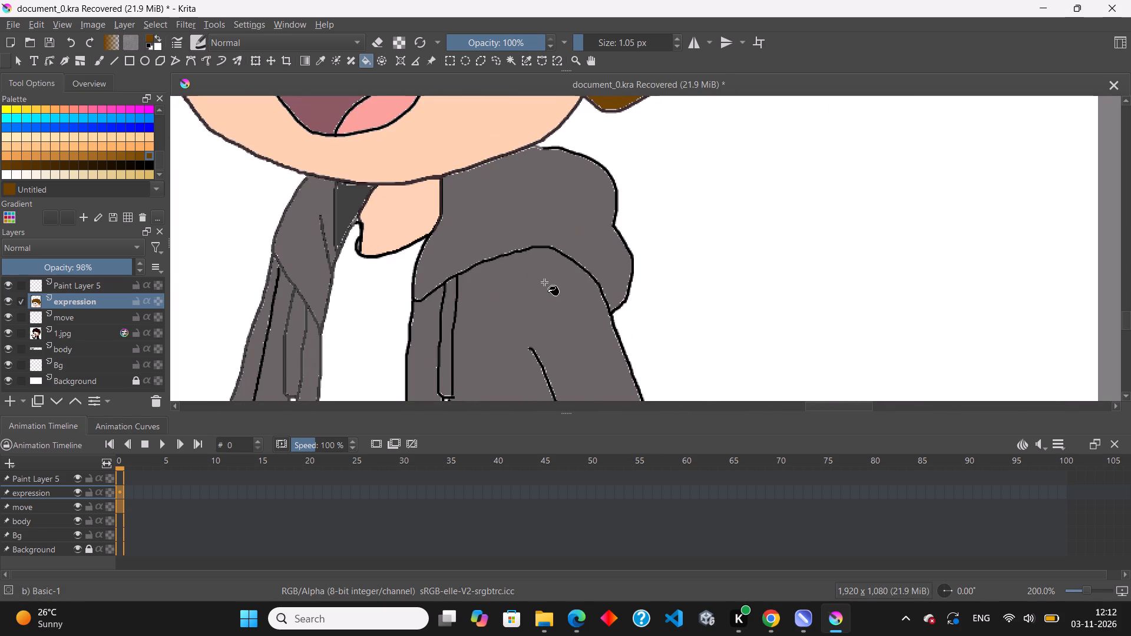
scroll(544, 282, down, 4)
scroll(287, 289, up, 3)
scroll(254, 289, down, 2)
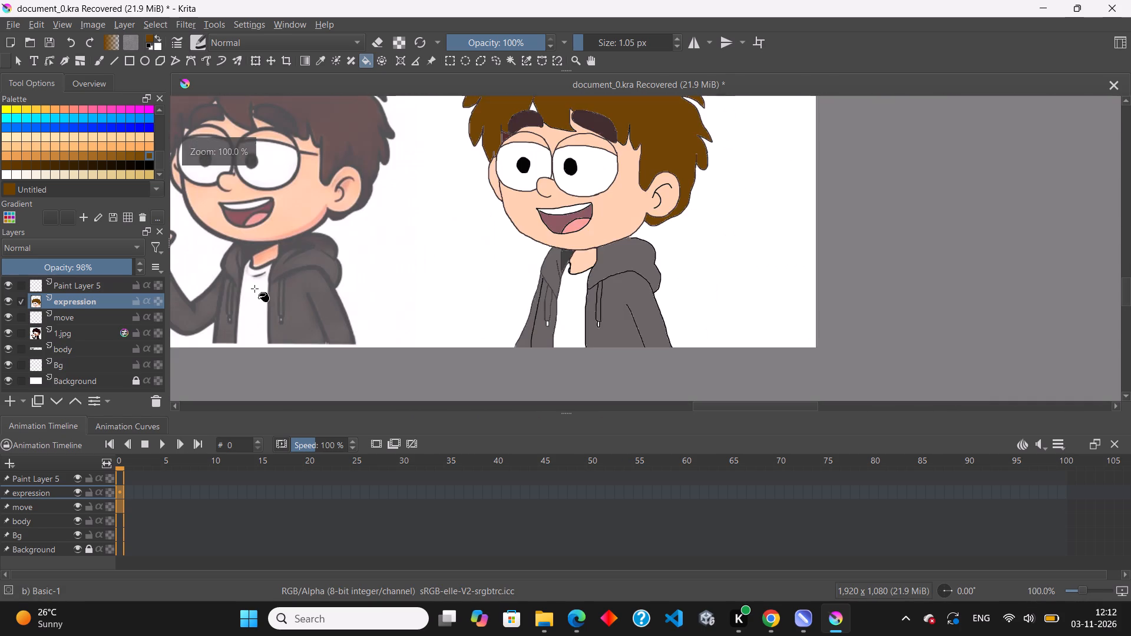
scroll(644, 287, up, 3)
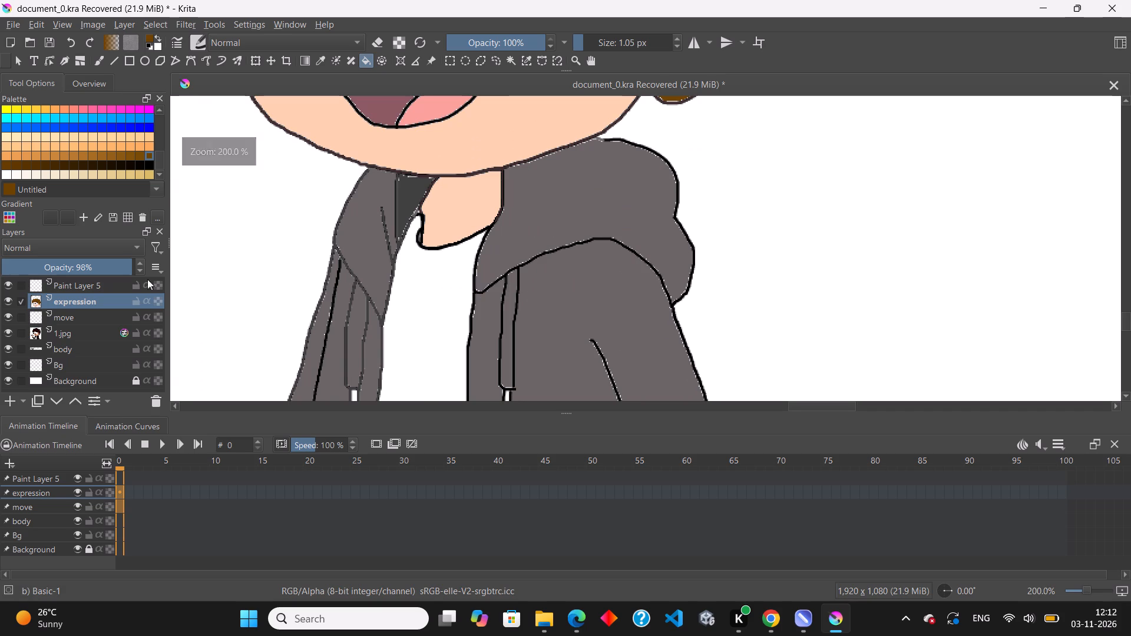
scroll(80, 172, down, 1)
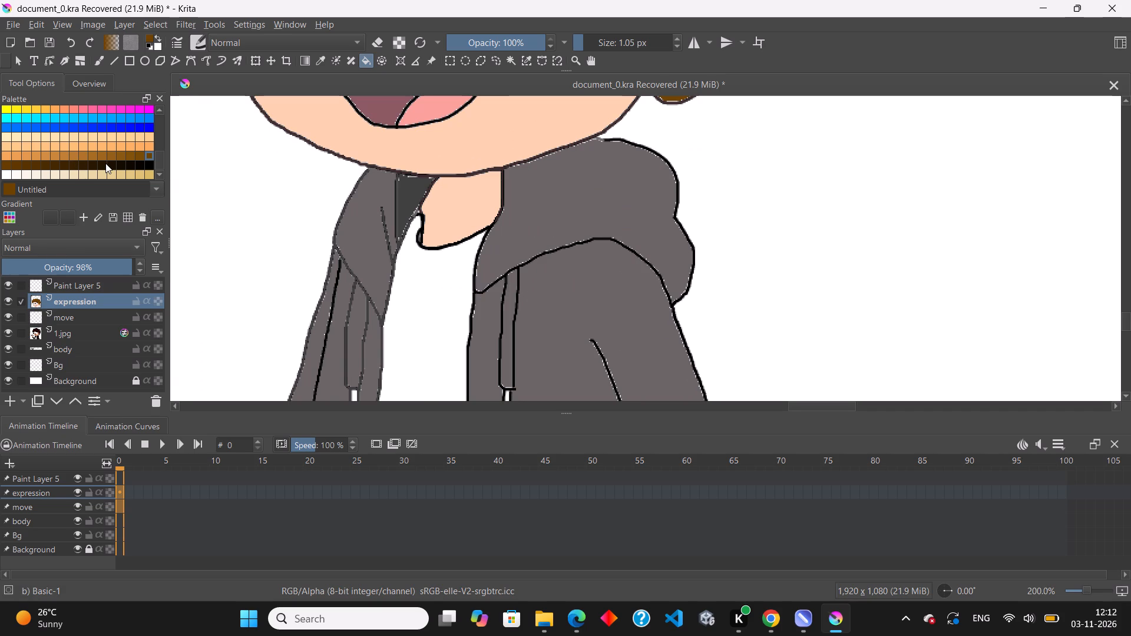
Look through the palette's swatches for a dark shade suited to the hoodie.
click(105, 163)
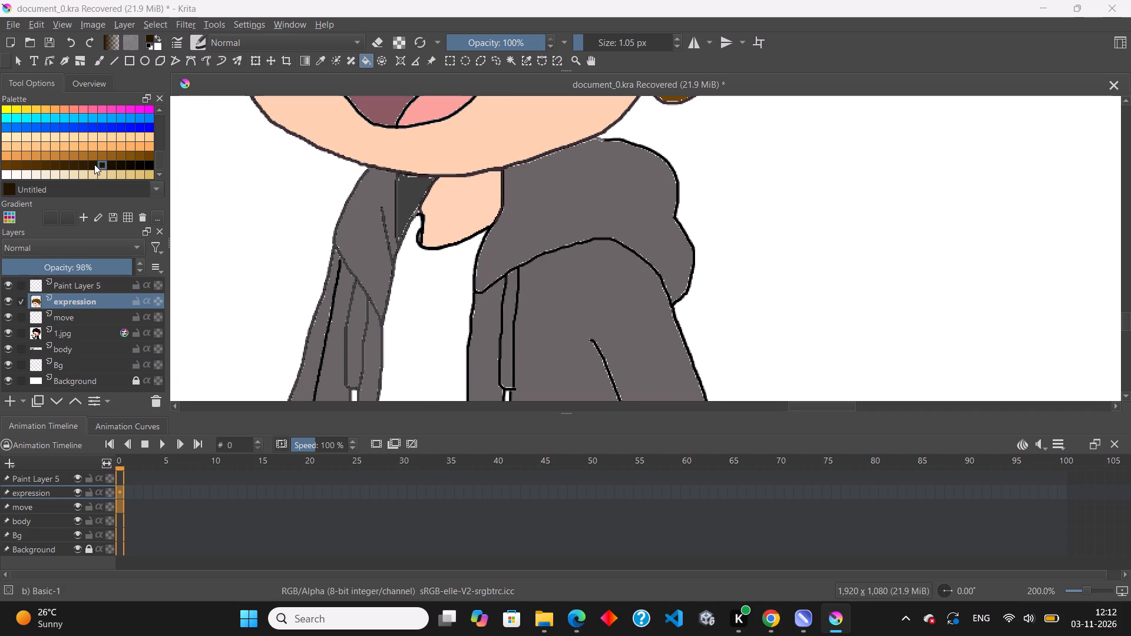
scroll(94, 164, up, 17)
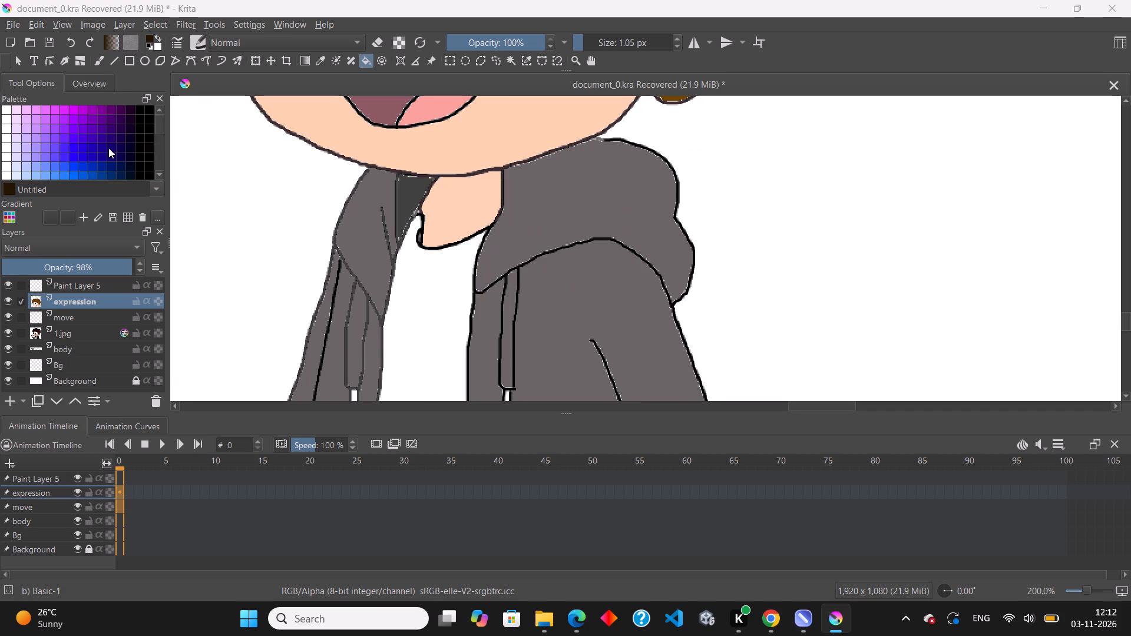
scroll(108, 148, up, 3)
scroll(109, 147, down, 8)
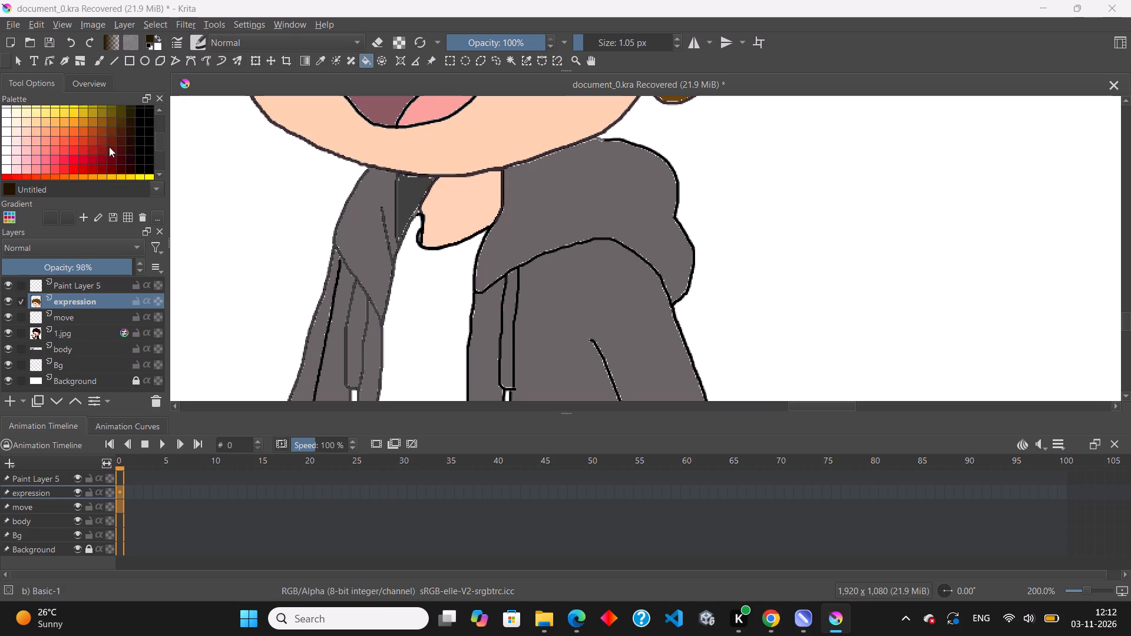
scroll(109, 147, down, 1)
scroll(109, 147, up, 11)
scroll(109, 147, down, 4)
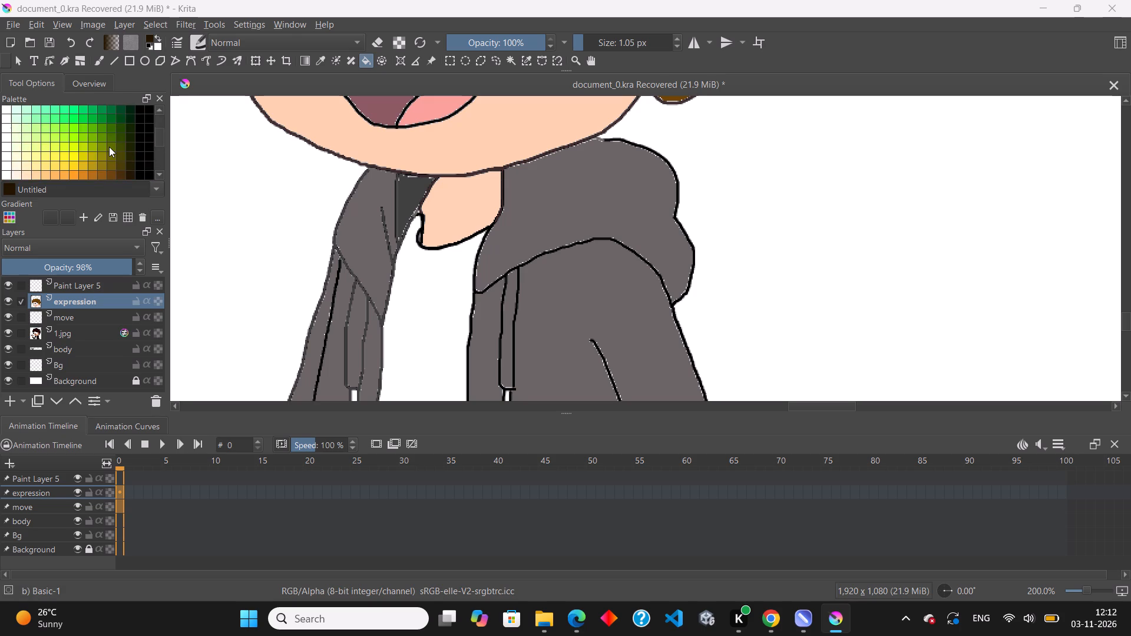
scroll(109, 147, down, 13)
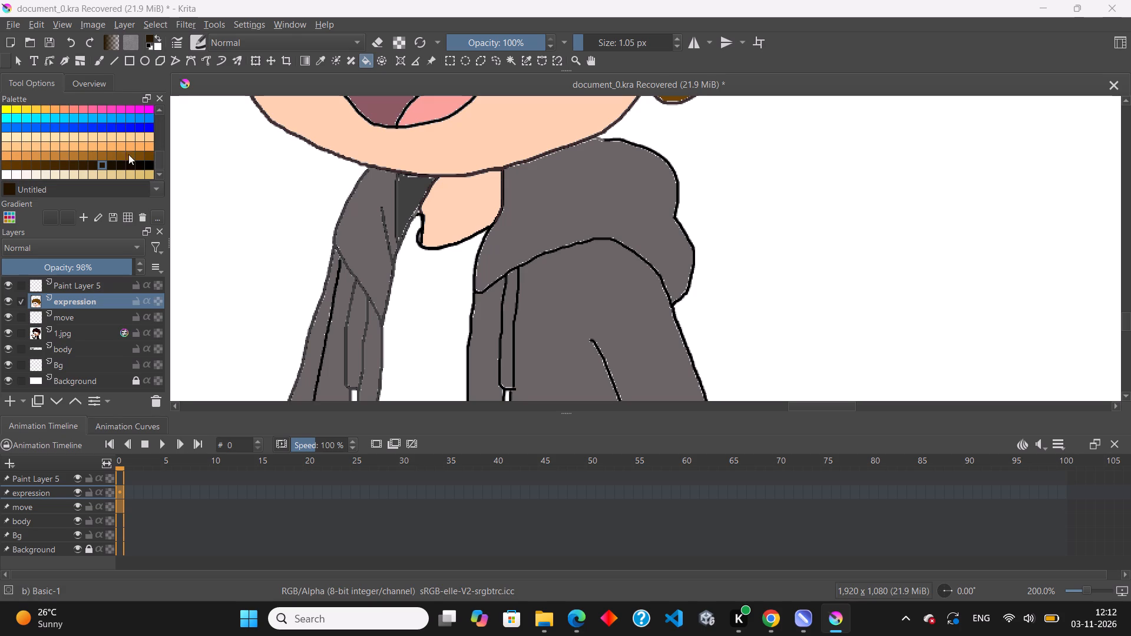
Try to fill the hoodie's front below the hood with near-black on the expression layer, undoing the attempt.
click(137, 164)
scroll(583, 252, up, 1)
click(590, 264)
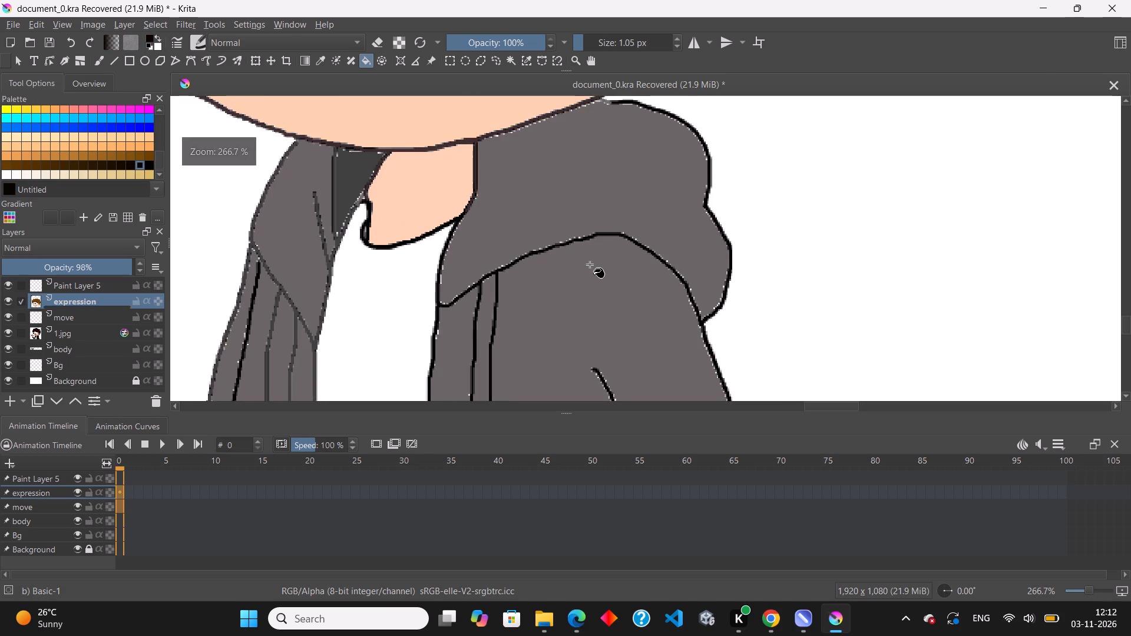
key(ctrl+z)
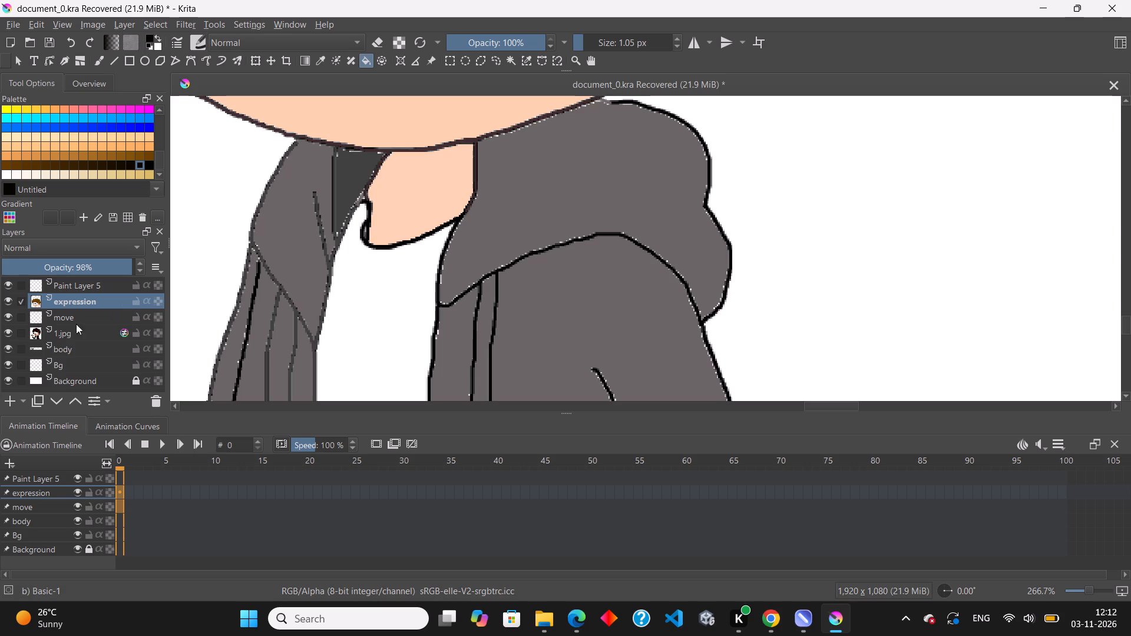
Make the body layer active and try a near-black fill on the hoodie's front below the hood, undoing the fill.
click(67, 353)
click(548, 284)
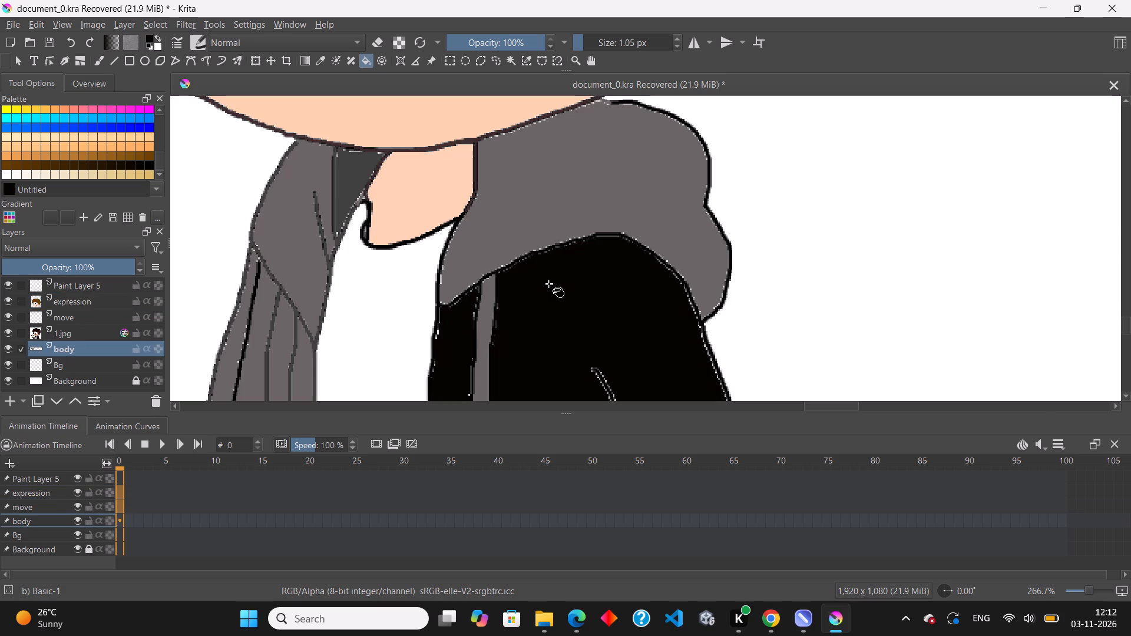
key(ctrl+z)
Load the Default palette and fill the hoodie's wider front below the hood with Grey 30% on the body layer.
scroll(505, 273, up, 1)
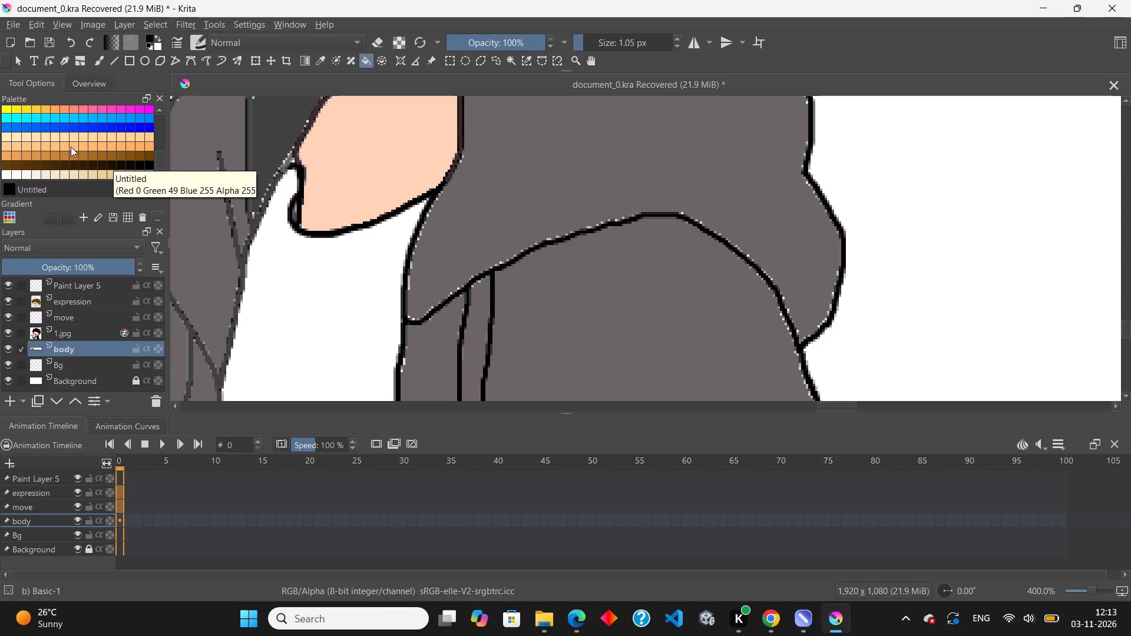
scroll(70, 147, up, 20)
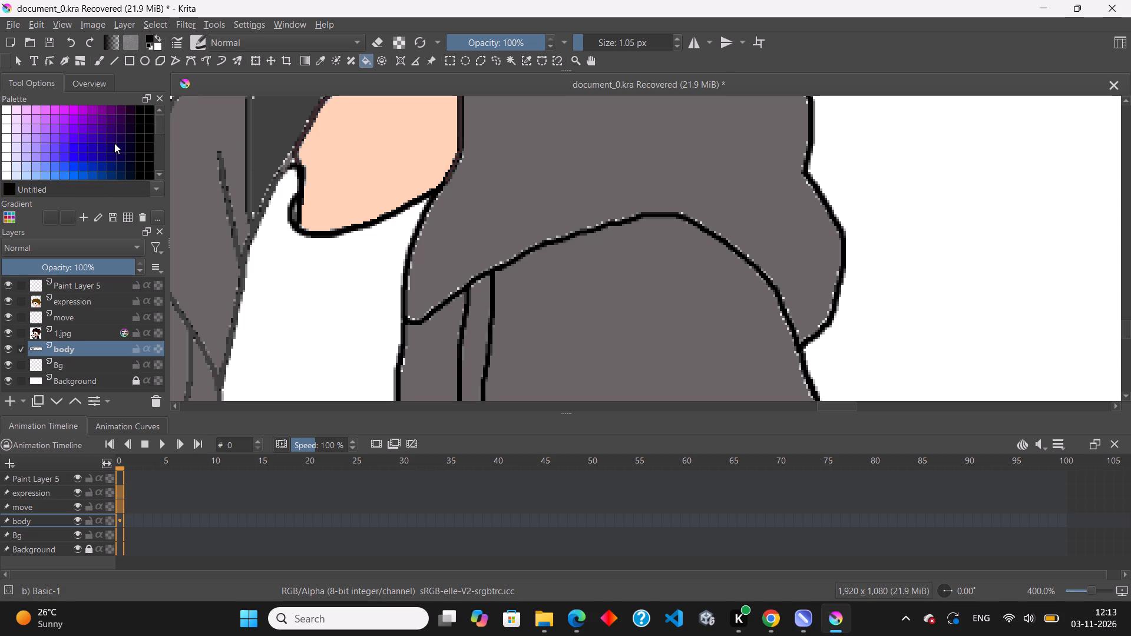
scroll(114, 143, up, 4)
click(4, 214)
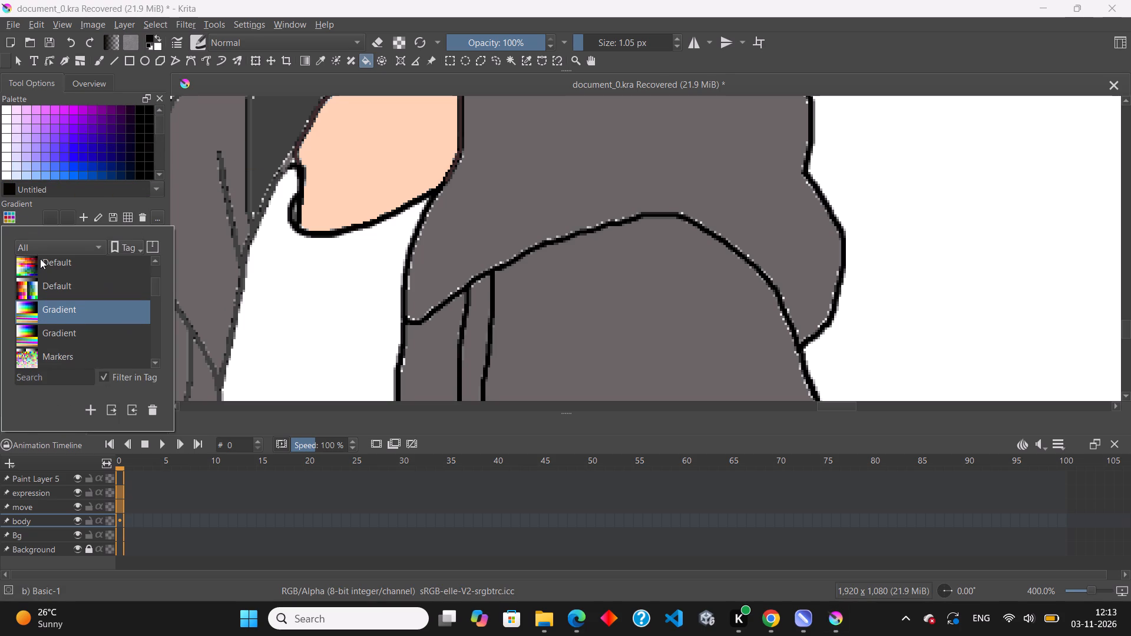
click(47, 272)
scroll(75, 151, up, 4)
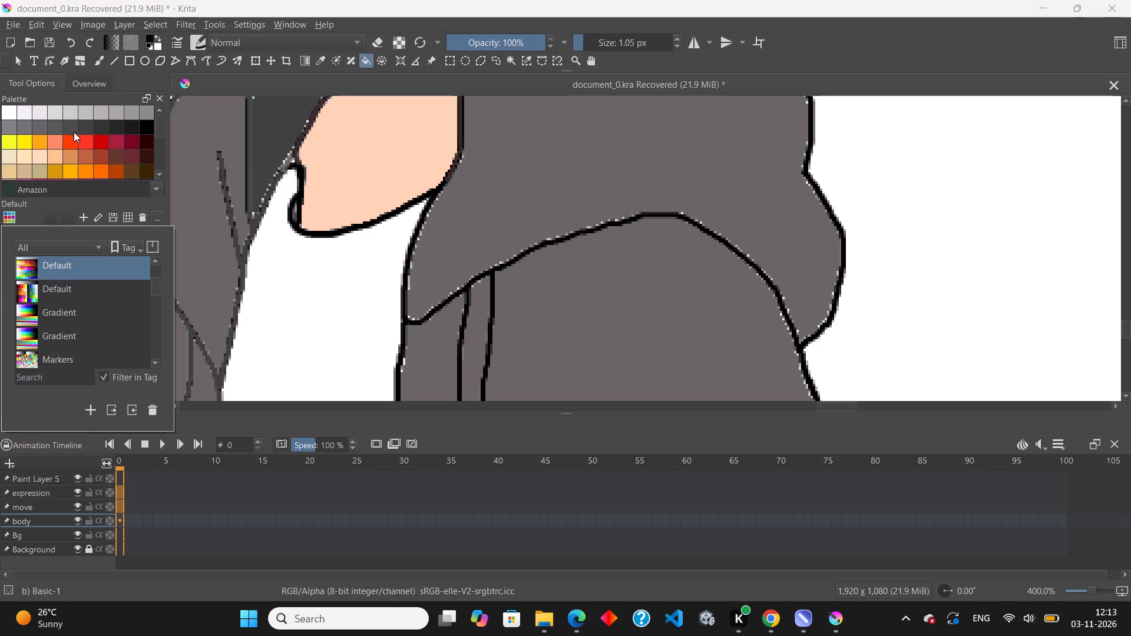
click(68, 127)
click(574, 326)
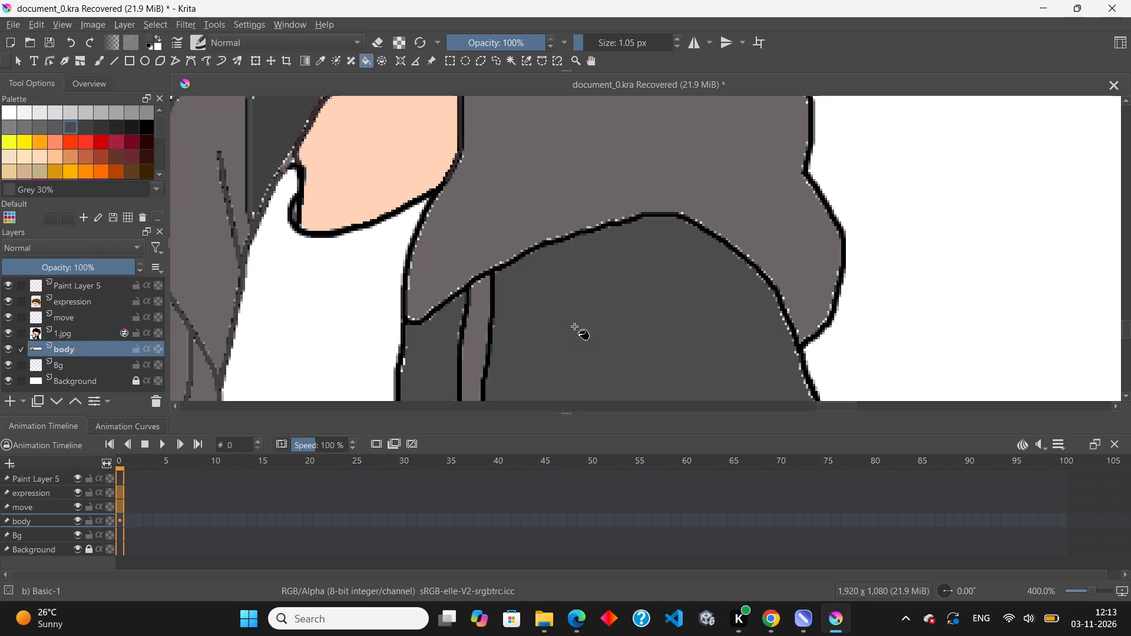
Undo the Grey 30% fill on the hoodie's front, then try a Grey 20% fill there, undoing it too.
key(ctrl+z)
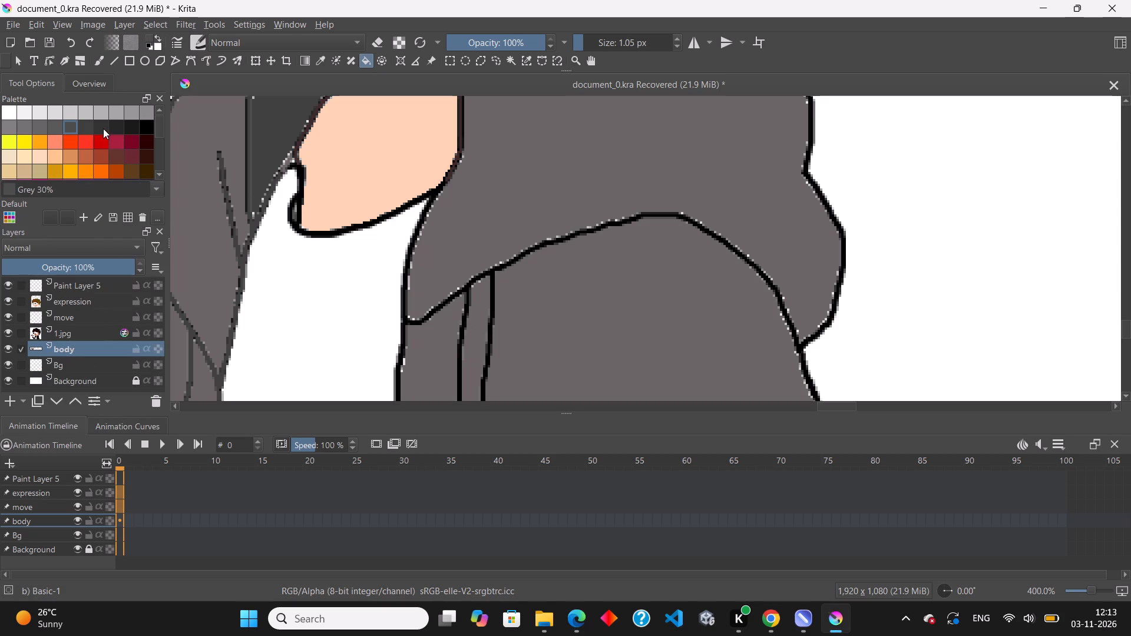
click(99, 125)
click(585, 286)
key(ctrl+z)
Brush a Grey 20% shadow edge just below the hood outline, from the hoodie's opening edge to its drawstring.
scroll(415, 323, up, 2)
scroll(409, 326, down, 2)
key(b)
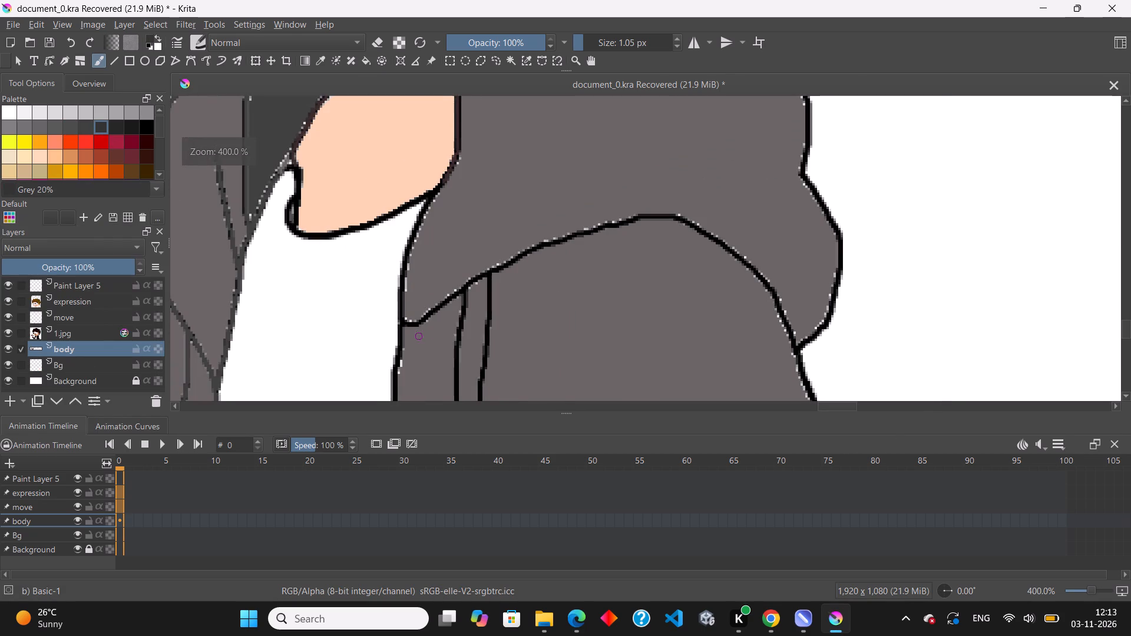
scroll(444, 355, up, 1)
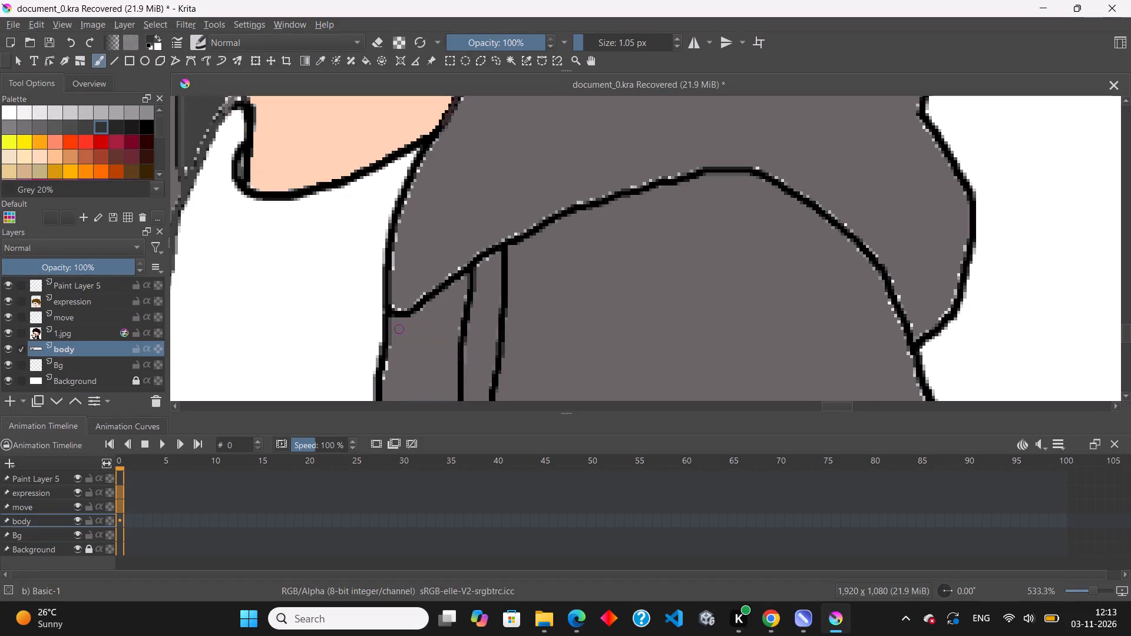
drag(383, 329, 409, 333)
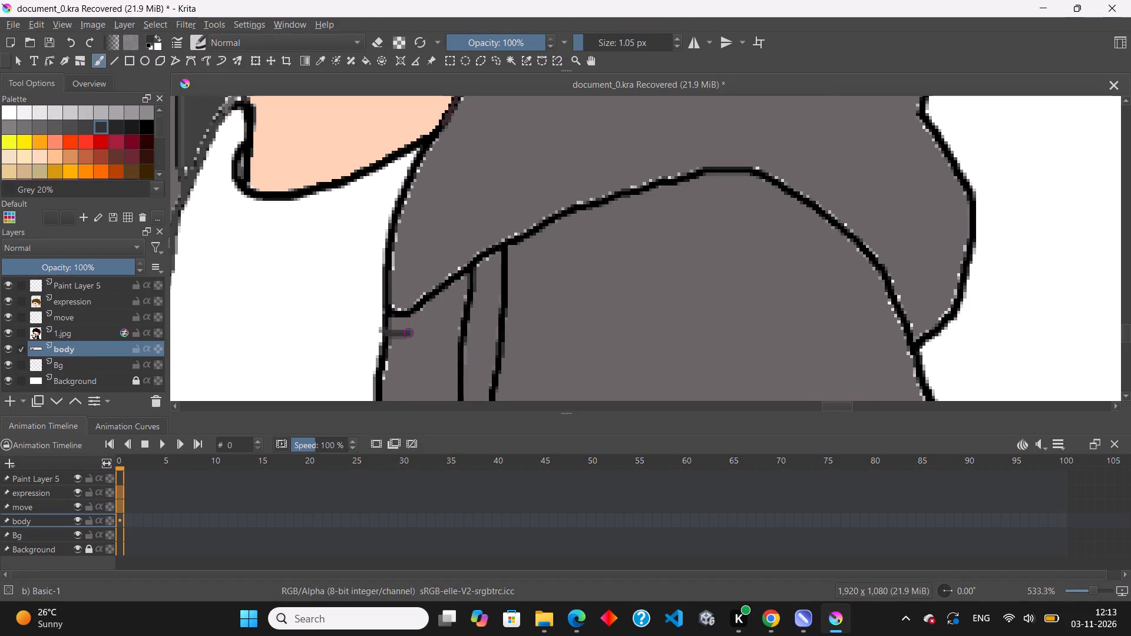
drag(409, 333, 413, 334)
key(ctrl+z)
drag(389, 332, 393, 332)
drag(393, 332, 464, 291)
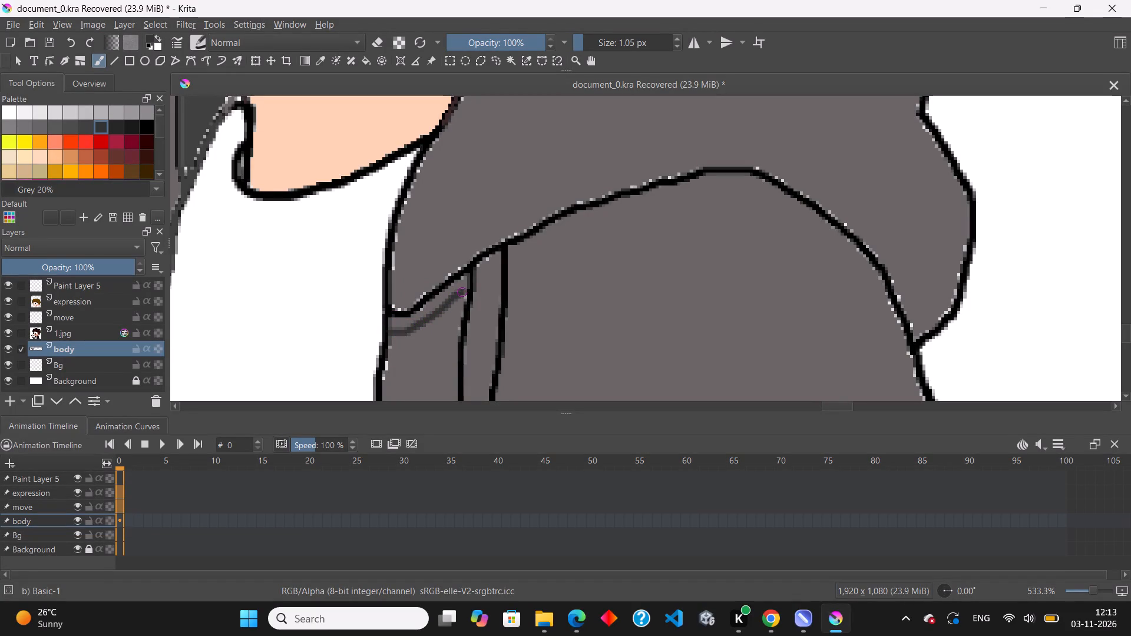
drag(464, 291, 469, 288)
Continue the shadow edge from the drawstring along the hood's lower outline until it meets the outline past its peak.
drag(510, 272, 525, 259)
drag(525, 259, 615, 222)
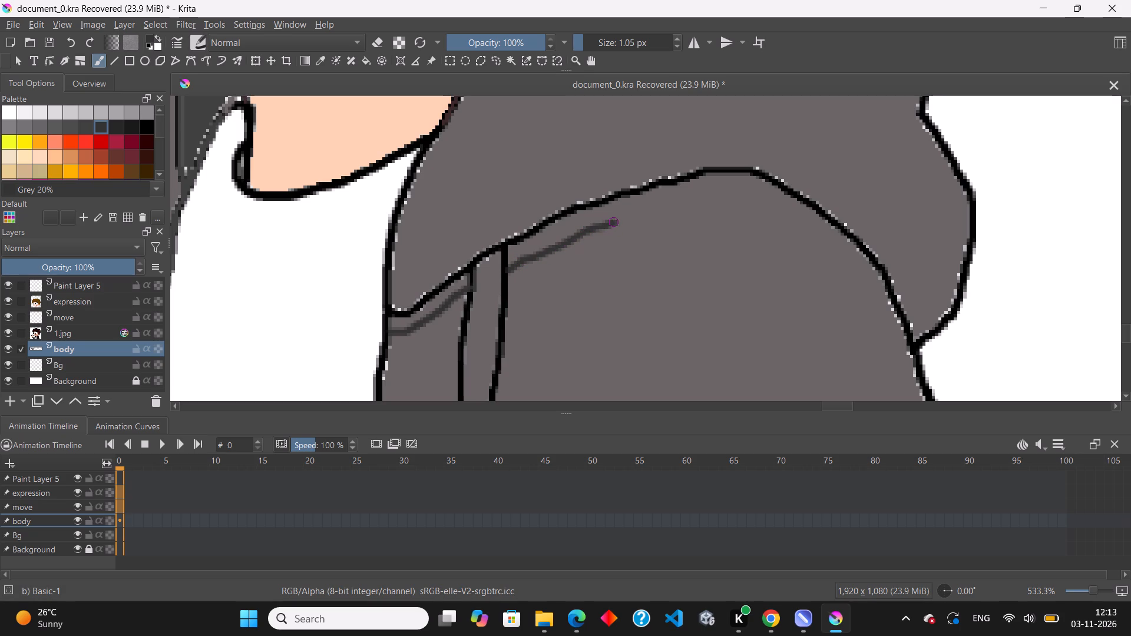
drag(615, 222, 708, 193)
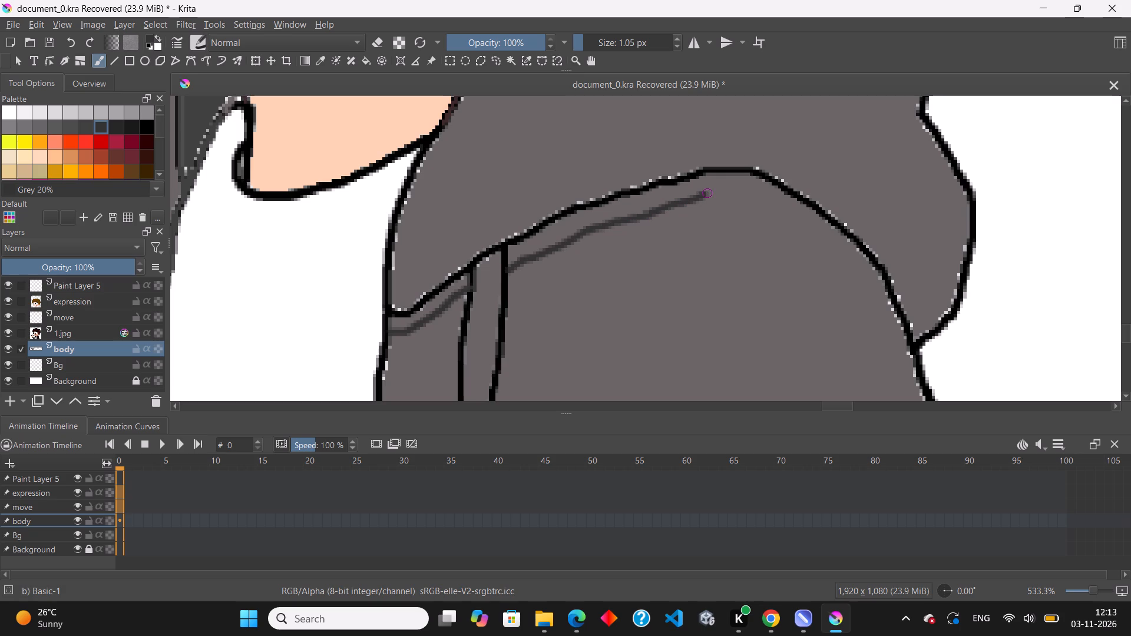
drag(708, 193, 798, 198)
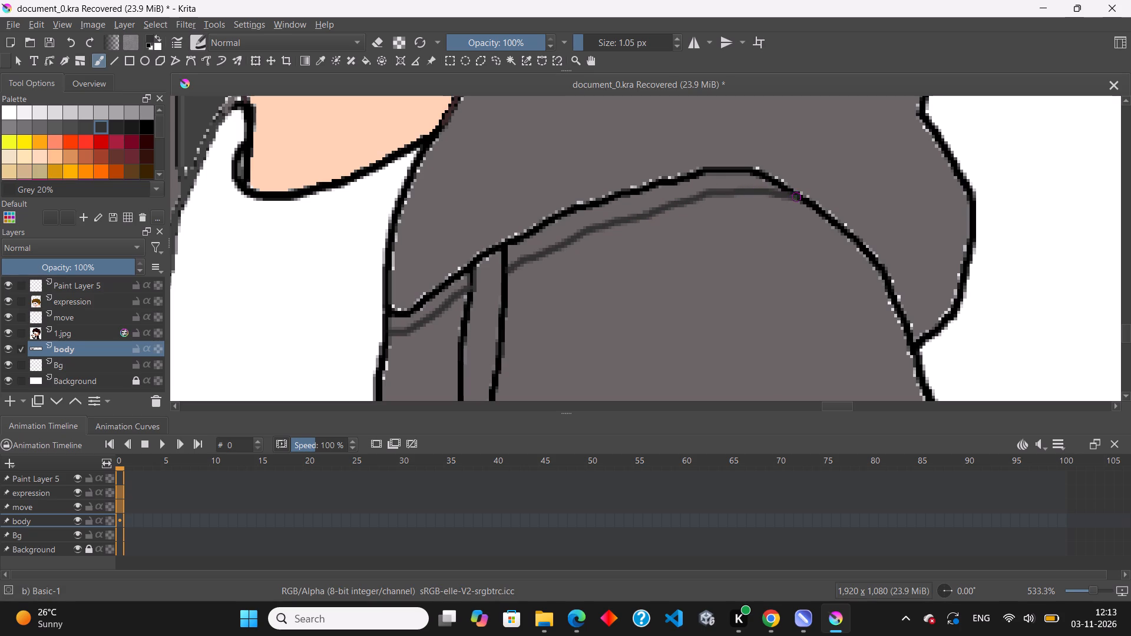
drag(798, 198, 802, 198)
Fill both strips between the shadow edge and the hood outline with Grey 20%.
key(f)
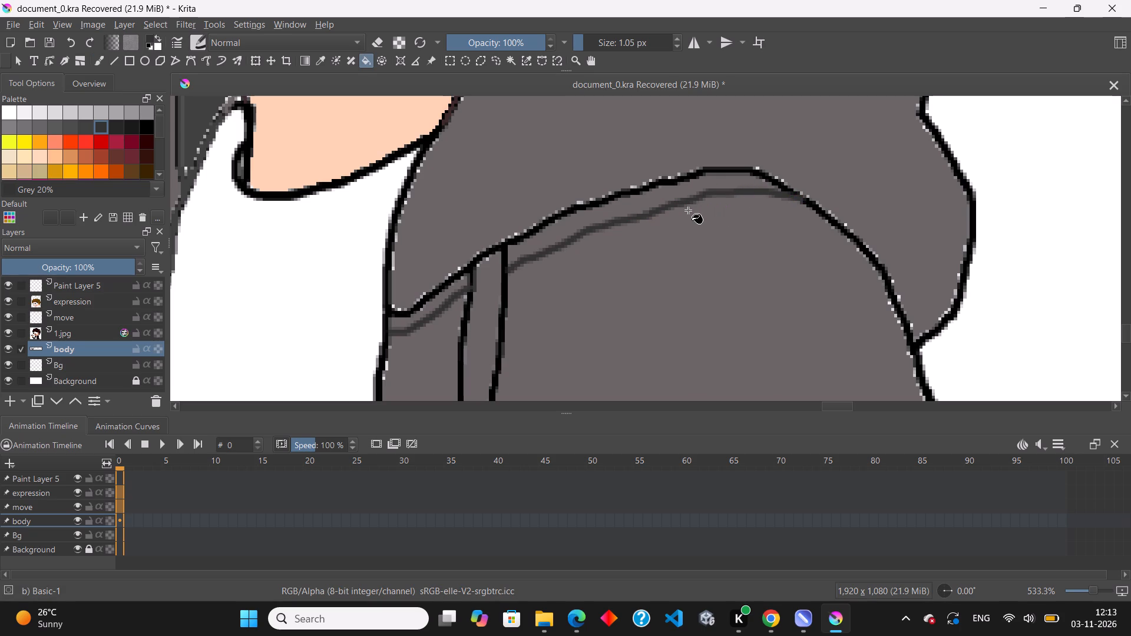
click(676, 194)
click(435, 299)
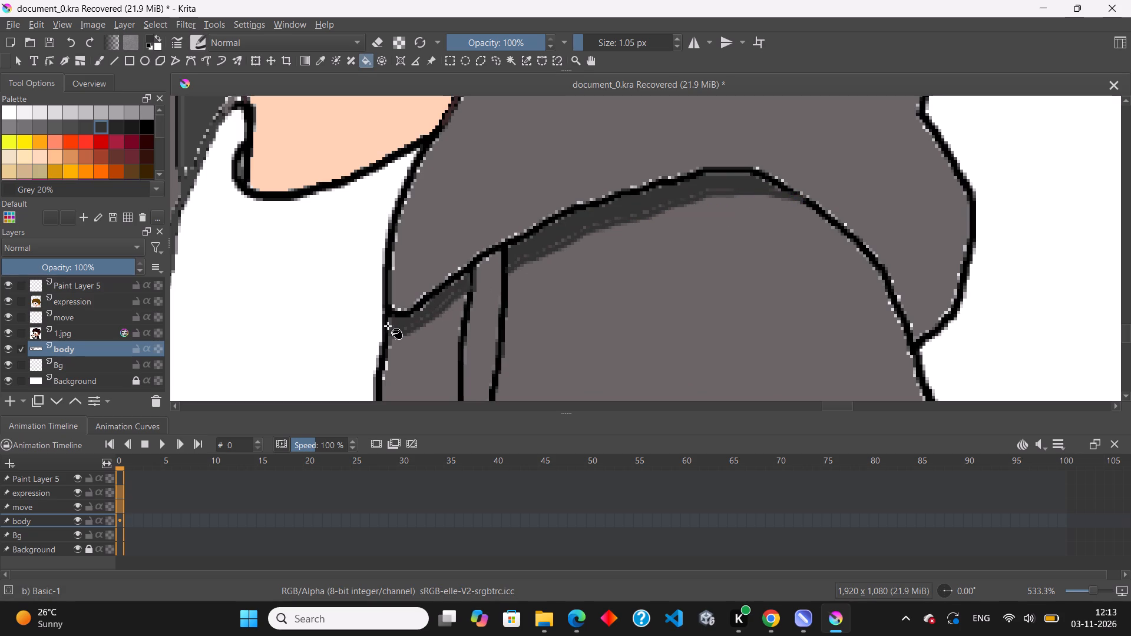
Fill the stray lighter pixels in the short shadow strip between the opening edge and the drawstring with Grey 20%.
scroll(396, 330, up, 4)
click(465, 260)
click(510, 237)
drag(498, 247, 495, 254)
drag(495, 254, 487, 266)
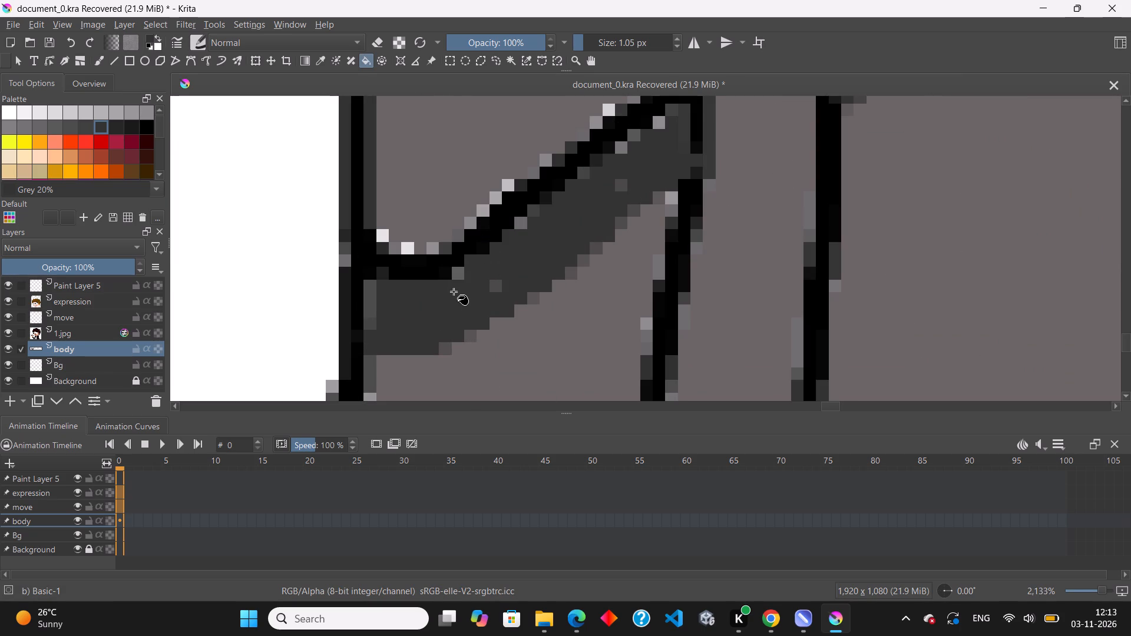
click(458, 273)
click(494, 284)
click(374, 316)
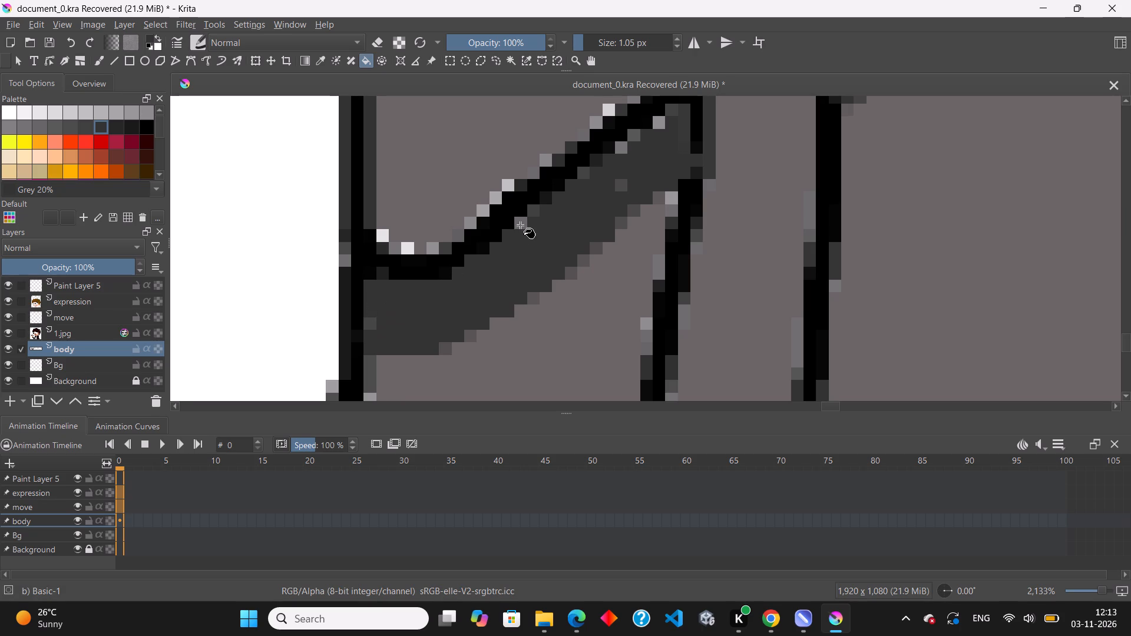
click(520, 225)
Fill the leftover pixels and the hood outline along the longer shadow strip with Grey 20%.
scroll(513, 276, down, 4)
scroll(765, 144, up, 2)
drag(545, 257, 498, 277)
drag(429, 280, 518, 238)
click(540, 224)
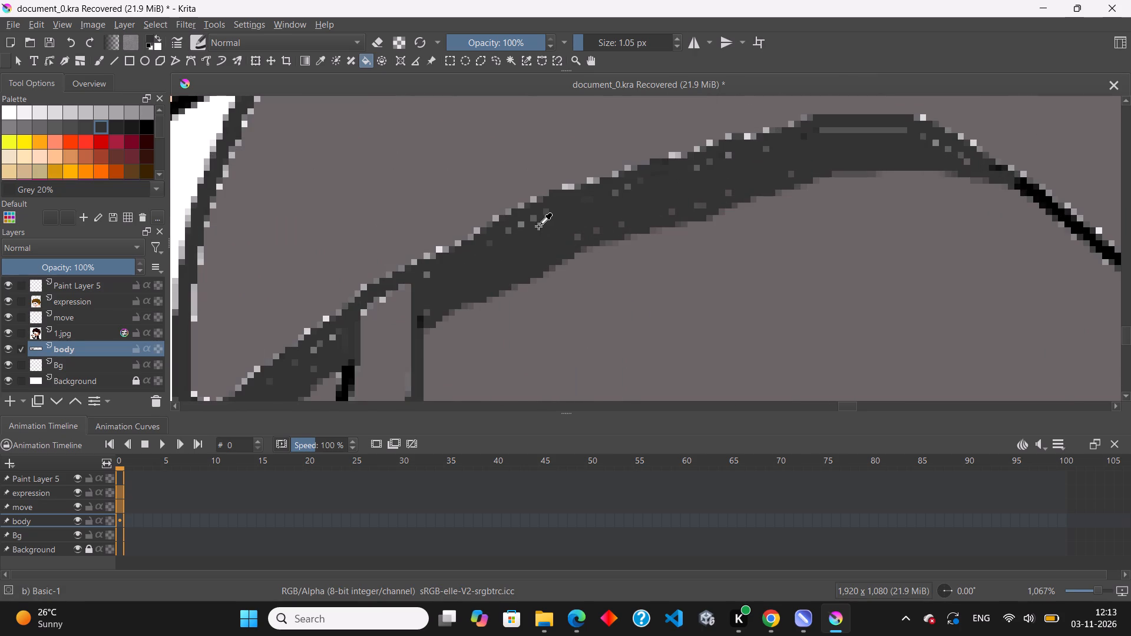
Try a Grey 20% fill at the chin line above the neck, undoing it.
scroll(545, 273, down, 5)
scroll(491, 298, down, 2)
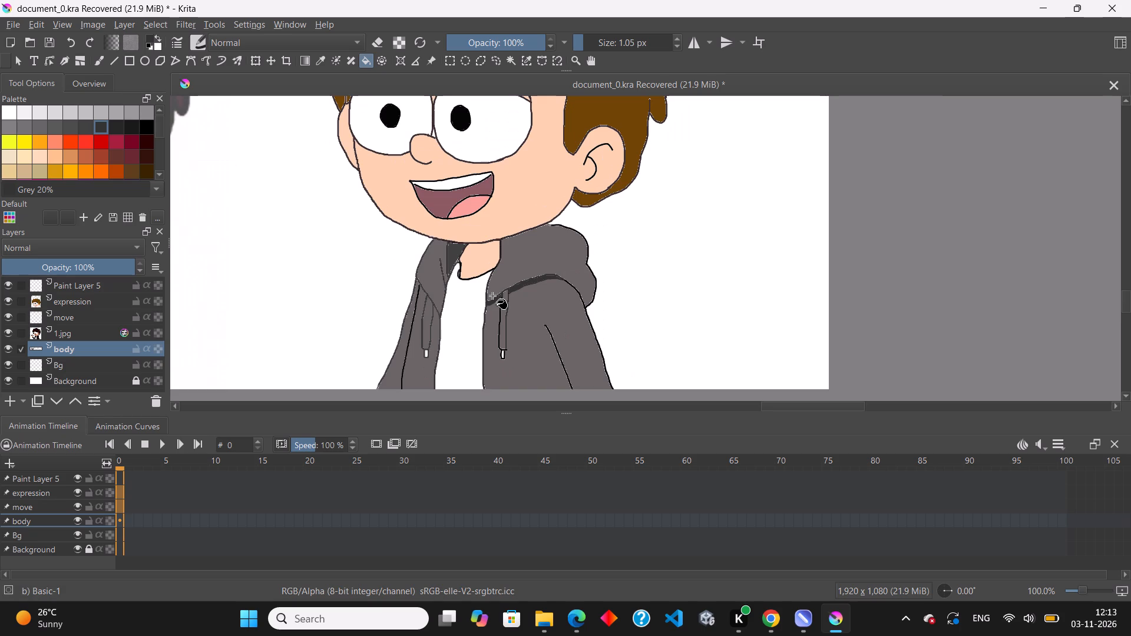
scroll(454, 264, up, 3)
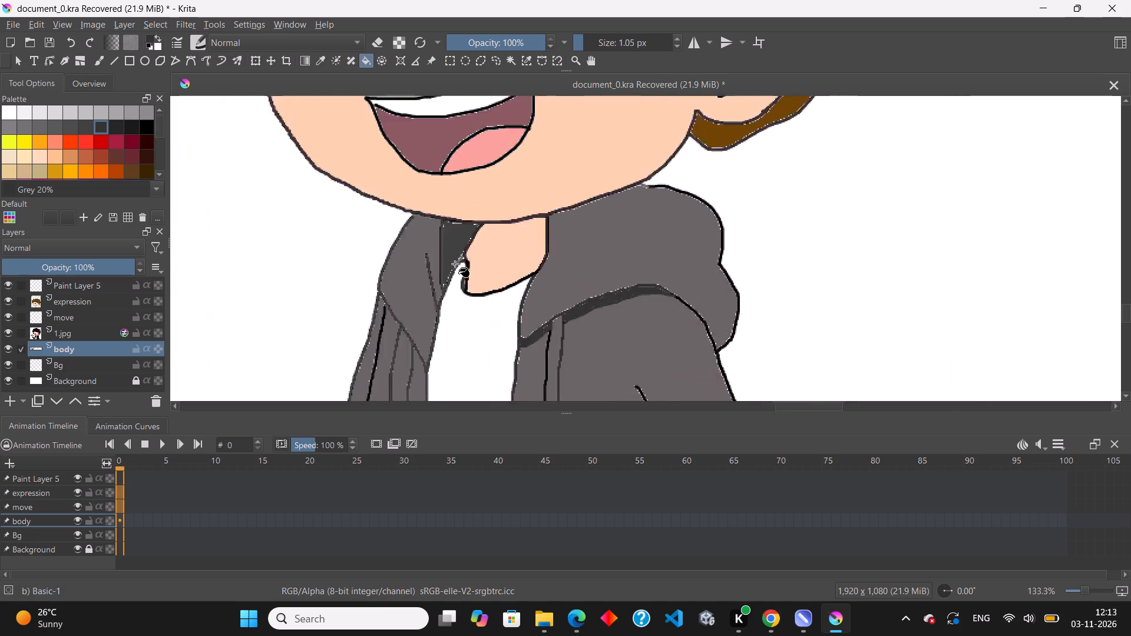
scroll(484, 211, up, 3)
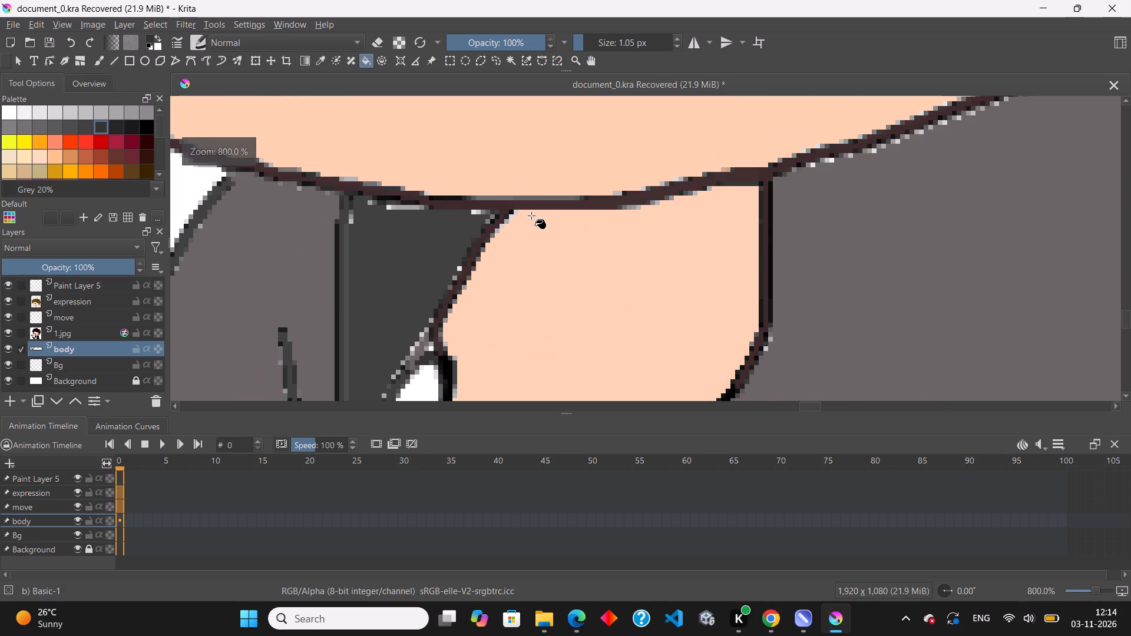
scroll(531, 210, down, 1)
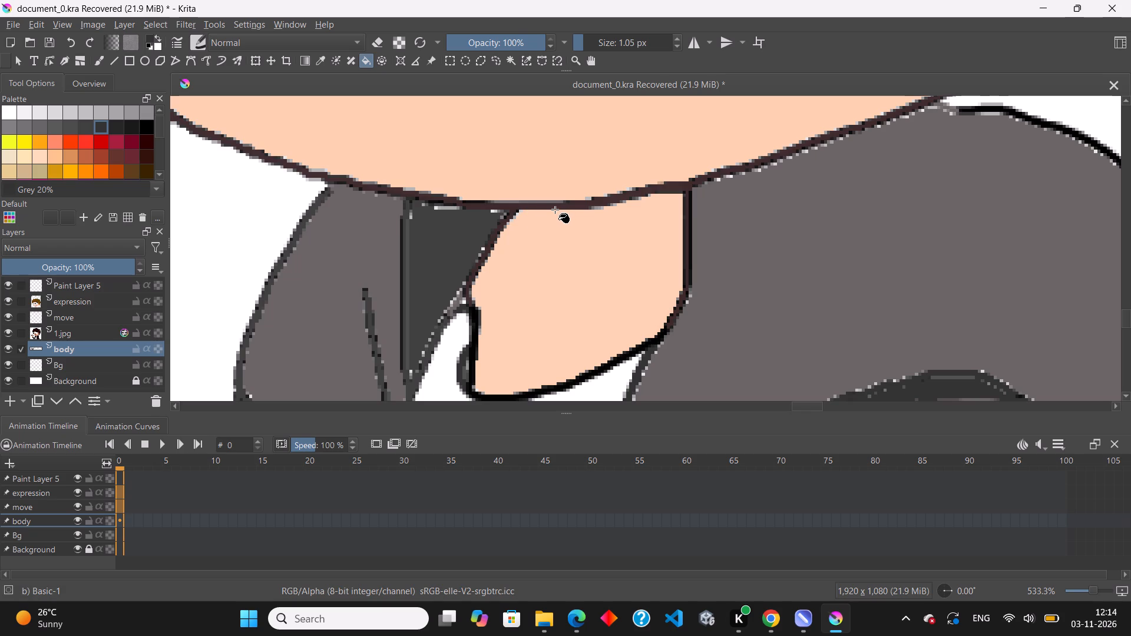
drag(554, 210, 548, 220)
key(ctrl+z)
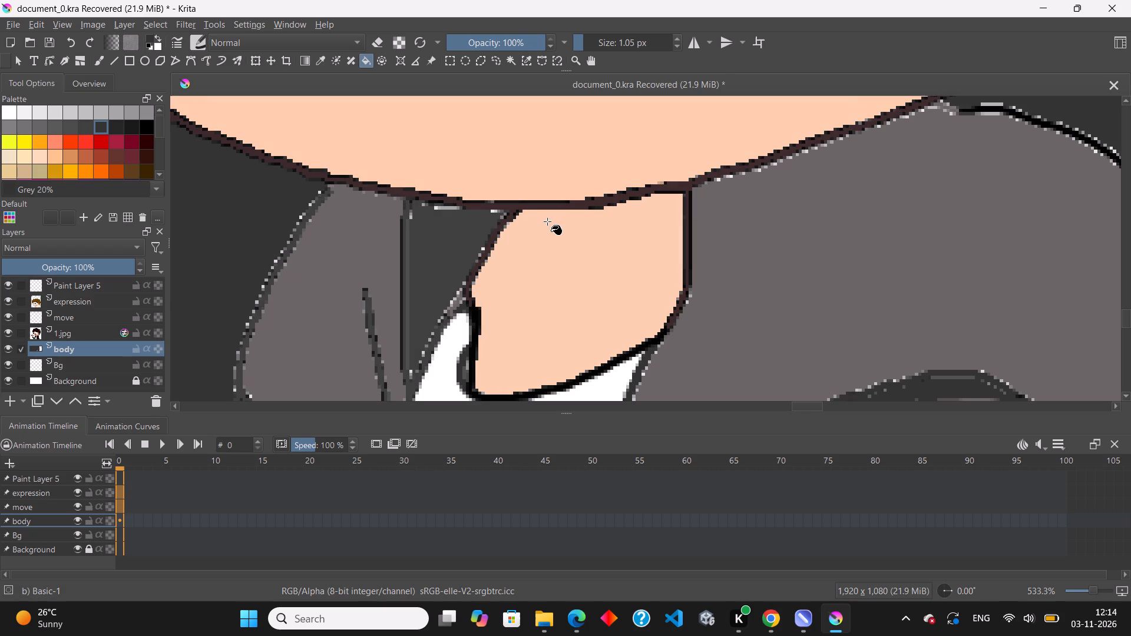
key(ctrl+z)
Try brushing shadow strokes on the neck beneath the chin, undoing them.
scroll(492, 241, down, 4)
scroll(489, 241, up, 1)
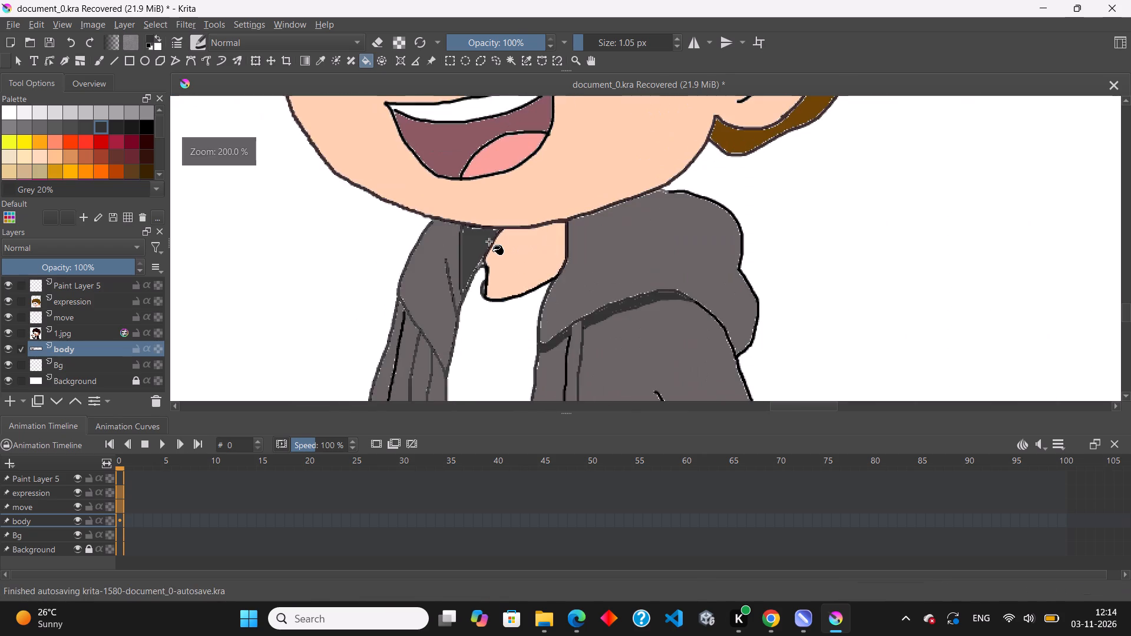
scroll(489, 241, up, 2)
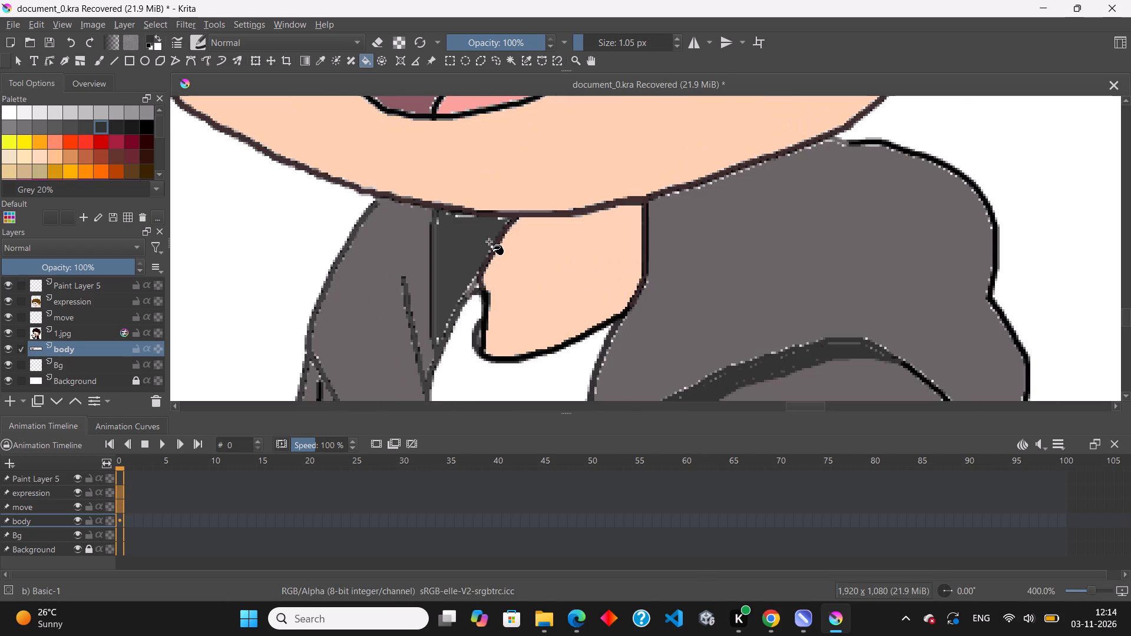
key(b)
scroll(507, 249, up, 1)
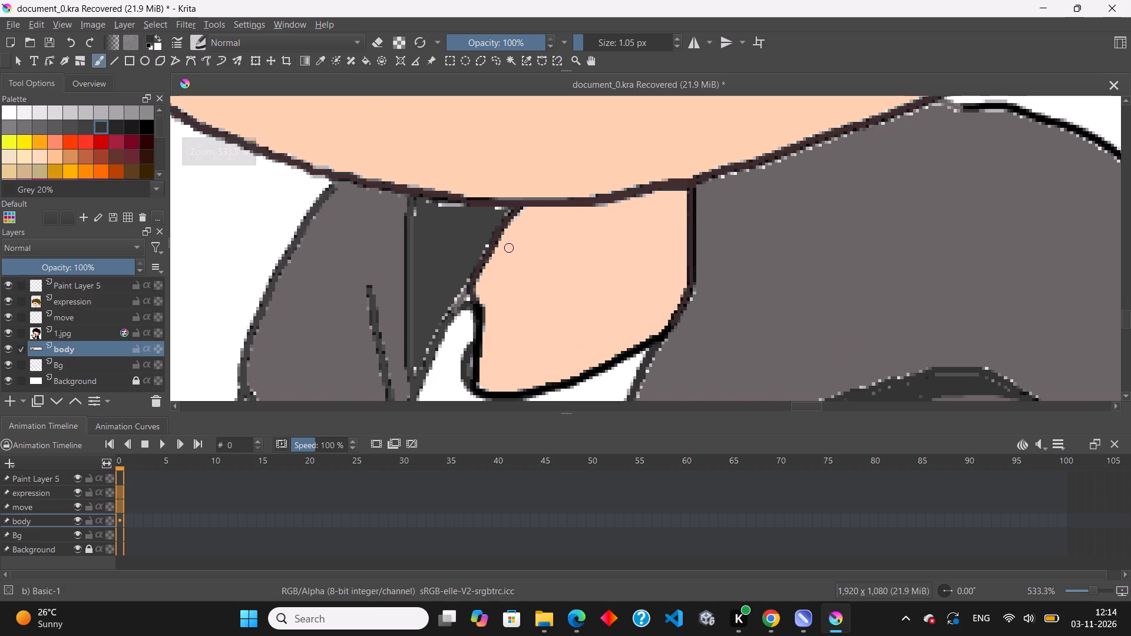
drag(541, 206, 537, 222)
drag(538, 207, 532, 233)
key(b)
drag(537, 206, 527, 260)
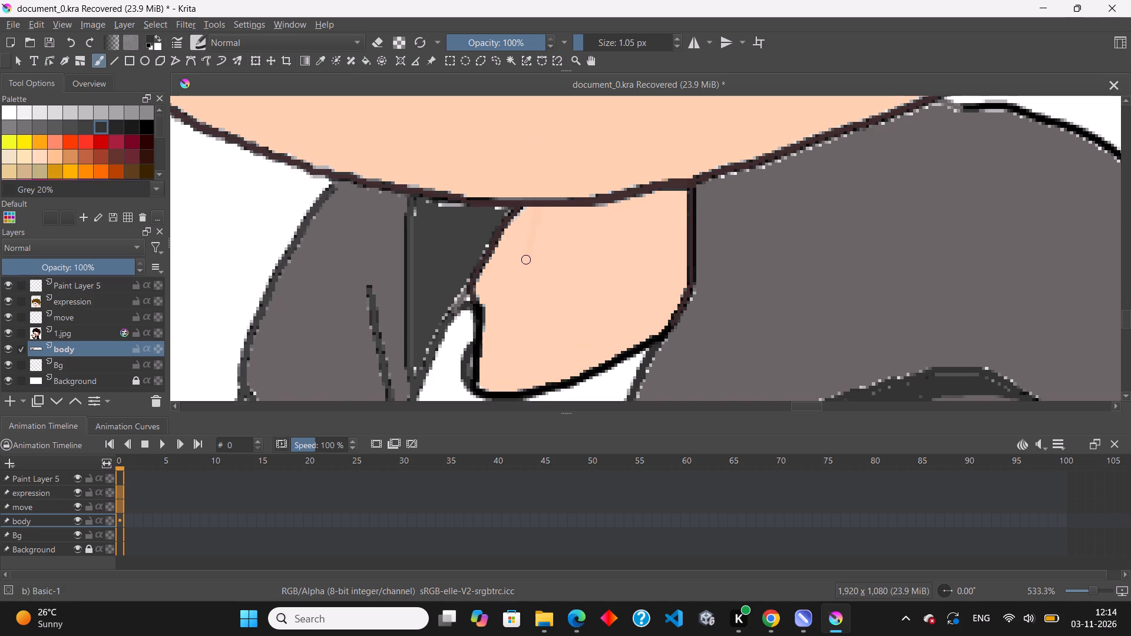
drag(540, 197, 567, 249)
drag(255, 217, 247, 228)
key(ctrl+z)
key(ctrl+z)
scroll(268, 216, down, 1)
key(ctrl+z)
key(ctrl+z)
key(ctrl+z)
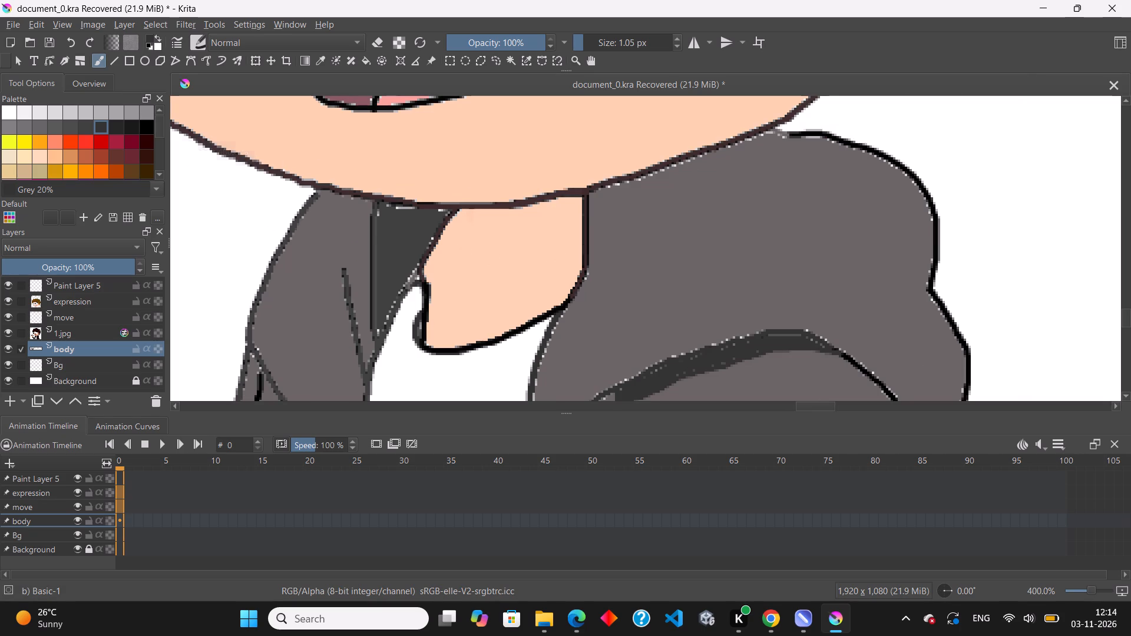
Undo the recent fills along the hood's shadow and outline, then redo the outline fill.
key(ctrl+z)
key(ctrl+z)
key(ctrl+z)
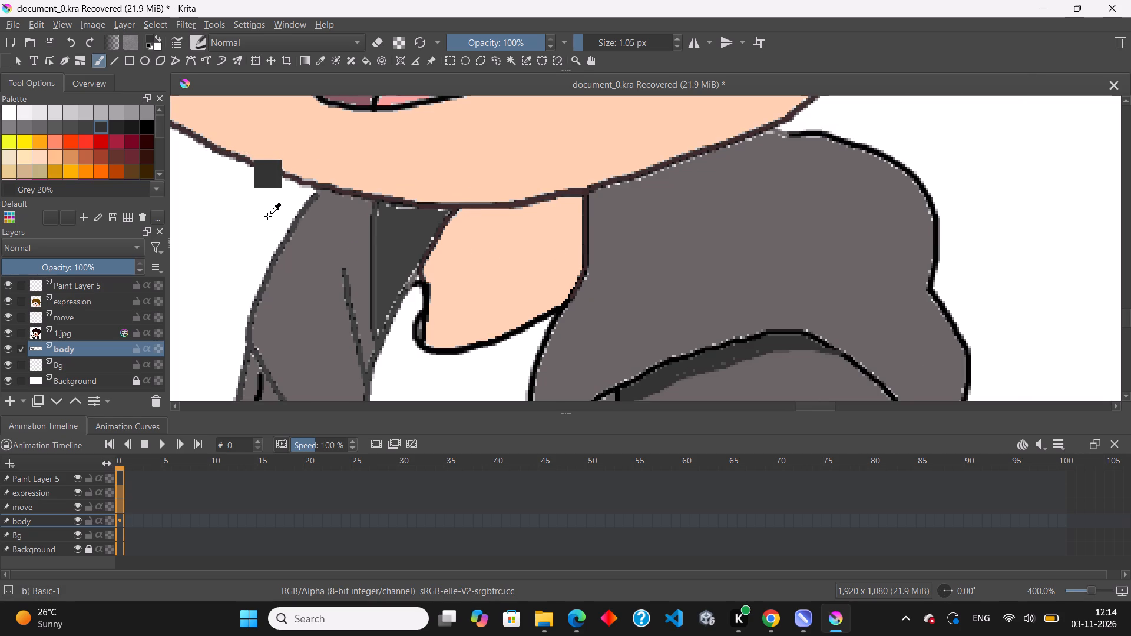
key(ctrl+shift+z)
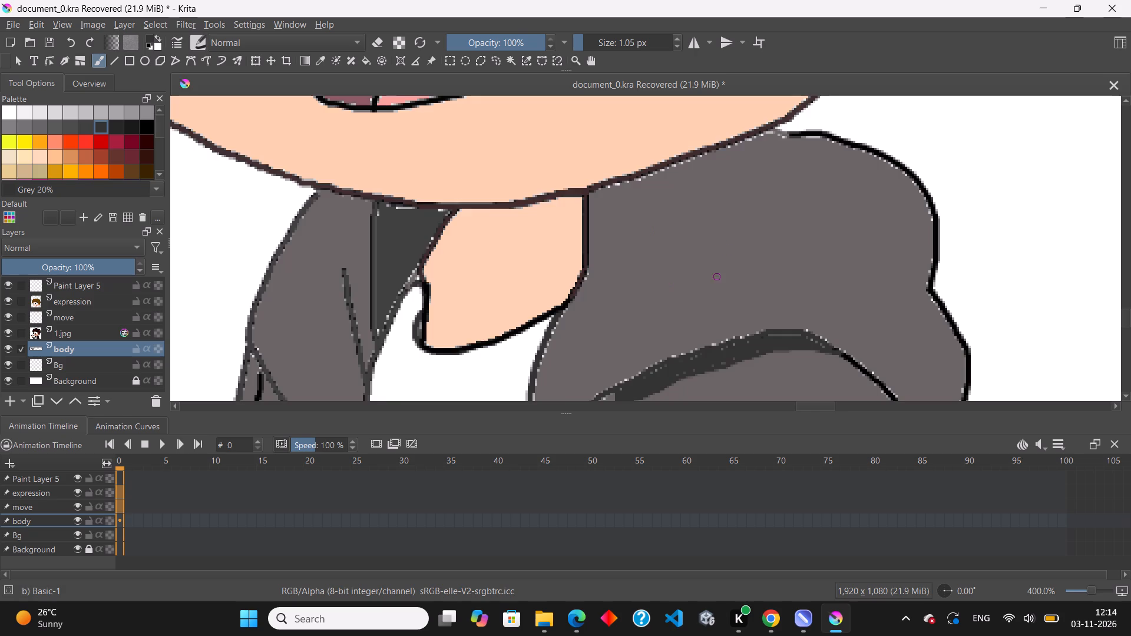
Brush over the lighter leftover pixels inside the hood's long shadow strip with Grey 20%.
scroll(697, 227, up, 3)
scroll(650, 220, down, 4)
scroll(704, 321, up, 3)
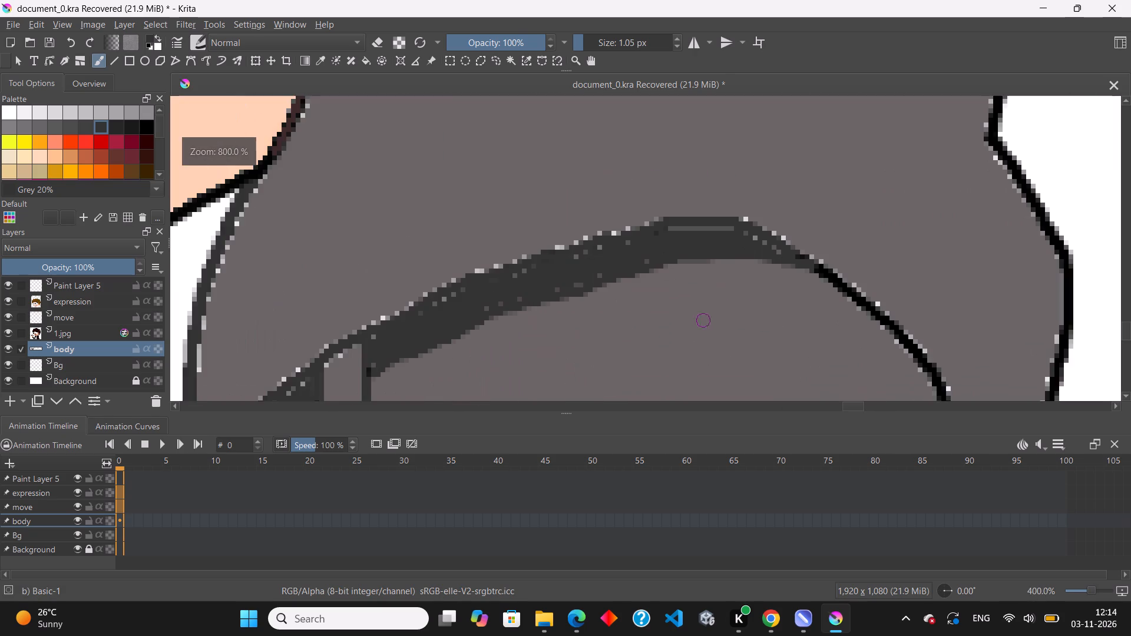
scroll(690, 238, up, 3)
key(b)
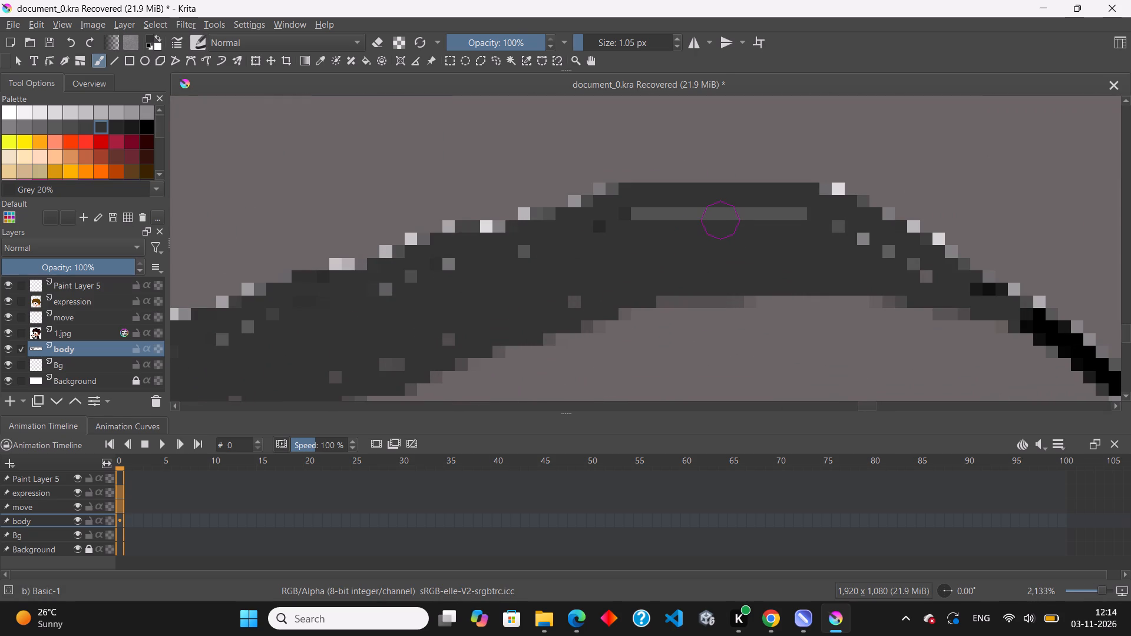
drag(710, 221, 705, 233)
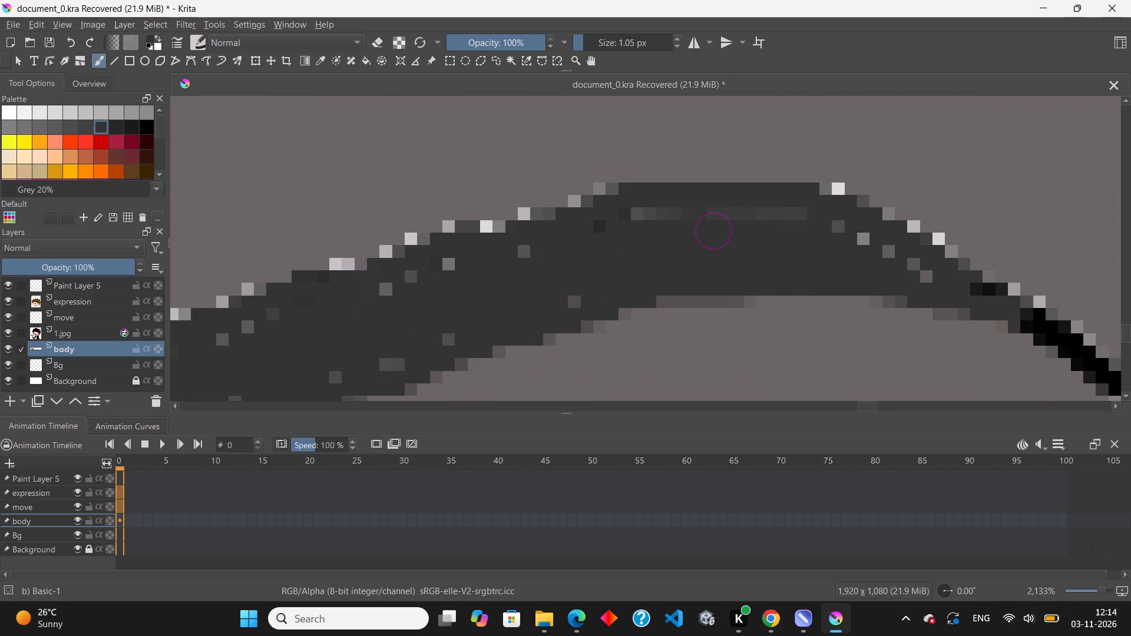
drag(705, 233, 425, 316)
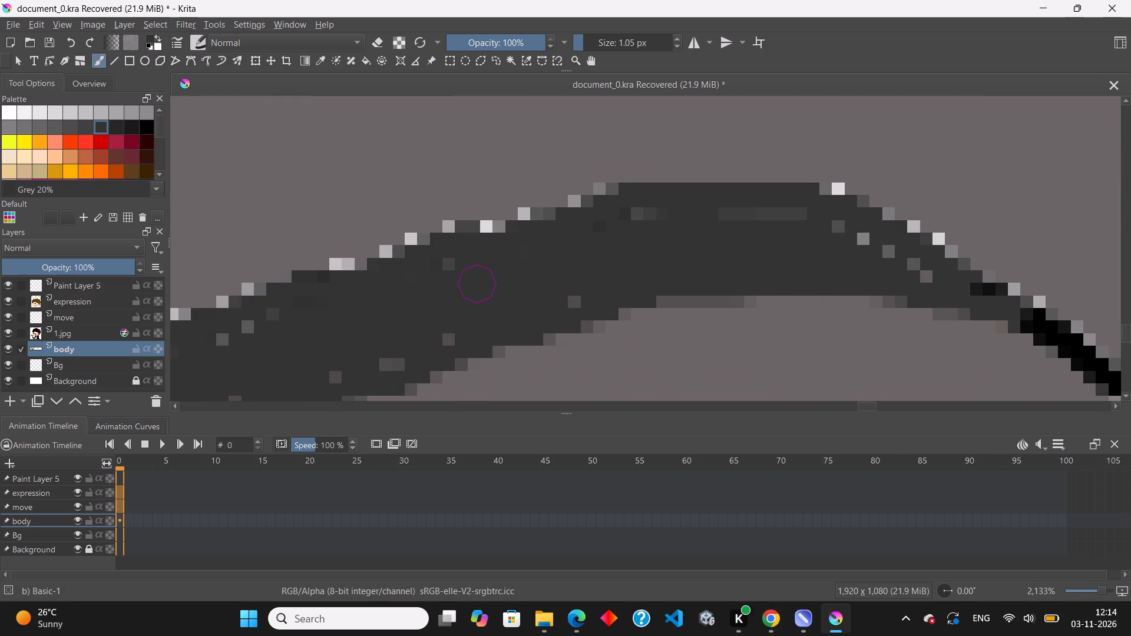
drag(425, 316, 766, 192)
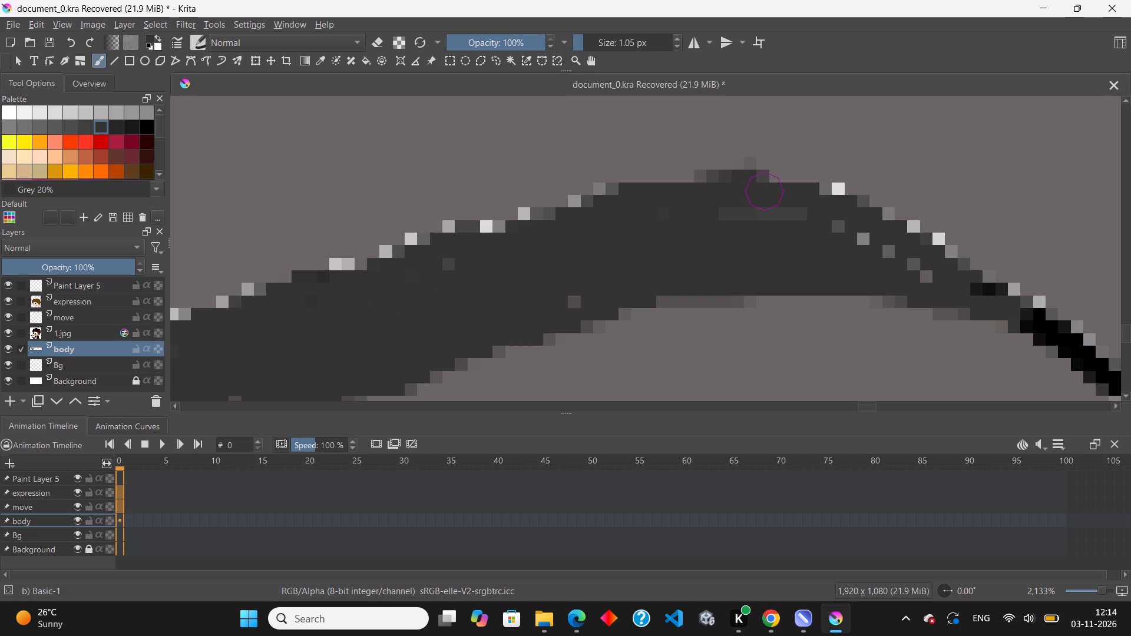
drag(766, 192, 933, 263)
Paint Grey 20% shadow along the underside of the hood's edge on the narrower hoodie half, either side of the drawstring.
scroll(638, 263, down, 8)
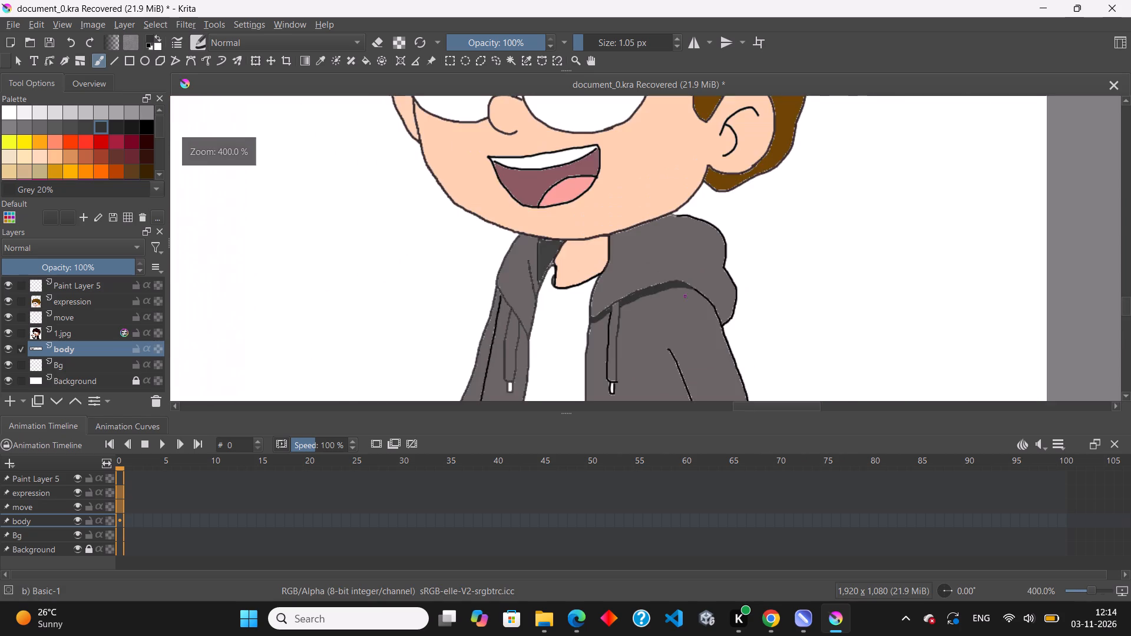
scroll(537, 298, up, 3)
scroll(534, 254, down, 4)
scroll(525, 309, up, 3)
scroll(508, 237, up, 3)
scroll(461, 197, down, 1)
scroll(429, 127, up, 1)
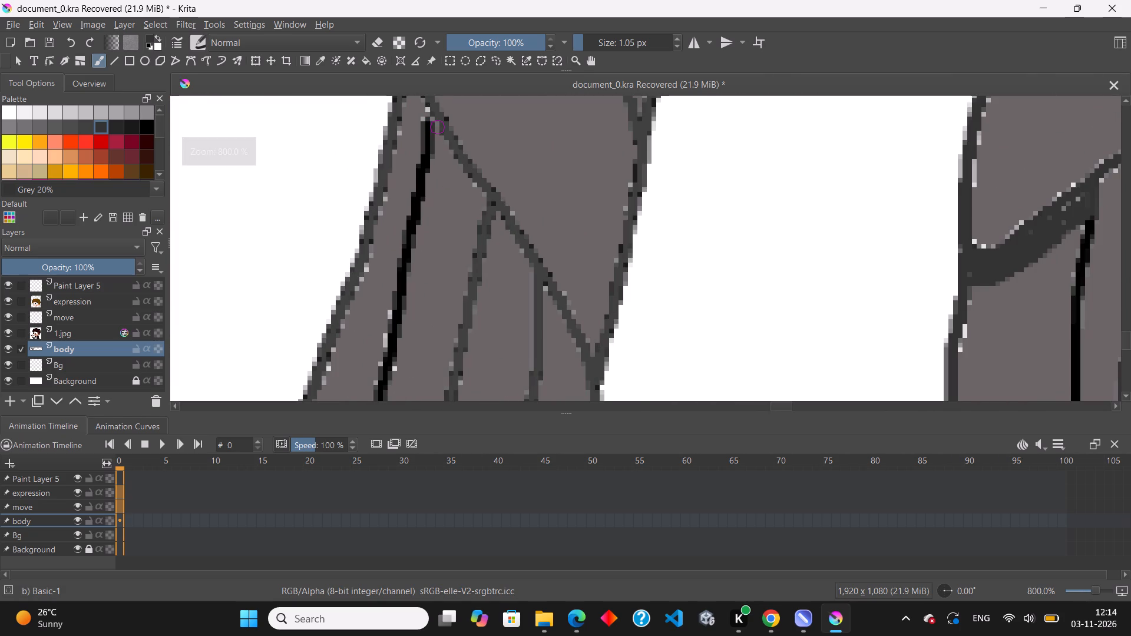
key(b)
drag(434, 127, 460, 167)
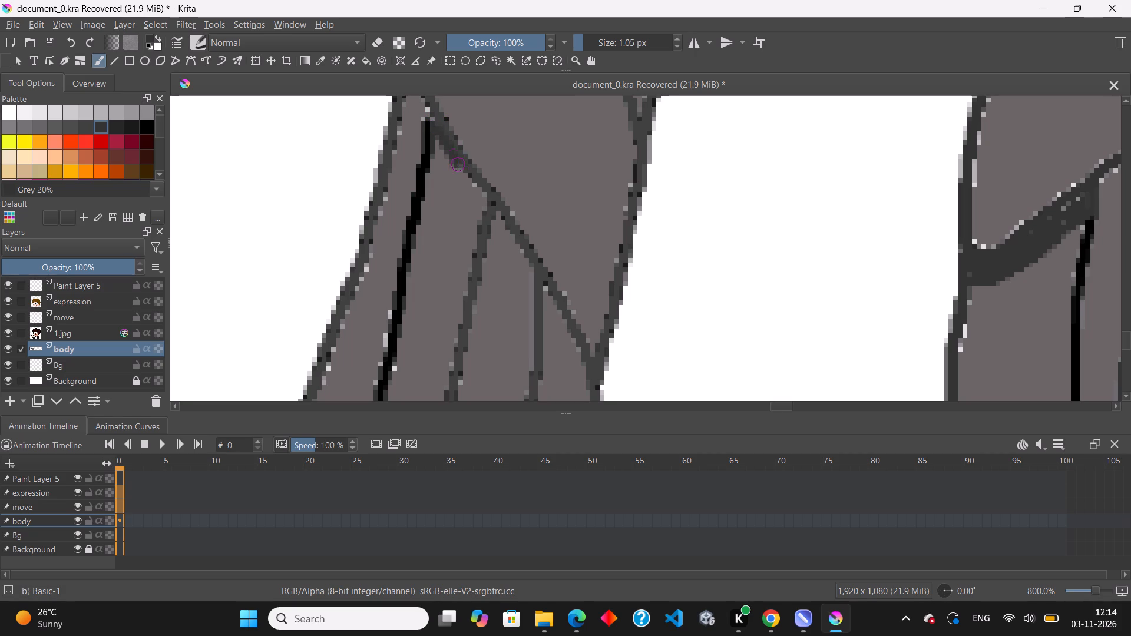
drag(460, 167, 447, 163)
drag(447, 163, 479, 200)
drag(541, 289, 585, 366)
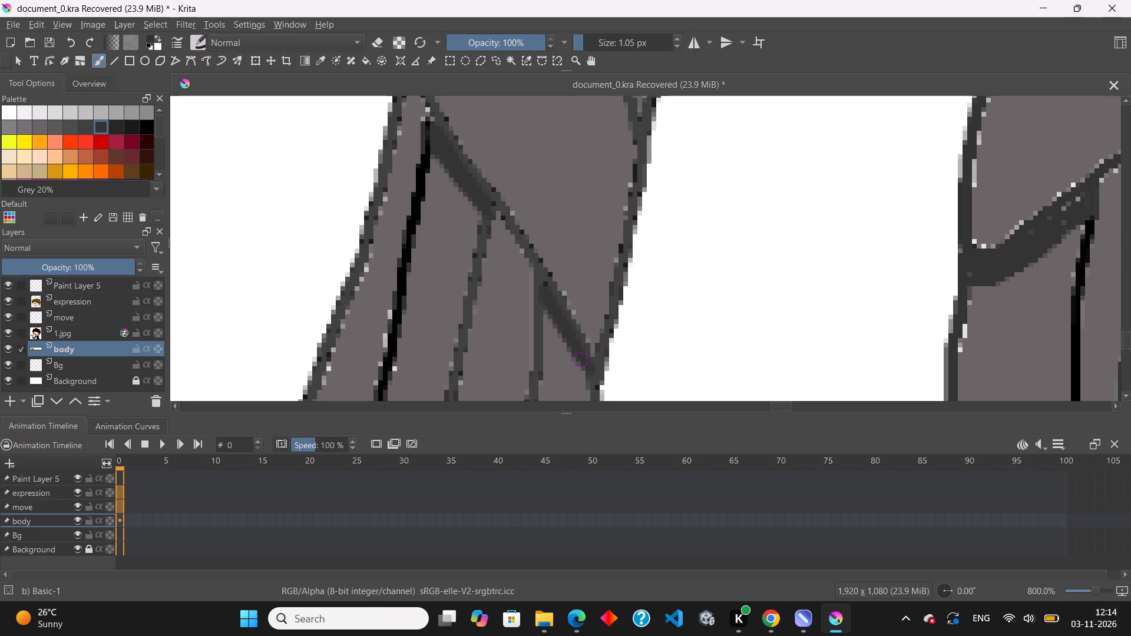
drag(585, 366, 552, 311)
Draw the Grey 20% outer edge of a tapering shadow beside the sleeve line on the wider hoodie half, down to the canvas edge.
scroll(561, 314, down, 5)
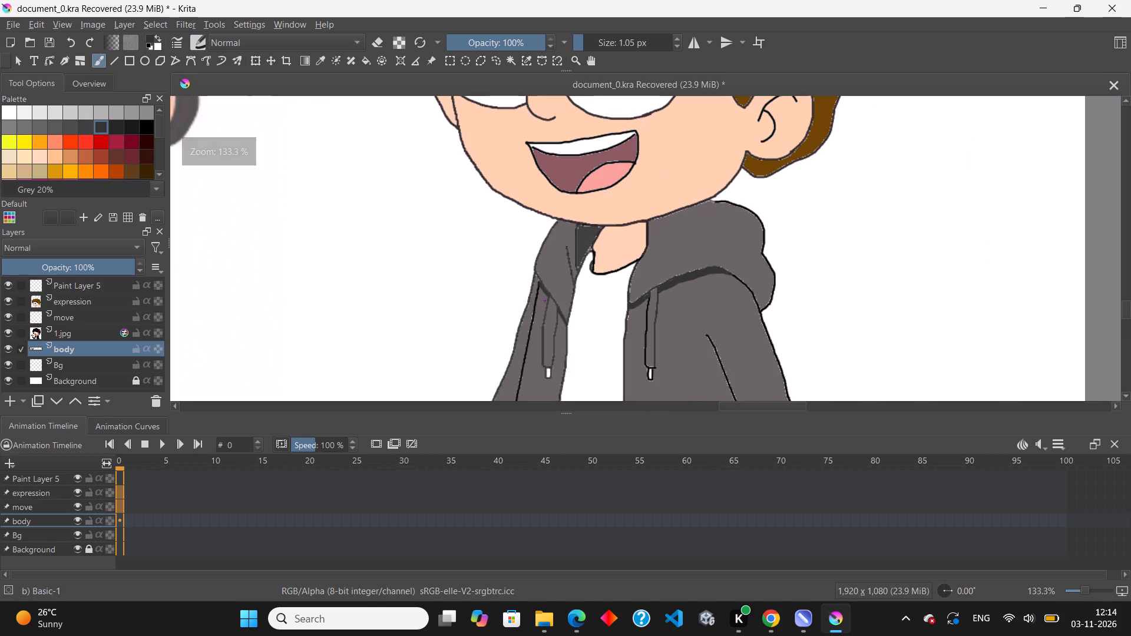
scroll(545, 294, down, 1)
scroll(695, 403, up, 3)
scroll(727, 350, up, 1)
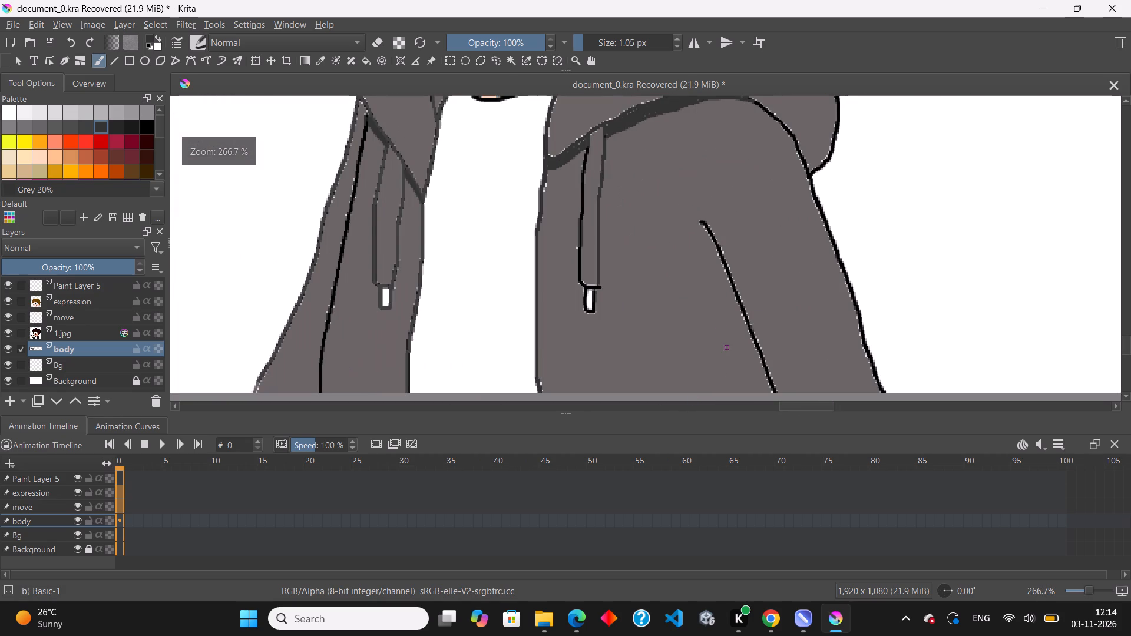
drag(700, 227, 713, 247)
key(b)
key(b)
key(b)
key(b)
key(b)
key(b)
key(b)
key(b)
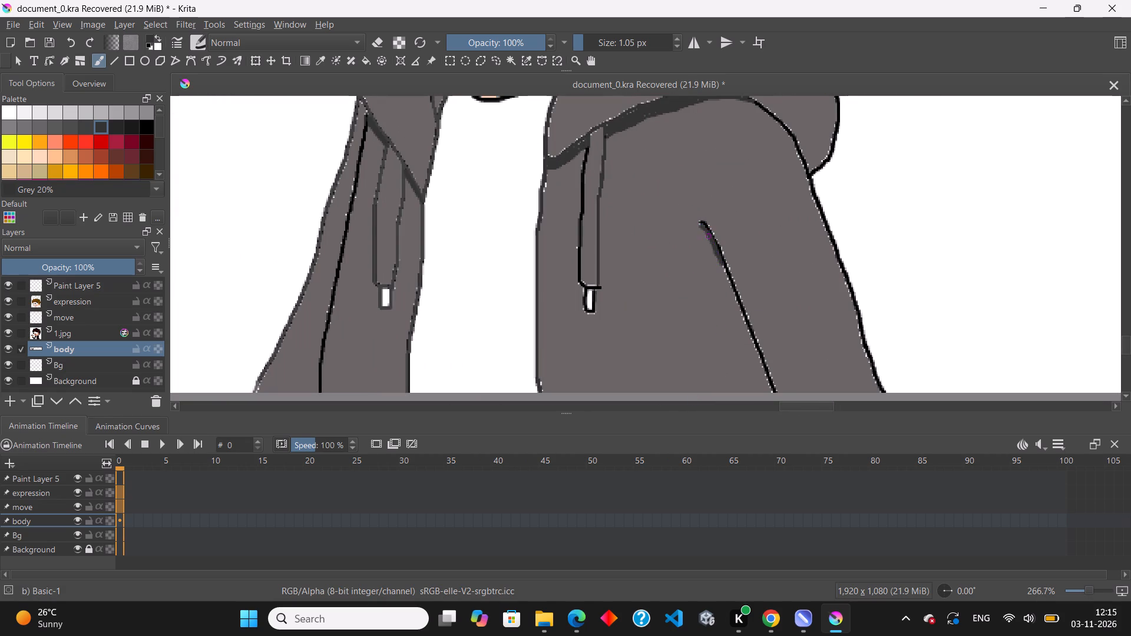
drag(713, 247, 751, 393)
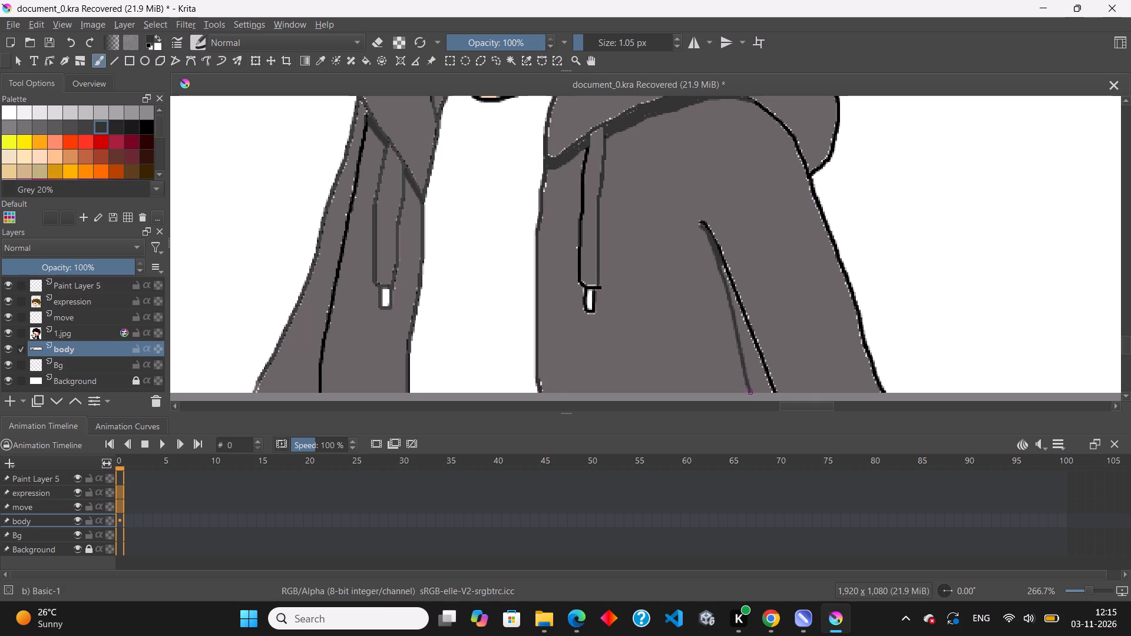
drag(751, 393, 753, 397)
Fill the lower part of the wider half's sleeve shadow solidly with Grey 20% brush strokes up to the black line.
scroll(752, 399, up, 3)
click(746, 359)
drag(743, 342, 757, 379)
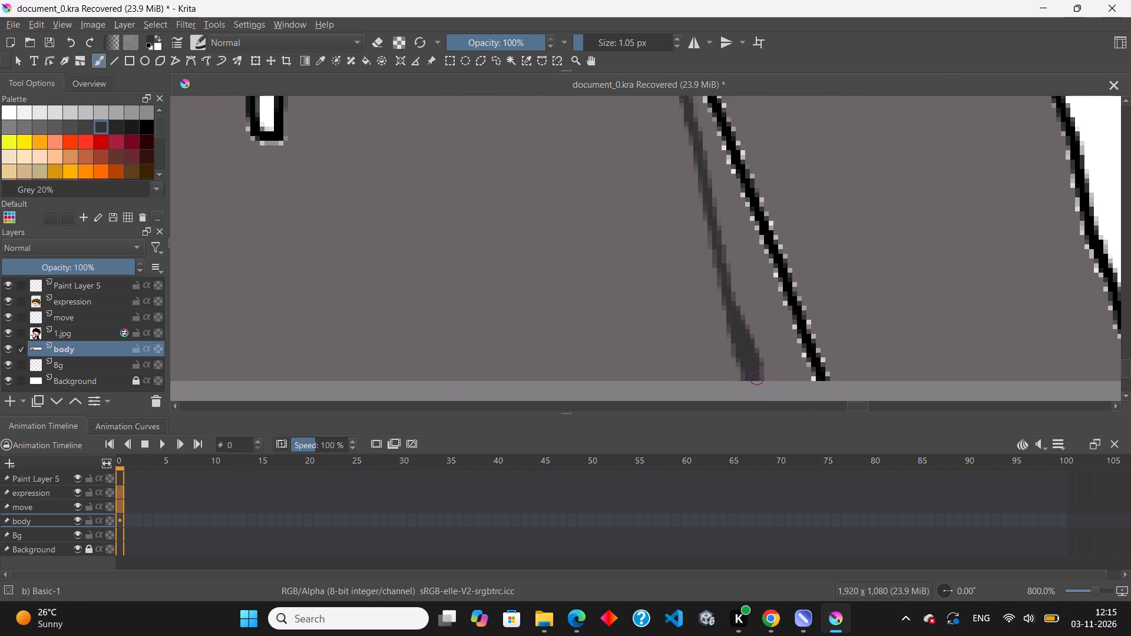
drag(757, 379, 759, 296)
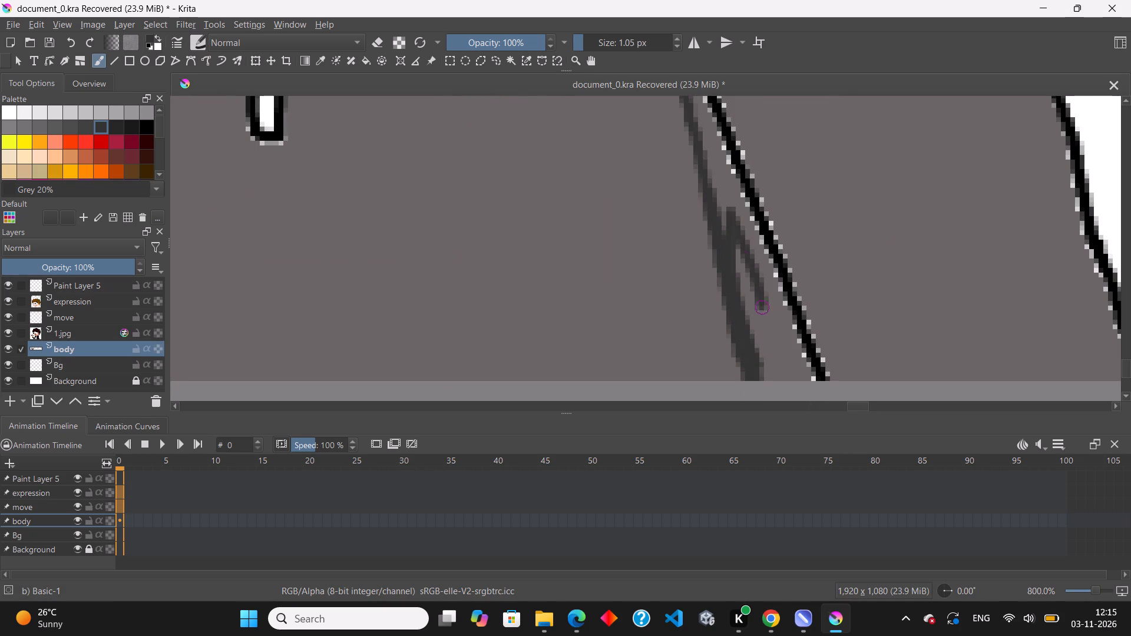
drag(759, 296, 739, 217)
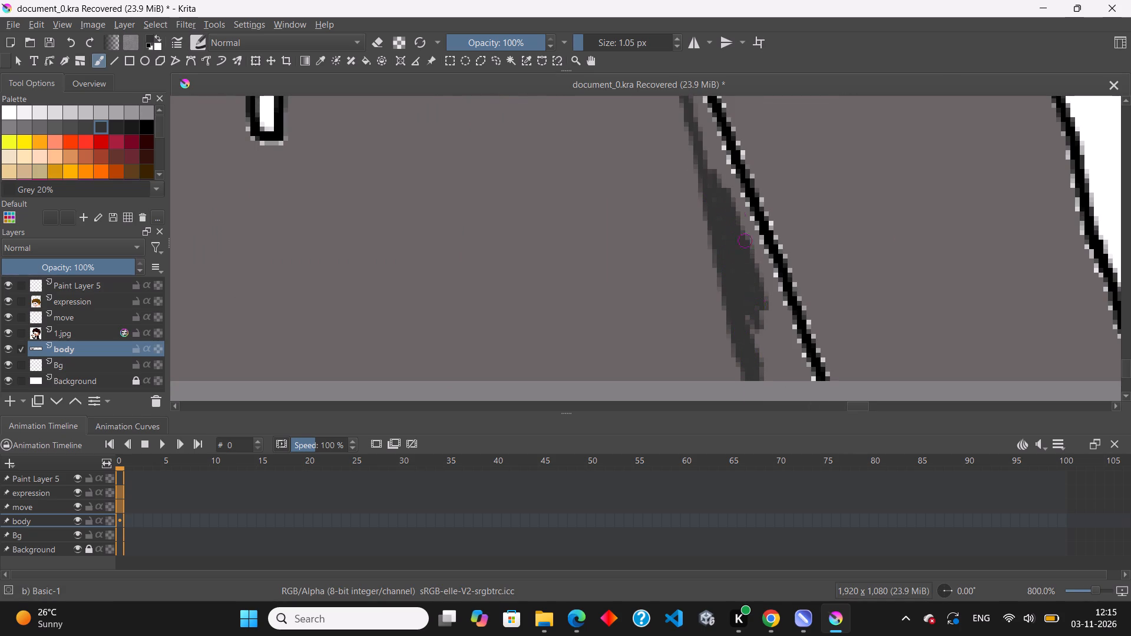
drag(739, 217, 749, 336)
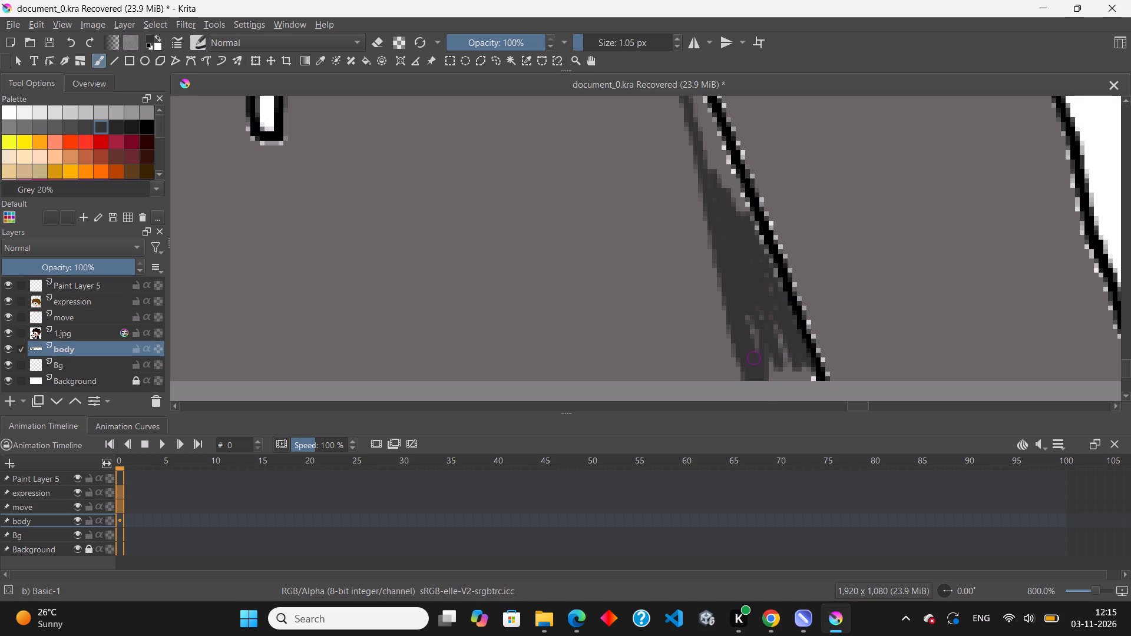
drag(749, 336, 809, 371)
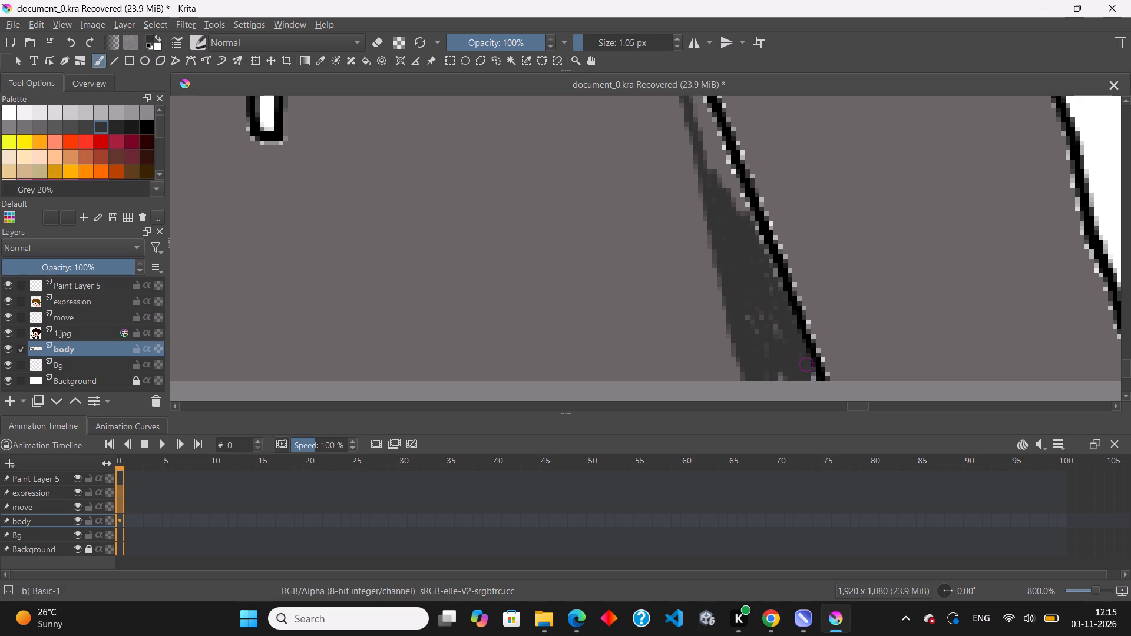
drag(809, 371, 761, 348)
drag(758, 339, 780, 365)
drag(780, 365, 770, 322)
drag(767, 302, 780, 347)
drag(775, 323, 776, 333)
drag(753, 241, 755, 261)
drag(755, 261, 750, 247)
Fill the upper, narrow part of the same sleeve shadow with Grey 20%, covering the gaps against the black line.
scroll(749, 329, down, 3)
scroll(727, 246, up, 2)
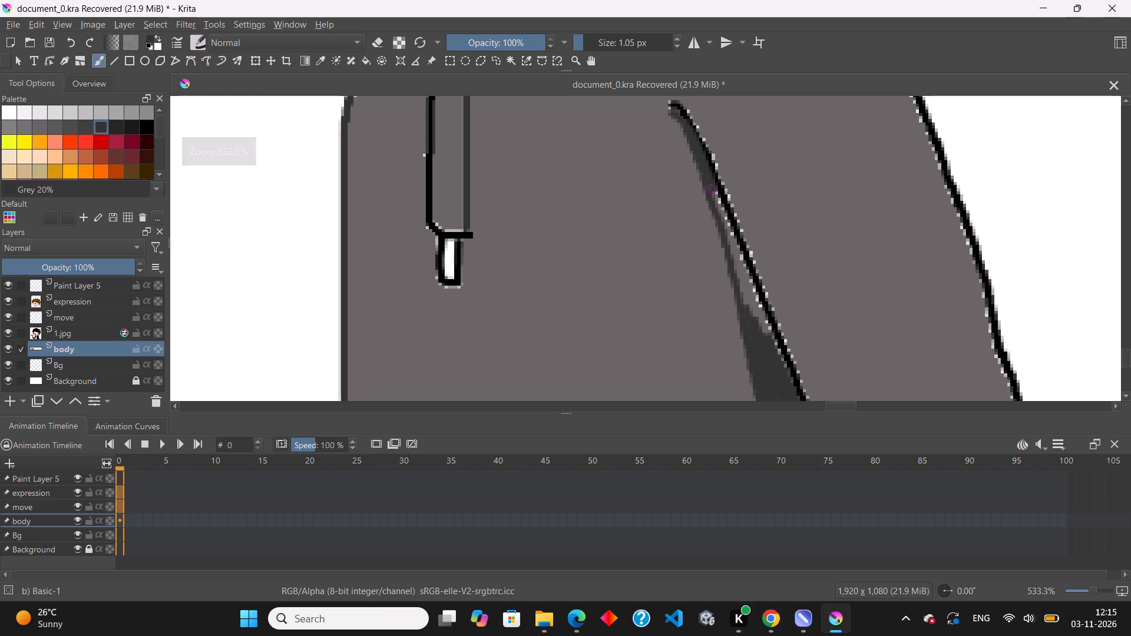
drag(712, 189, 751, 299)
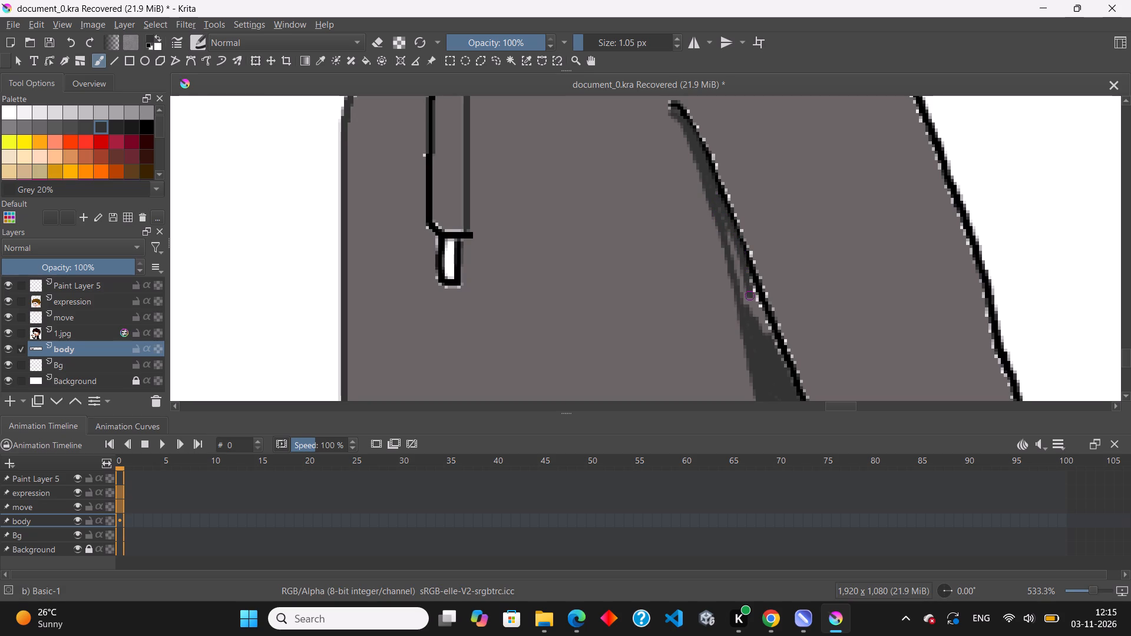
drag(751, 299, 766, 313)
scroll(768, 341, up, 3)
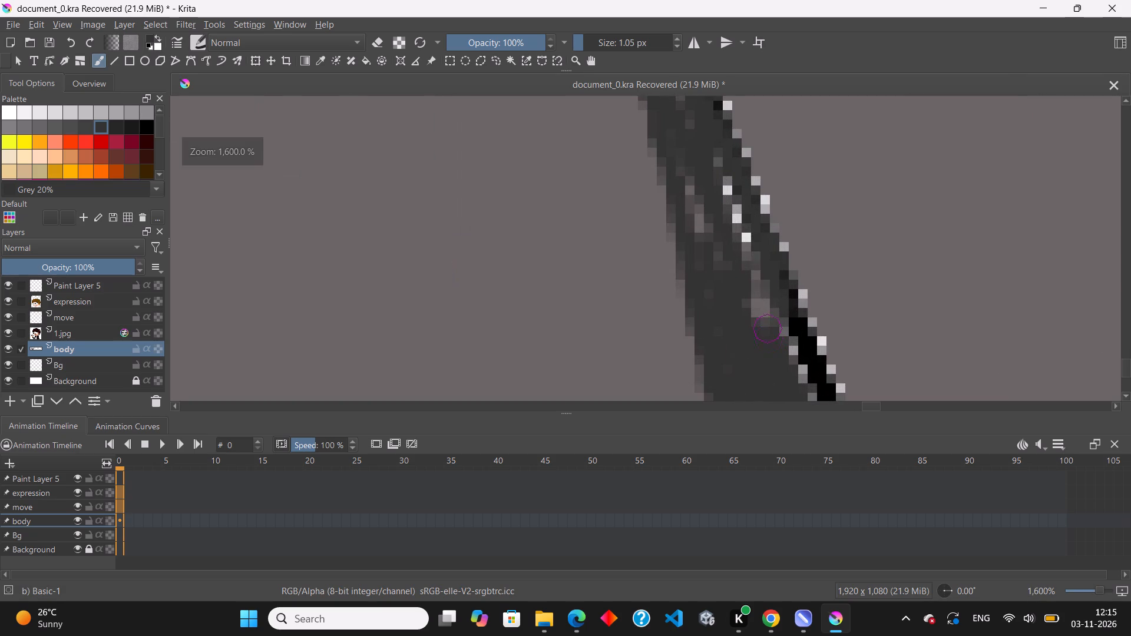
drag(719, 206, 692, 214)
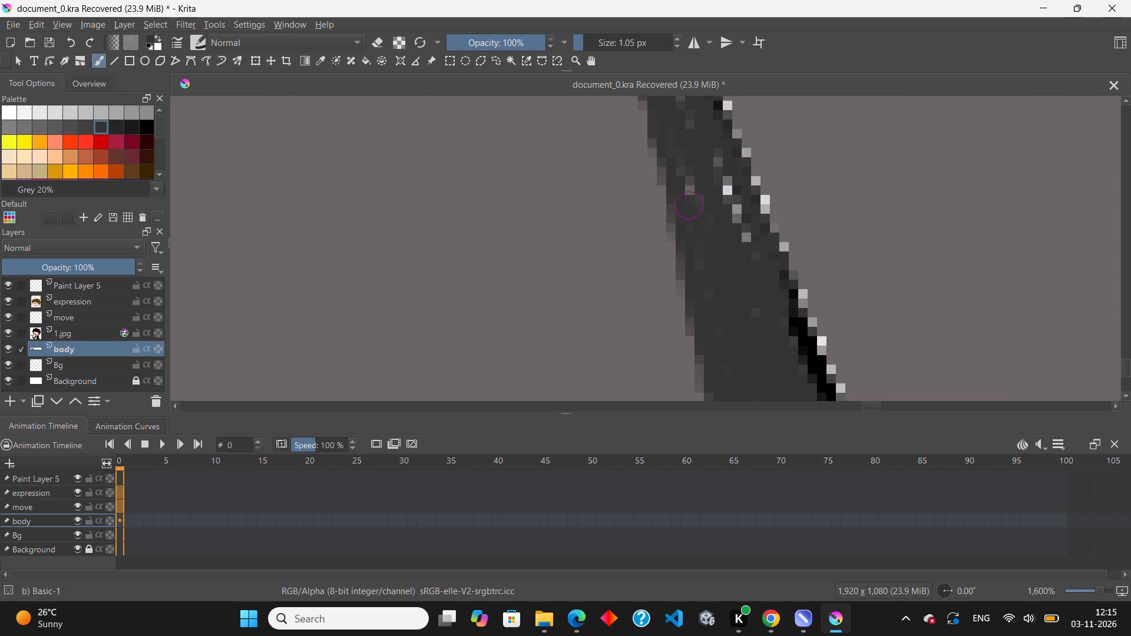
drag(692, 214, 728, 223)
drag(716, 150, 772, 326)
scroll(755, 313, down, 3)
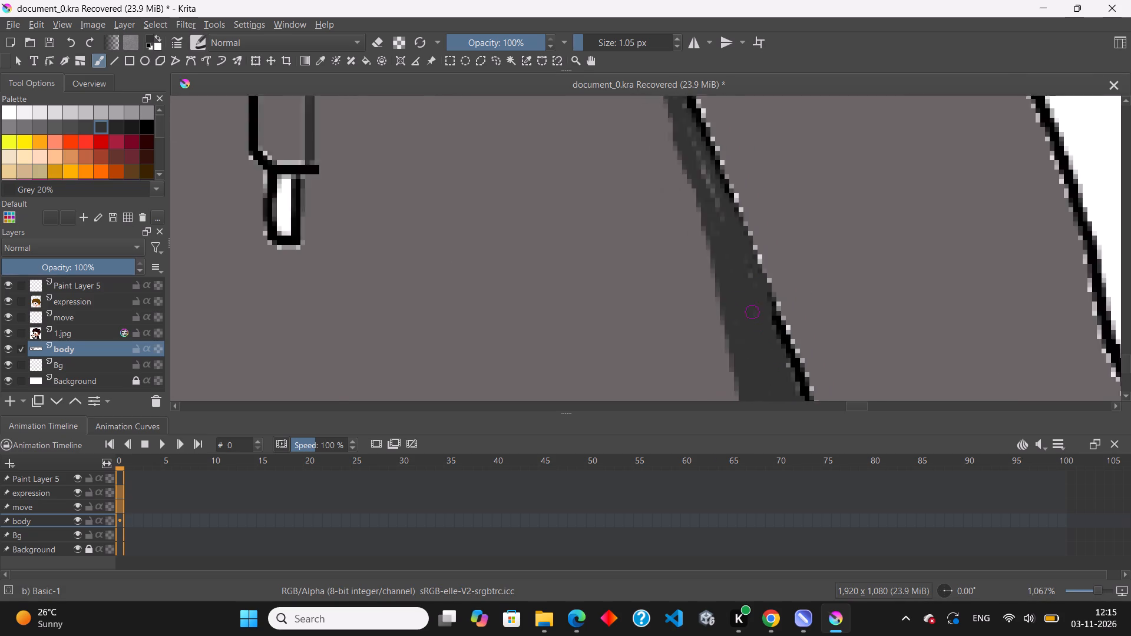
scroll(703, 208, up, 2)
drag(702, 150, 750, 252)
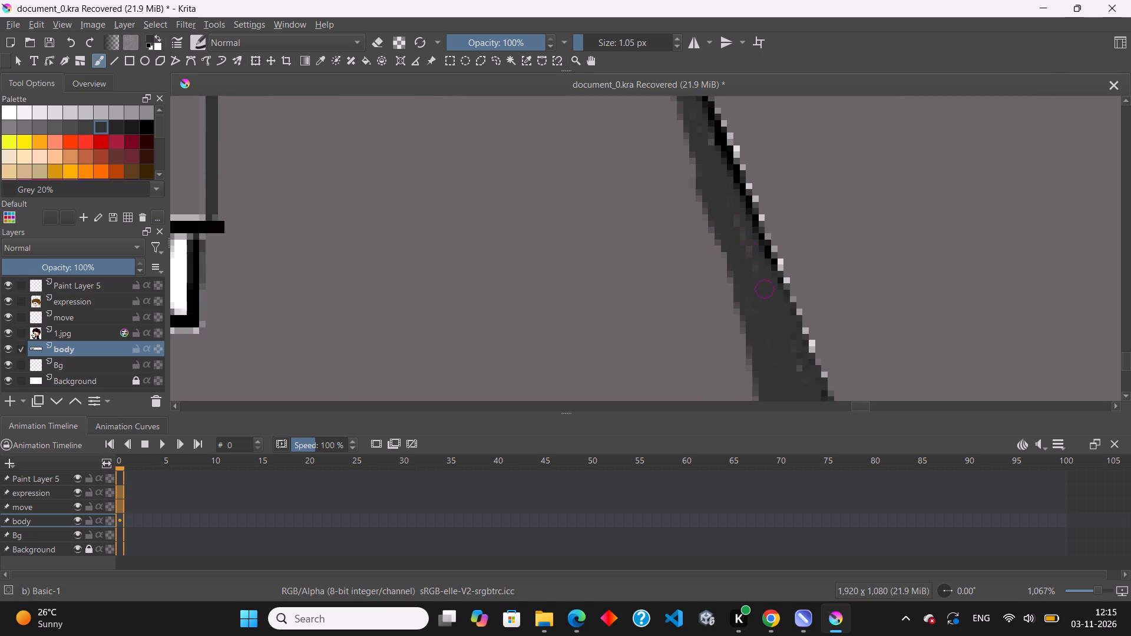
drag(750, 252, 740, 211)
Draw the Grey 20% outer edge of a tapering shadow beside the sleeve line on the narrower hoodie half, down to the canvas edge.
scroll(735, 226, down, 7)
scroll(728, 289, up, 1)
scroll(728, 296, down, 2)
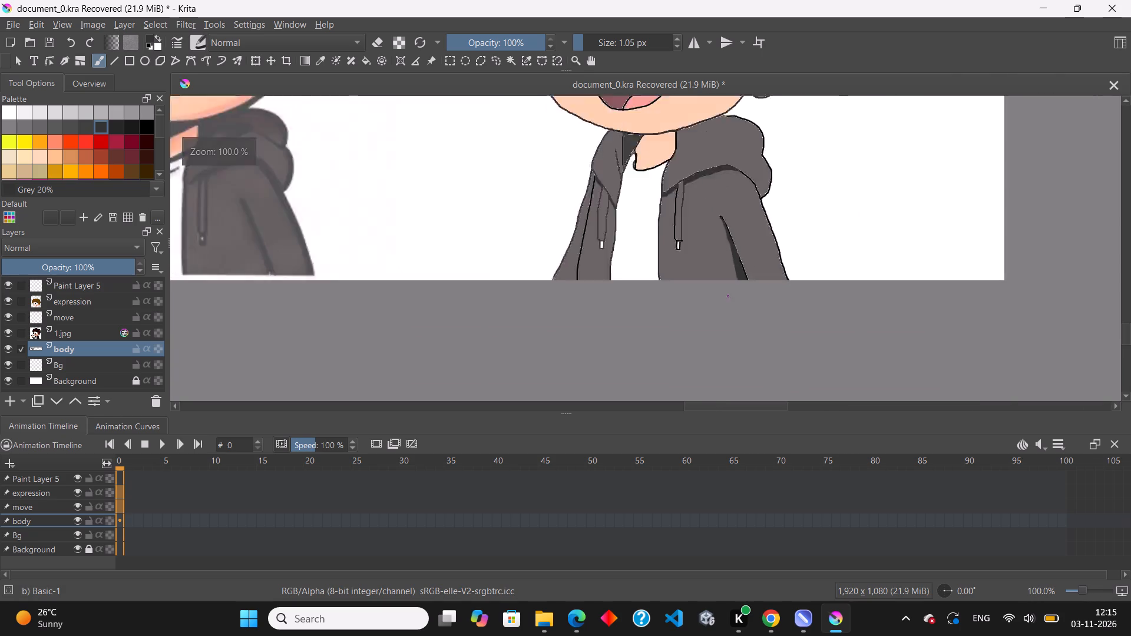
scroll(730, 310, down, 1)
scroll(753, 264, up, 1)
scroll(616, 283, up, 3)
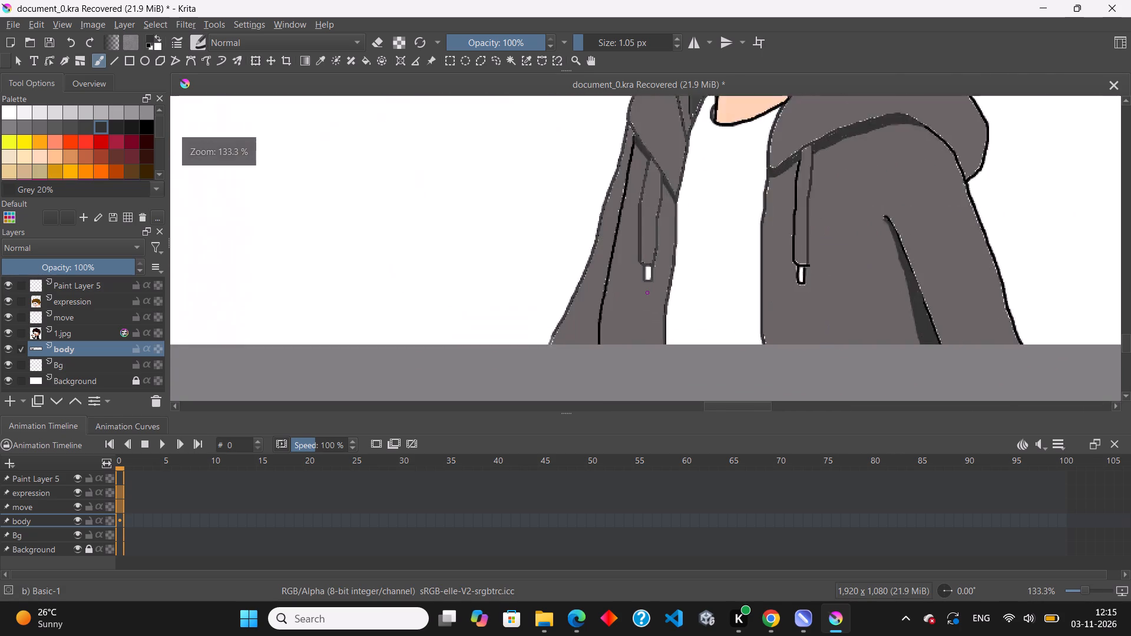
scroll(648, 292, up, 1)
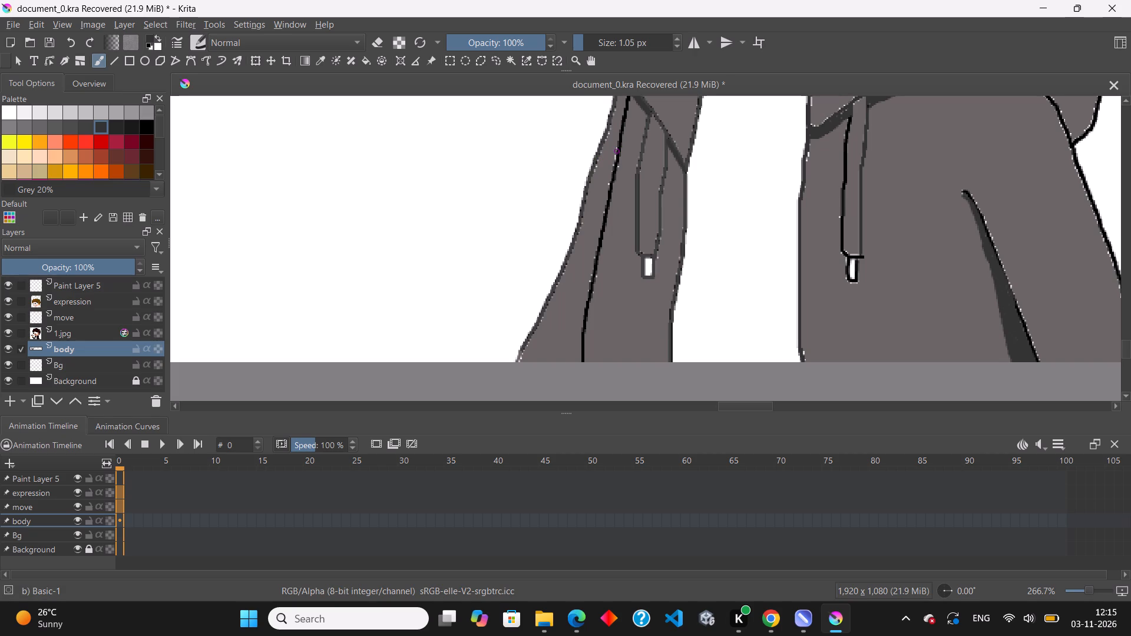
drag(618, 132, 618, 141)
drag(618, 141, 589, 244)
drag(589, 244, 563, 369)
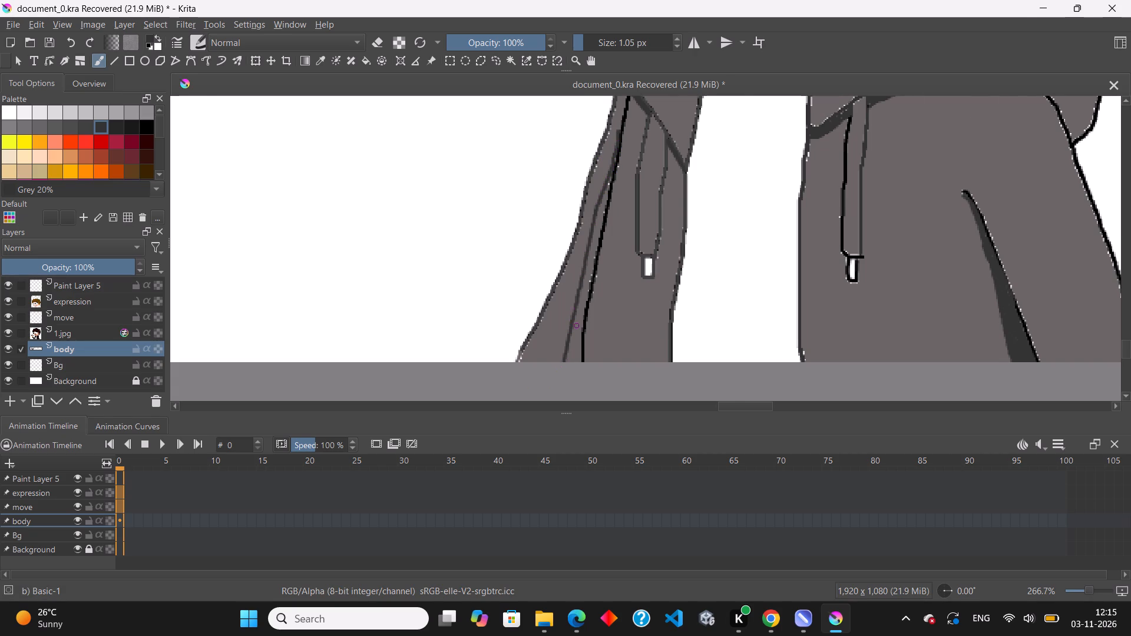
Fill the narrower half's sleeve shadow with Grey 20% from the canvas edge up to its tapered tip, against the black line.
scroll(577, 330, up, 3)
scroll(576, 342, down, 2)
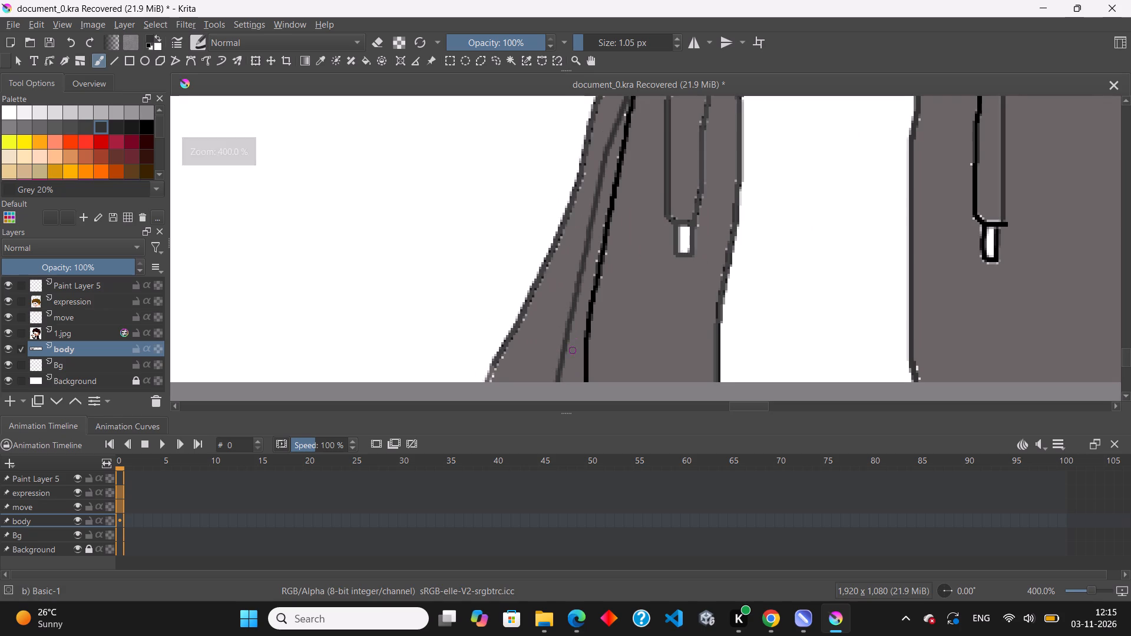
drag(574, 367, 573, 359)
drag(573, 363, 568, 366)
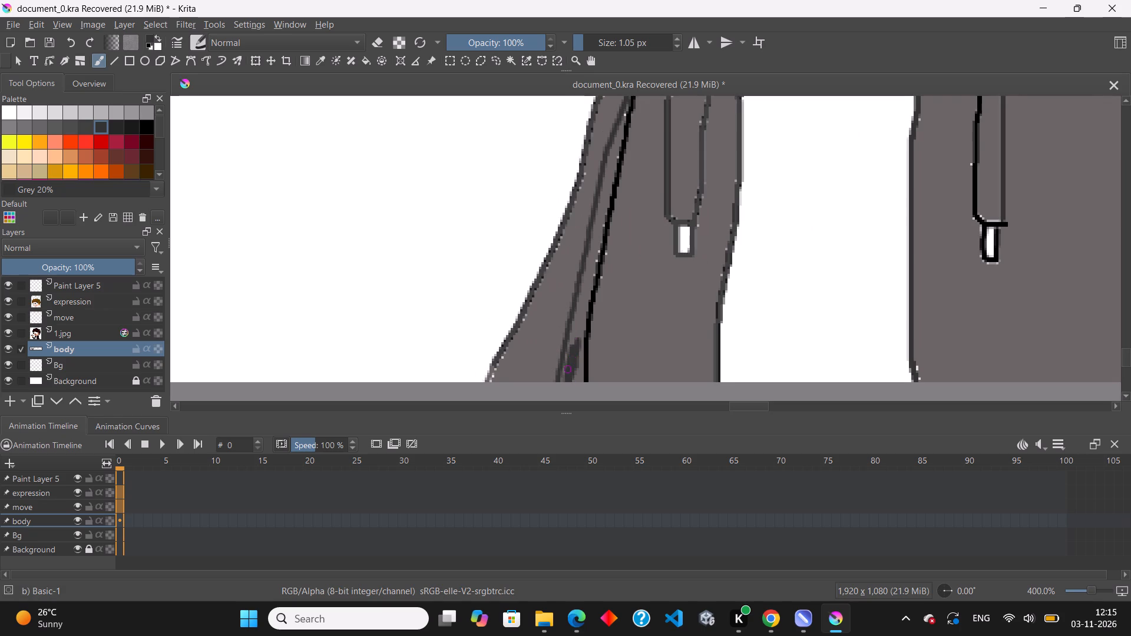
drag(568, 366, 583, 378)
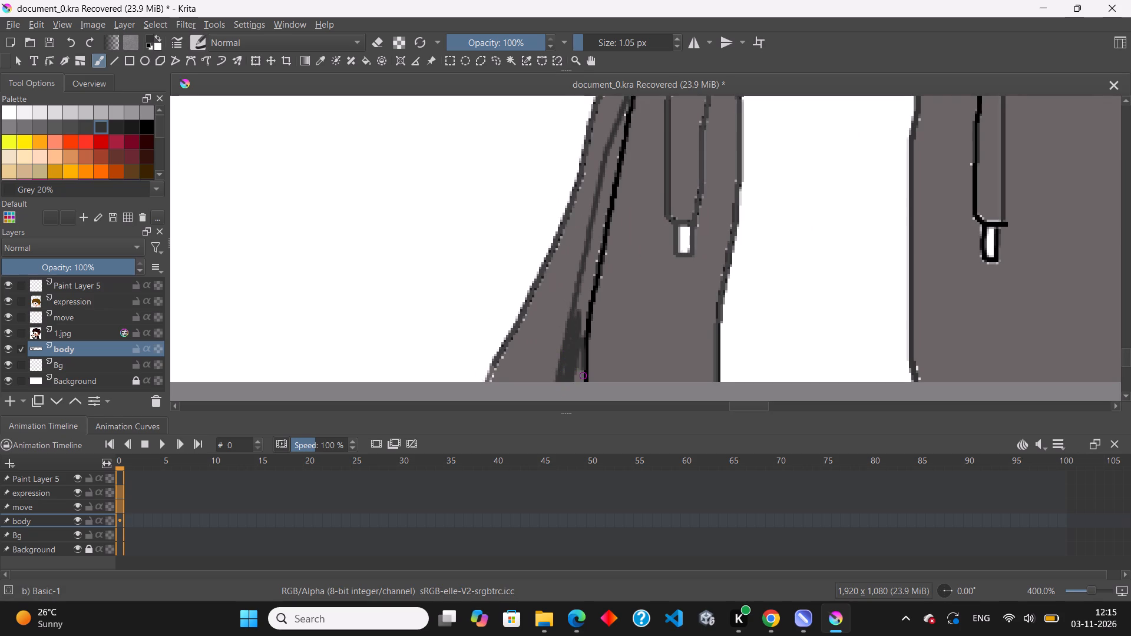
drag(583, 378, 583, 313)
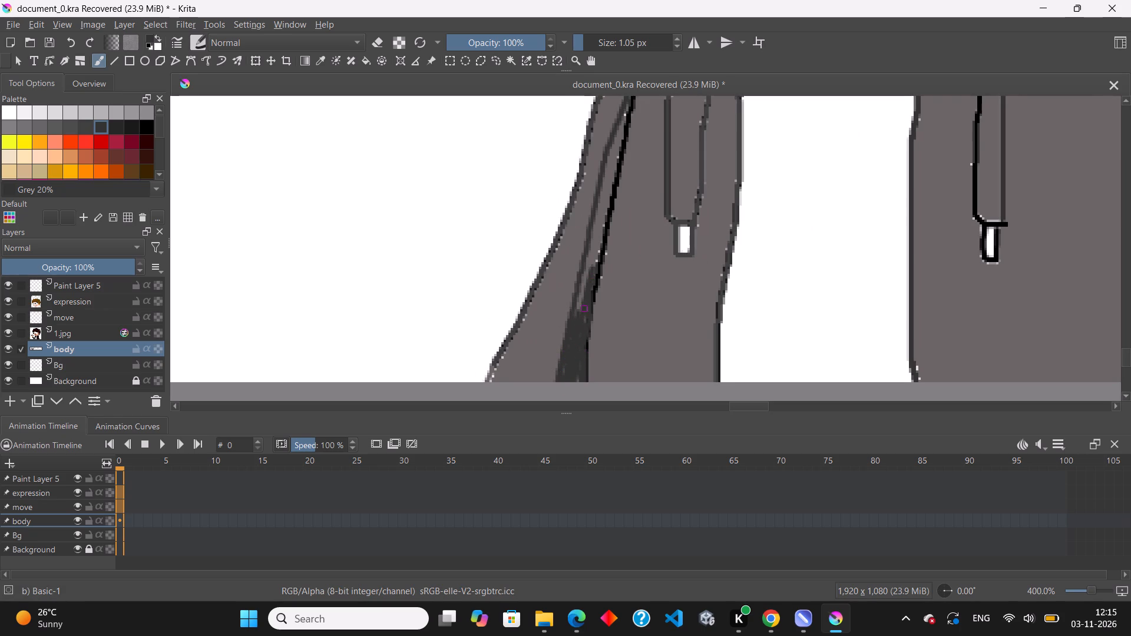
drag(583, 313, 594, 261)
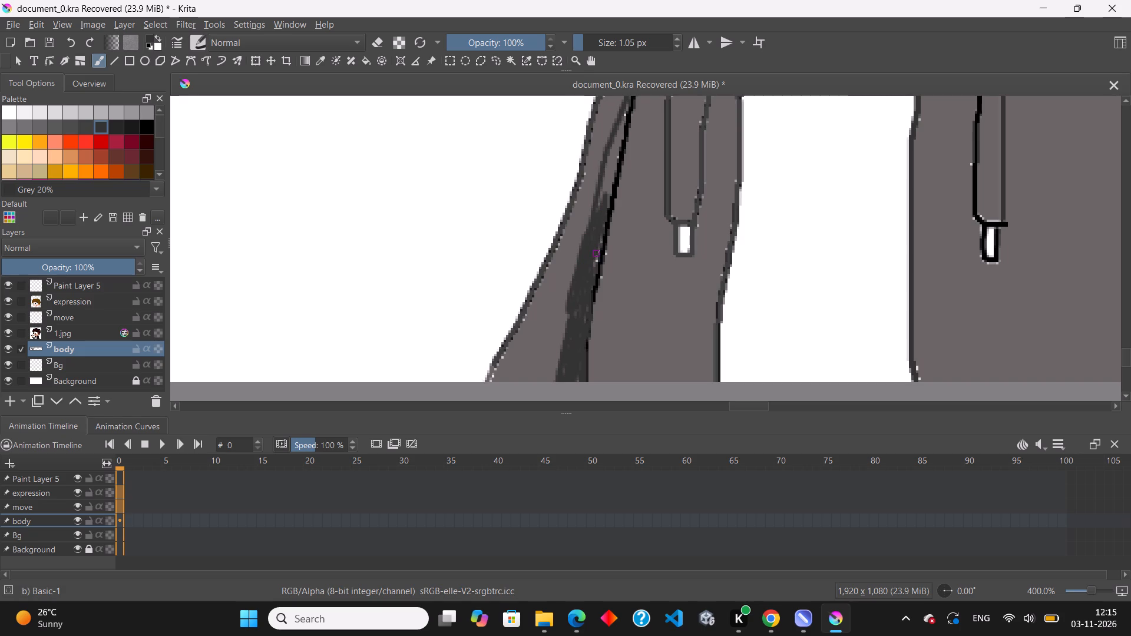
drag(594, 261, 611, 154)
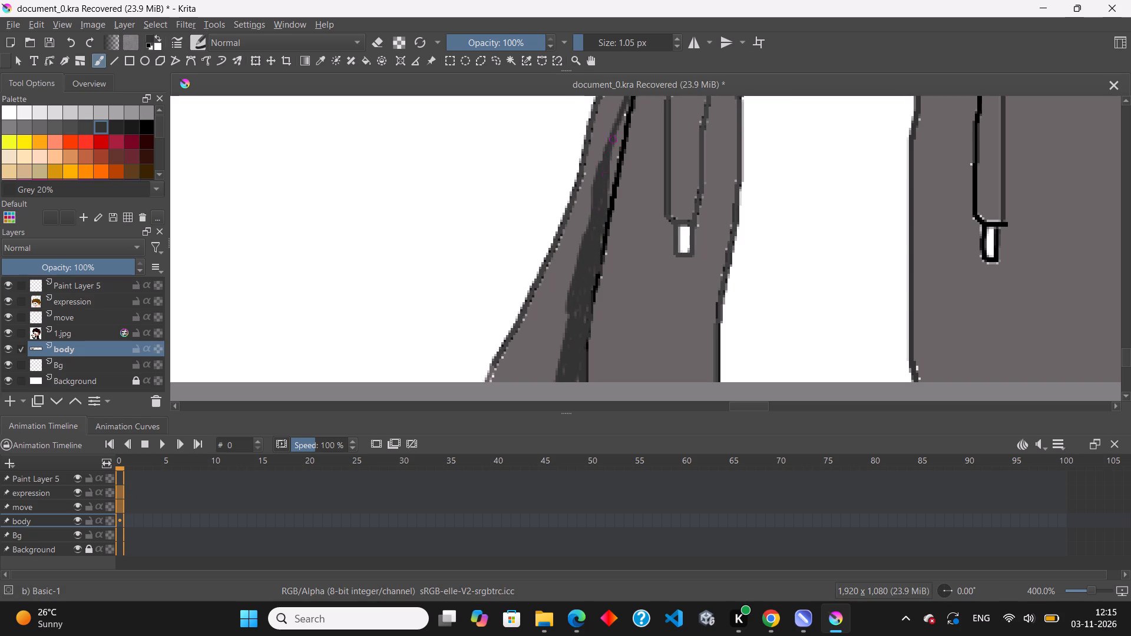
drag(611, 154, 609, 201)
drag(609, 201, 595, 212)
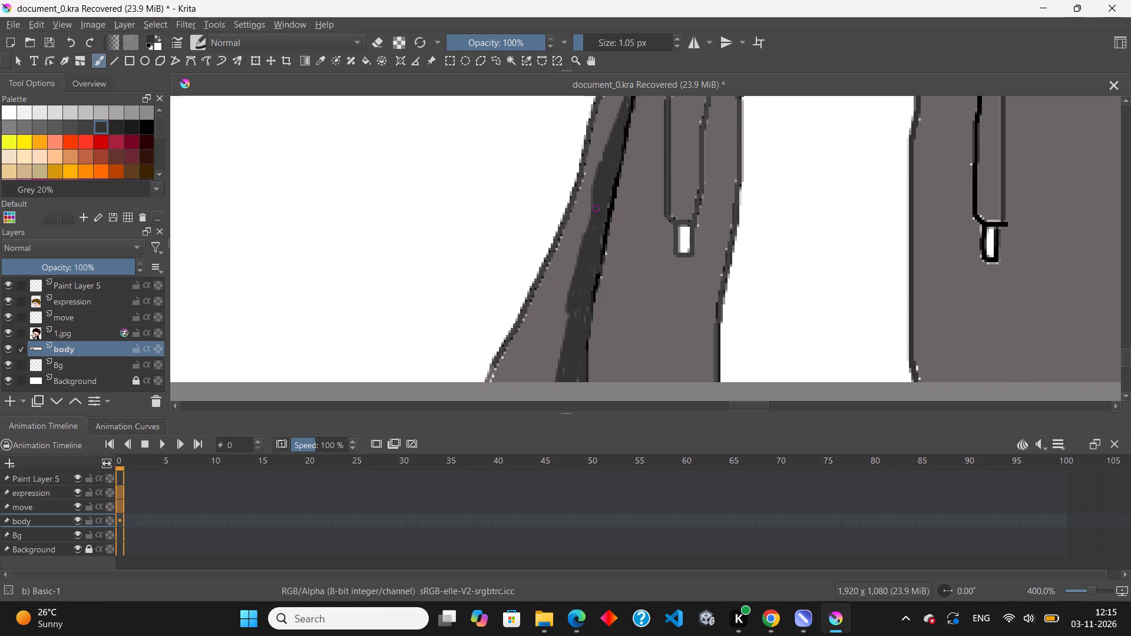
Widen the lower part of the same sleeve shadow outward with Grey 20% and fill its remaining gaps.
drag(595, 212, 559, 342)
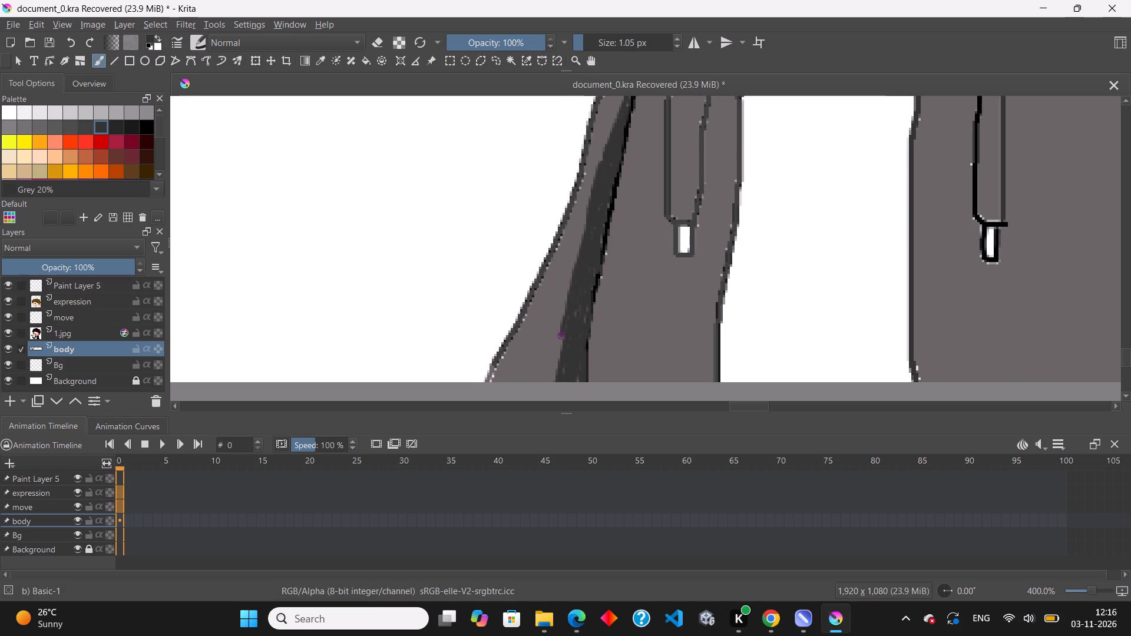
drag(559, 342, 565, 357)
drag(565, 357, 570, 347)
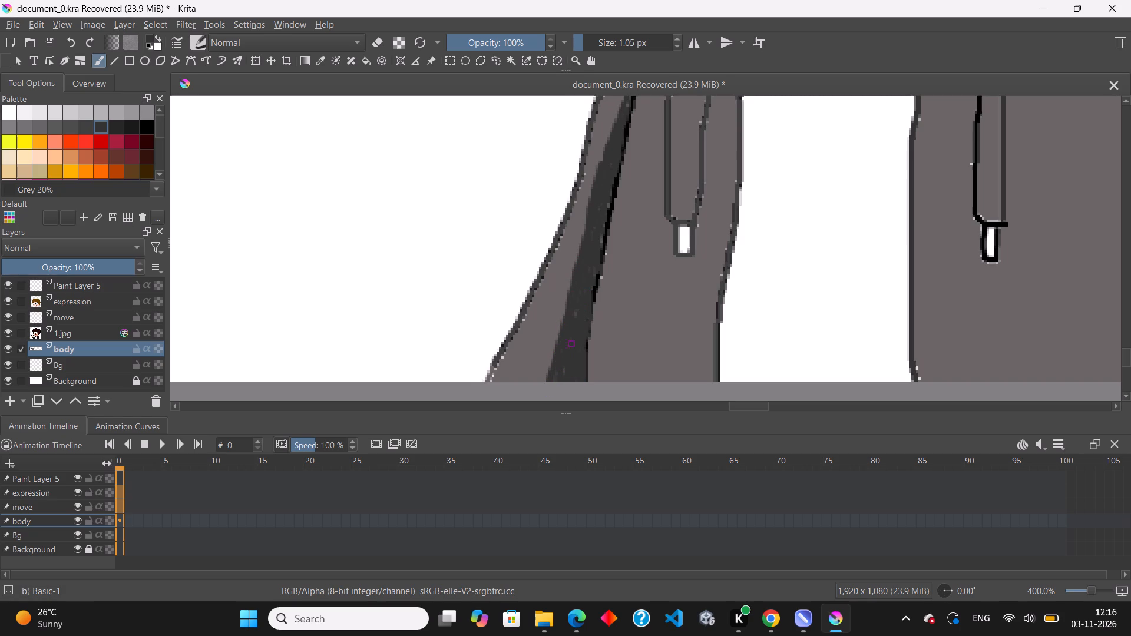
drag(570, 347, 559, 368)
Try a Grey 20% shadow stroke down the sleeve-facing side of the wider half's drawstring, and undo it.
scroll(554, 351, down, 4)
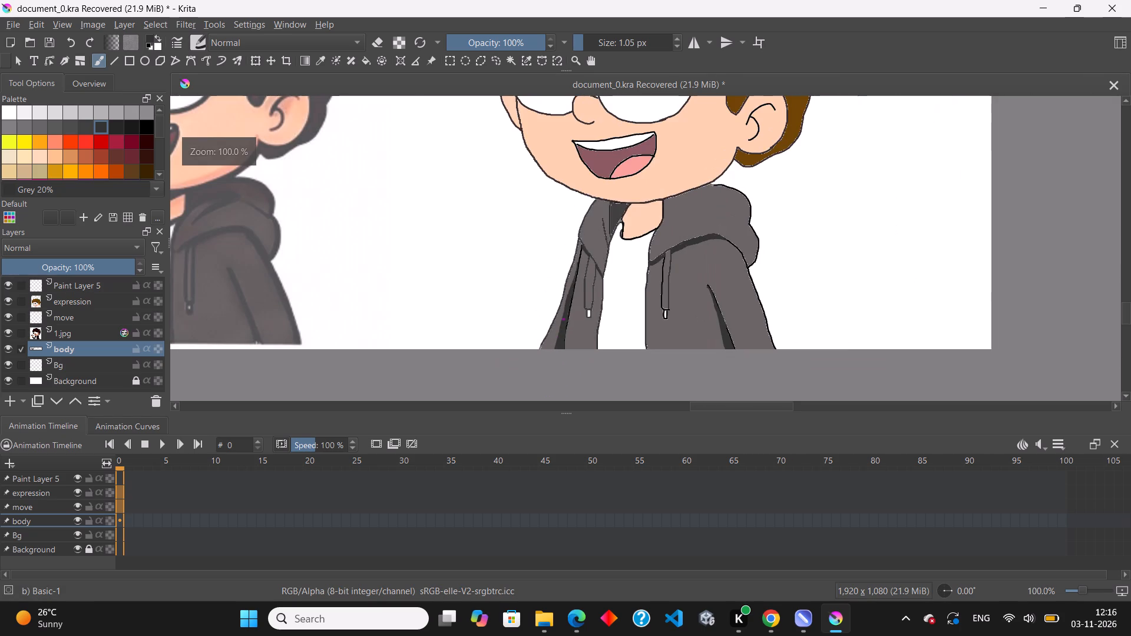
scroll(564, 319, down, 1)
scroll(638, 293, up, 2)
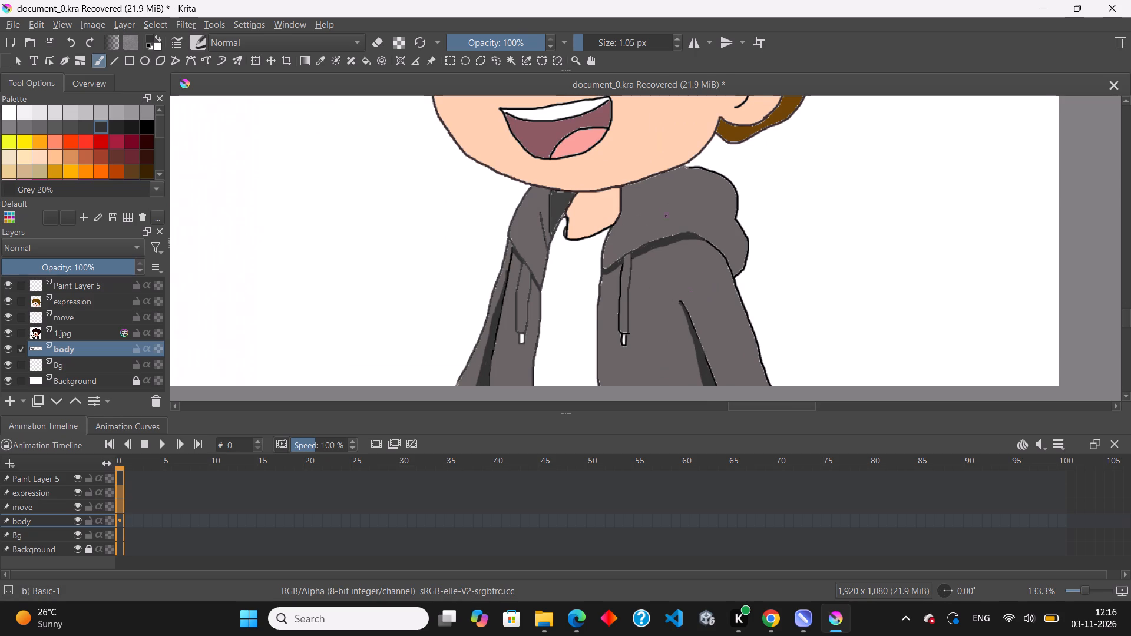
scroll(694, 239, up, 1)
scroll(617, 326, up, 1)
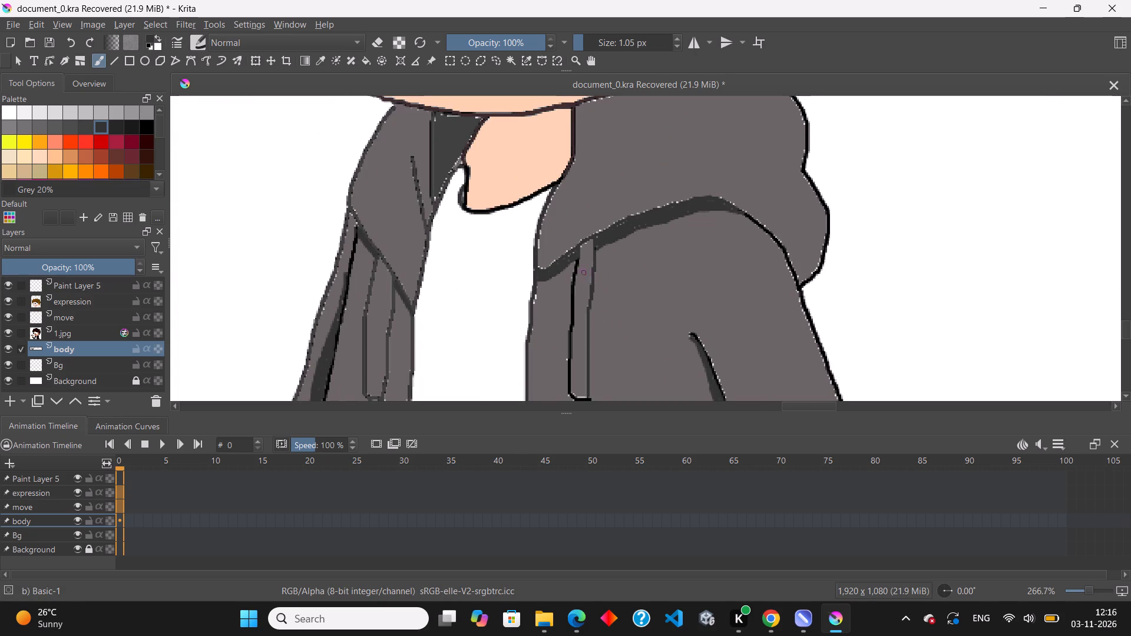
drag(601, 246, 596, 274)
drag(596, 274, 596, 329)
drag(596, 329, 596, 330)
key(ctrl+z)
Paint a narrow Grey 20% shadow along the sleeve-facing side of the wider half's drawstring, tapering down from the hood's shadow.
drag(600, 249, 591, 320)
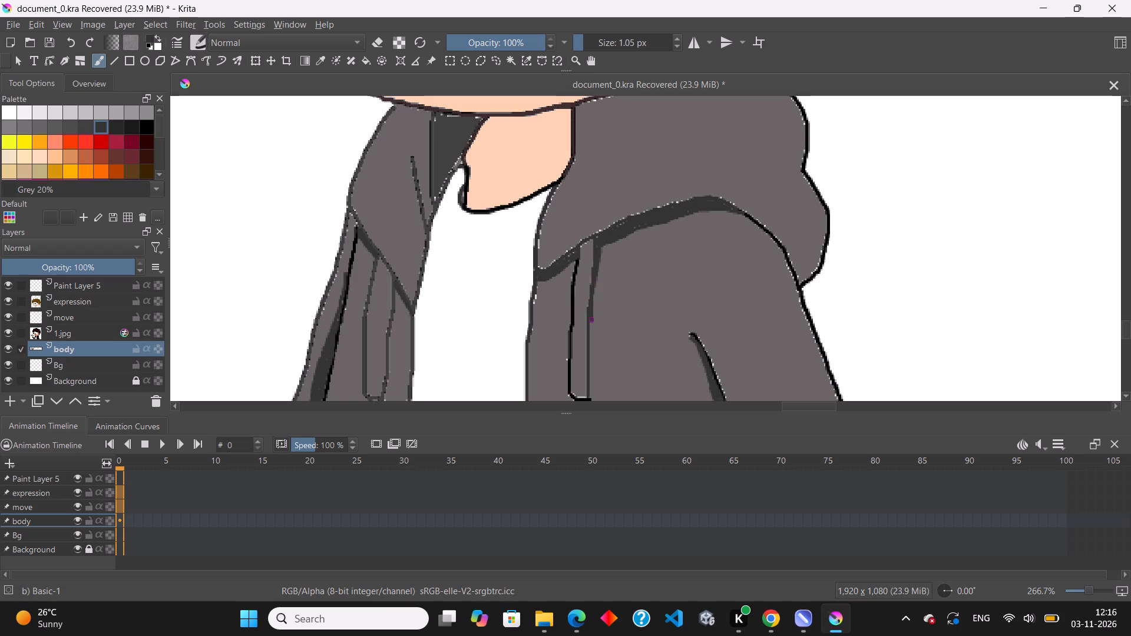
drag(591, 320, 591, 366)
drag(591, 366, 600, 267)
drag(600, 267, 594, 329)
Paint a narrow Grey 20% shadow along the shirt-facing side of the narrower half's drawstring, below the hood's edge.
scroll(537, 296, down, 3)
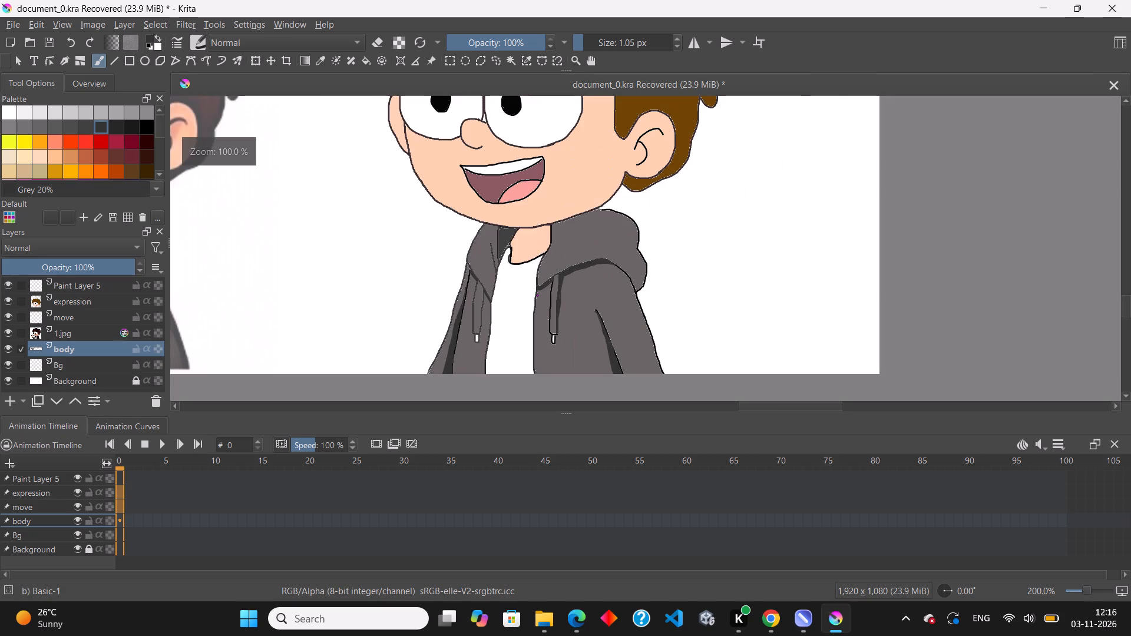
scroll(462, 311, up, 3)
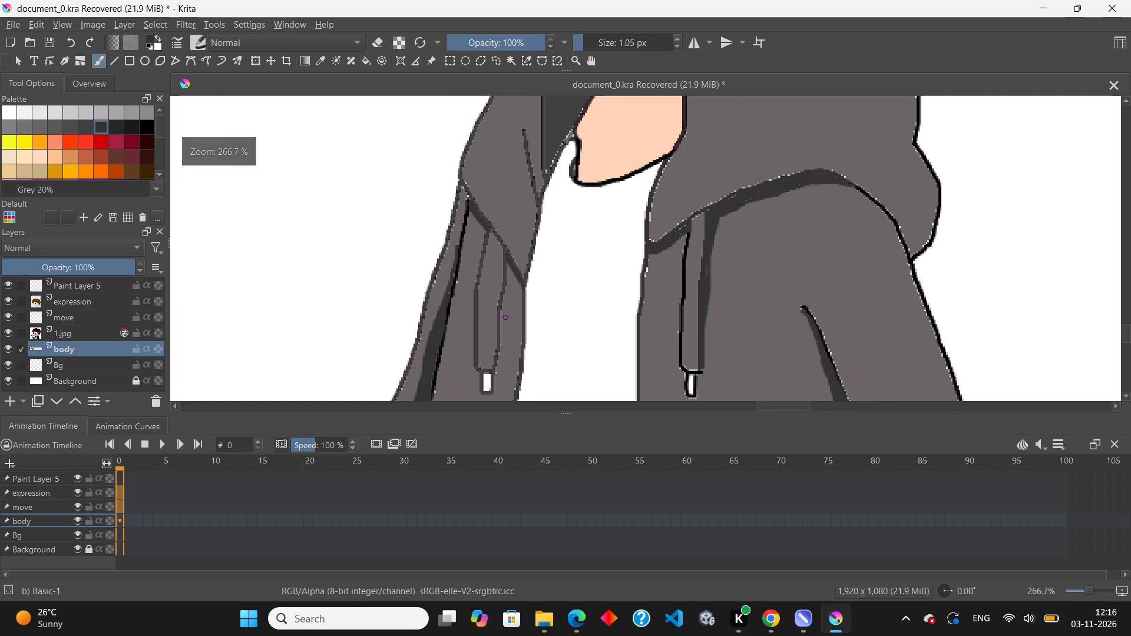
drag(510, 256, 504, 330)
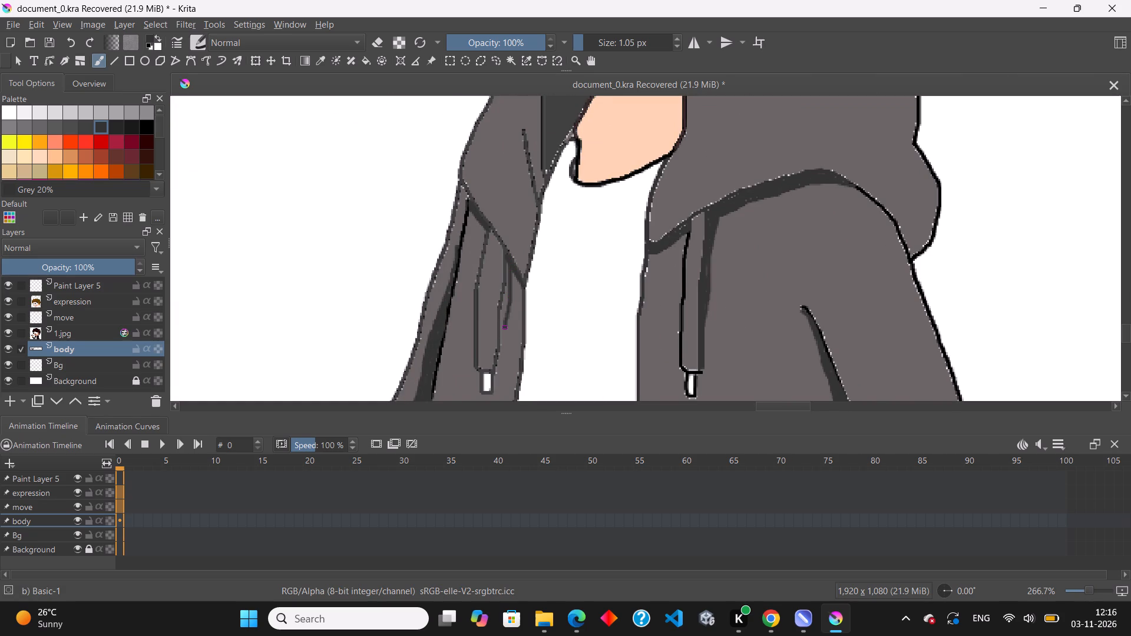
drag(504, 330, 504, 310)
drag(504, 310, 511, 281)
Draw thin Grey 20% folds on the wider half's hood: a long arc, a hooked line, and short curves near the lower edge and chin.
scroll(506, 306, down, 3)
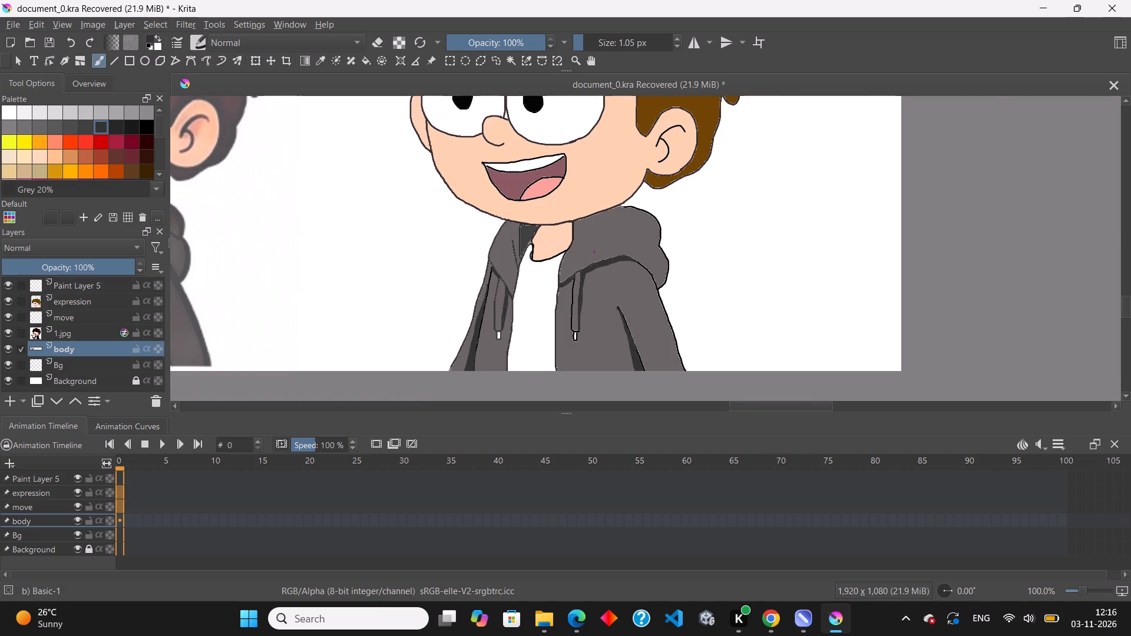
scroll(609, 245, up, 2)
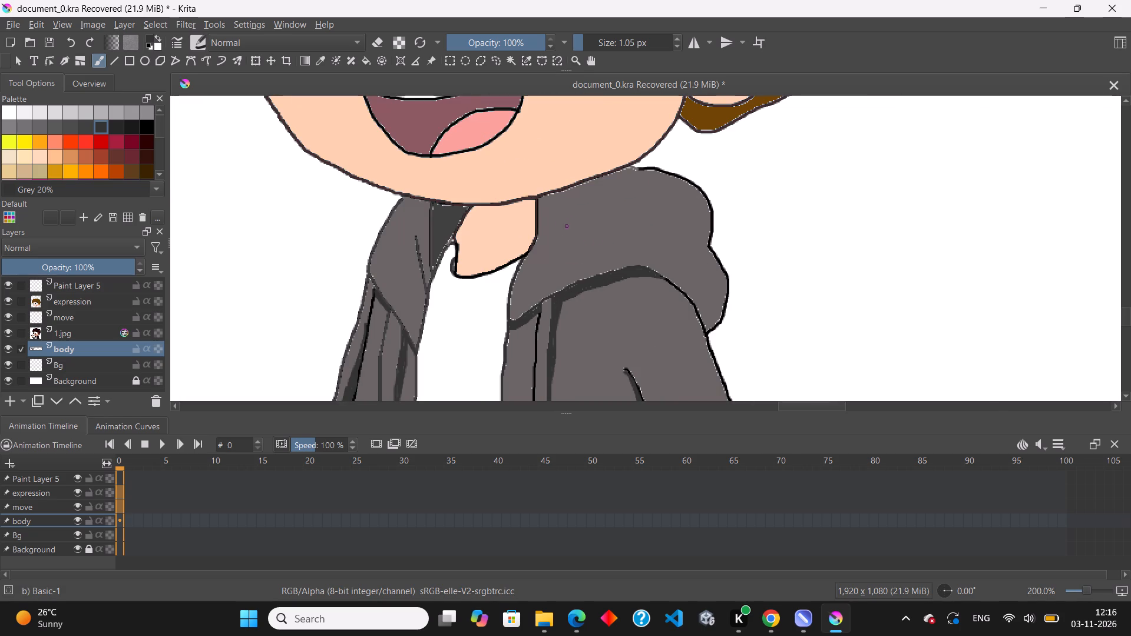
drag(548, 264, 584, 244)
drag(584, 244, 629, 242)
drag(651, 222, 680, 228)
drag(680, 228, 685, 212)
drag(659, 263, 686, 272)
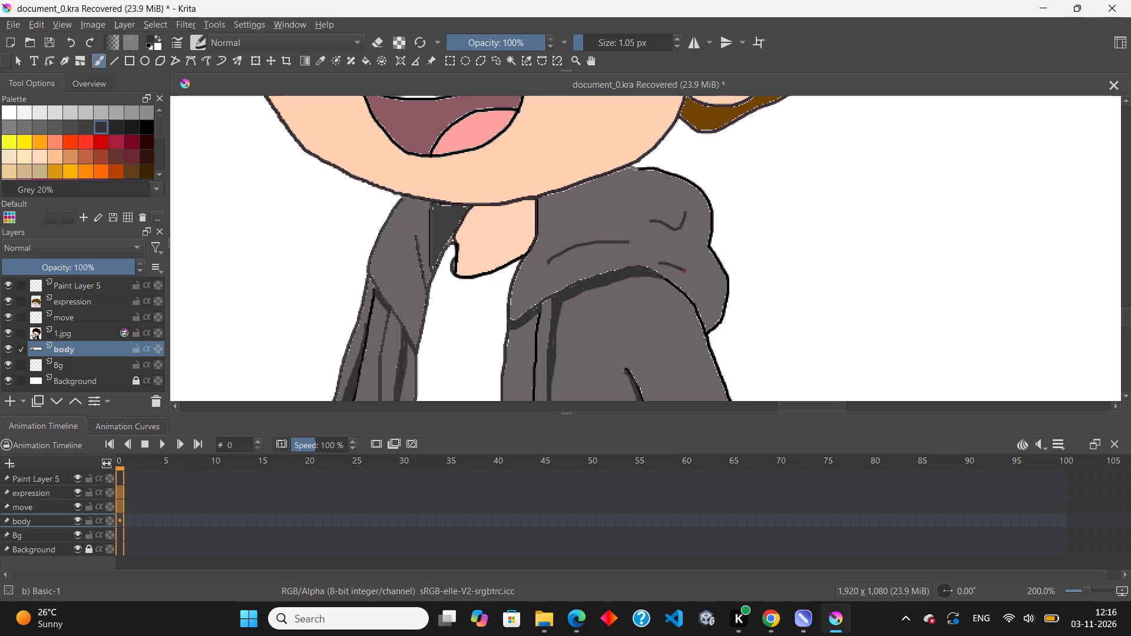
drag(686, 272, 695, 279)
scroll(621, 171, up, 2)
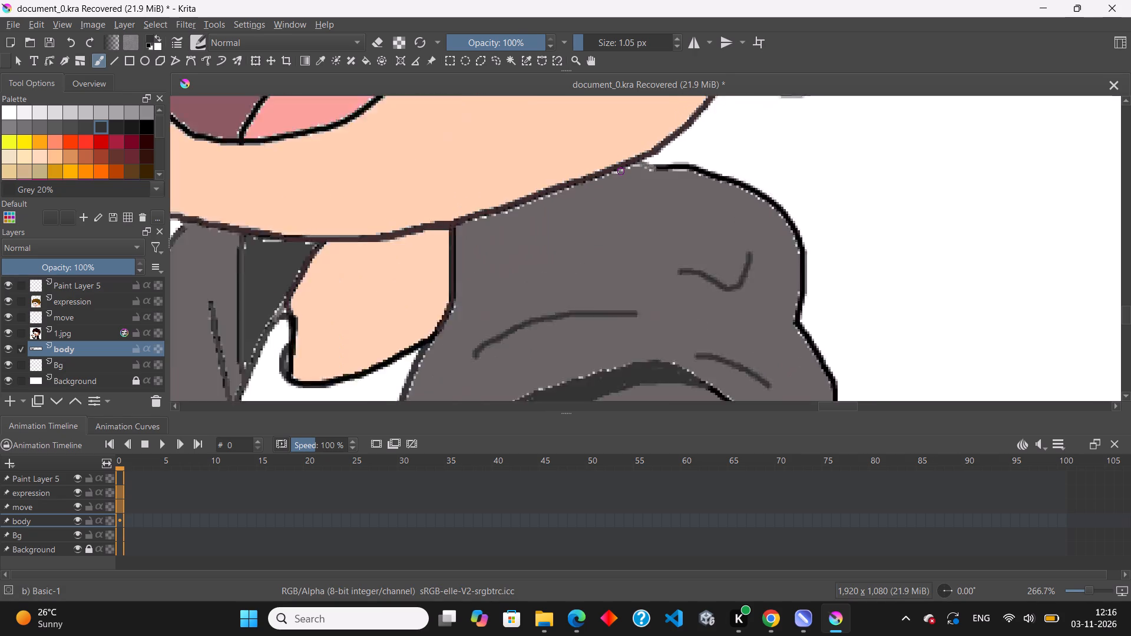
scroll(621, 171, up, 1)
click(623, 210)
drag(673, 221, 601, 278)
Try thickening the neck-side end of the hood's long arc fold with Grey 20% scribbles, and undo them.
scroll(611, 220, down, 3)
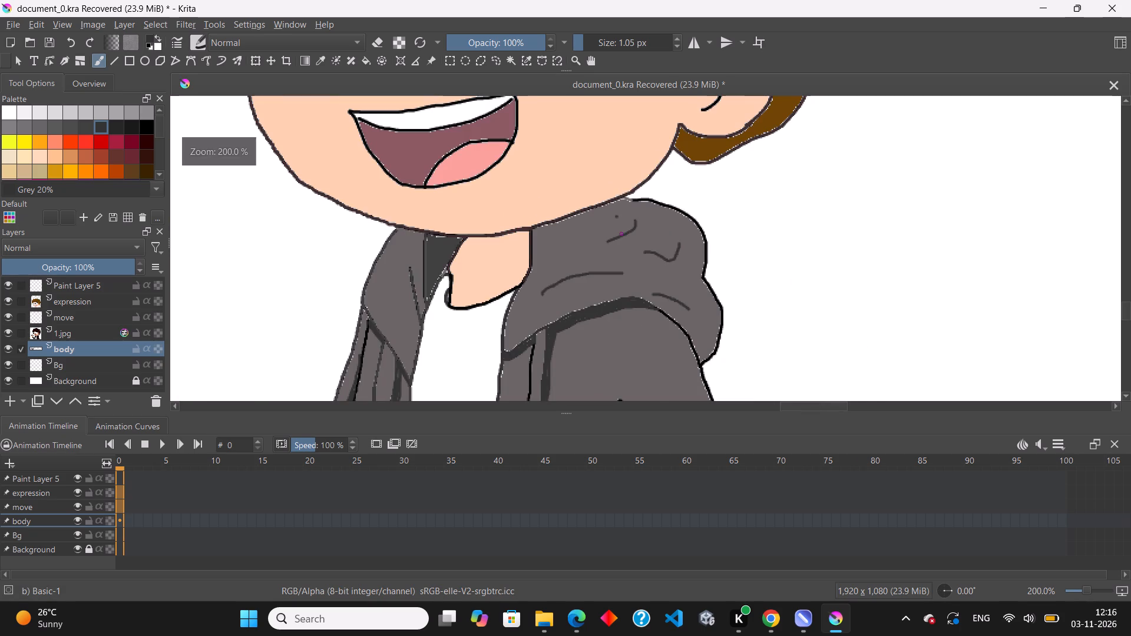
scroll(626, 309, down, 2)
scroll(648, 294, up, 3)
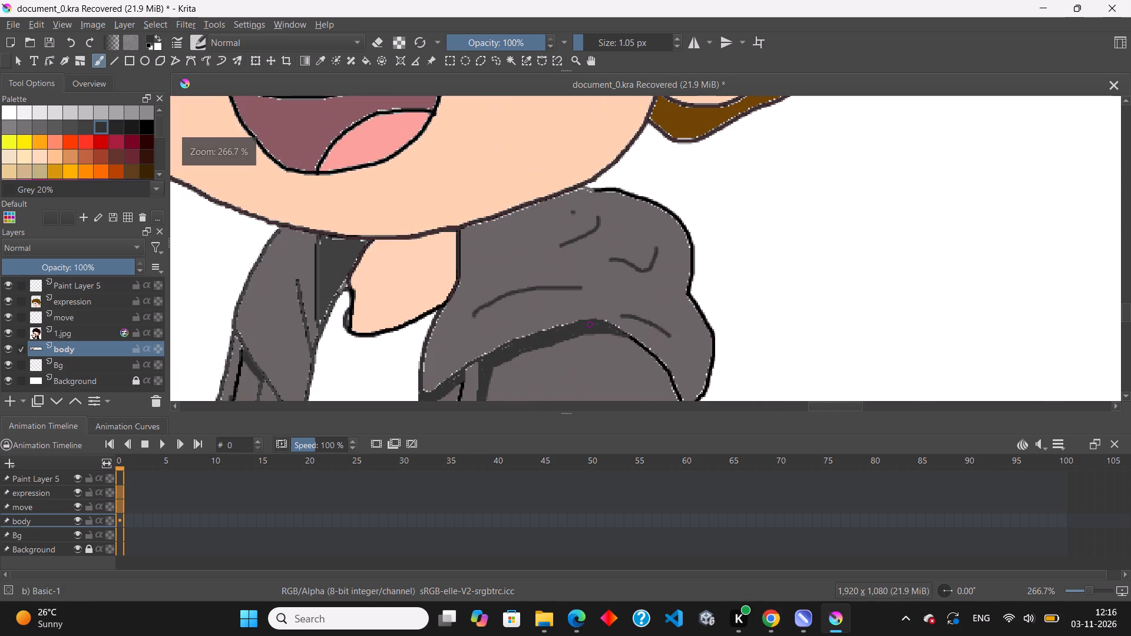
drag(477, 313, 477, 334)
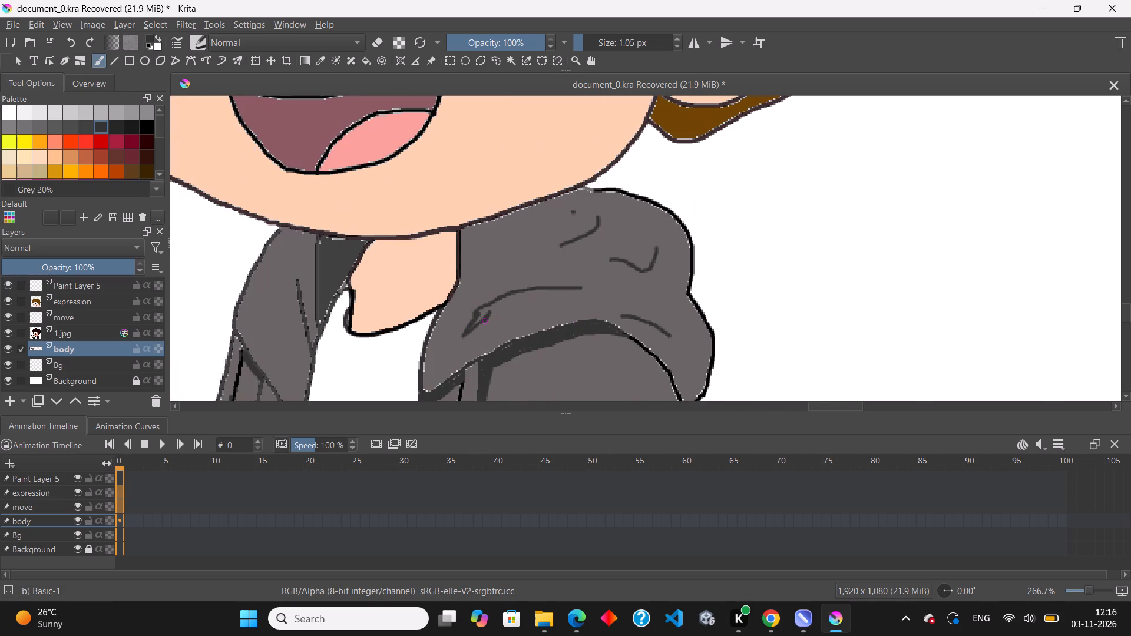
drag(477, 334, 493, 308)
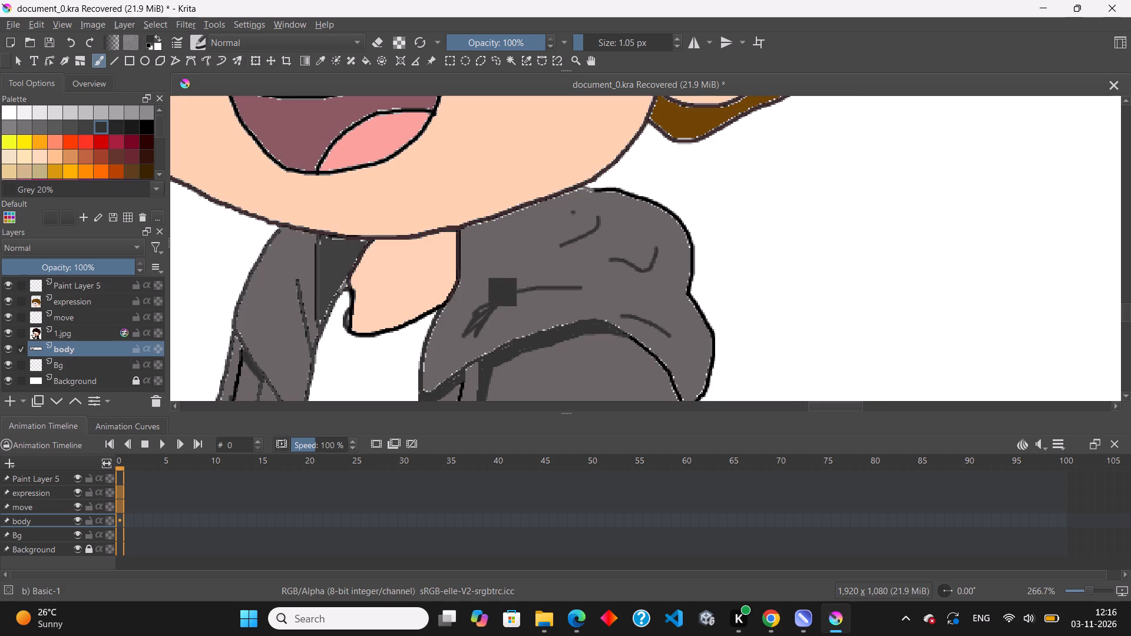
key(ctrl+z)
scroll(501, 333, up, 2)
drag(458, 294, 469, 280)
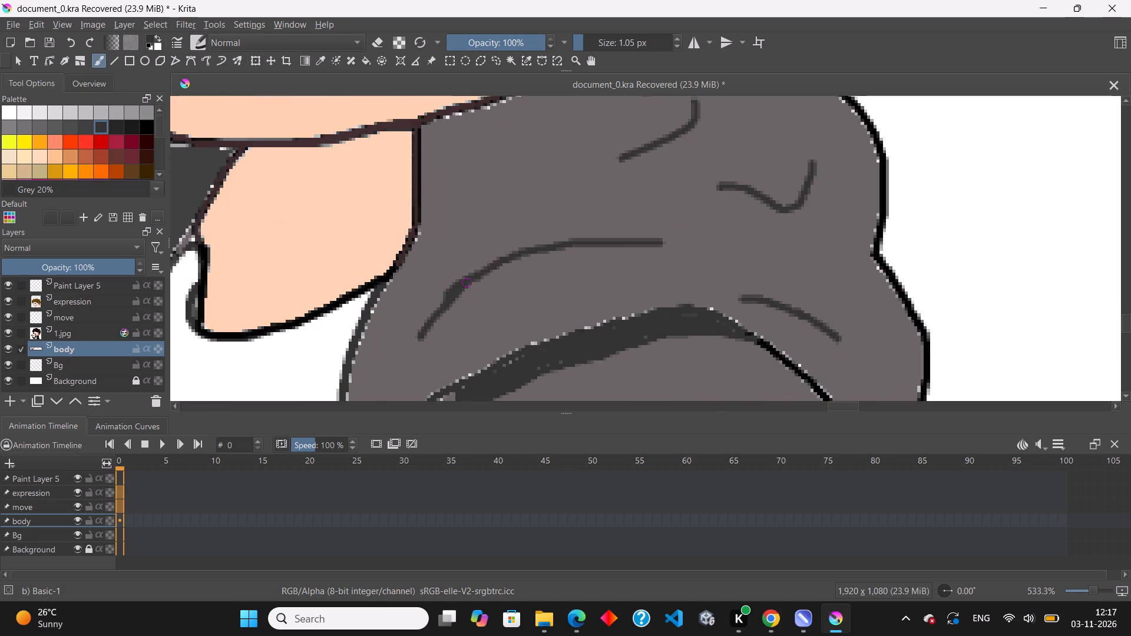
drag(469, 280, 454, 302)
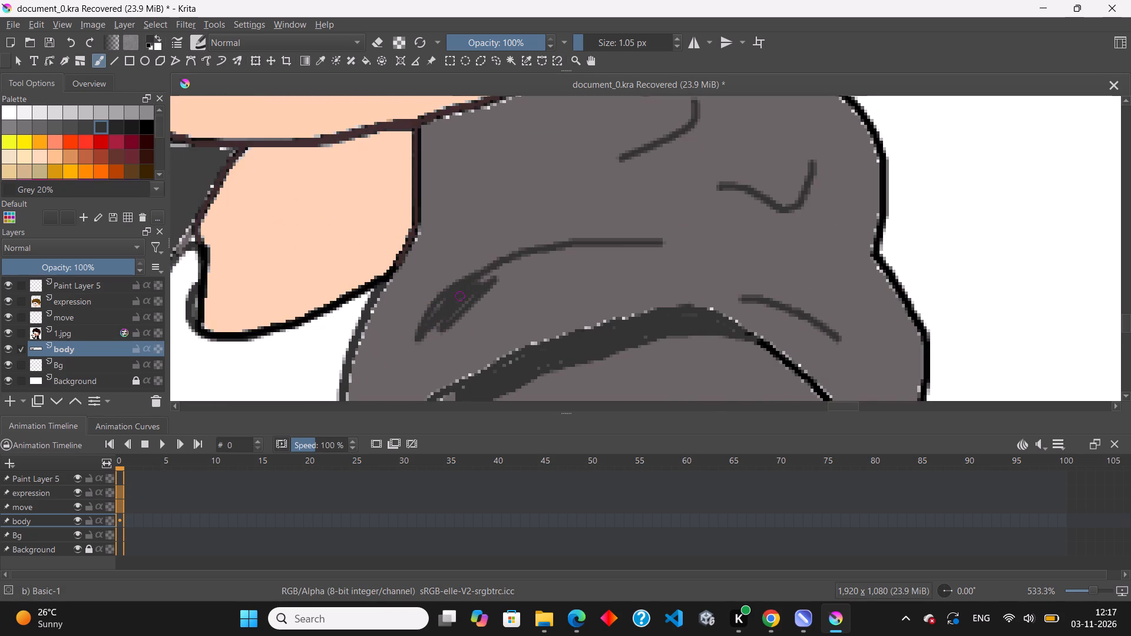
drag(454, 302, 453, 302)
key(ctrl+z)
Thicken the hood's long arc fold along its underside with Grey 20%, extending it down at the neck side and tapering both ends.
drag(449, 294, 451, 307)
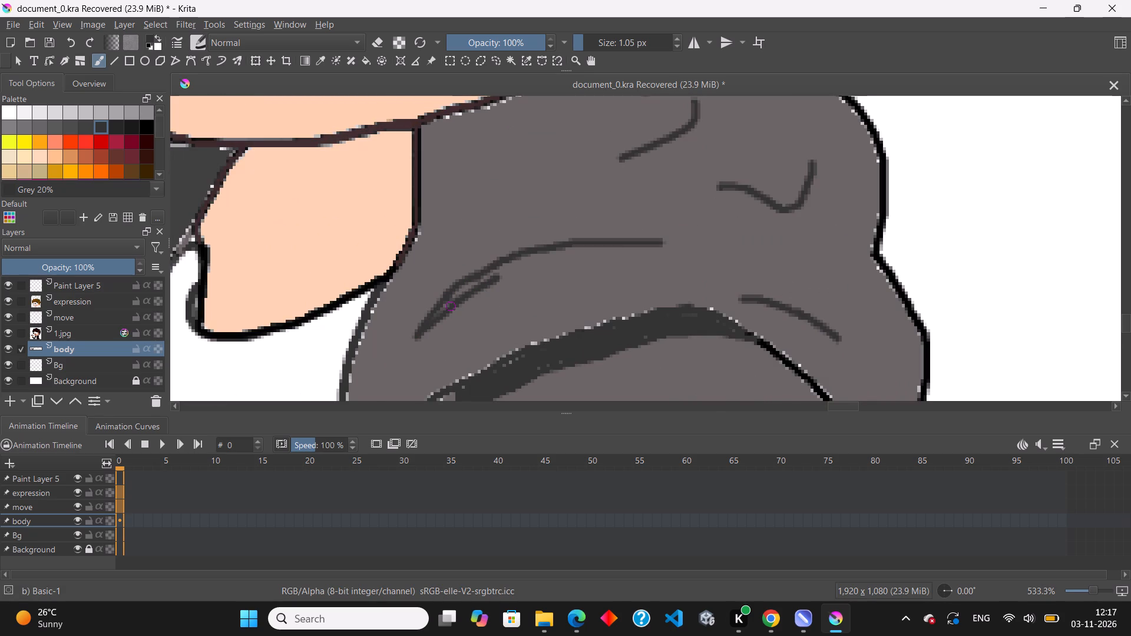
drag(451, 307, 433, 318)
drag(500, 279, 538, 263)
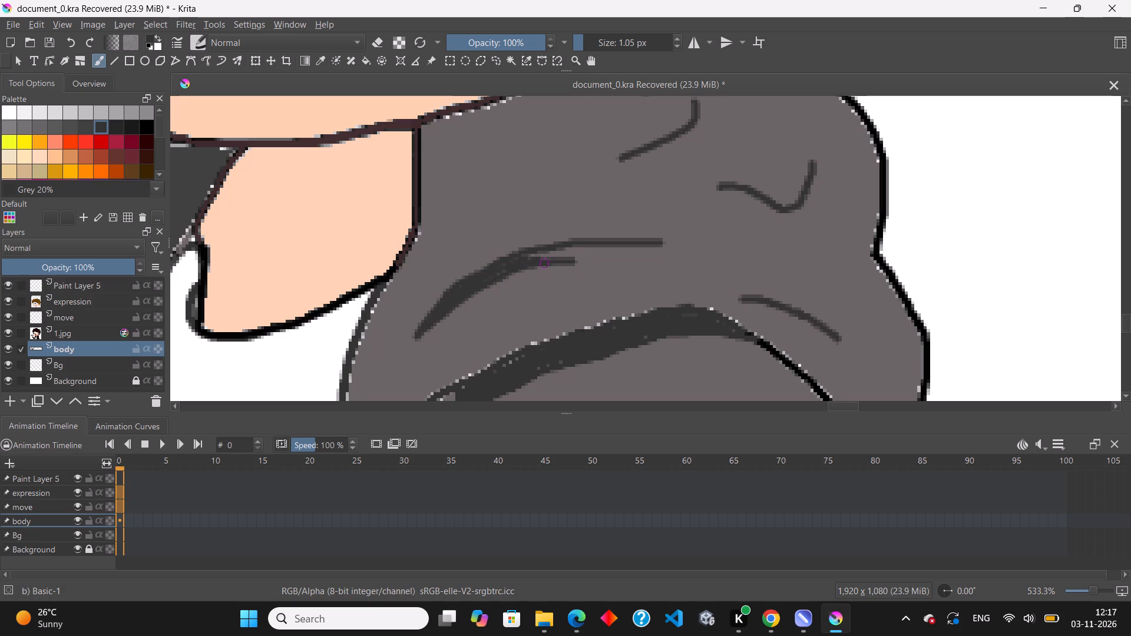
drag(538, 263, 564, 255)
drag(564, 255, 583, 257)
drag(545, 258, 592, 247)
drag(592, 247, 644, 248)
Thicken the hooked fold on the hood's outer side with Grey 20%, extending its upper tip and filling along the curve.
scroll(535, 271, down, 2)
scroll(684, 249, up, 2)
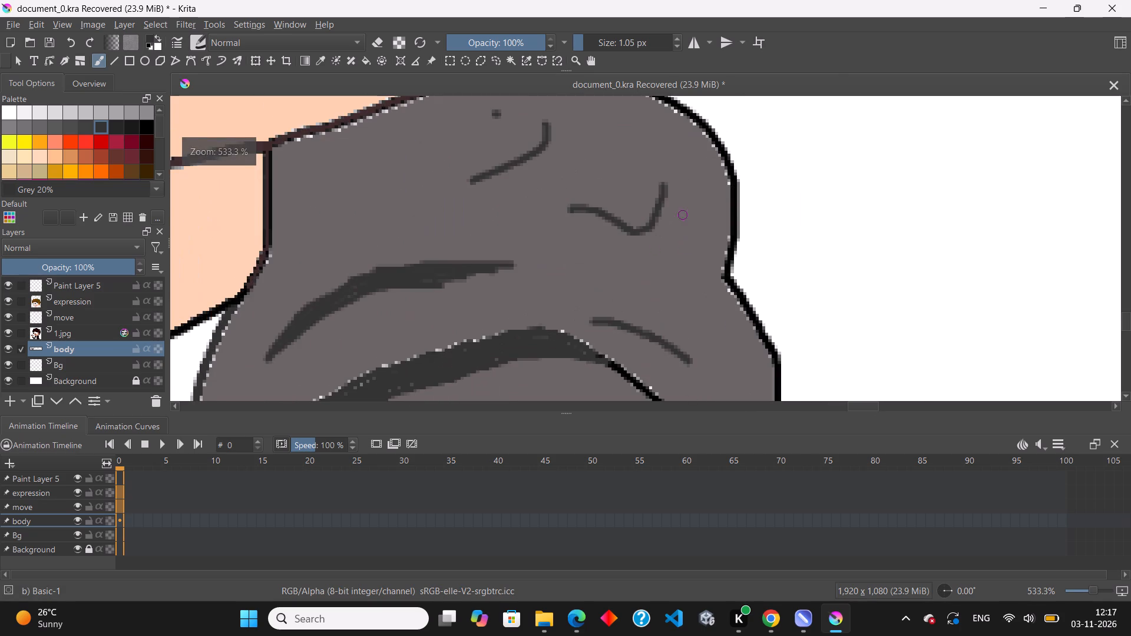
drag(670, 191, 661, 214)
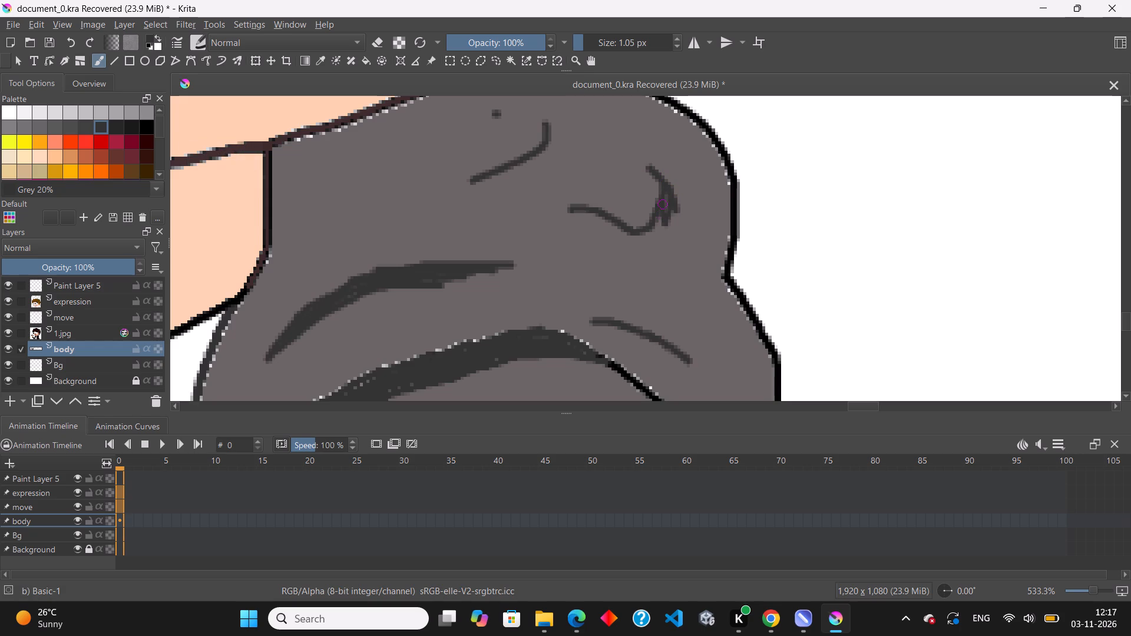
drag(661, 214, 667, 236)
drag(667, 236, 667, 236)
drag(574, 224, 589, 212)
drag(589, 212, 611, 224)
drag(611, 224, 595, 223)
drag(670, 231, 646, 228)
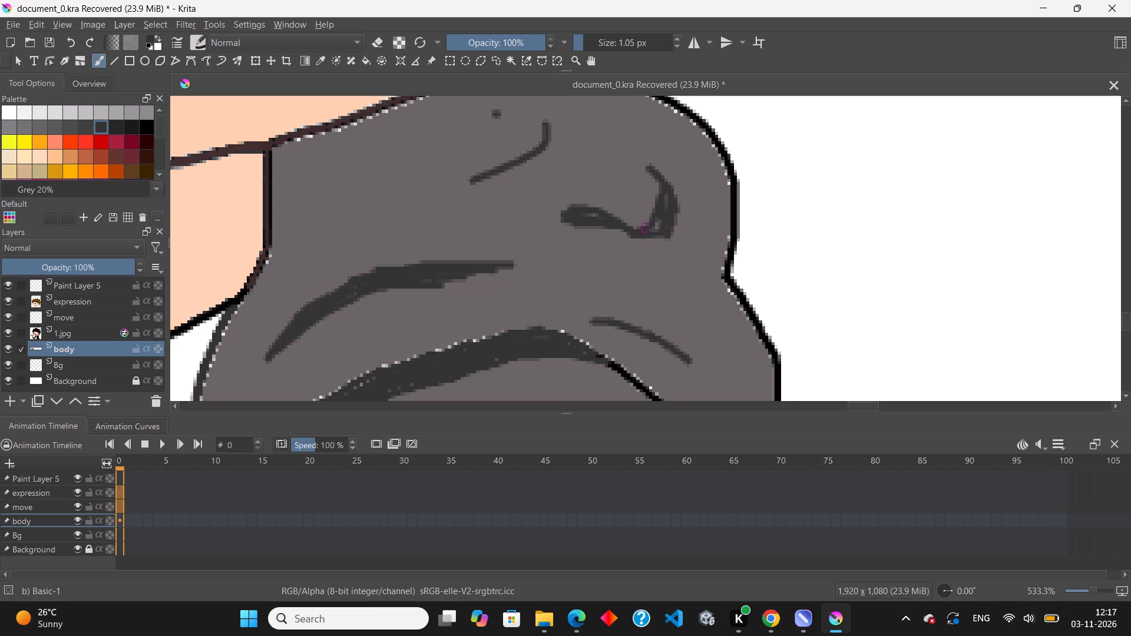
drag(646, 228, 595, 228)
drag(595, 228, 569, 217)
Examine the whole coloured character beside the reference picture to compare the hoodie folds and overall colours.
scroll(604, 244, down, 3)
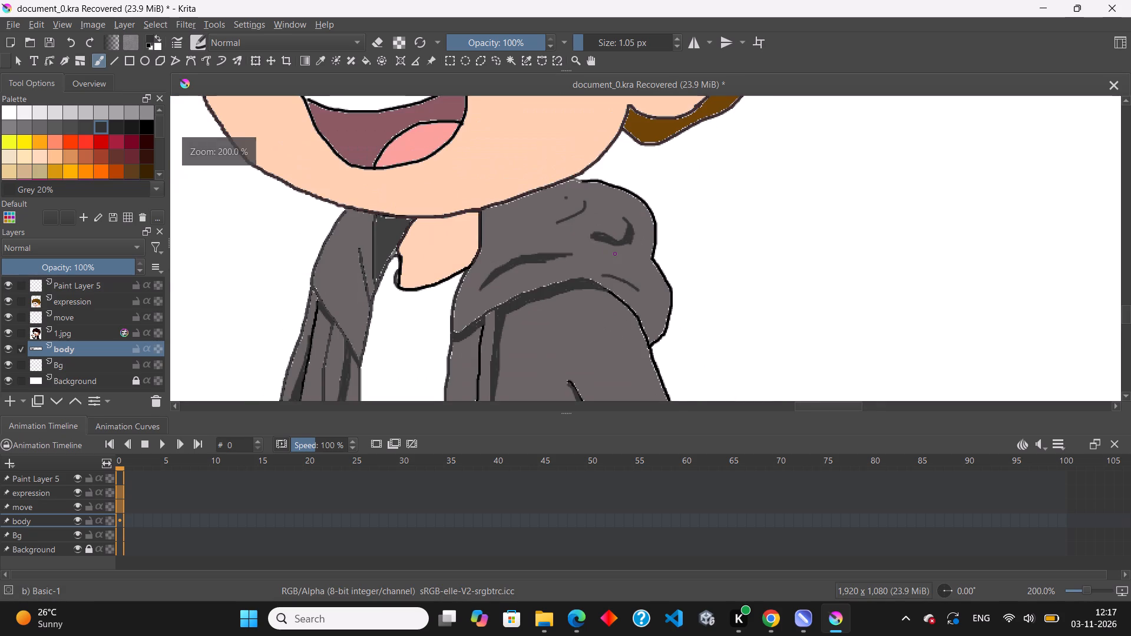
scroll(604, 294, down, 4)
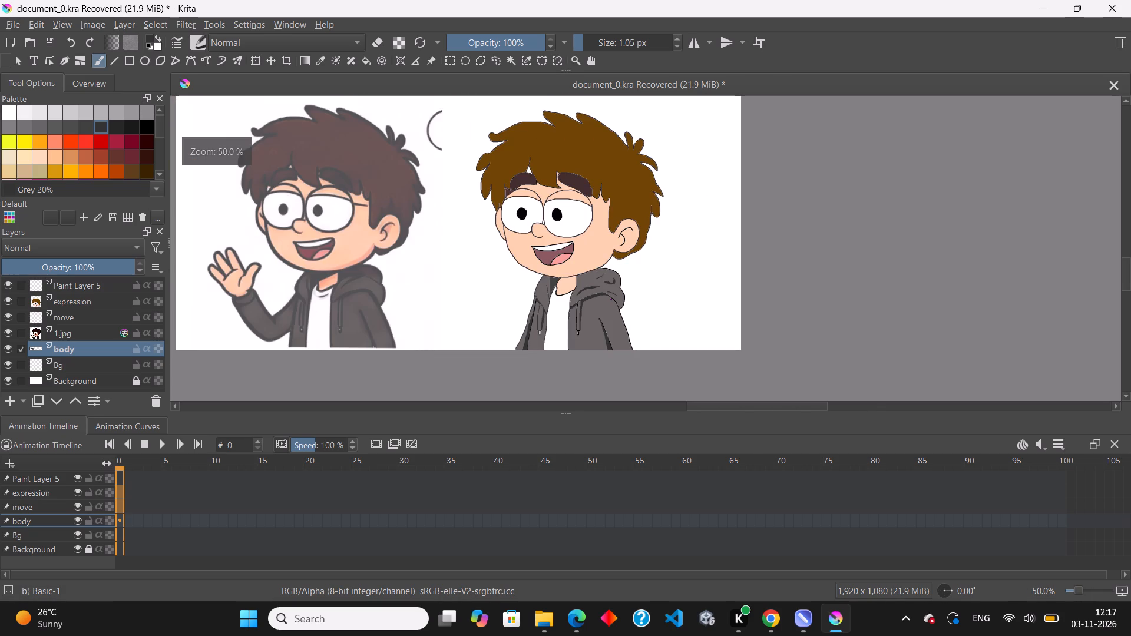
scroll(598, 304, down, 1)
scroll(654, 326, up, 2)
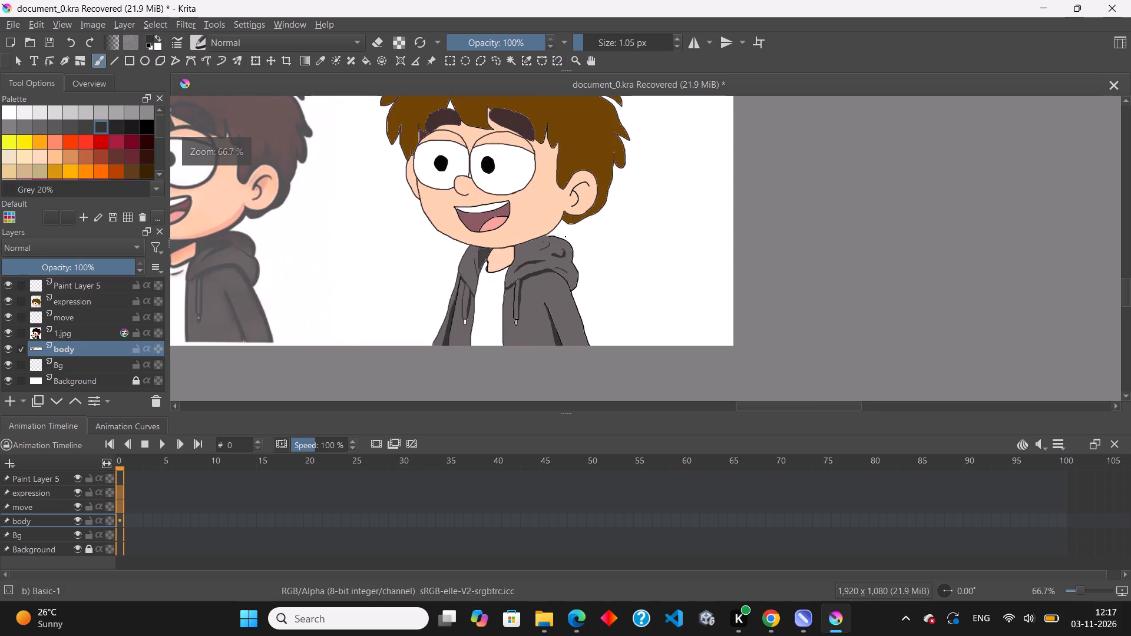
scroll(577, 263, down, 1)
scroll(584, 194, down, 1)
scroll(581, 161, up, 1)
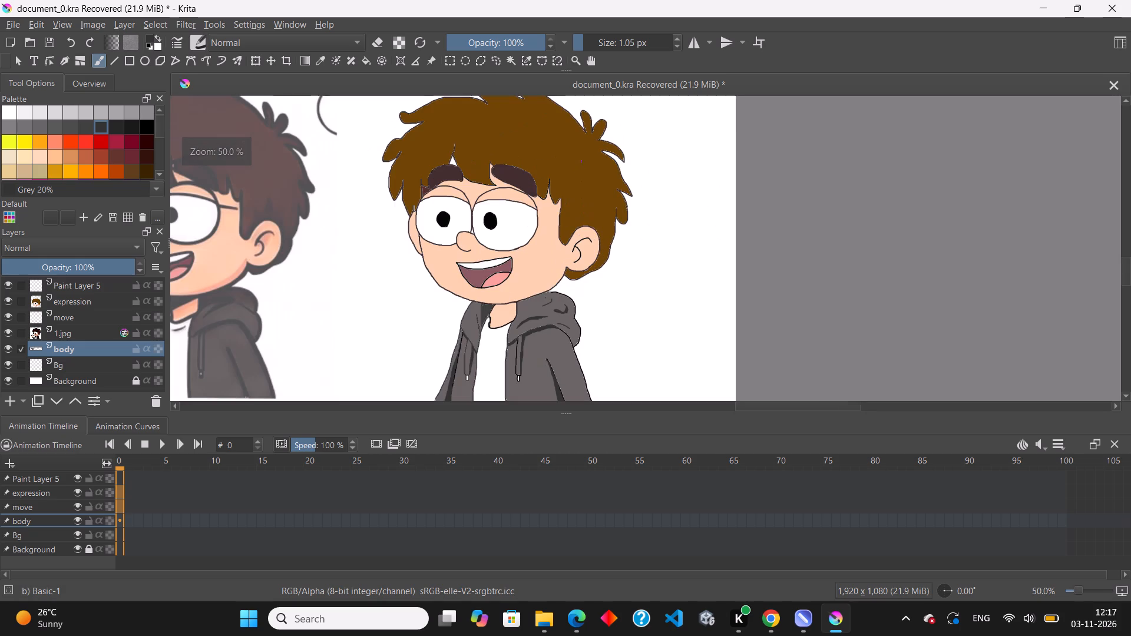
Refill the main hair area on the expression layer with the Coconut brown.
scroll(581, 161, up, 1)
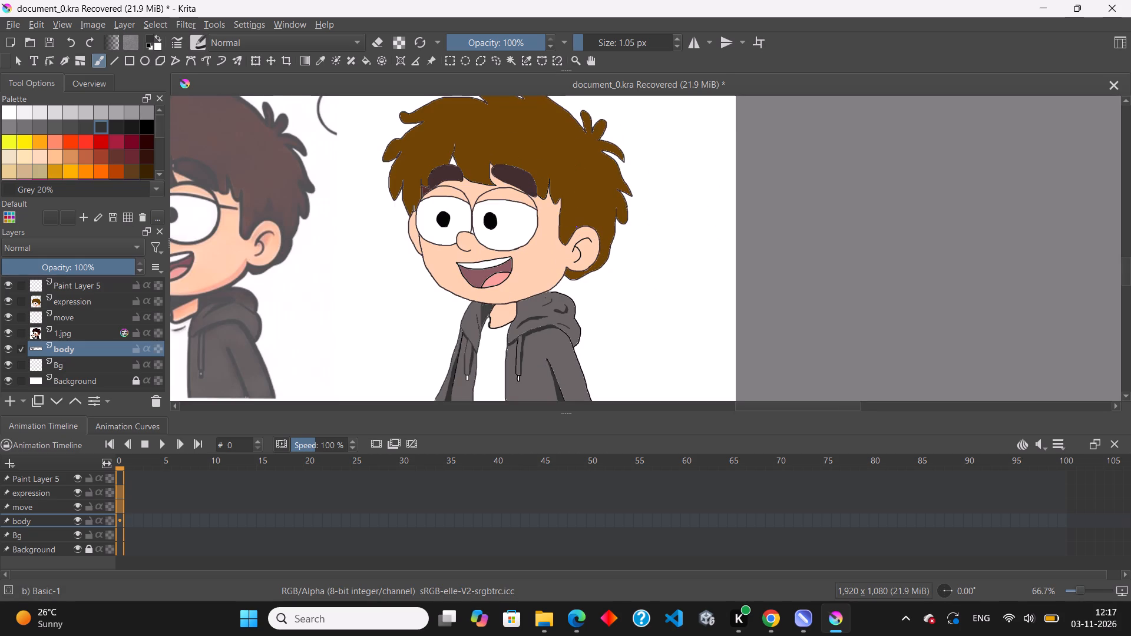
scroll(571, 147, up, 1)
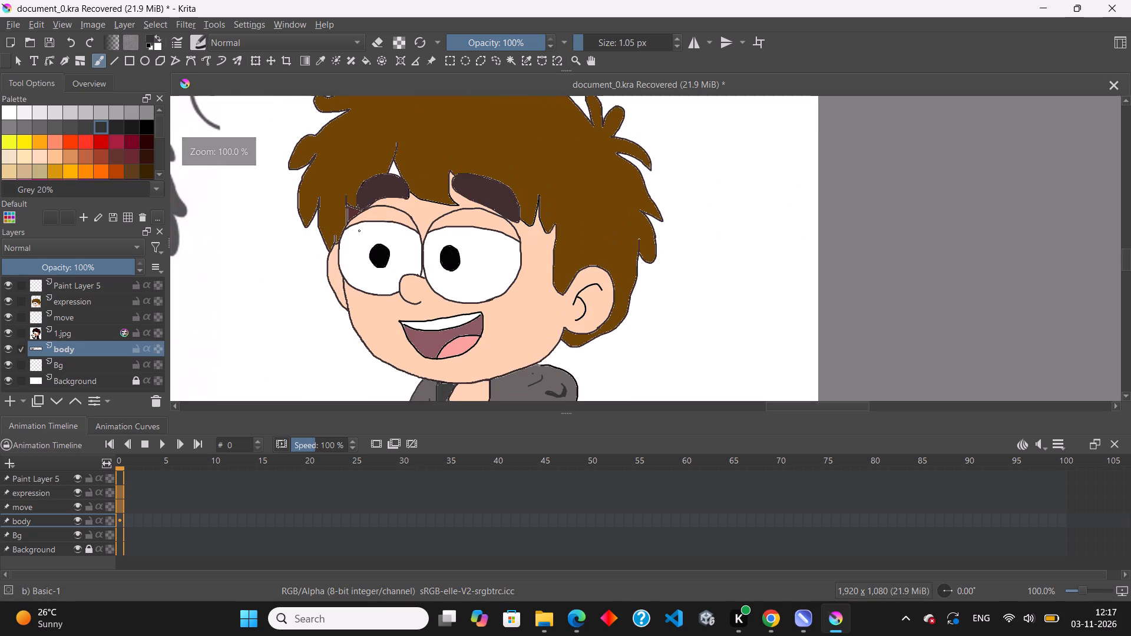
click(131, 171)
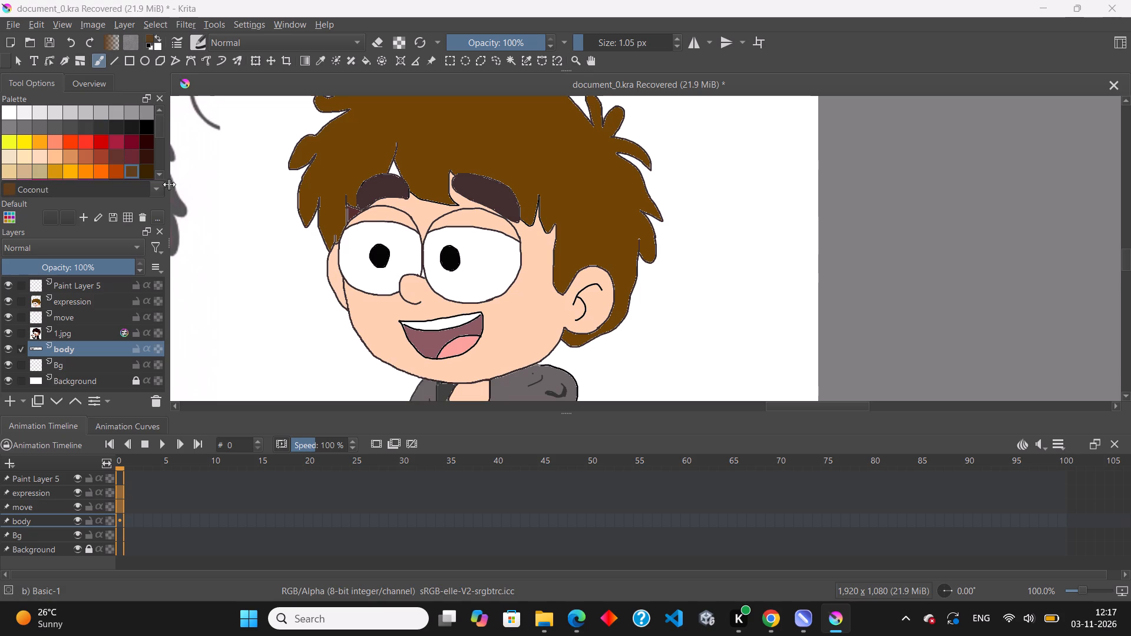
click(75, 316)
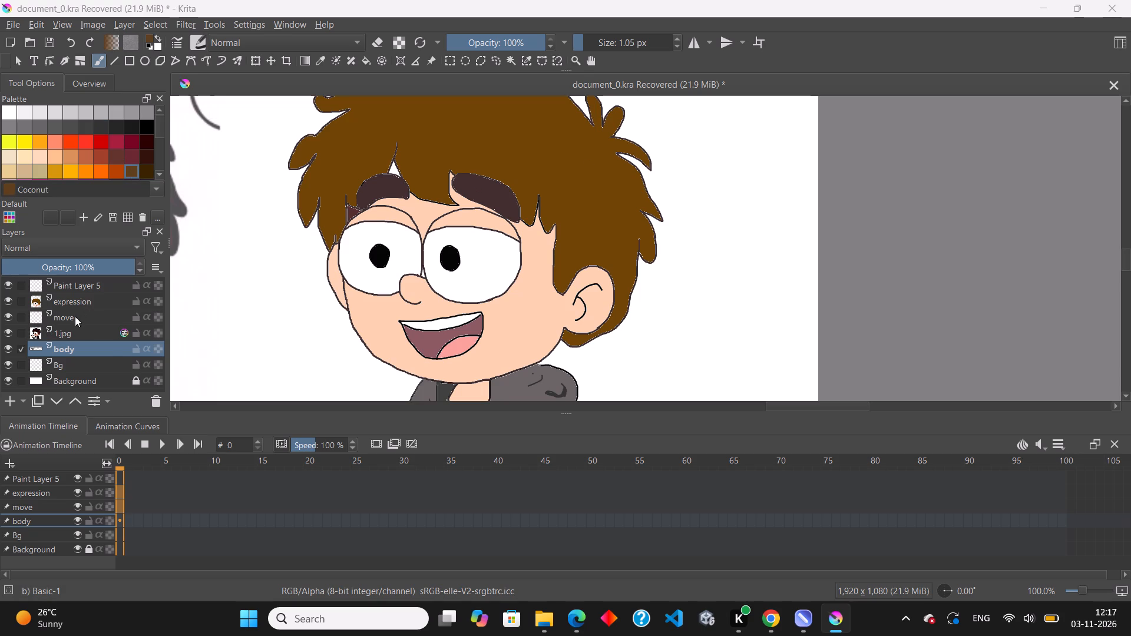
click(81, 305)
click(547, 160)
click(547, 159)
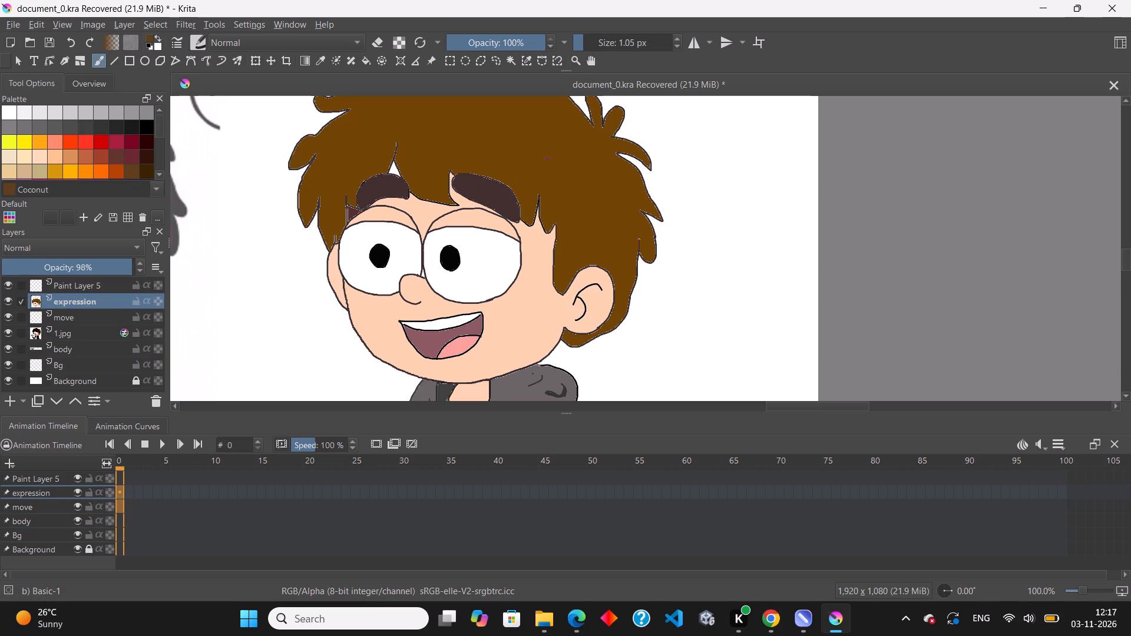
key(f)
click(520, 174)
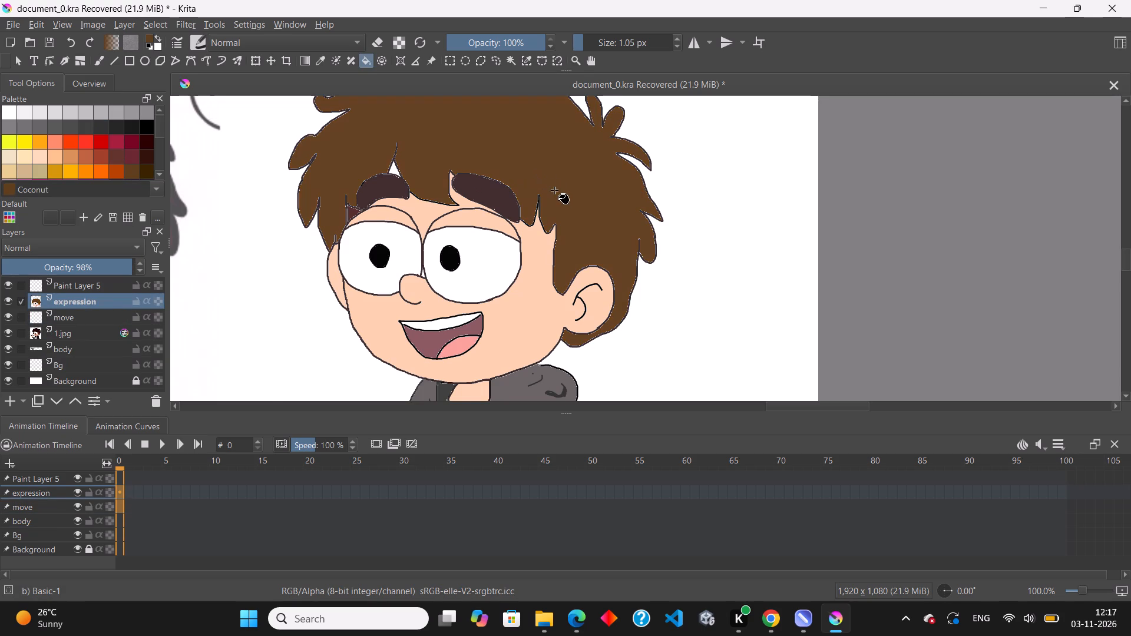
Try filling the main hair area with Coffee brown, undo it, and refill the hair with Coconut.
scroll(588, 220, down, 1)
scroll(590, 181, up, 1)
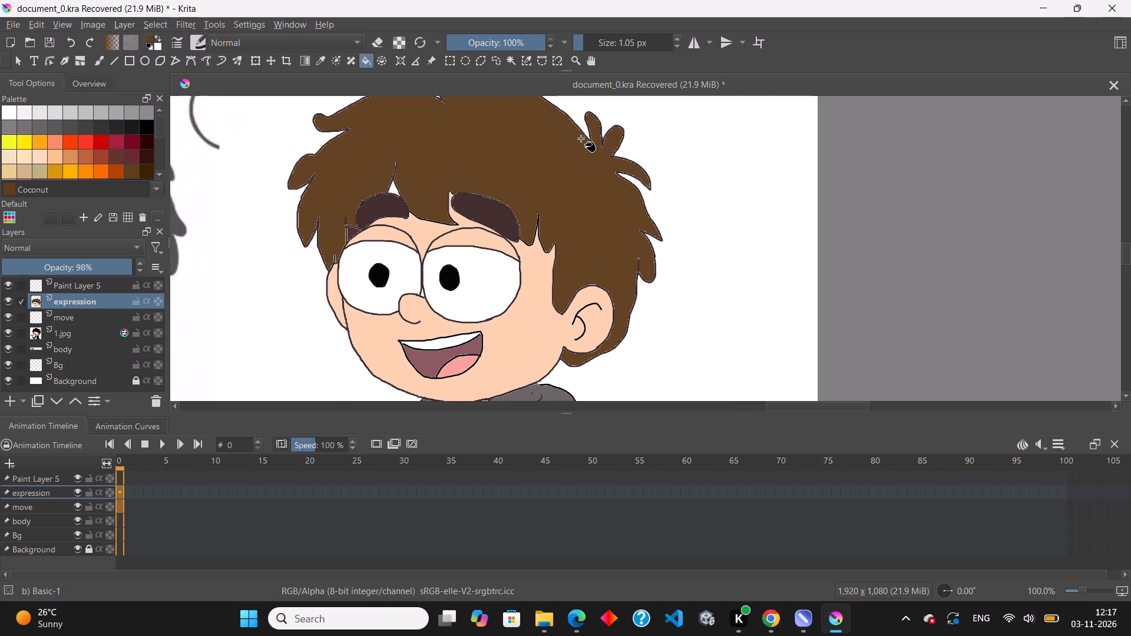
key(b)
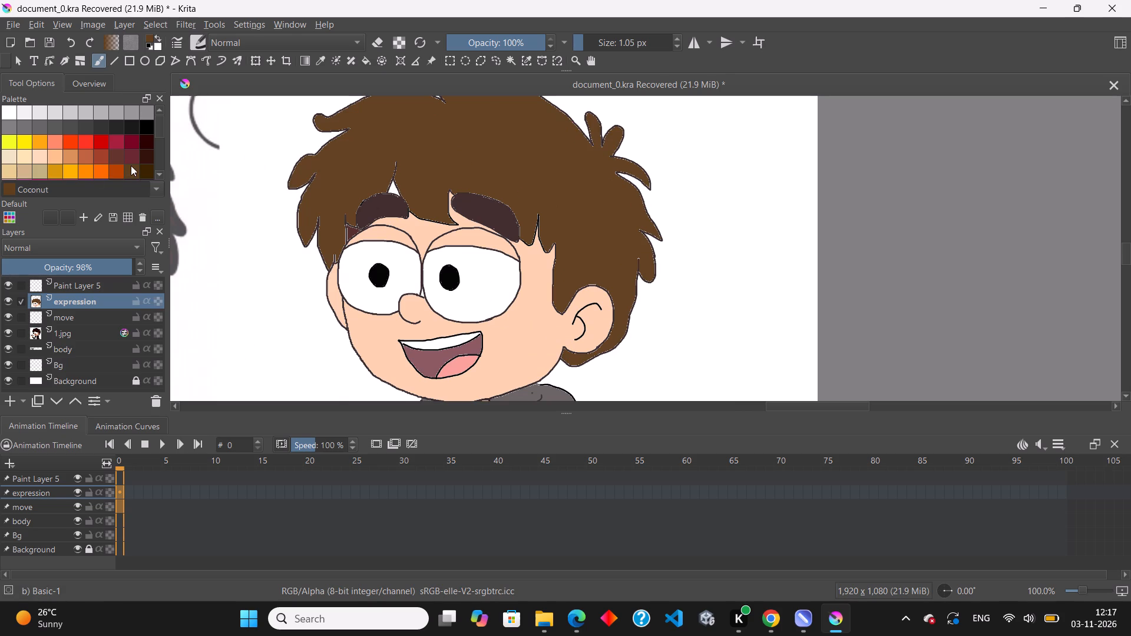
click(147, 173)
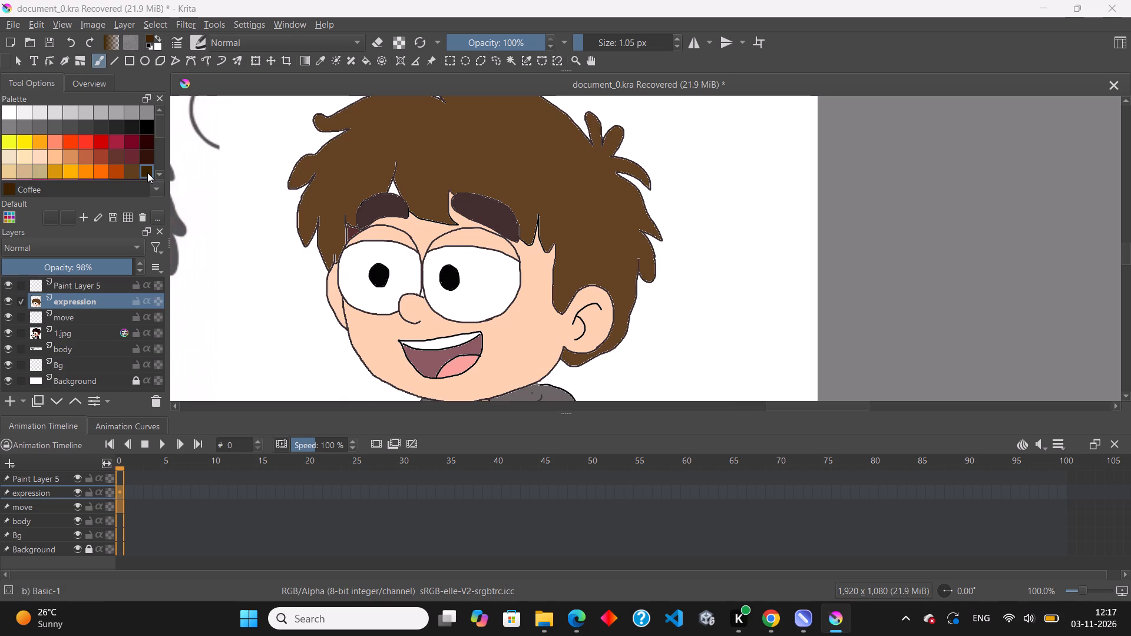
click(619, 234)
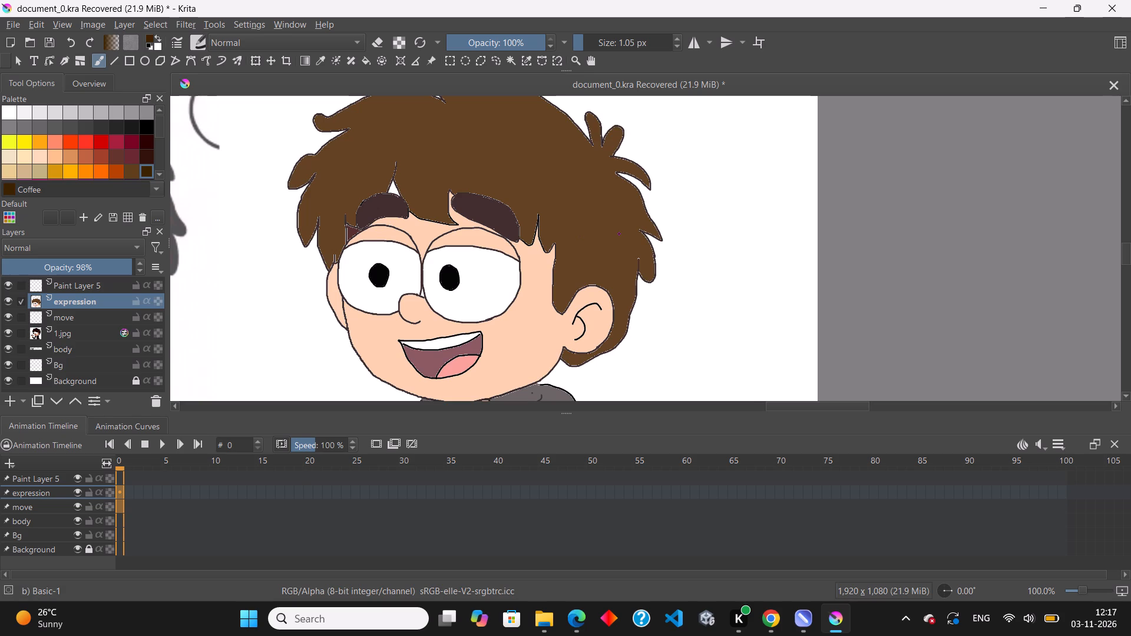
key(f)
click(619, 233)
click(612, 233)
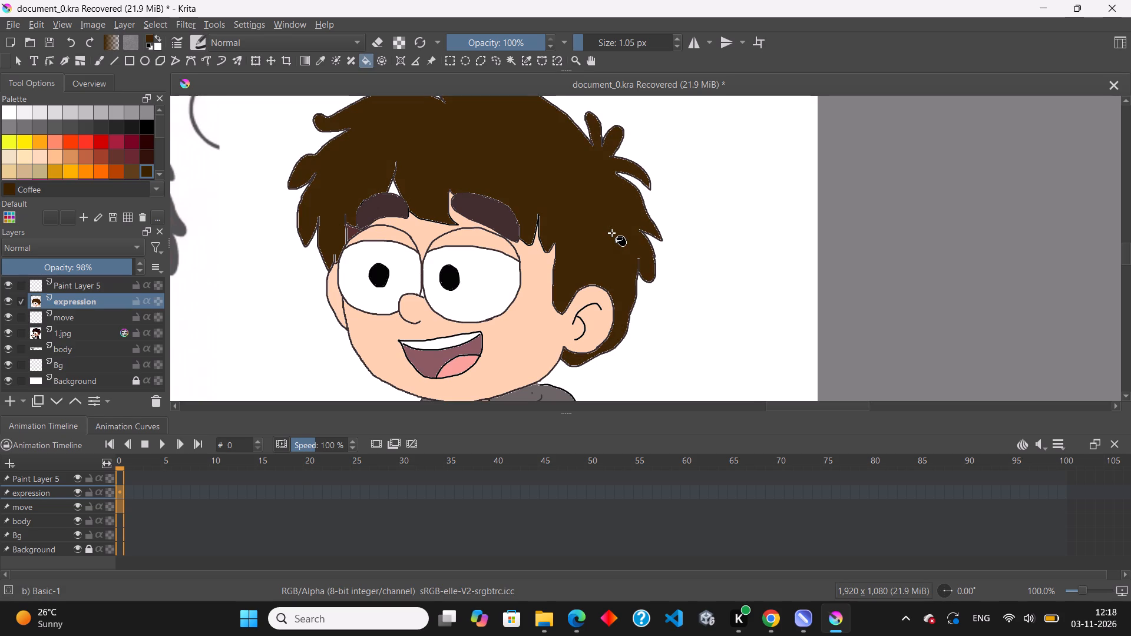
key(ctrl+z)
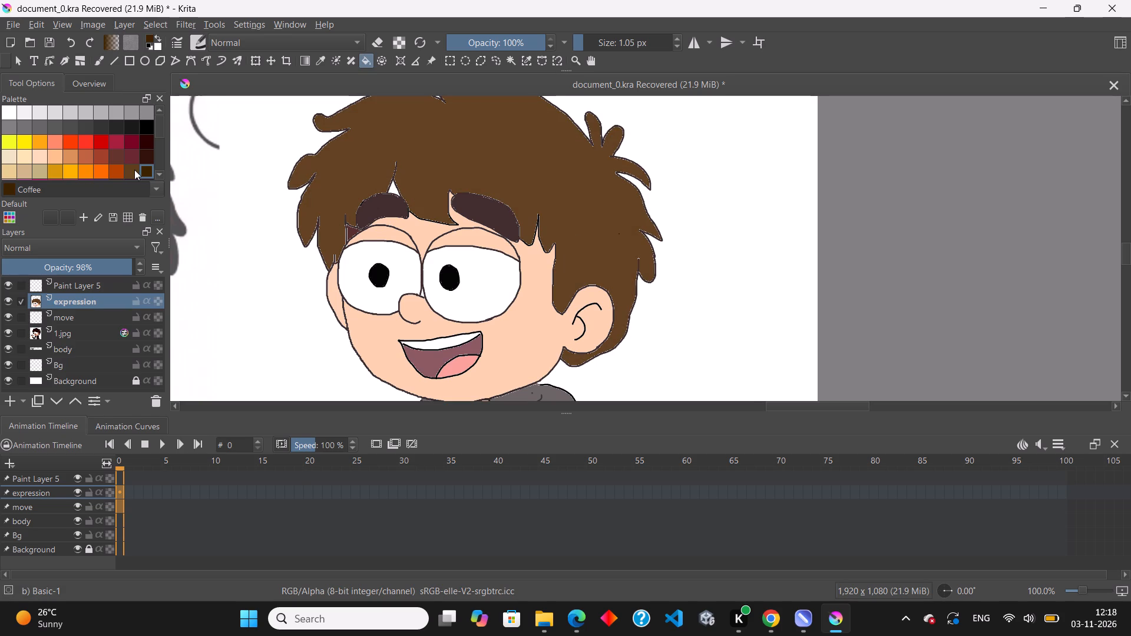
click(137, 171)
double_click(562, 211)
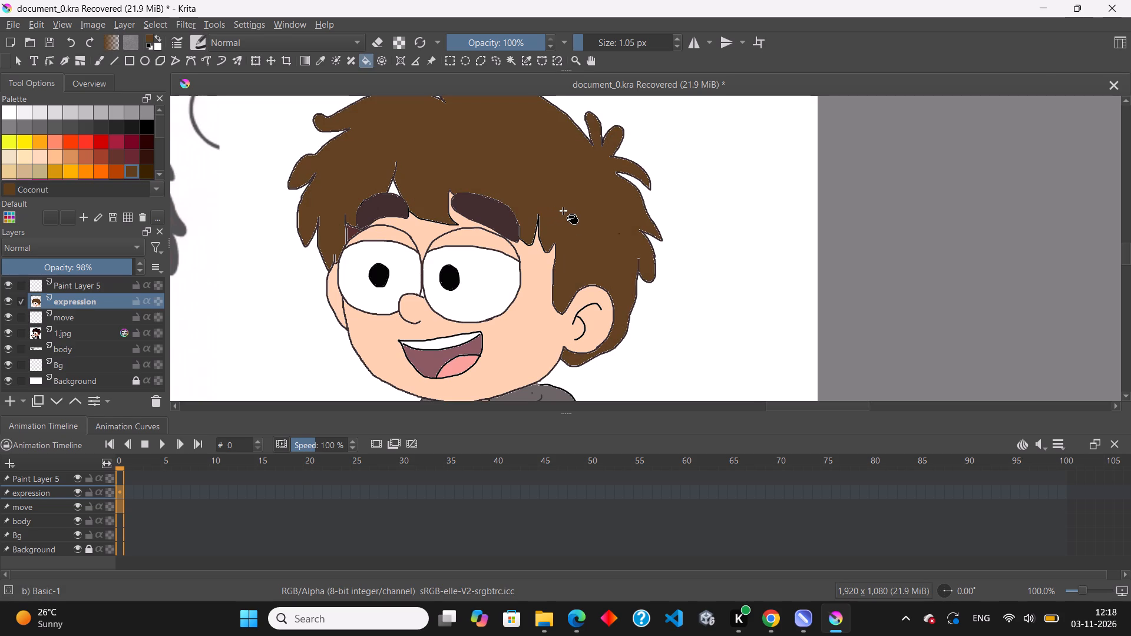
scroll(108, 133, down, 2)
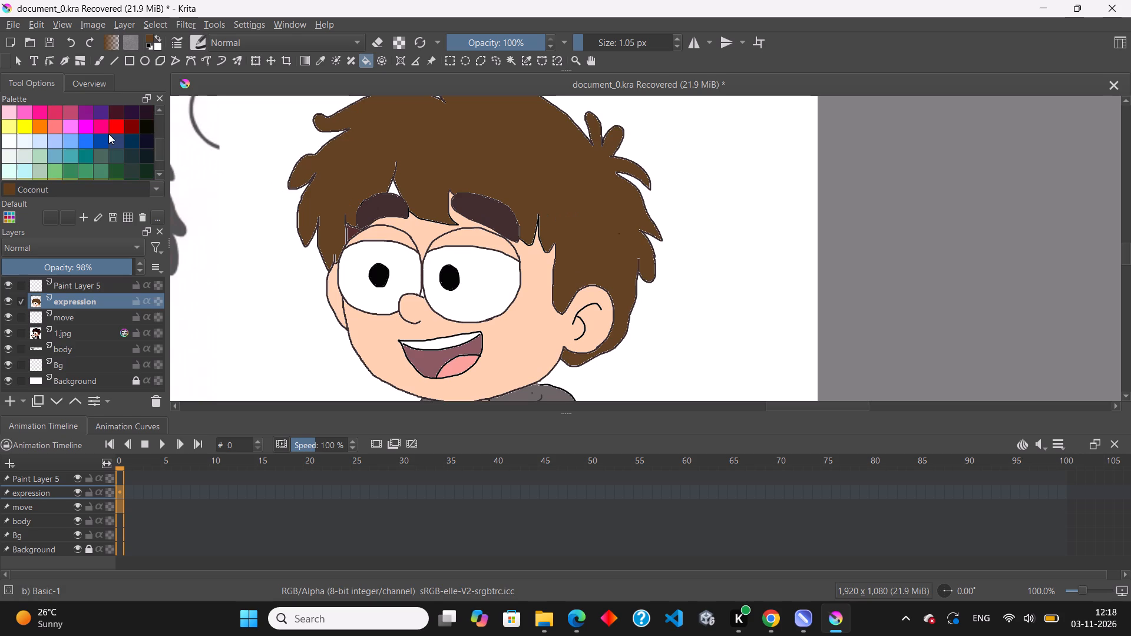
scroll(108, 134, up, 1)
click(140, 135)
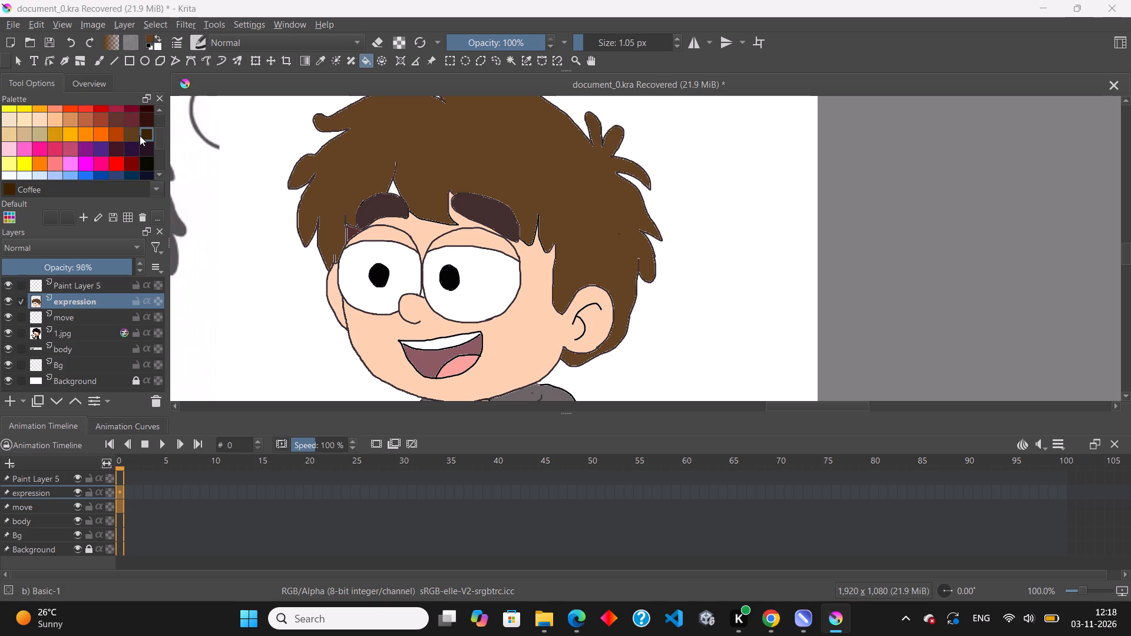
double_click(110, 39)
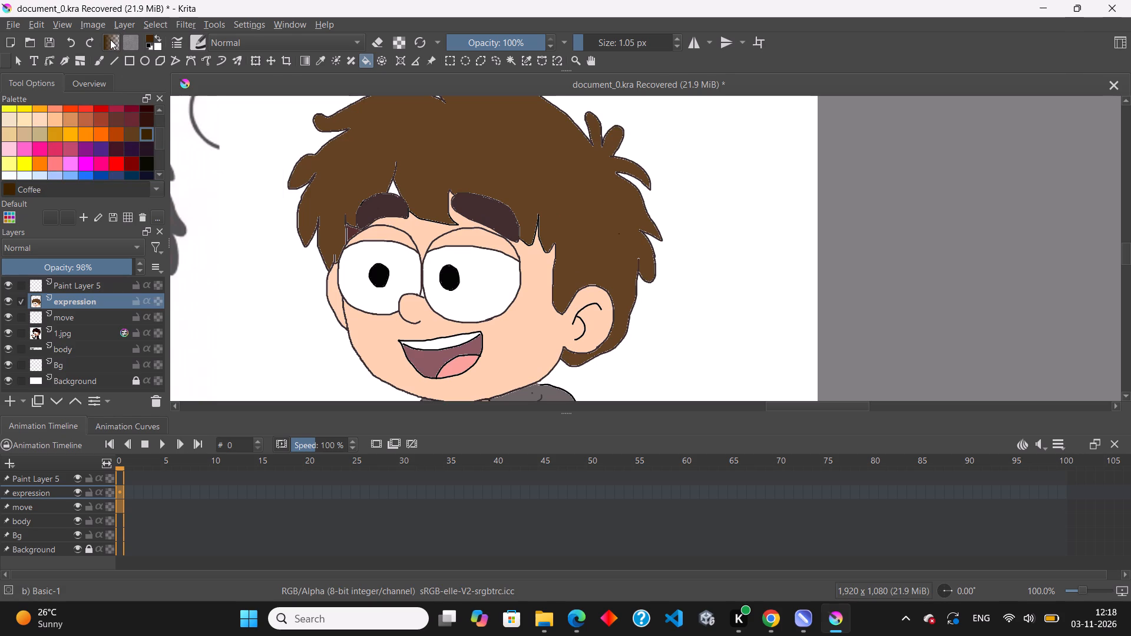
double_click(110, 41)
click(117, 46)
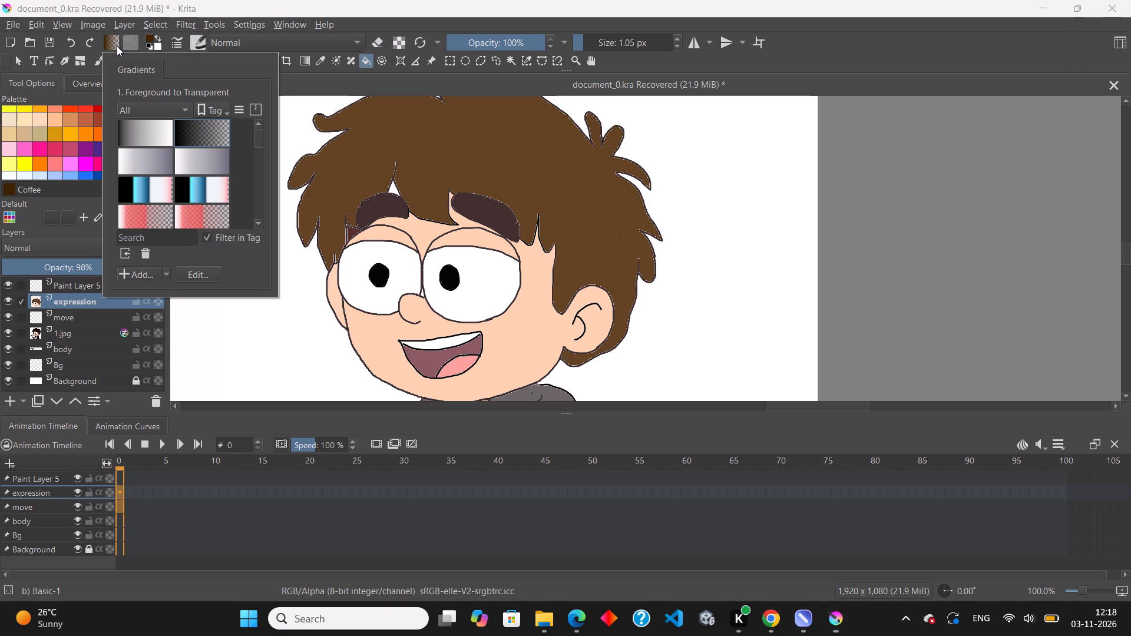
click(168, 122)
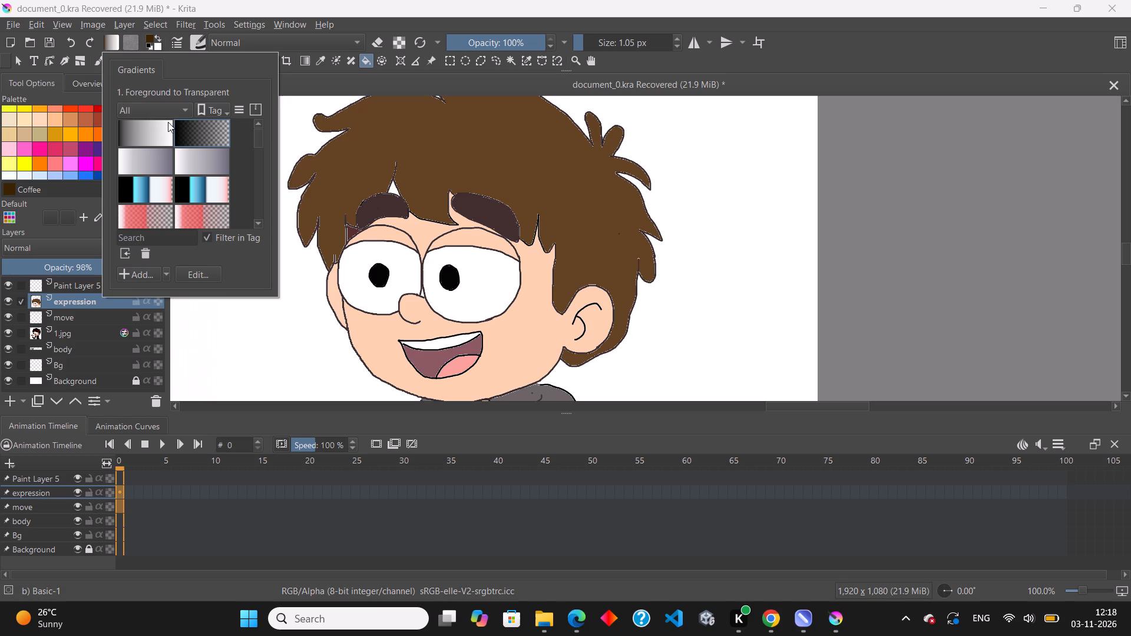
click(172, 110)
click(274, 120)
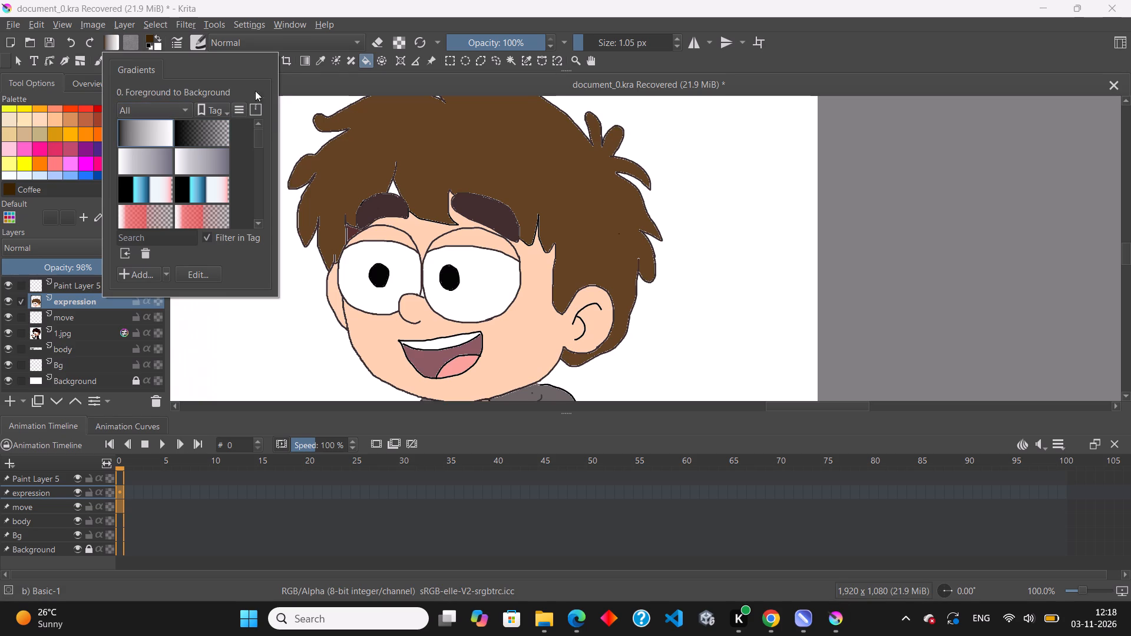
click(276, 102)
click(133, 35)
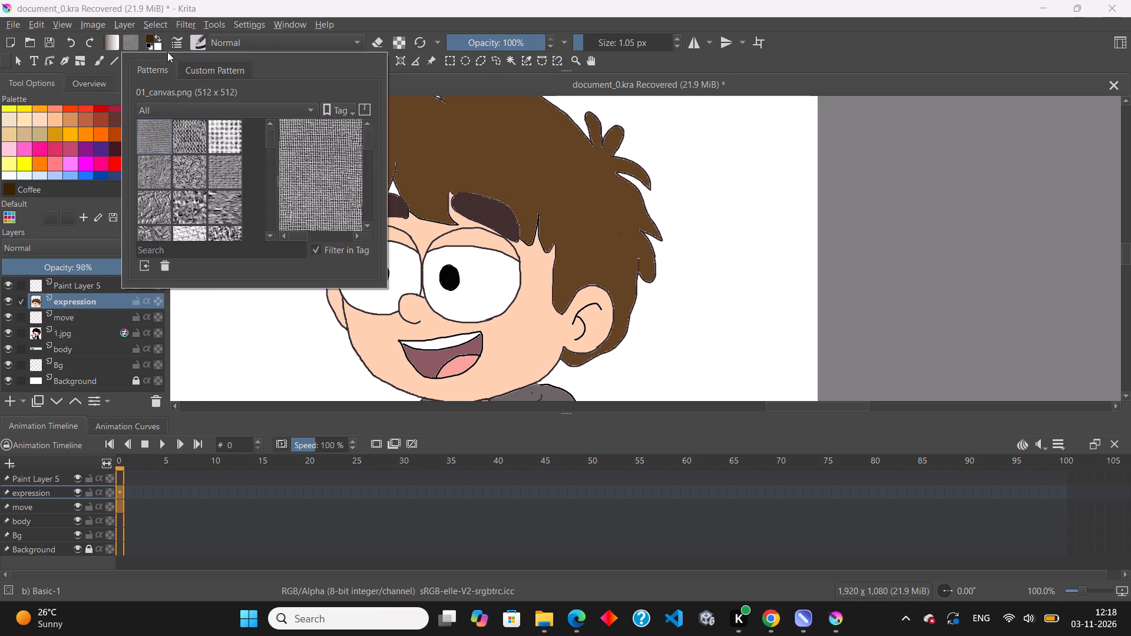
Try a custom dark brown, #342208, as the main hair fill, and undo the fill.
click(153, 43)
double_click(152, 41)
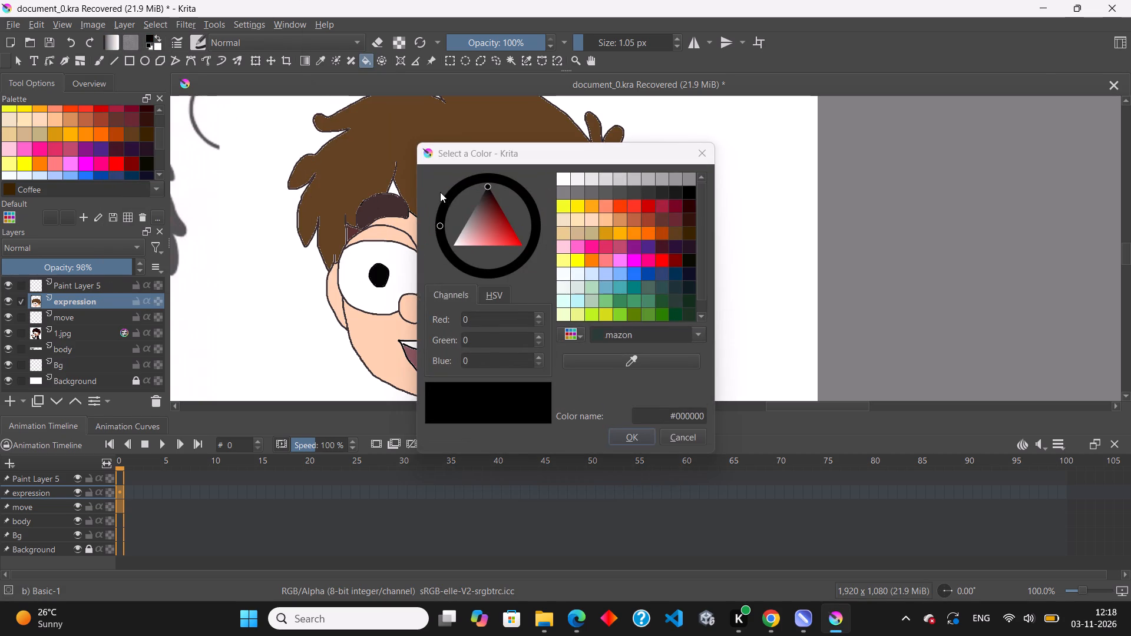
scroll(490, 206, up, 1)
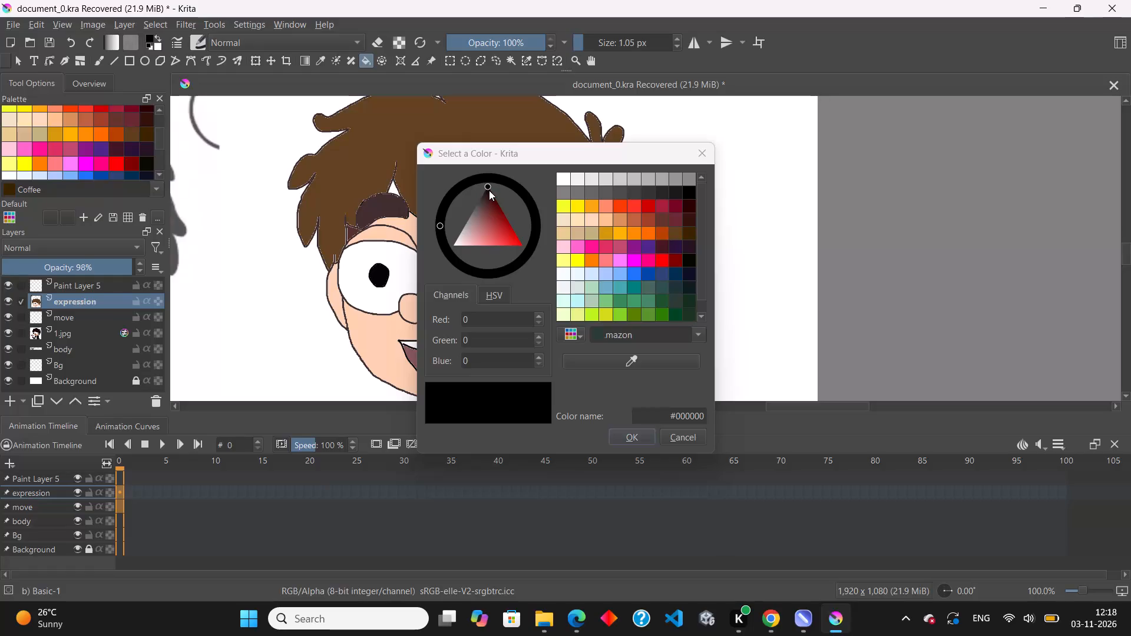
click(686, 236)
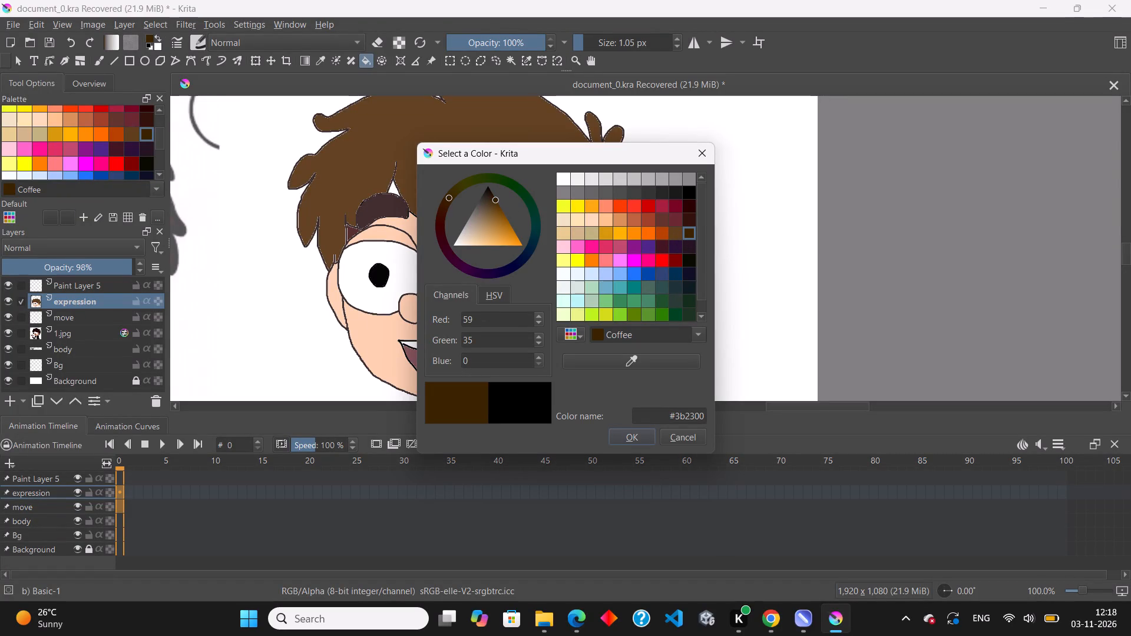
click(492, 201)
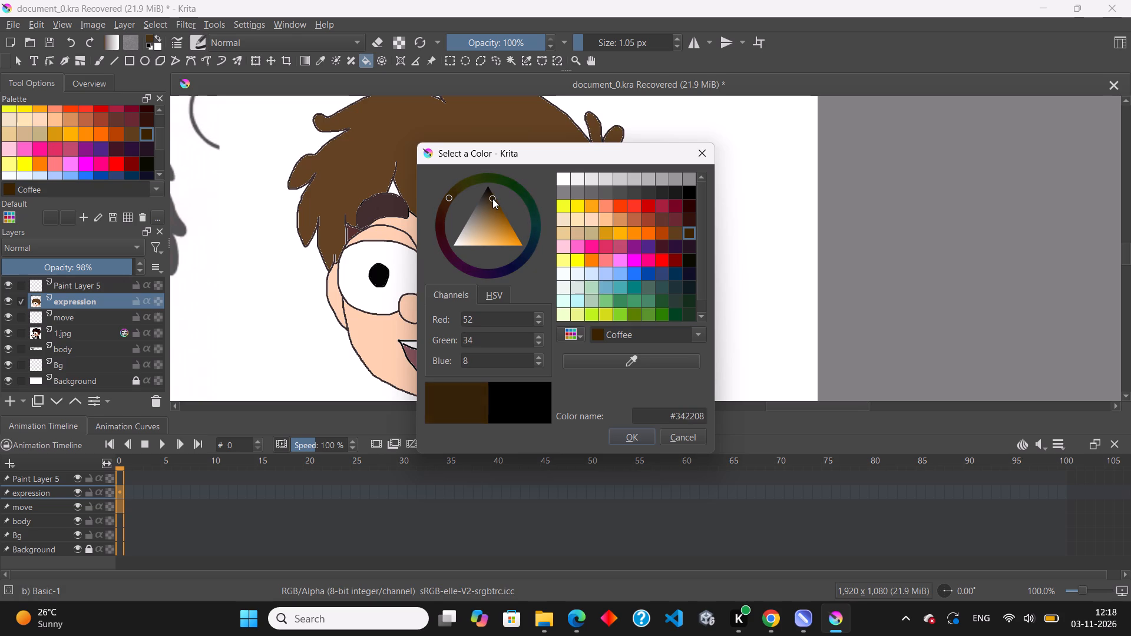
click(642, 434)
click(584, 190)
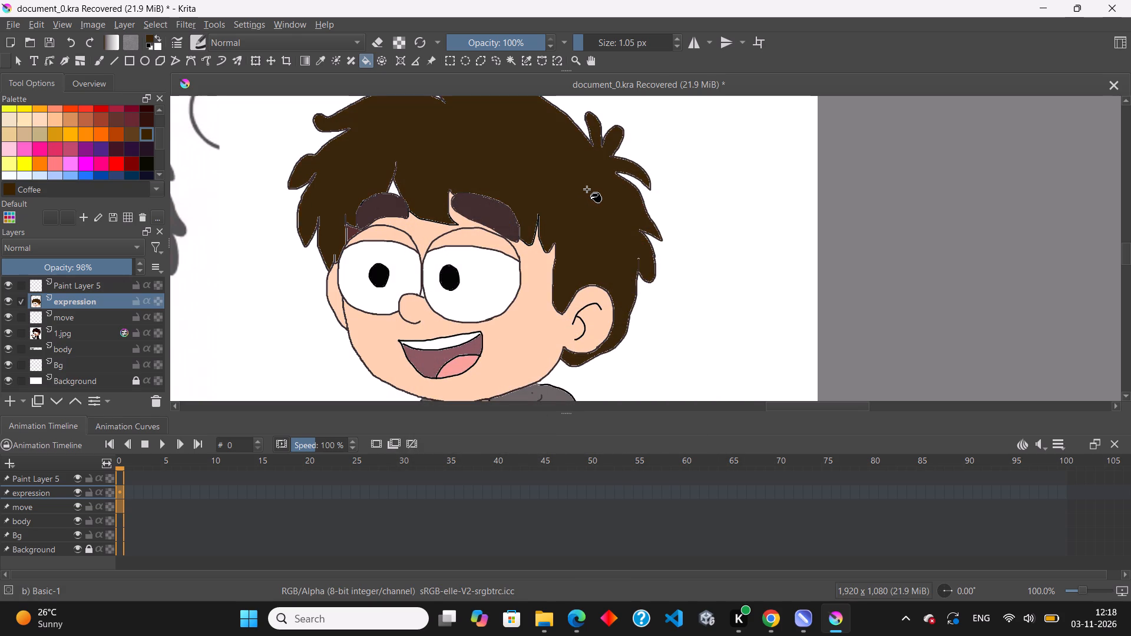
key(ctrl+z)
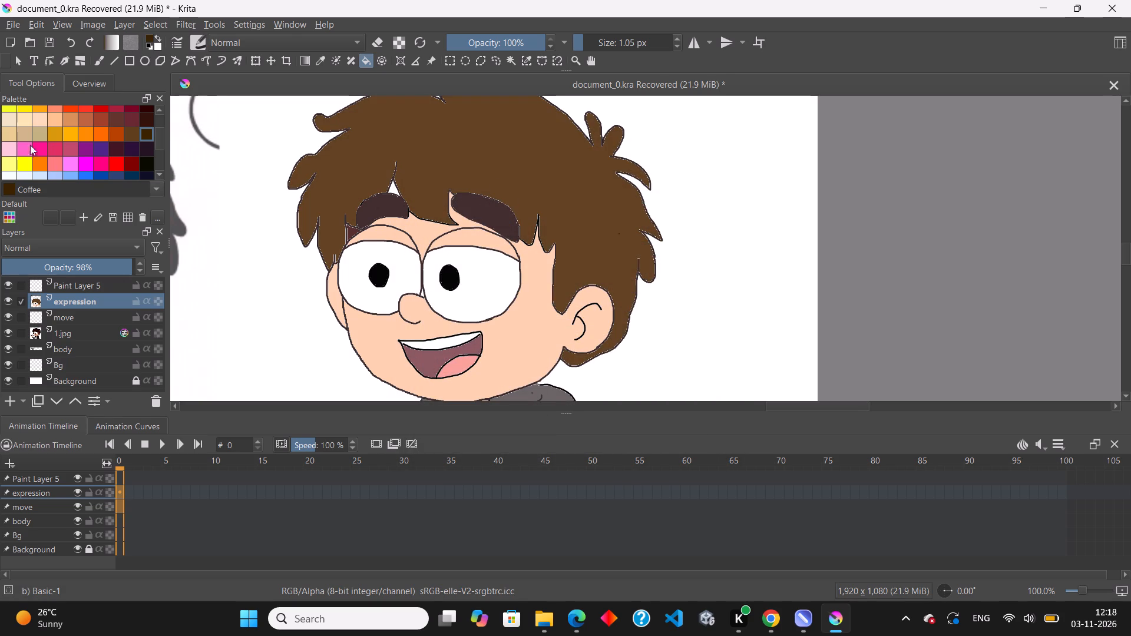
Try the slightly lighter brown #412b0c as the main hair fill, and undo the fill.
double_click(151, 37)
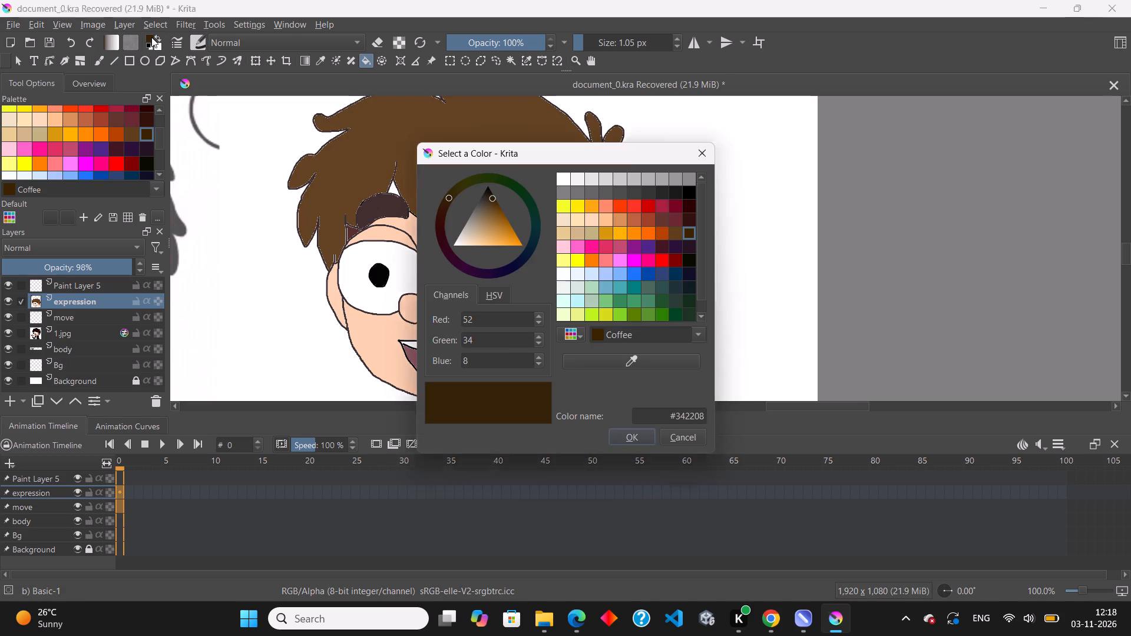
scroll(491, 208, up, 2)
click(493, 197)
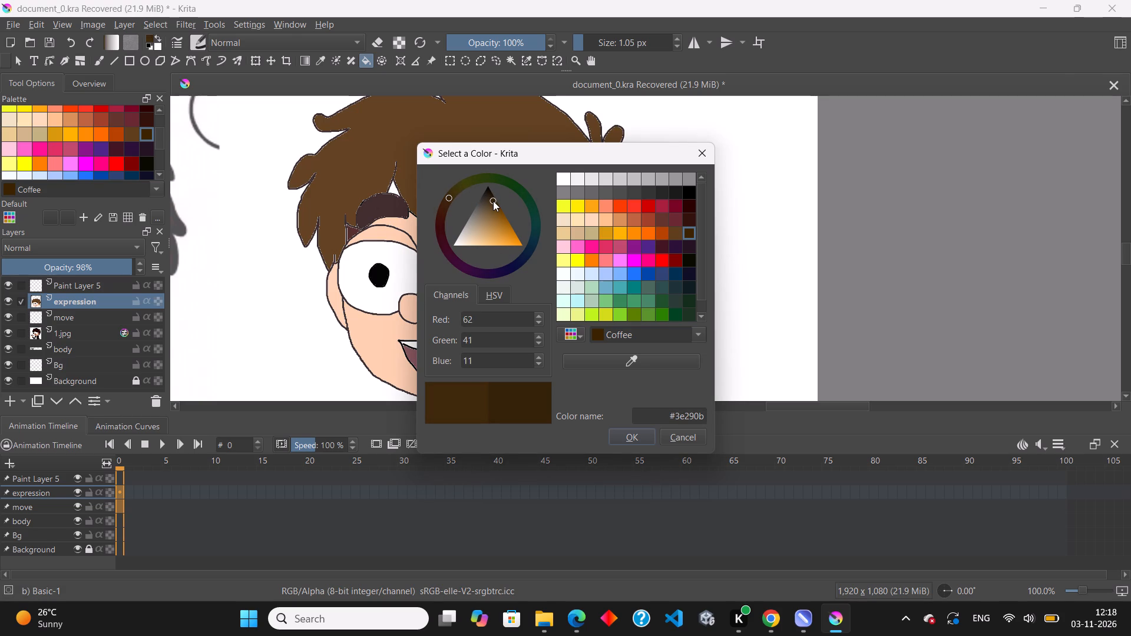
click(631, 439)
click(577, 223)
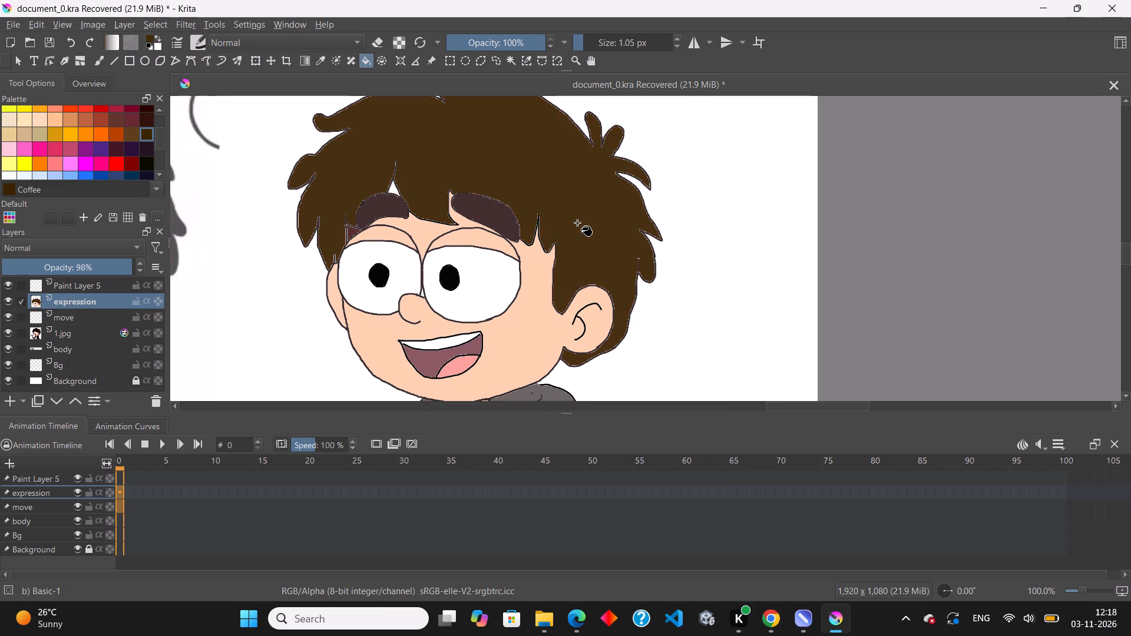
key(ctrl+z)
Set the foreground colour to brown #4b310d and test it as the main hair fill, undoing the test fill.
double_click(152, 42)
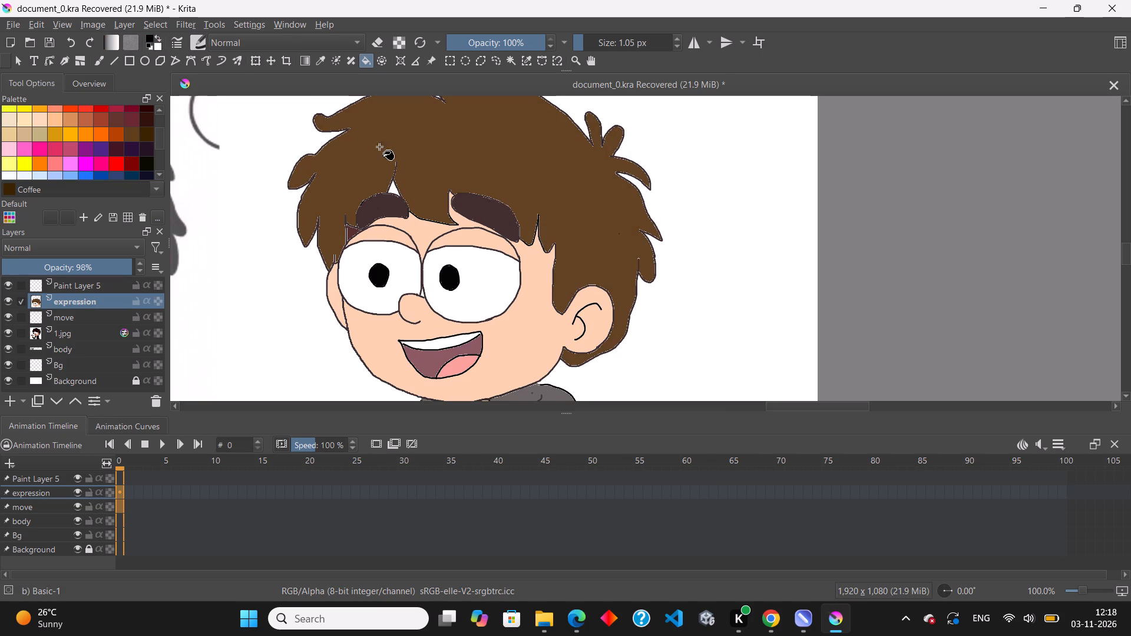
double_click(153, 39)
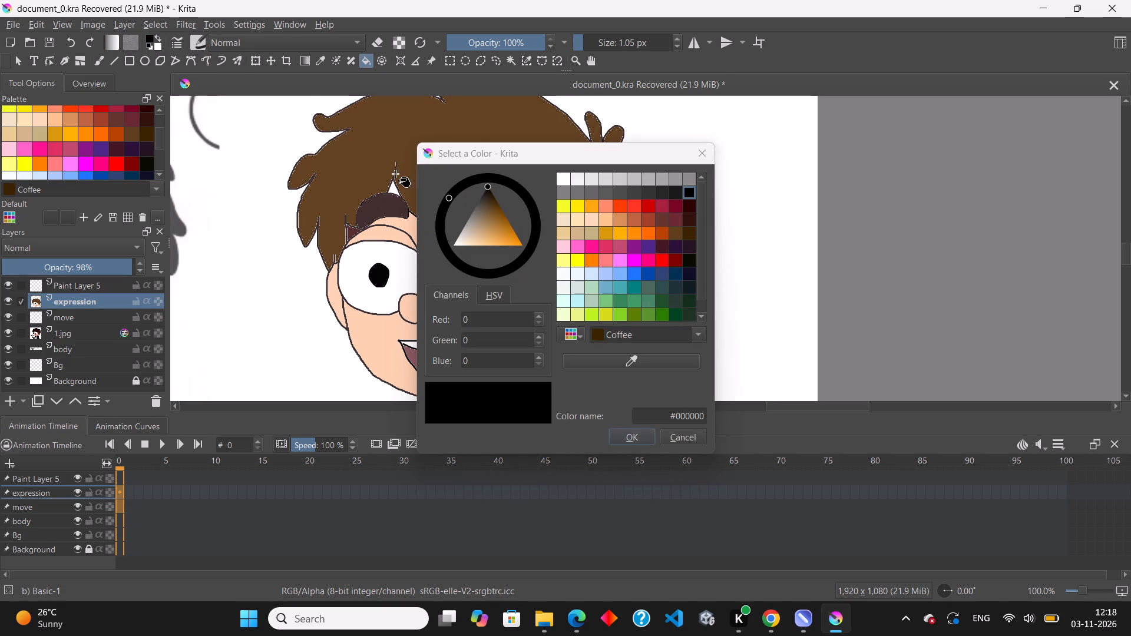
drag(487, 184, 494, 207)
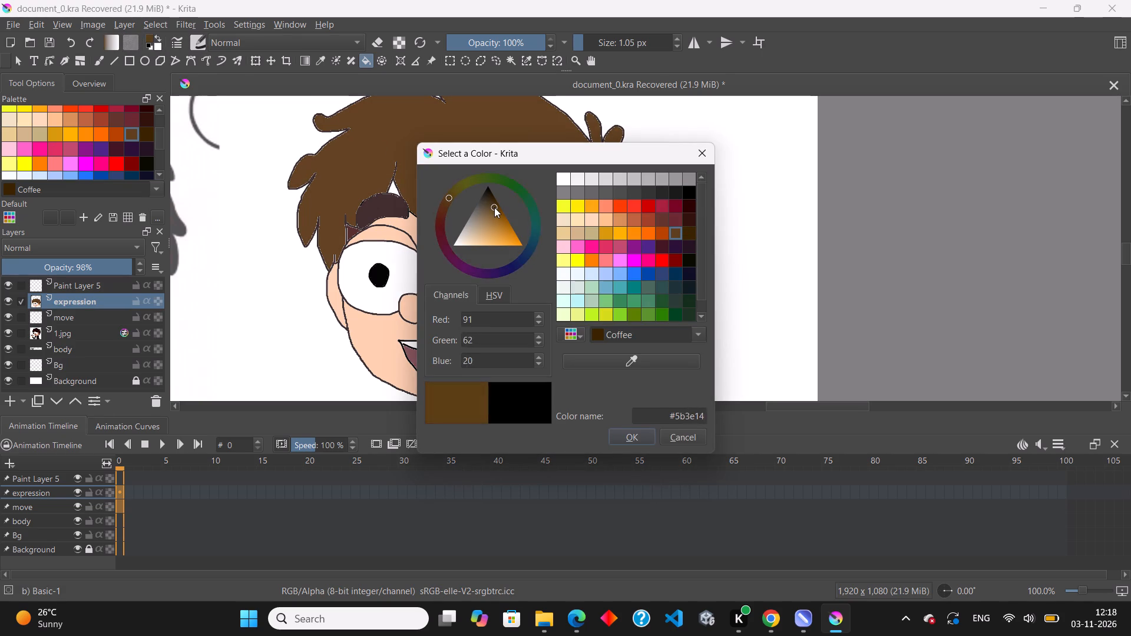
drag(494, 207, 494, 205)
drag(494, 205, 494, 204)
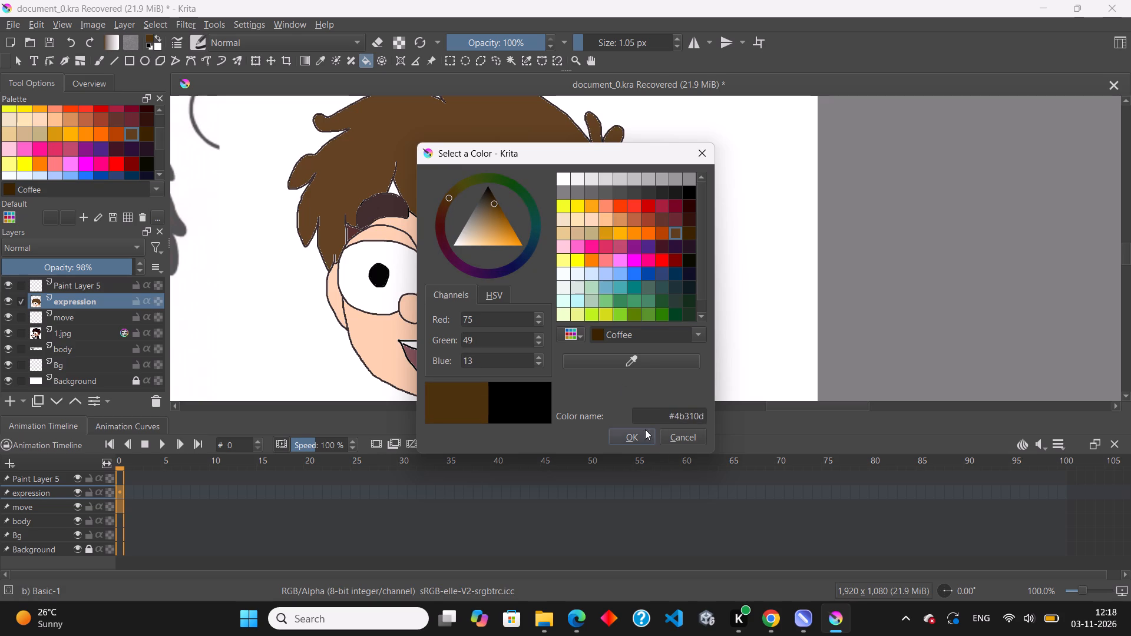
click(645, 440)
click(577, 218)
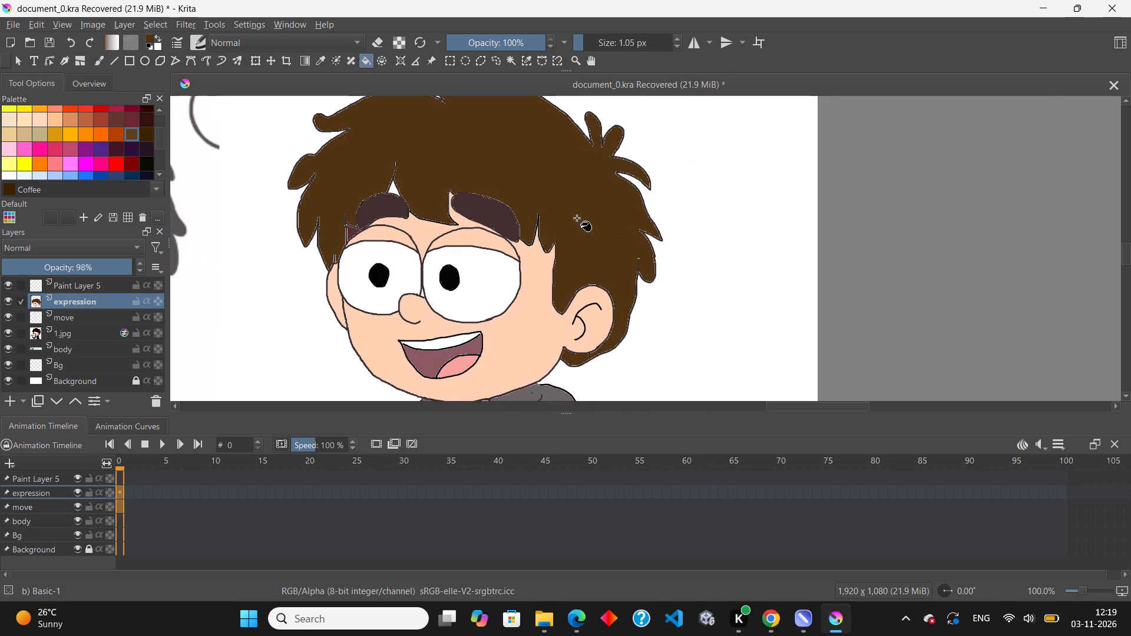
key(ctrl+z)
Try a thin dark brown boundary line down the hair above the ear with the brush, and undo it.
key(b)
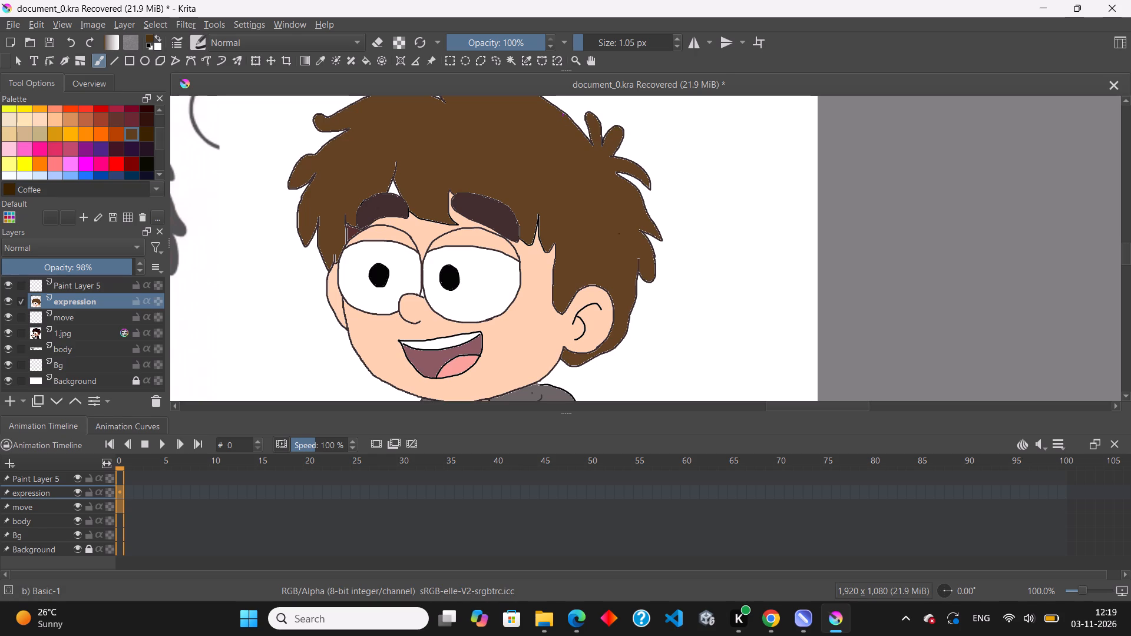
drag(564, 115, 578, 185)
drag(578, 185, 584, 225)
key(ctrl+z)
Draw a thin dark brown shading boundary through the hair, from the crown's outer edge down to the top of the ear.
scroll(585, 231, down, 1)
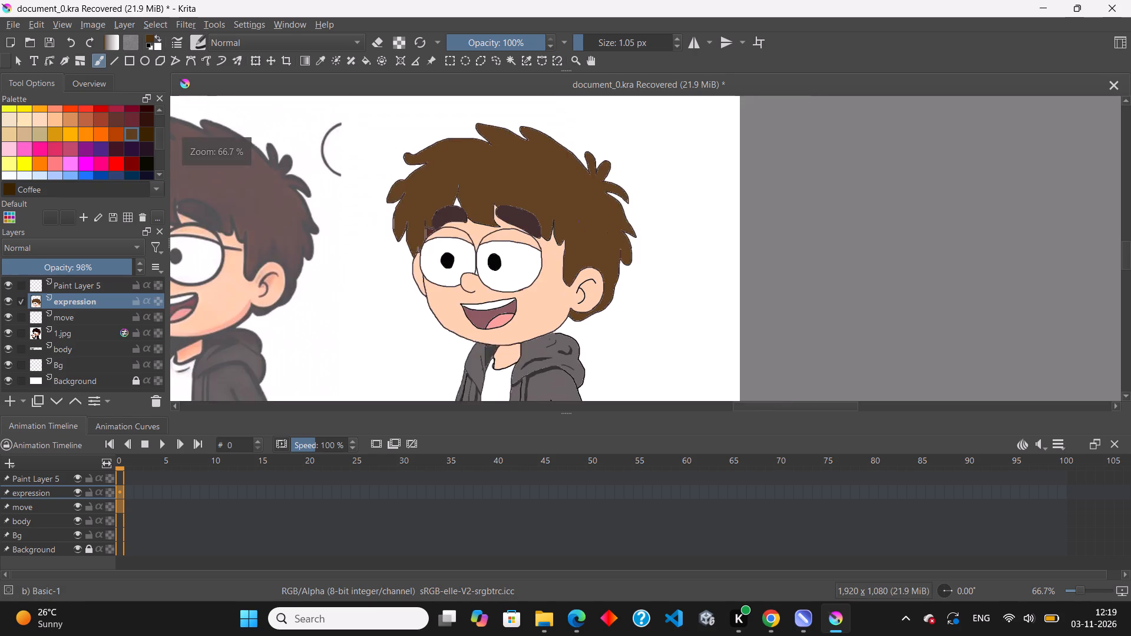
scroll(564, 179, up, 1)
drag(538, 115, 544, 137)
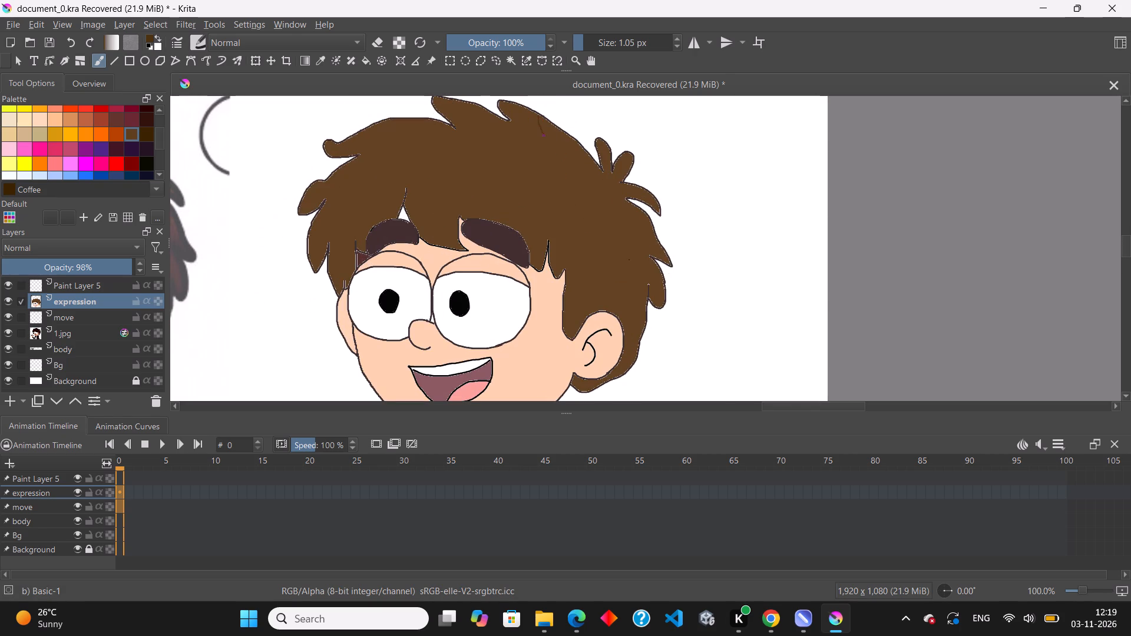
drag(544, 137, 567, 222)
drag(567, 222, 576, 297)
drag(576, 297, 578, 331)
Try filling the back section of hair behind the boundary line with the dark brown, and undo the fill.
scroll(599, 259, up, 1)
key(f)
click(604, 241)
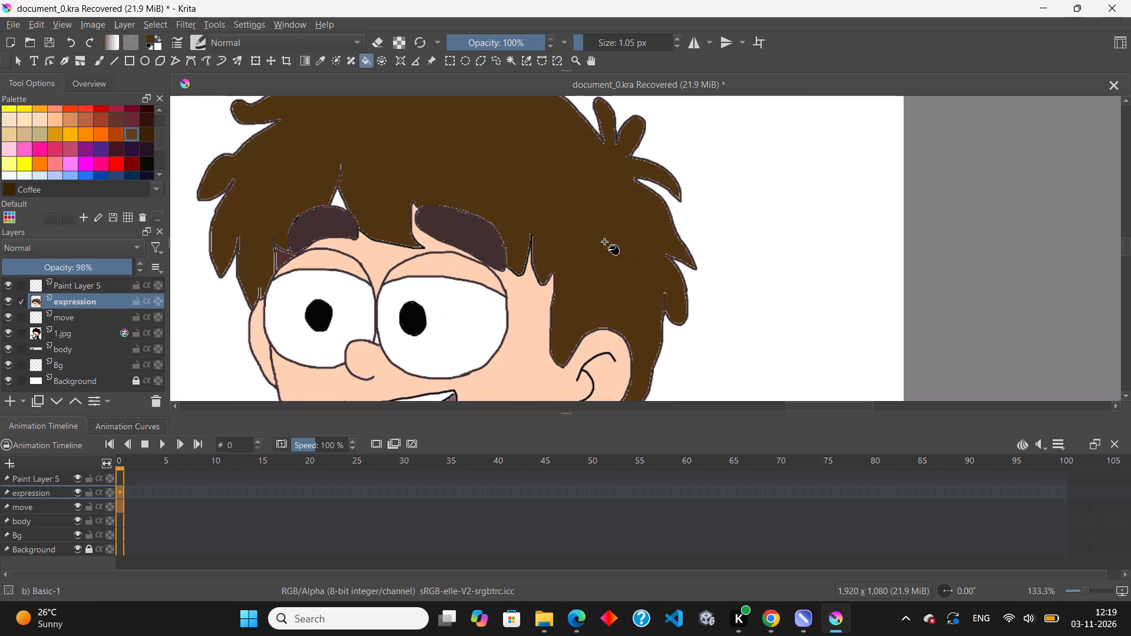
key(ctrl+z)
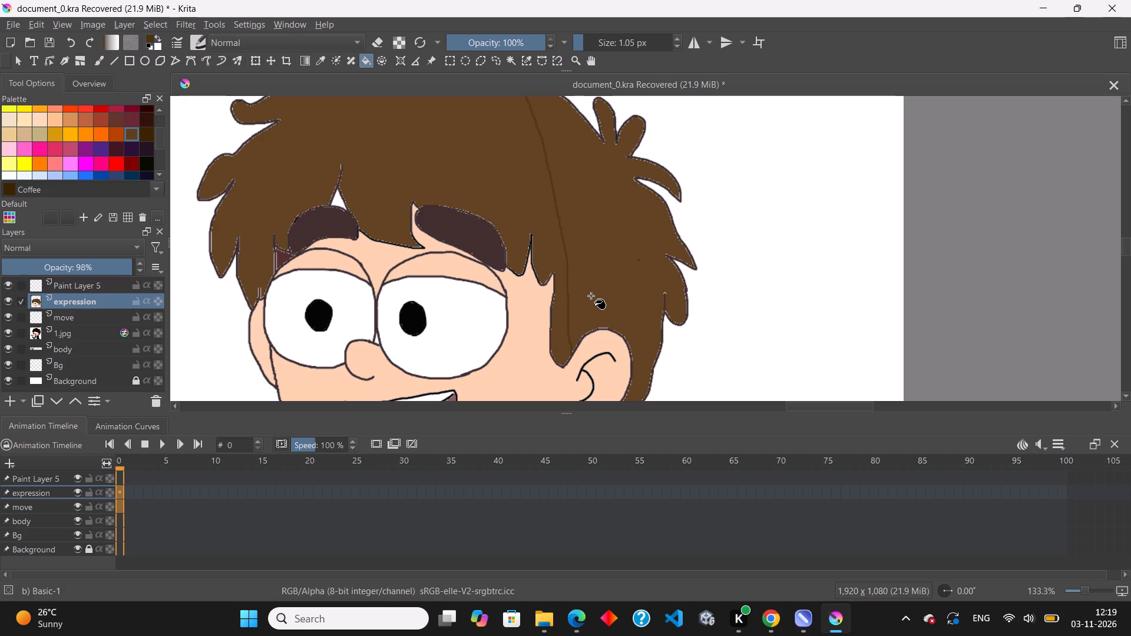
Inspect the boundary line's ends and extend its upper end to join the hair outline at the crown.
scroll(567, 357, up, 6)
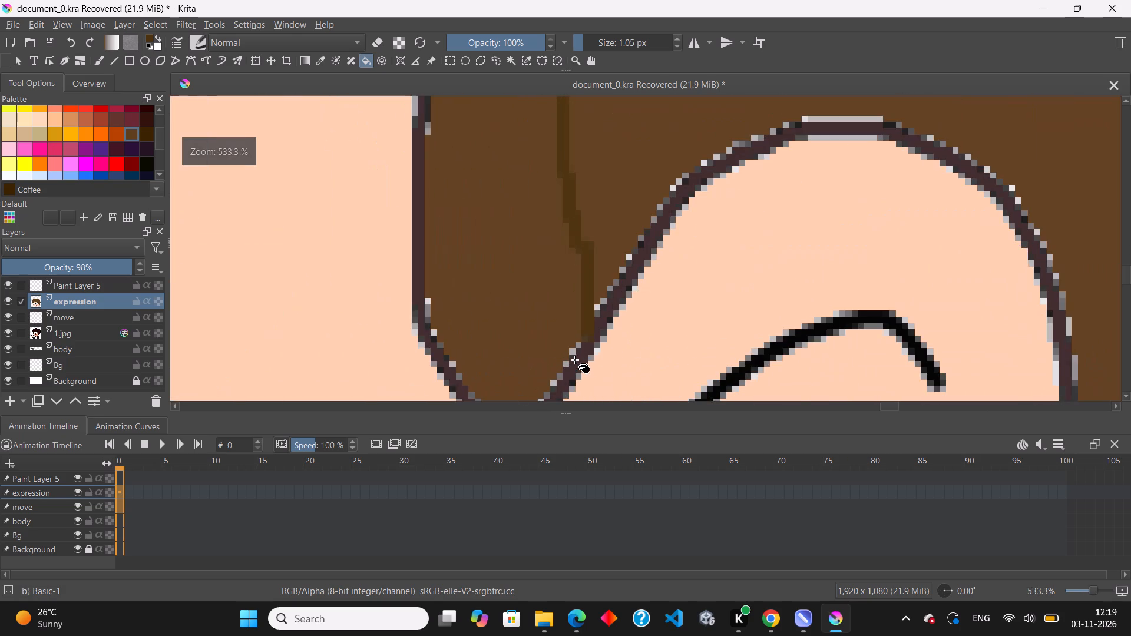
scroll(593, 334, down, 9)
scroll(558, 243, up, 4)
scroll(598, 194, up, 2)
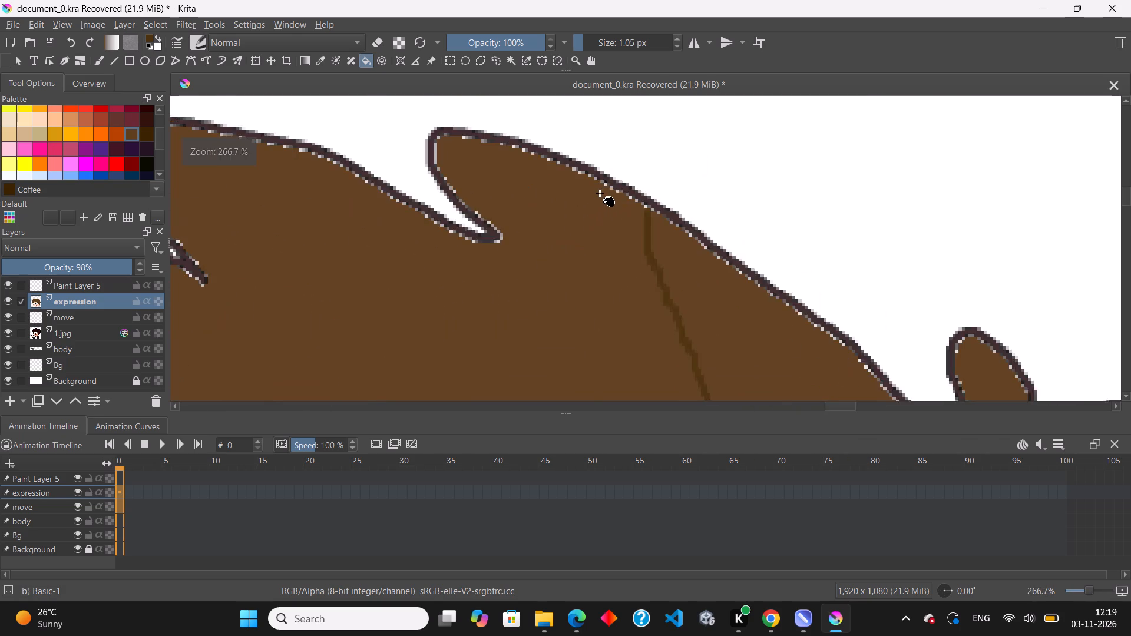
scroll(600, 193, up, 3)
scroll(644, 222, up, 2)
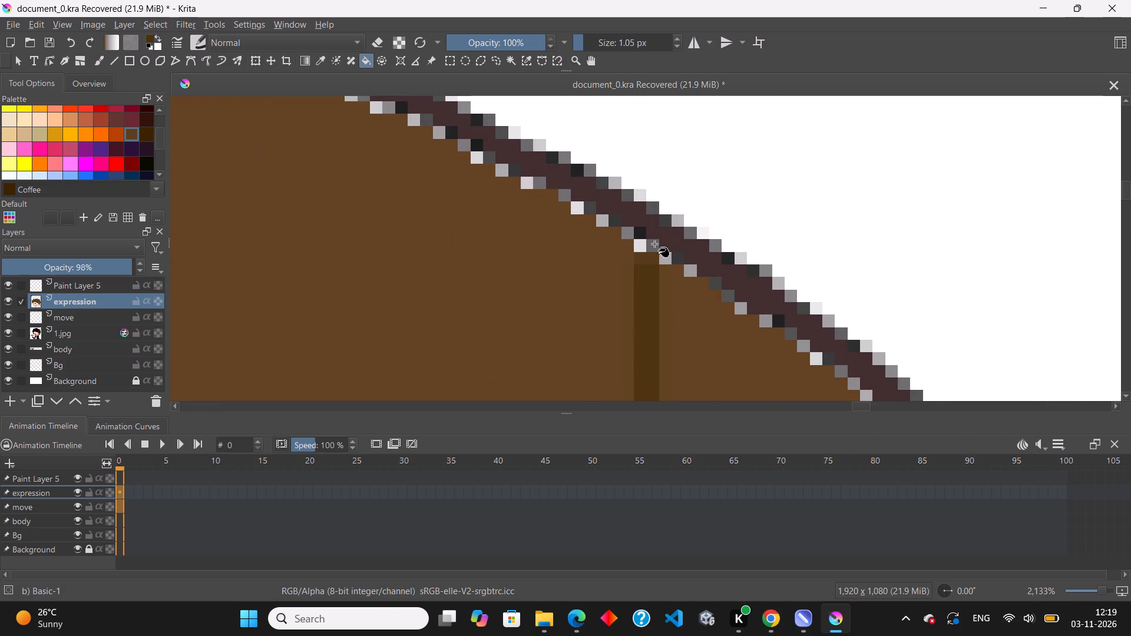
key(b)
drag(648, 251, 645, 231)
scroll(637, 241, down, 8)
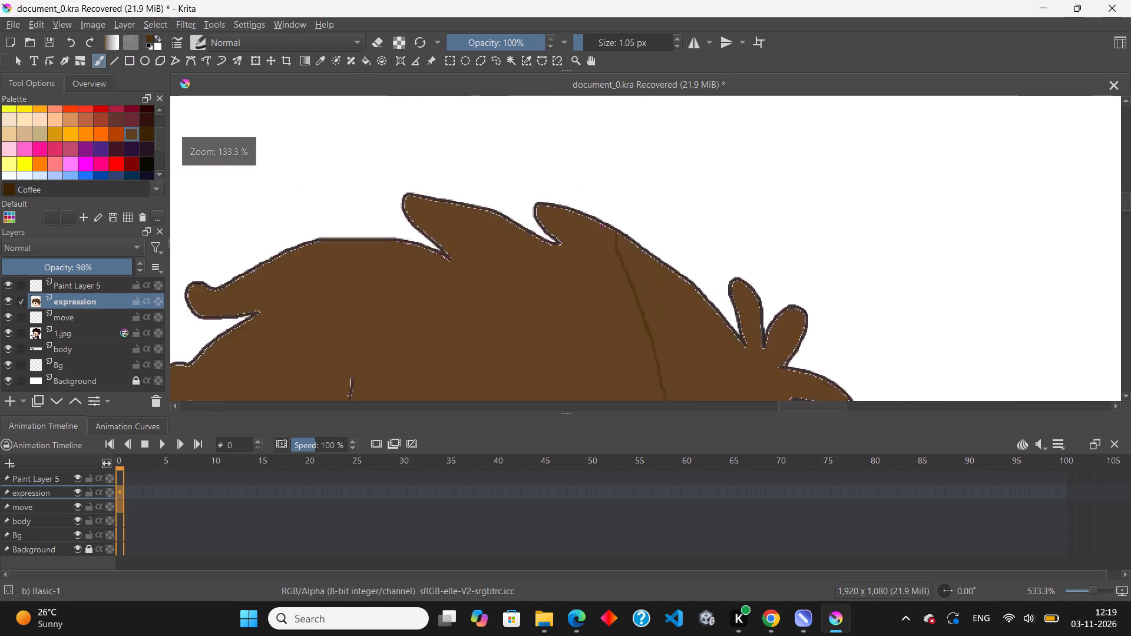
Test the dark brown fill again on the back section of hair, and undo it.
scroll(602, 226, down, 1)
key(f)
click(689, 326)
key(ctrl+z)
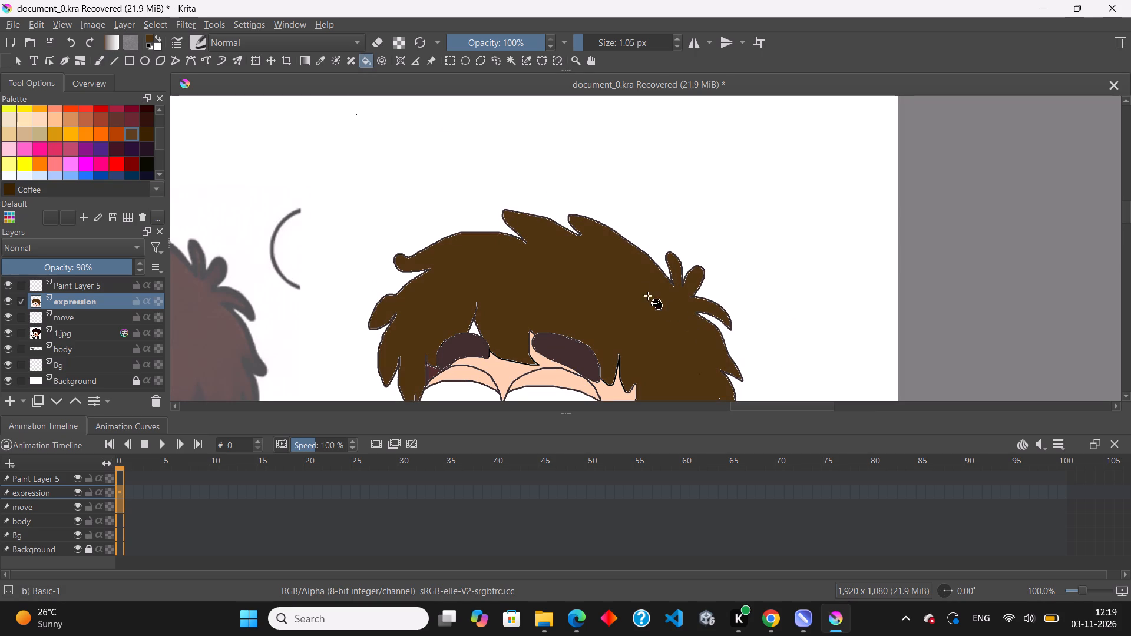
Examine the shading boundary closely for gaps where it meets the ear and the crown outline.
scroll(391, 214, down, 1)
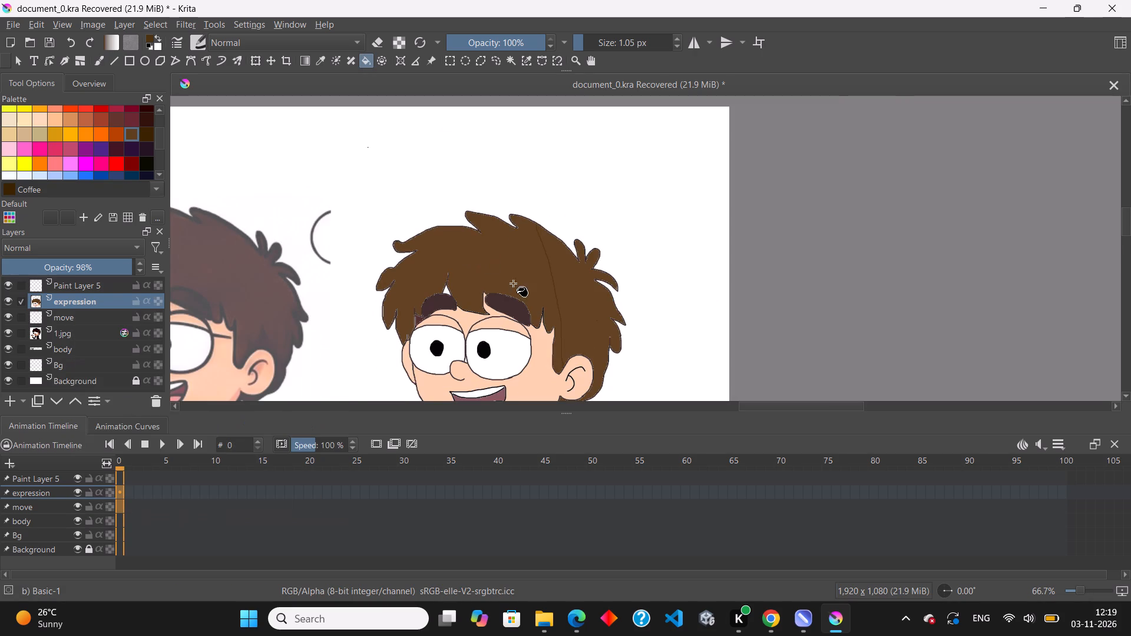
scroll(581, 298, up, 3)
scroll(519, 210, down, 3)
scroll(527, 275, up, 3)
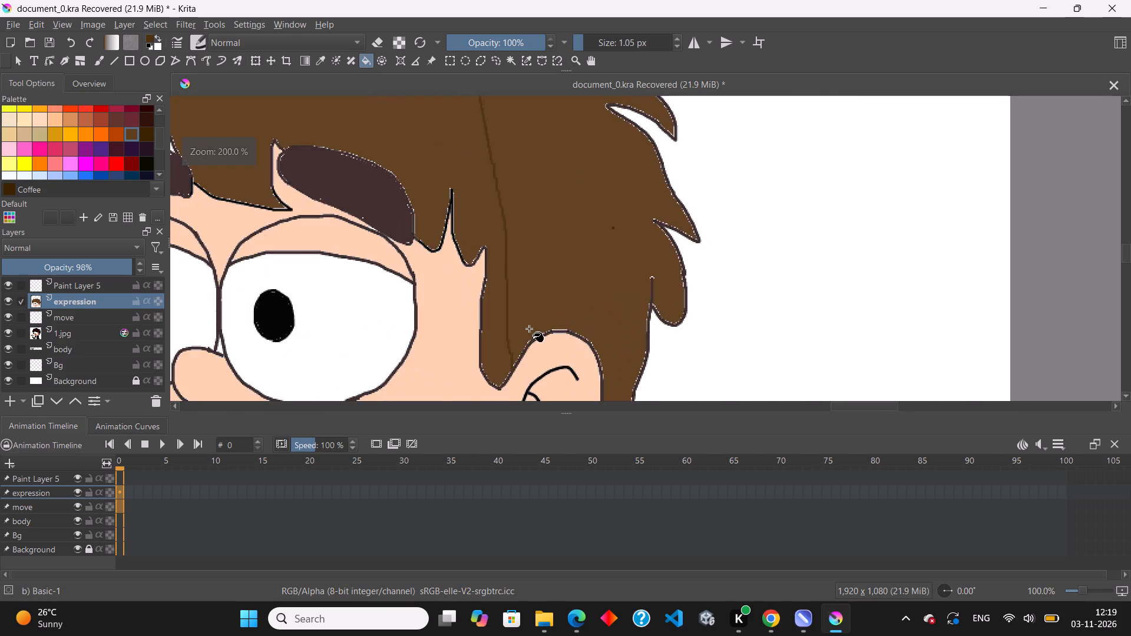
scroll(529, 379, up, 3)
scroll(482, 342, up, 4)
scroll(482, 336, down, 4)
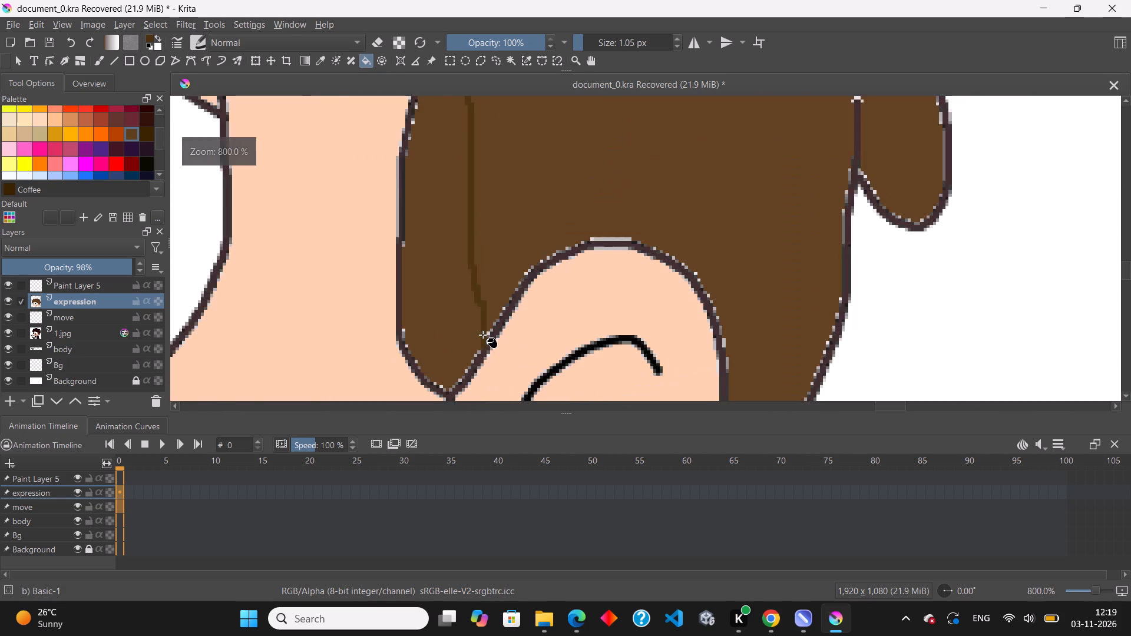
scroll(482, 327, down, 6)
scroll(482, 327, up, 2)
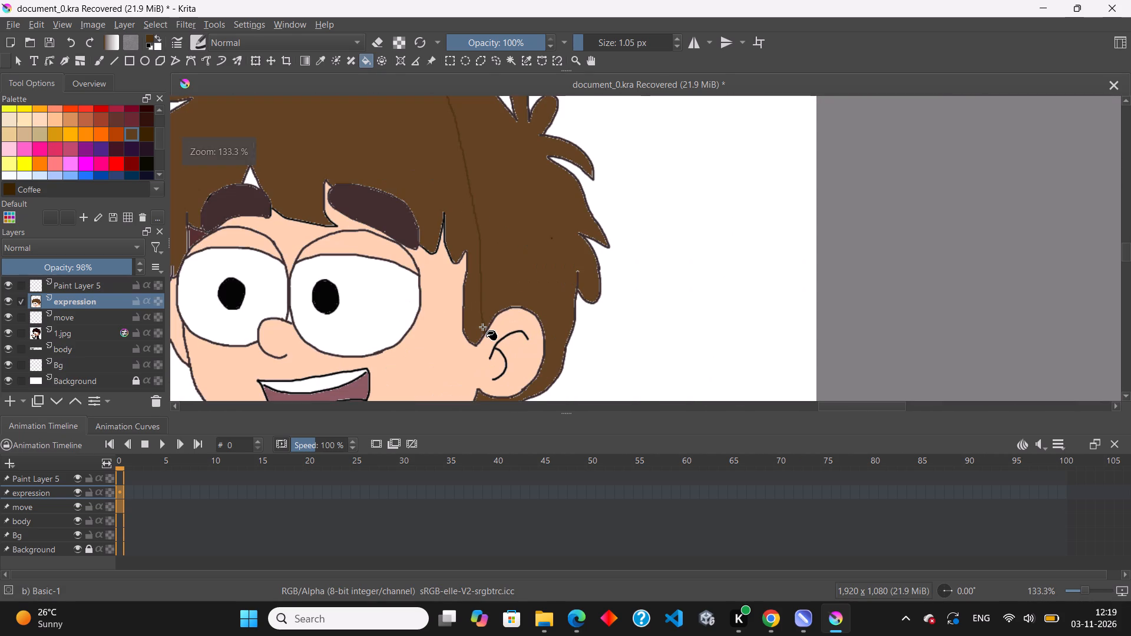
scroll(482, 325, down, 2)
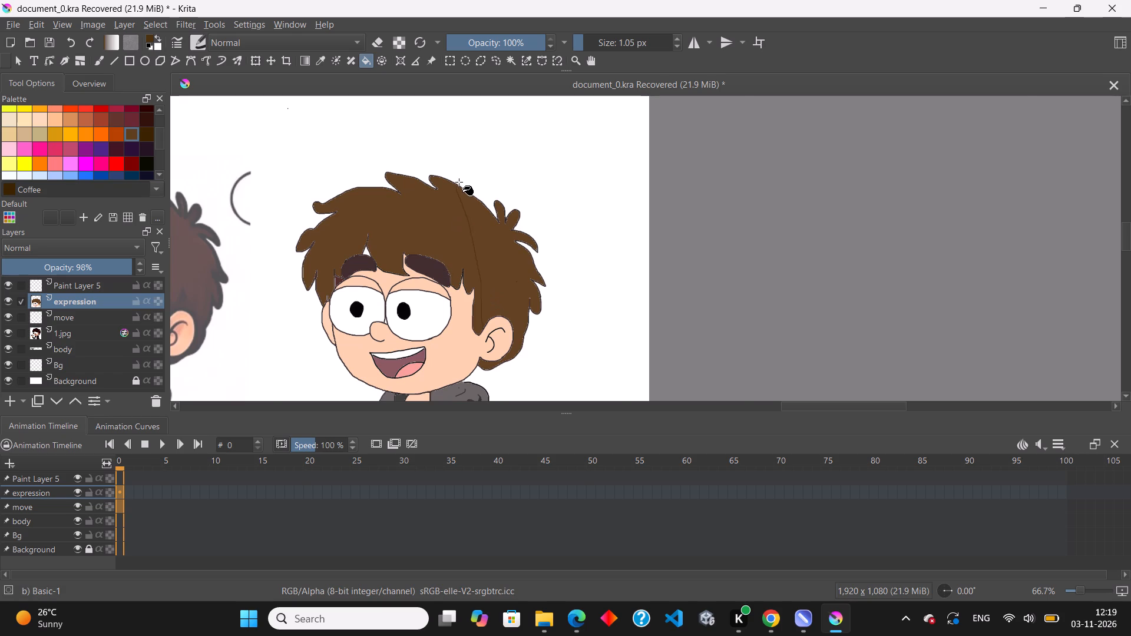
scroll(459, 182, up, 9)
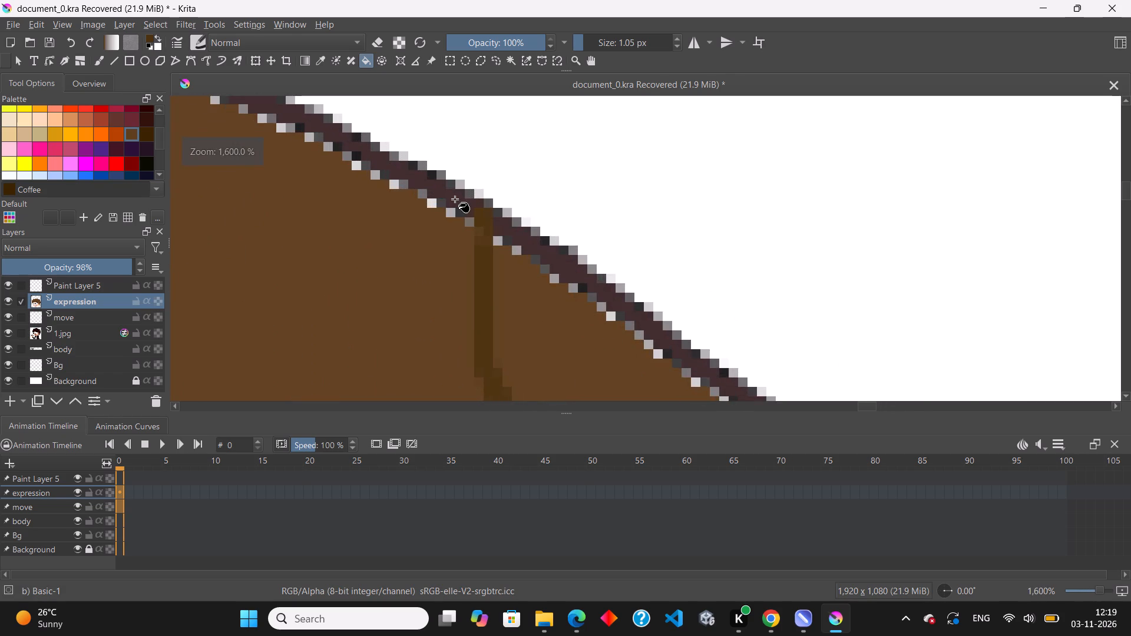
scroll(455, 199, down, 10)
scroll(481, 241, up, 3)
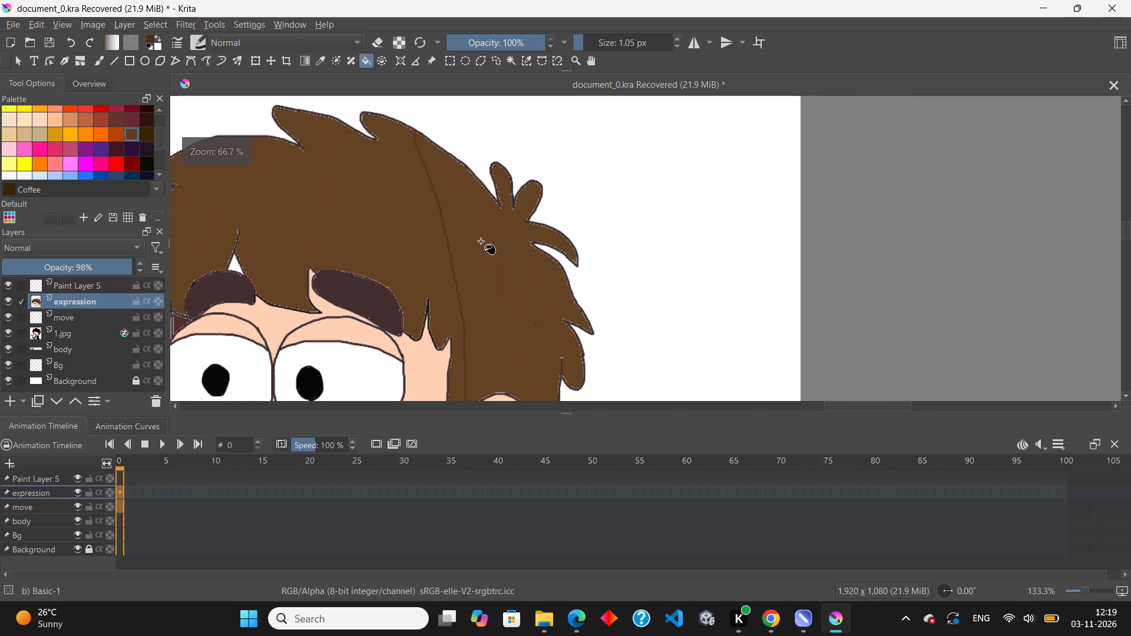
Set the brush size to 45.56 px and paint dark brown shading over the back section of hair down towards the ear.
key(b)
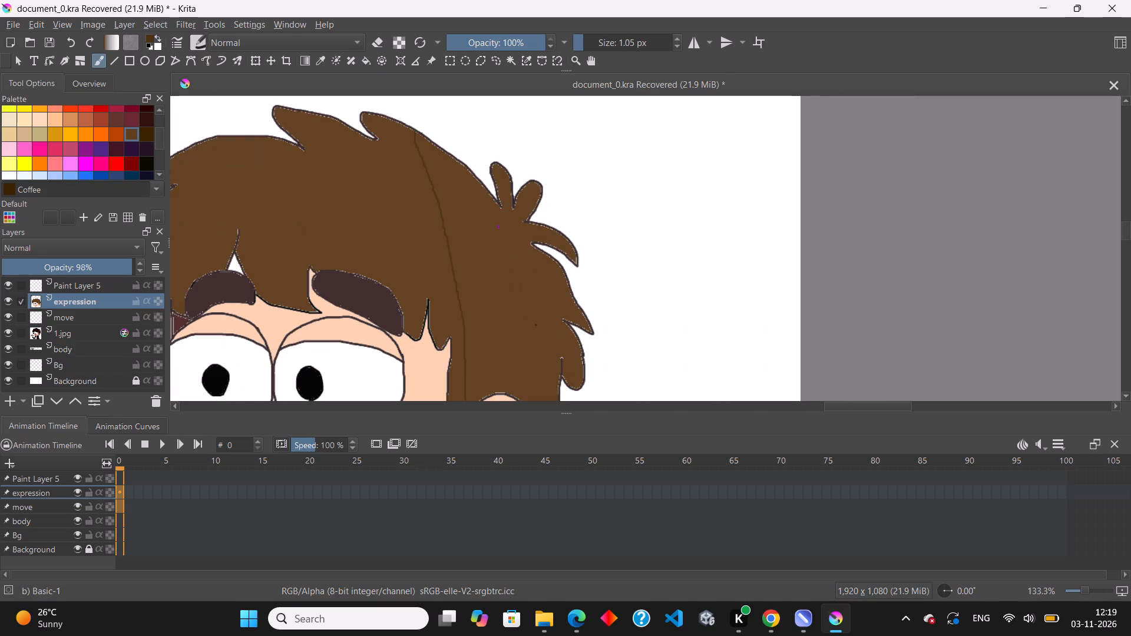
click(608, 40)
drag(507, 286, 499, 257)
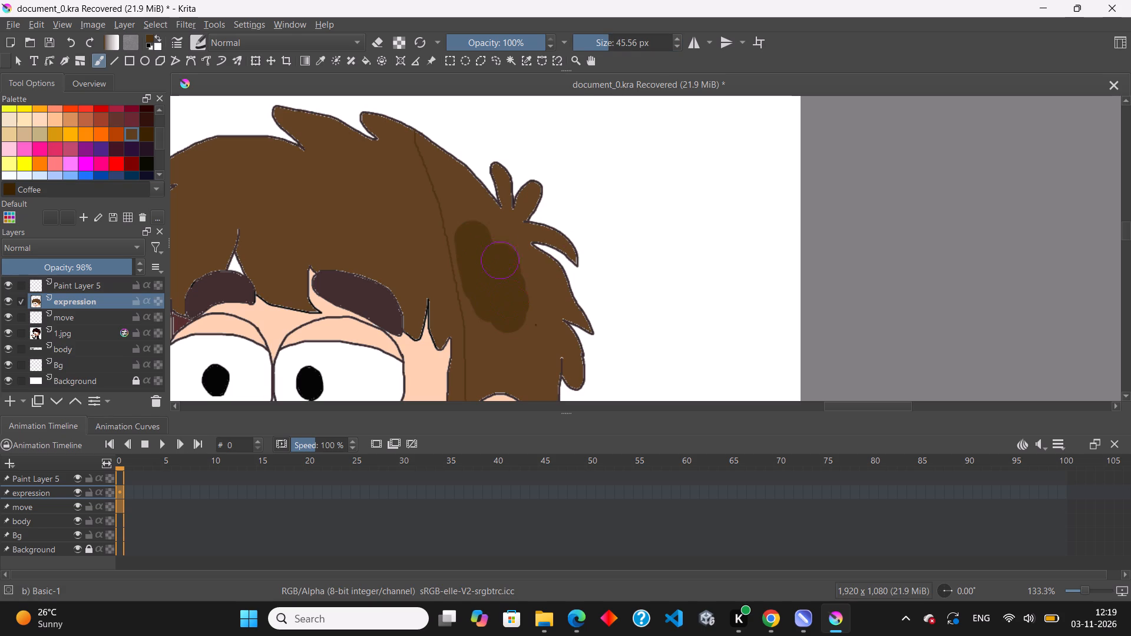
drag(499, 257, 492, 351)
scroll(476, 222, down, 2)
scroll(485, 291, up, 2)
scroll(537, 304, up, 4)
drag(489, 190, 504, 254)
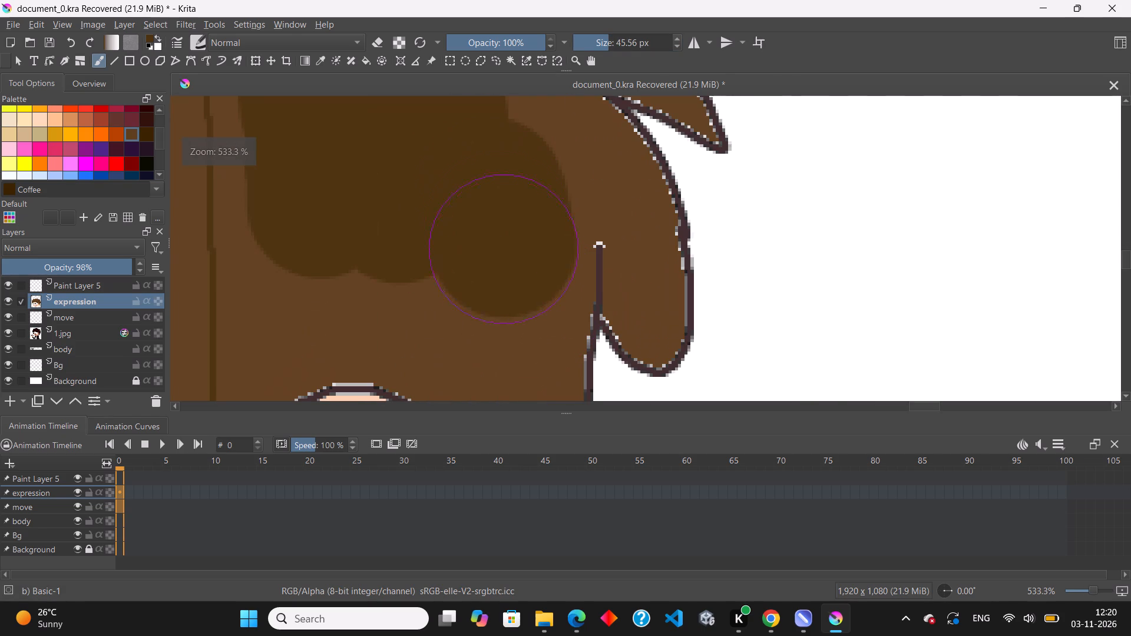
drag(504, 254, 441, 315)
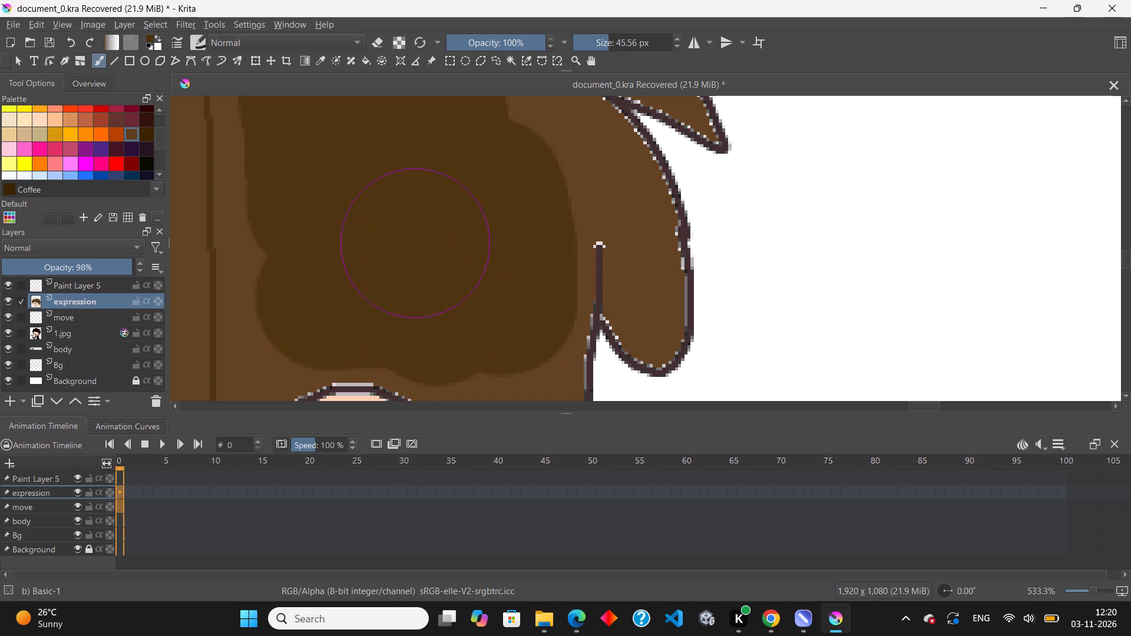
scroll(406, 220, down, 3)
scroll(434, 308, up, 6)
scroll(479, 260, down, 4)
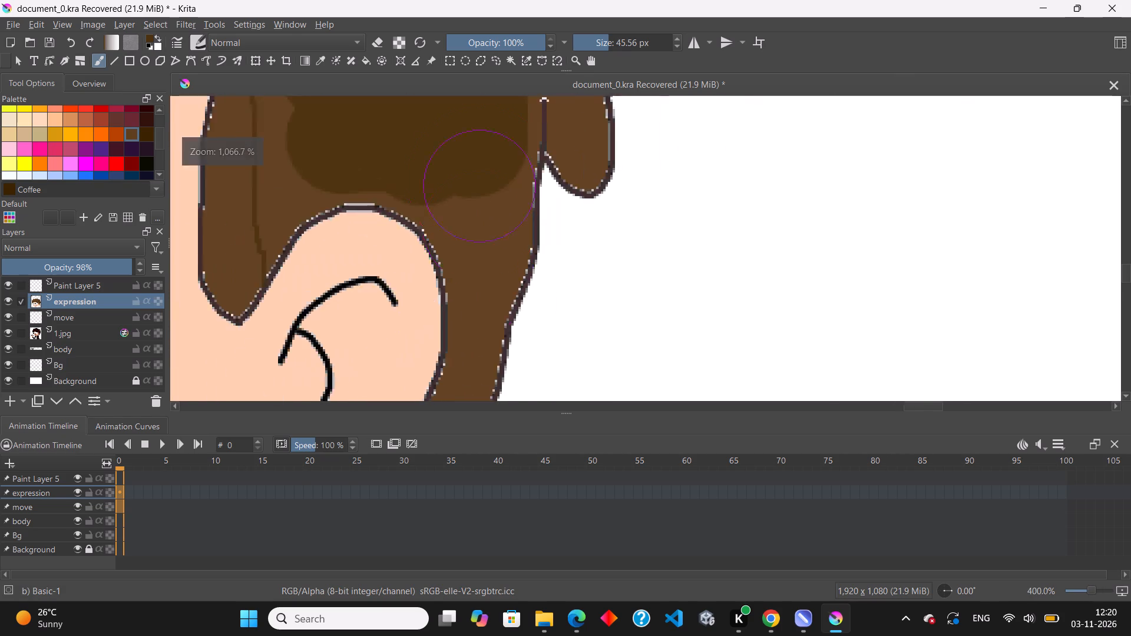
Set the brush size to 5.70 px and extend the dark brown shading along the ear's upper curve and down behind it.
scroll(481, 180, up, 2)
click(591, 40)
drag(520, 216, 502, 197)
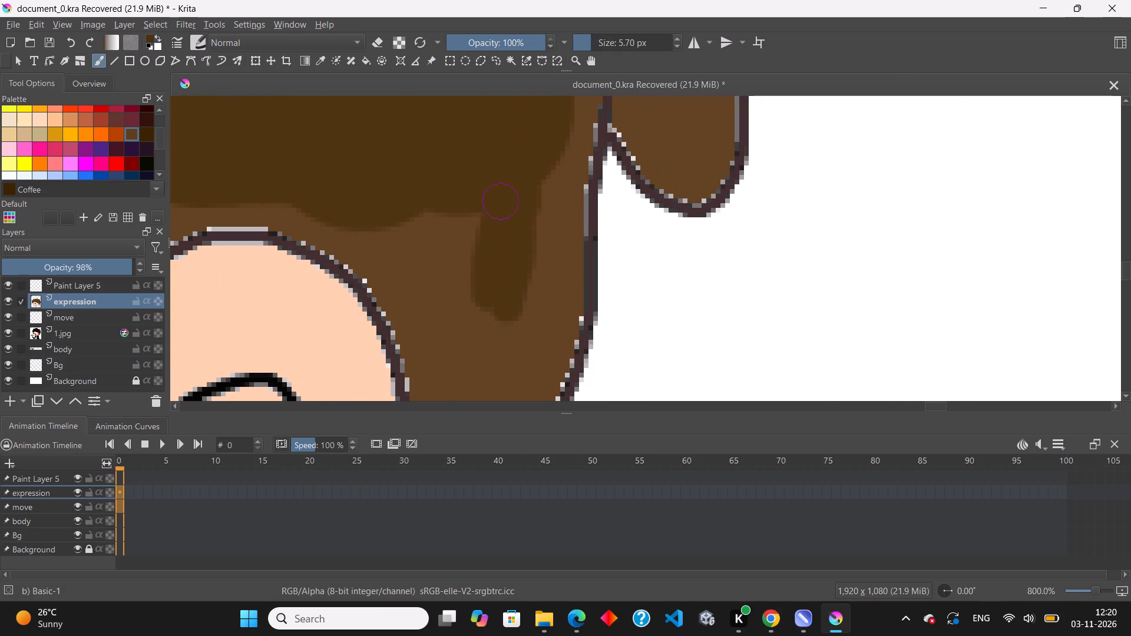
drag(502, 197, 348, 217)
drag(348, 217, 292, 208)
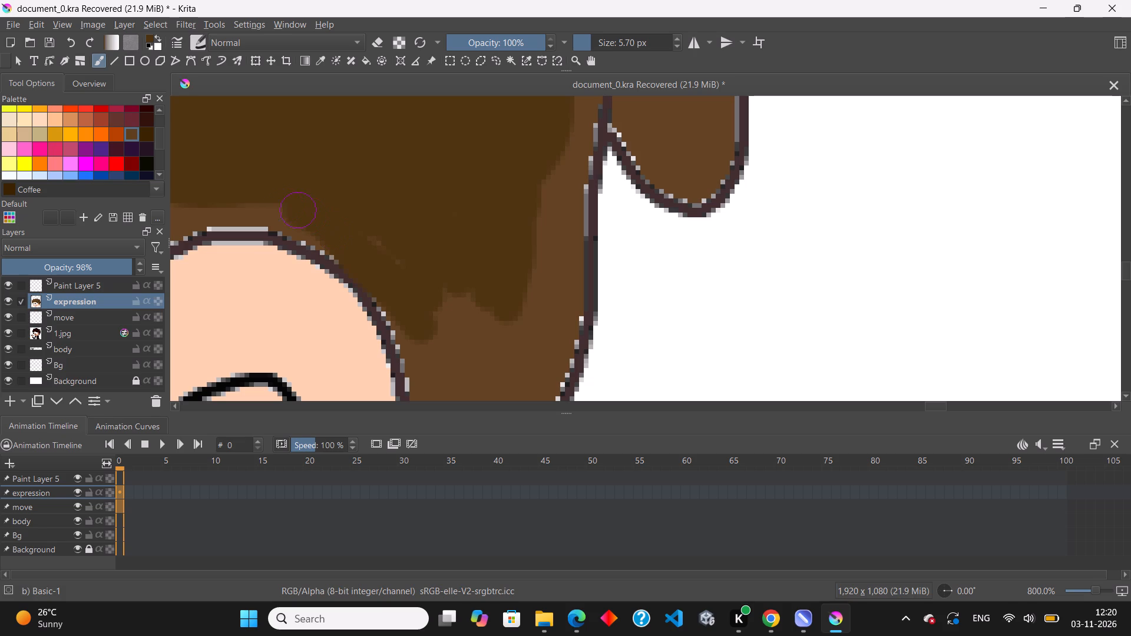
drag(292, 208, 434, 310)
scroll(390, 193, down, 3)
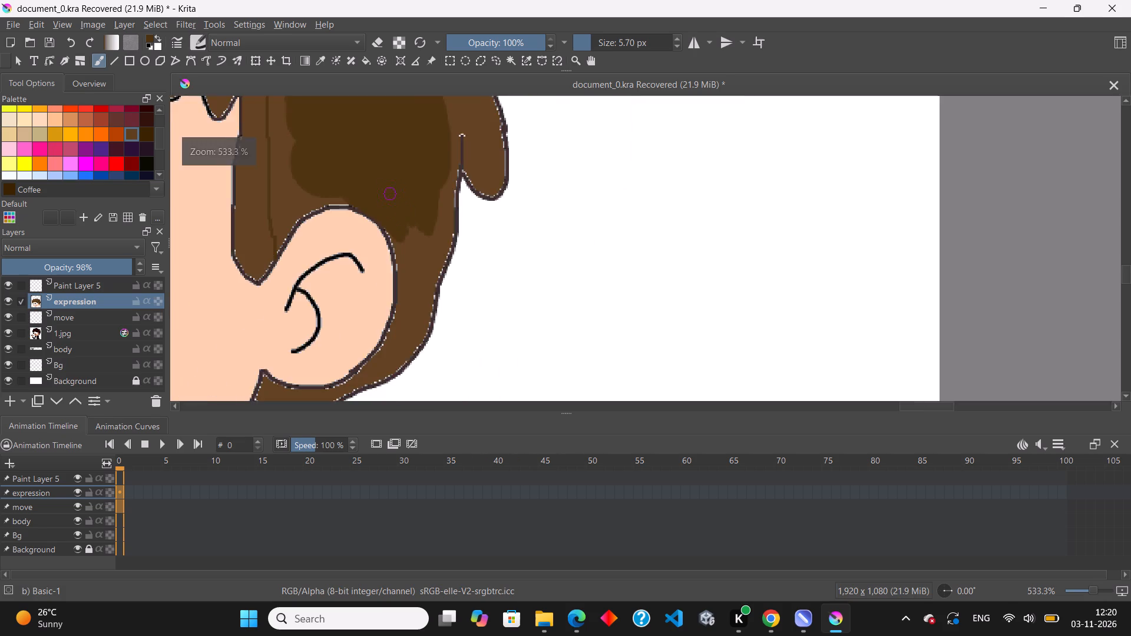
scroll(411, 277, up, 3)
drag(358, 153, 388, 227)
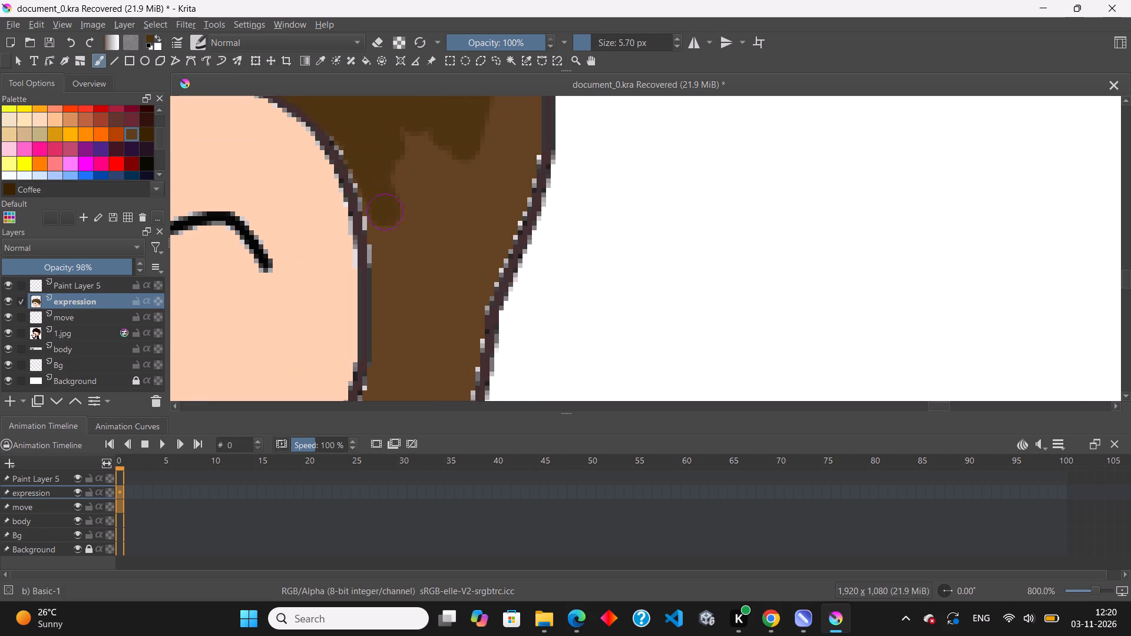
drag(388, 227, 410, 155)
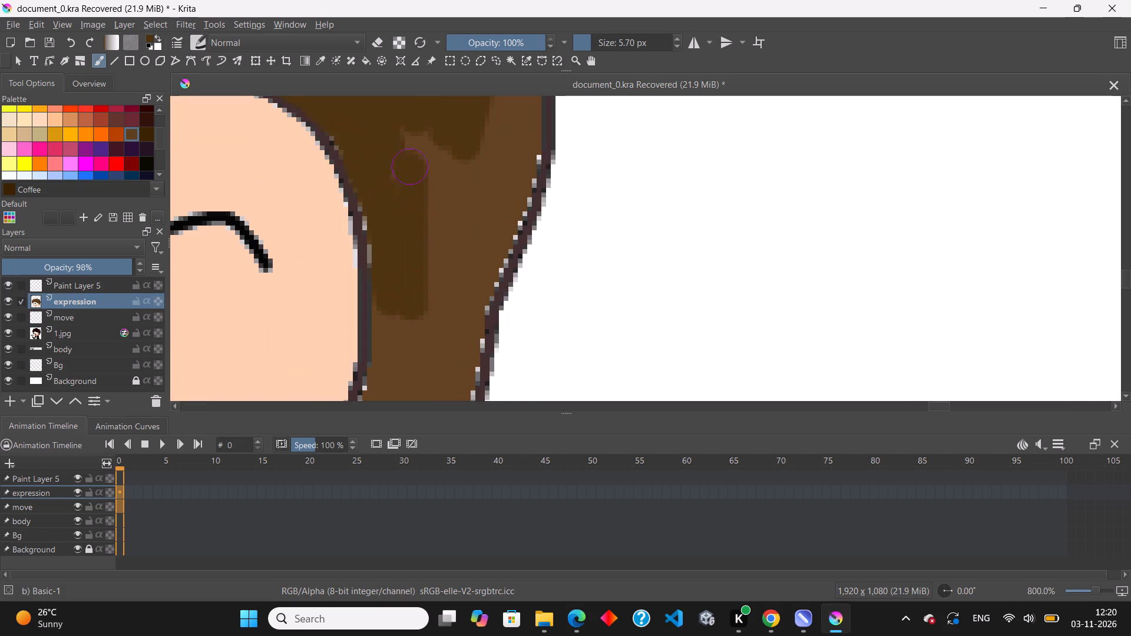
drag(410, 155, 457, 308)
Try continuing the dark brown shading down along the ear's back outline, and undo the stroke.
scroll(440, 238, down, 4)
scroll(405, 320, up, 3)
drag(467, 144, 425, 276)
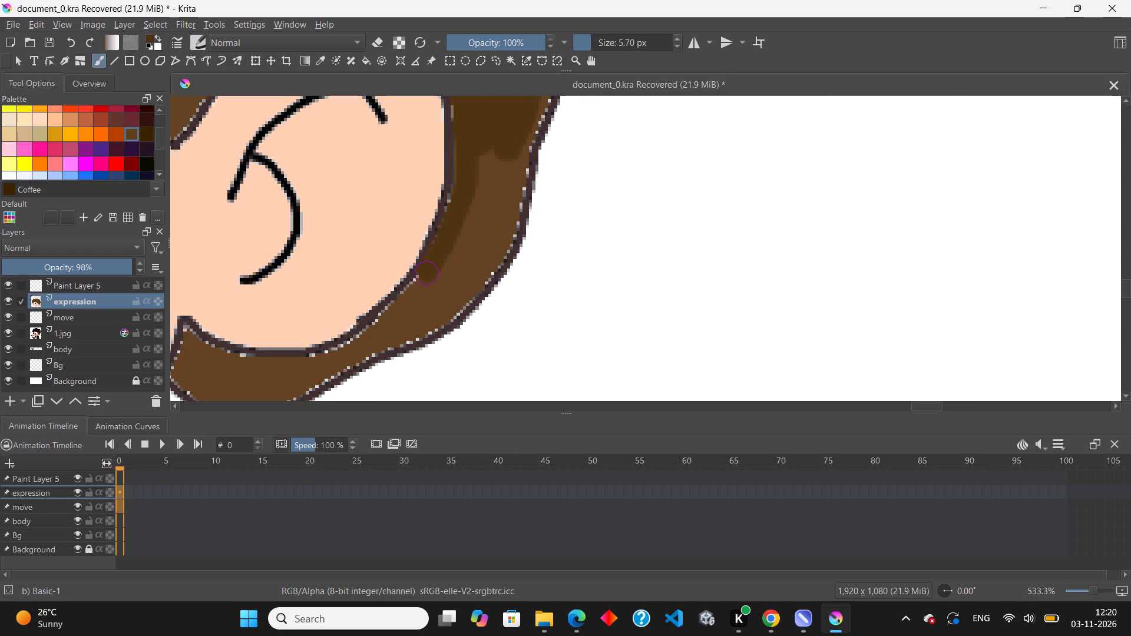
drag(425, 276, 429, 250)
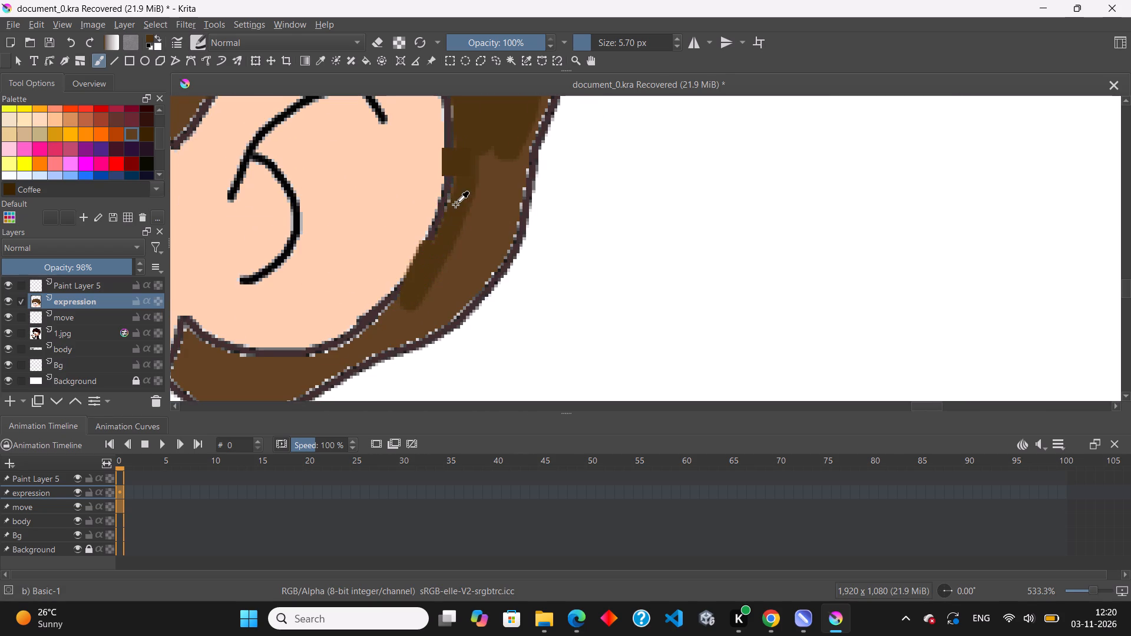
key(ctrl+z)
Paint dark brown shading down the hair behind the ear, widening it from the ear's back outline towards the outer hair edge.
drag(468, 141, 454, 276)
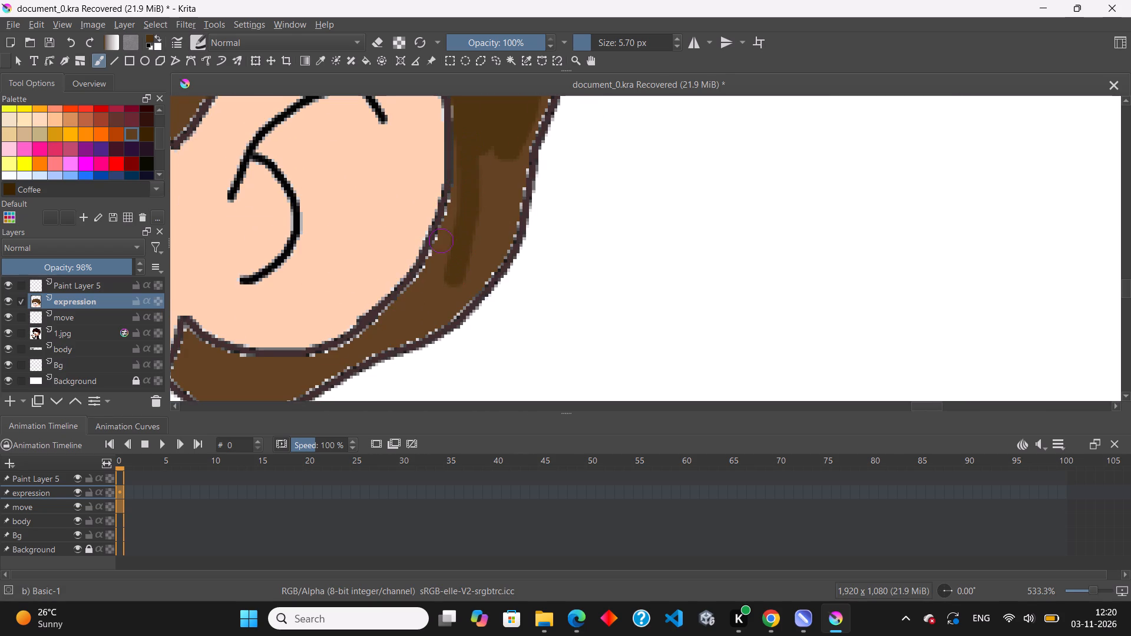
scroll(460, 167, up, 1)
drag(463, 140, 444, 261)
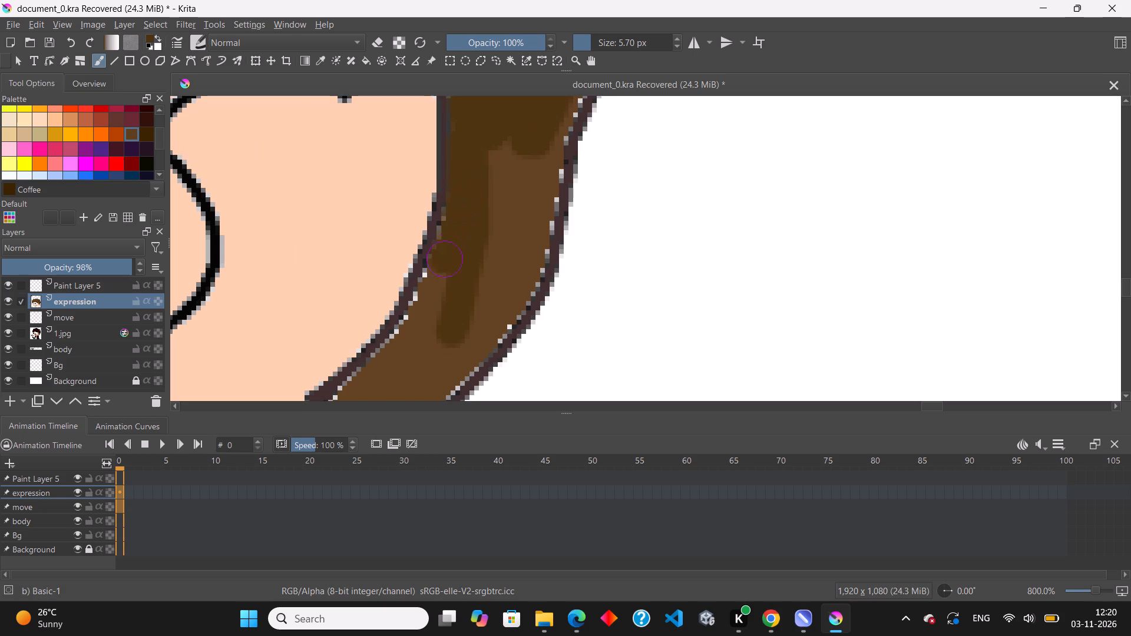
drag(444, 261, 380, 380)
drag(512, 143, 484, 208)
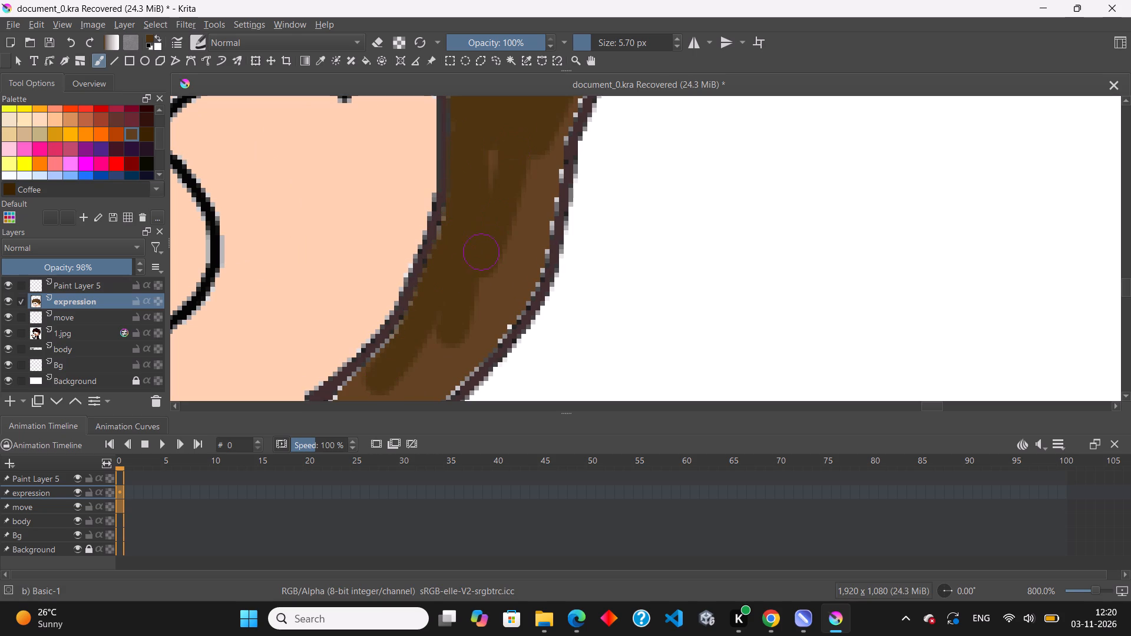
drag(484, 208, 454, 339)
Continue the dark brown shading around the ear's lower back curve and along the hair beneath the ear.
scroll(502, 190, down, 3)
scroll(425, 303, up, 3)
scroll(489, 190, down, 2)
scroll(518, 150, up, 3)
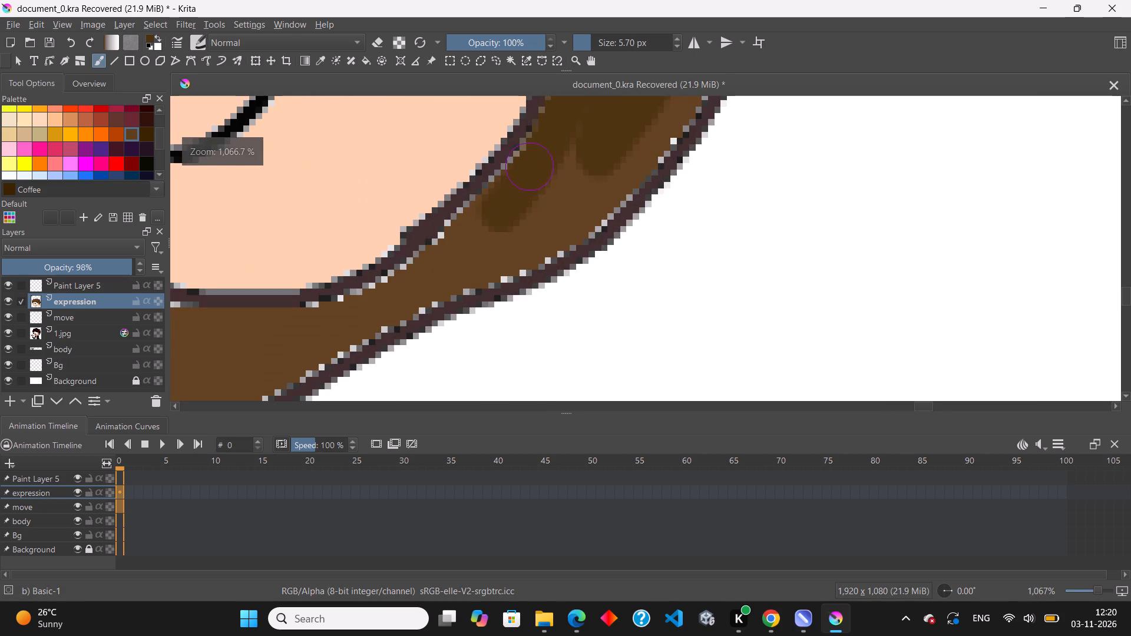
drag(534, 167, 334, 320)
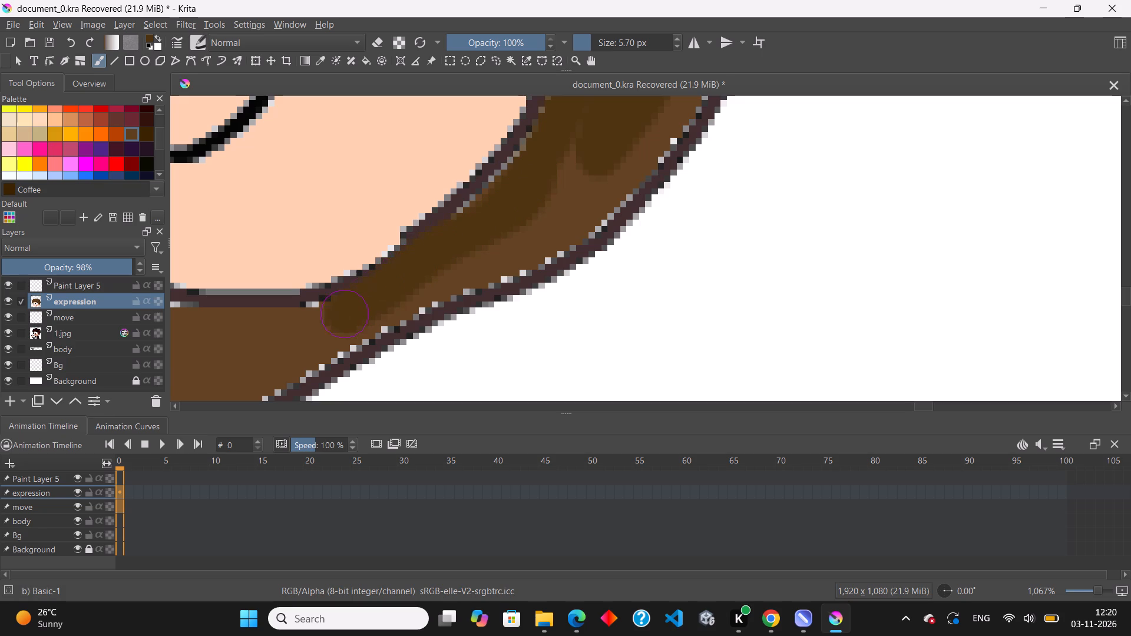
drag(334, 320, 459, 228)
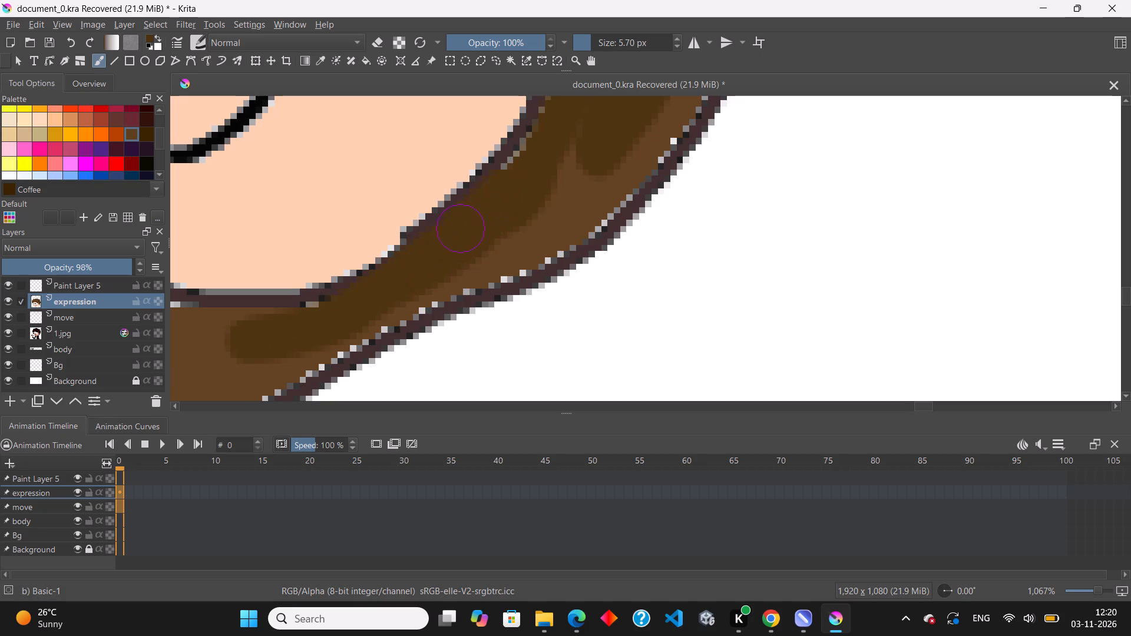
drag(459, 228, 573, 216)
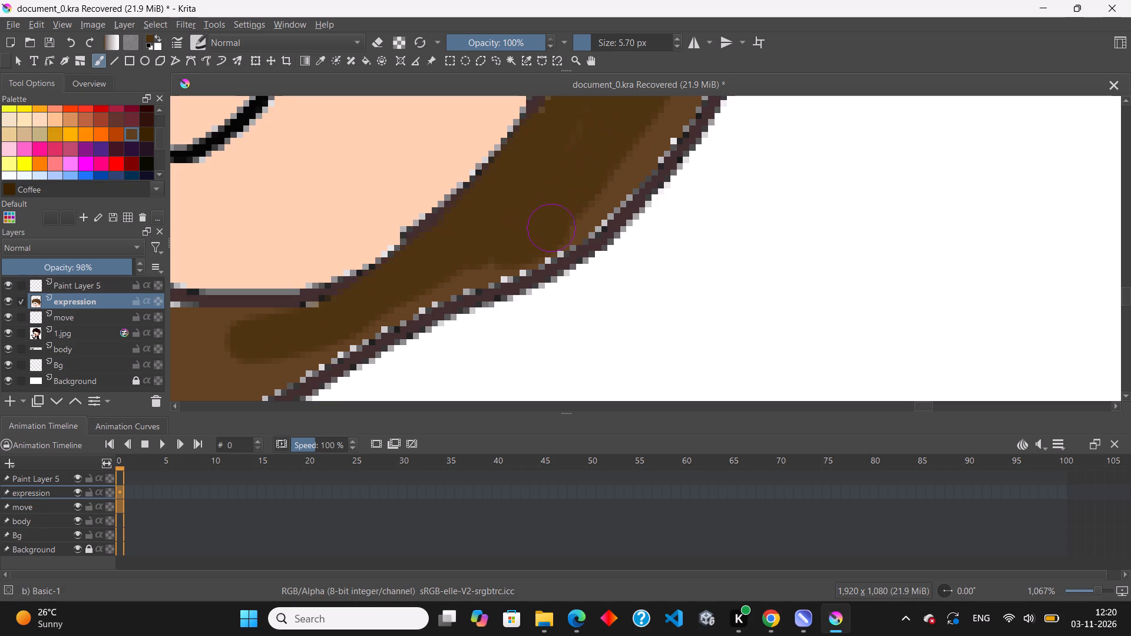
drag(573, 216, 384, 303)
Fill the pointed hair tip below the earlobe with dark brown shading, joining it to the shading under the ear.
scroll(533, 196, down, 3)
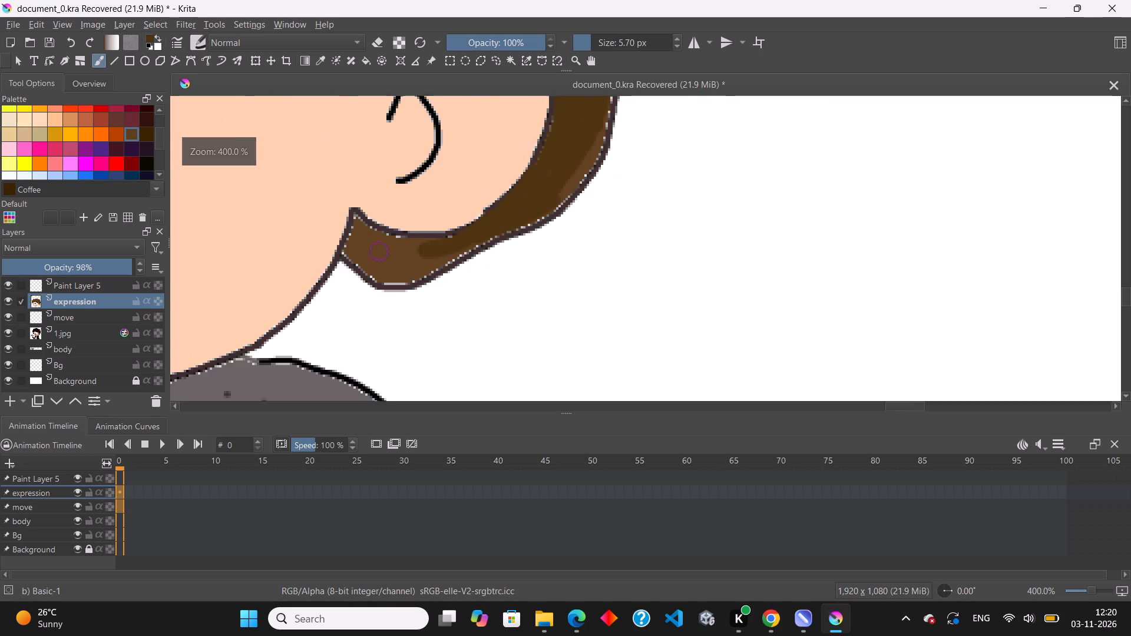
scroll(358, 251, up, 3)
drag(361, 204, 365, 195)
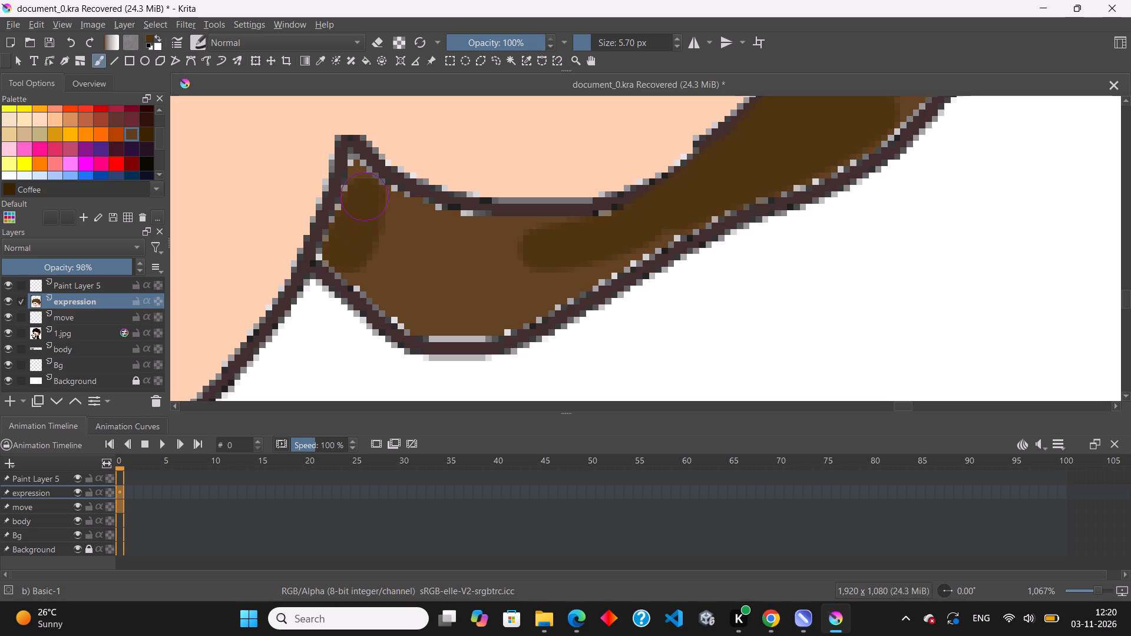
drag(365, 195, 348, 257)
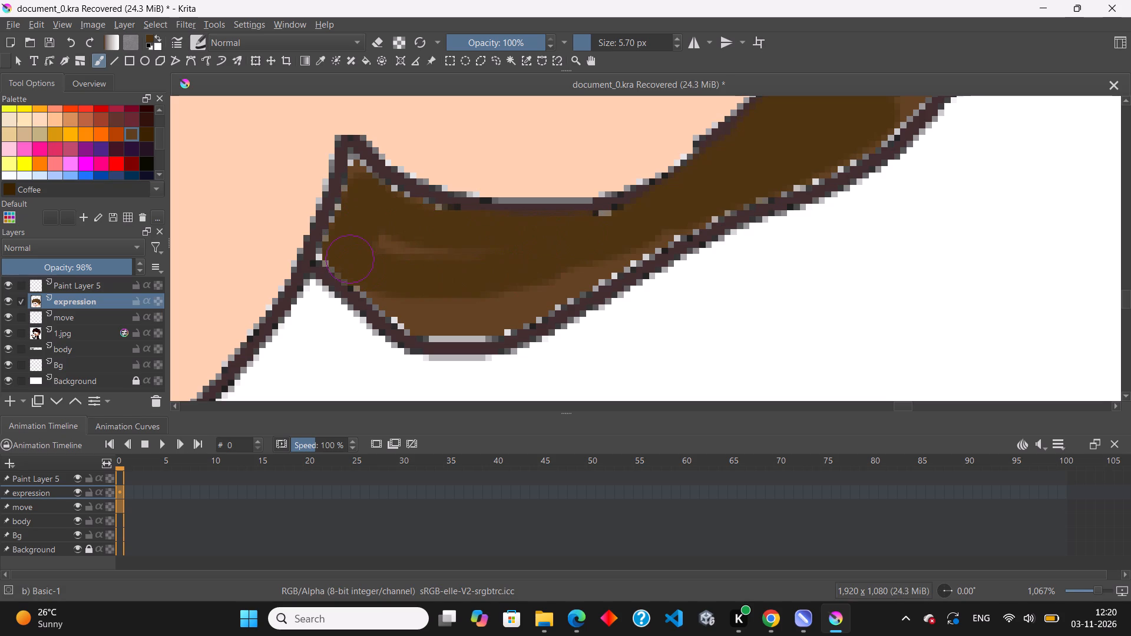
drag(348, 257, 443, 322)
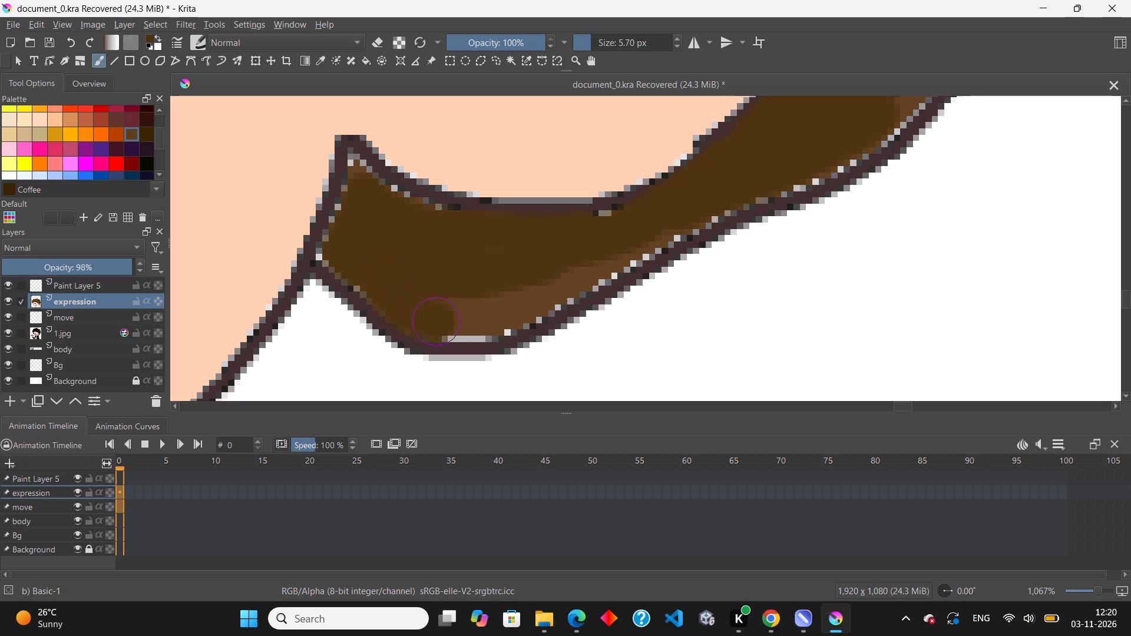
drag(443, 322, 371, 207)
Cover the remaining lighter brown along the outer hair outline below and behind the ear with dark brown shading.
scroll(408, 260, down, 3)
scroll(557, 213, up, 3)
drag(347, 328, 401, 303)
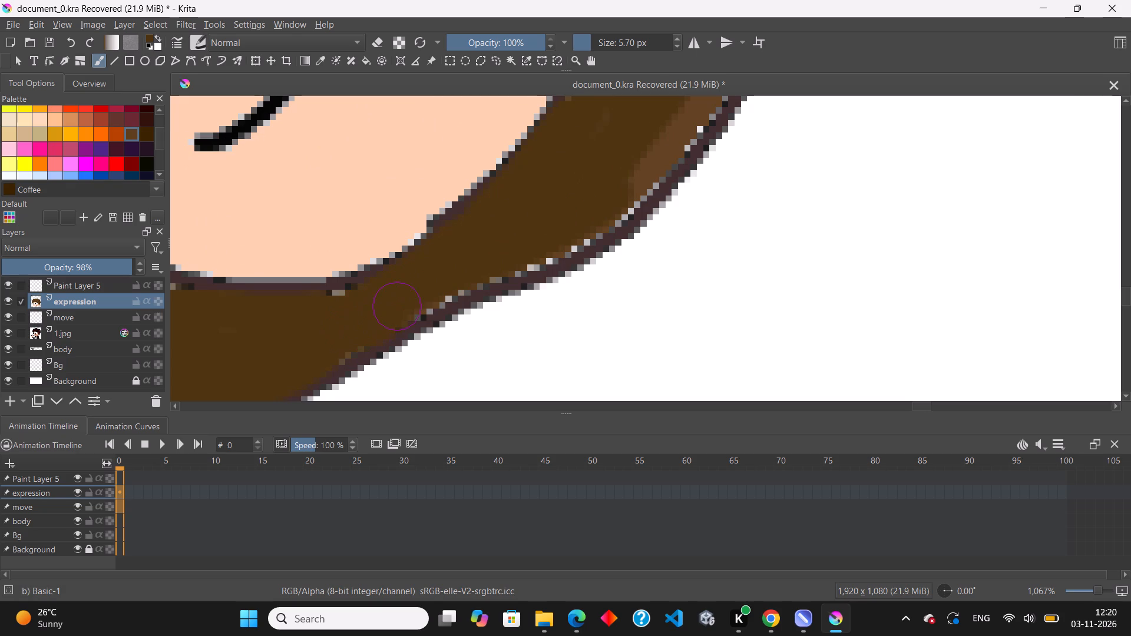
drag(401, 303, 648, 159)
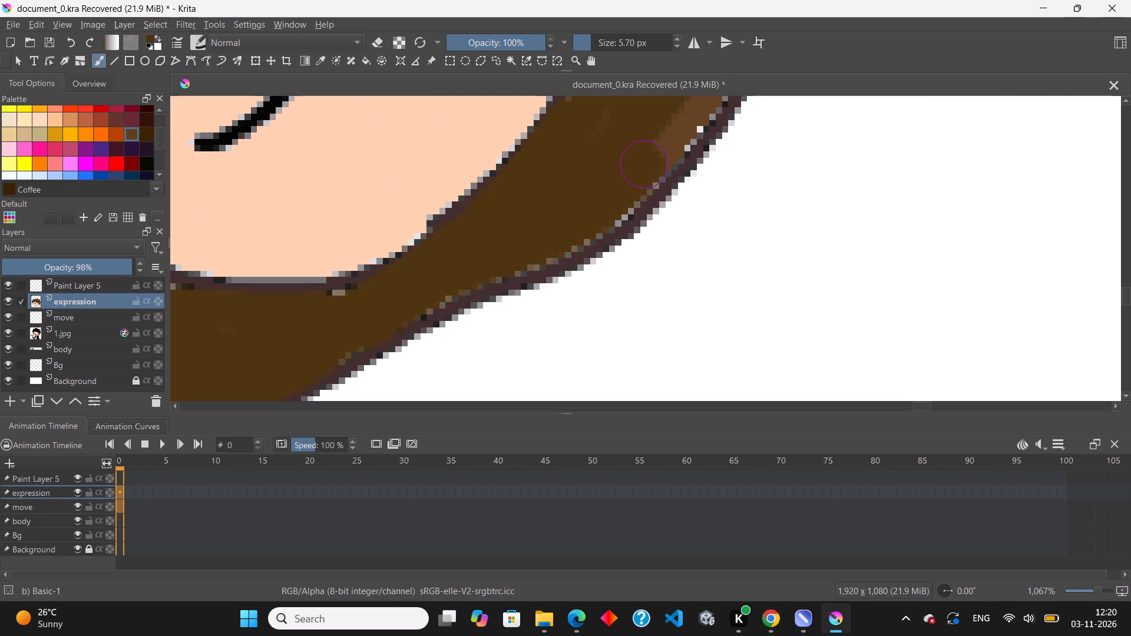
drag(648, 159, 658, 142)
scroll(527, 261, down, 5)
scroll(535, 211, up, 3)
scroll(559, 165, down, 3)
scroll(576, 166, up, 2)
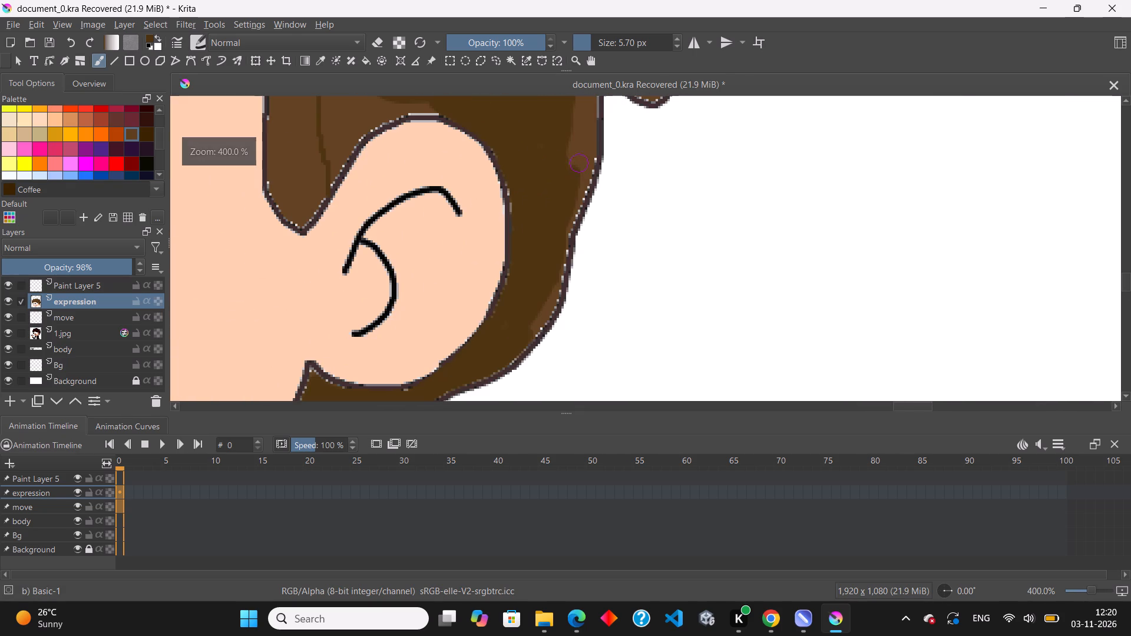
drag(588, 151, 567, 227)
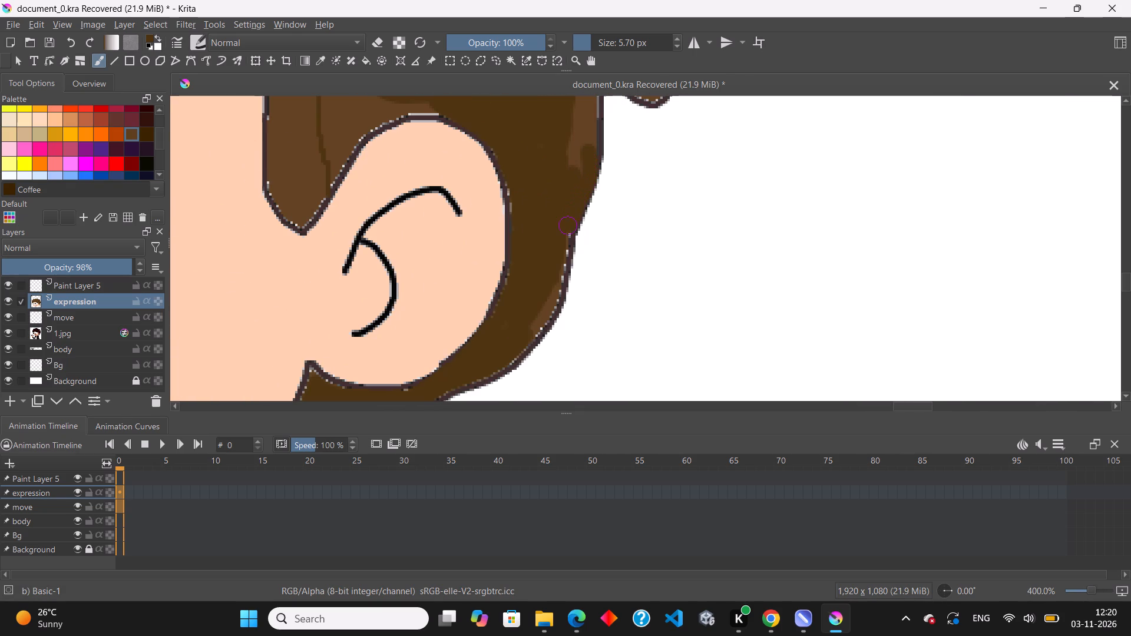
drag(567, 227, 534, 330)
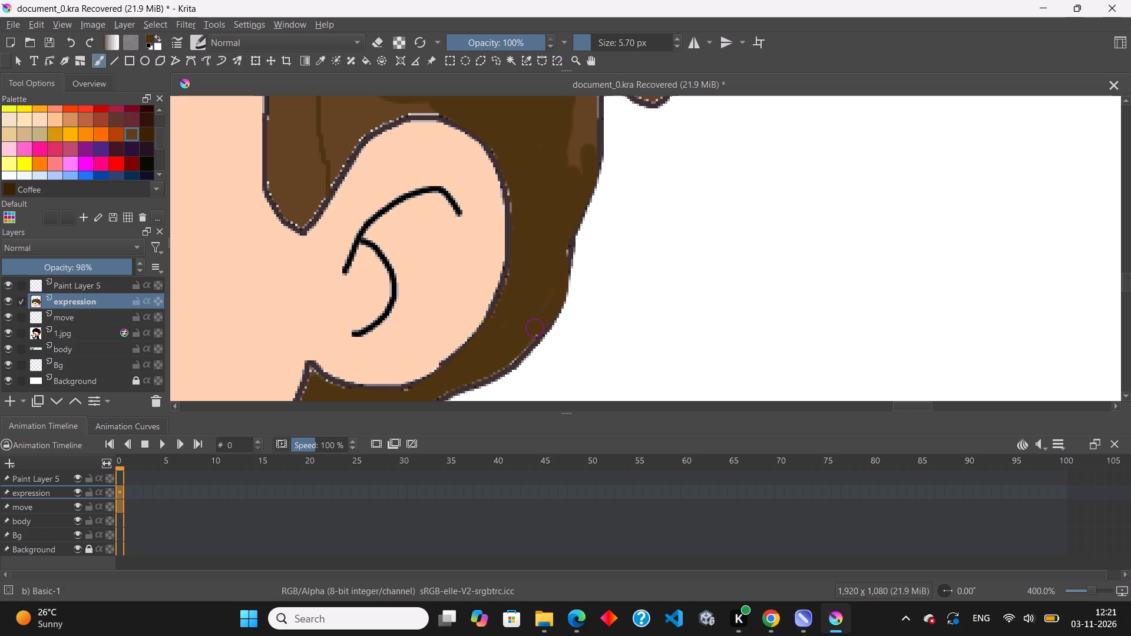
drag(534, 330, 495, 364)
Extend the dark brown shading to the back hair outline above the ear, up alongside the short line of the lowest back tuft.
scroll(495, 337, down, 3)
scroll(516, 206, up, 2)
scroll(518, 364, up, 3)
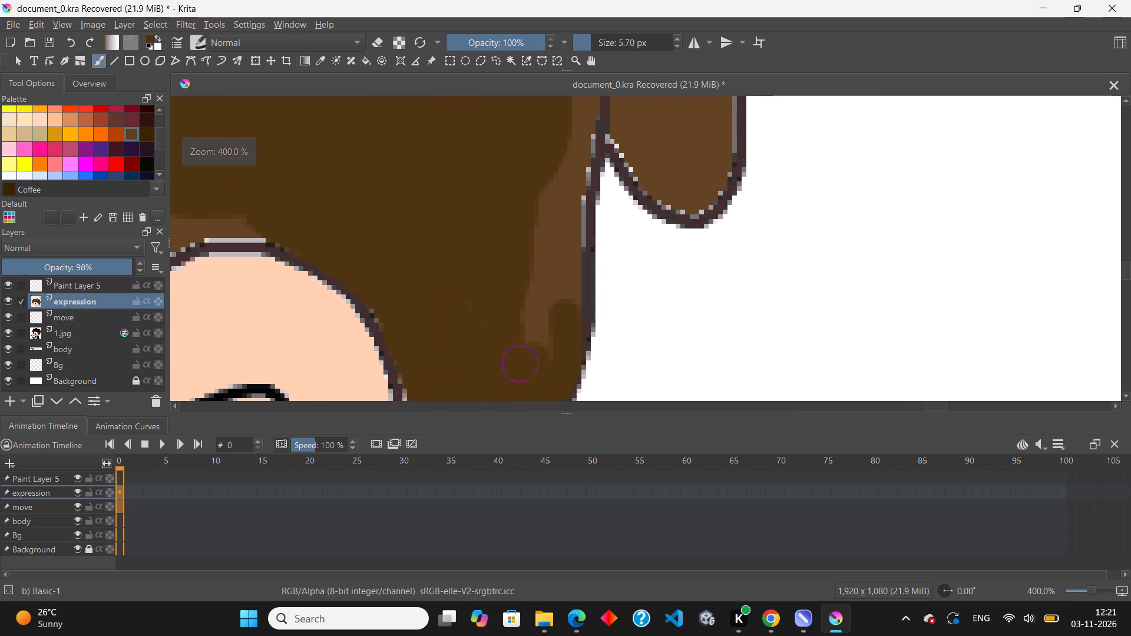
drag(558, 137, 530, 363)
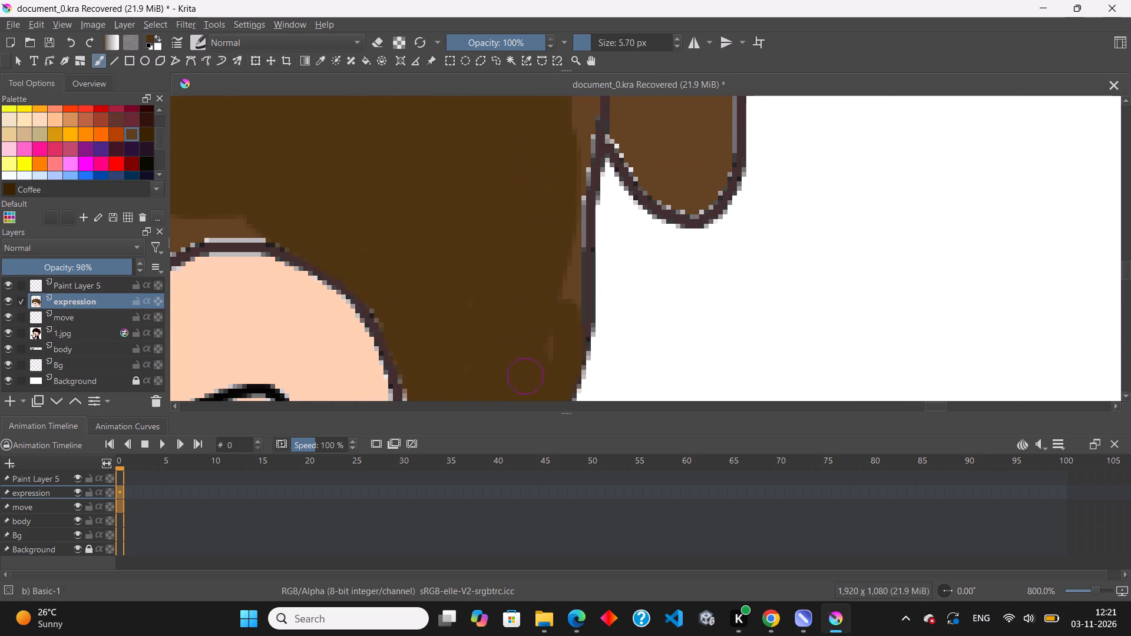
drag(530, 363, 558, 370)
scroll(554, 260, down, 3)
scroll(572, 162, up, 3)
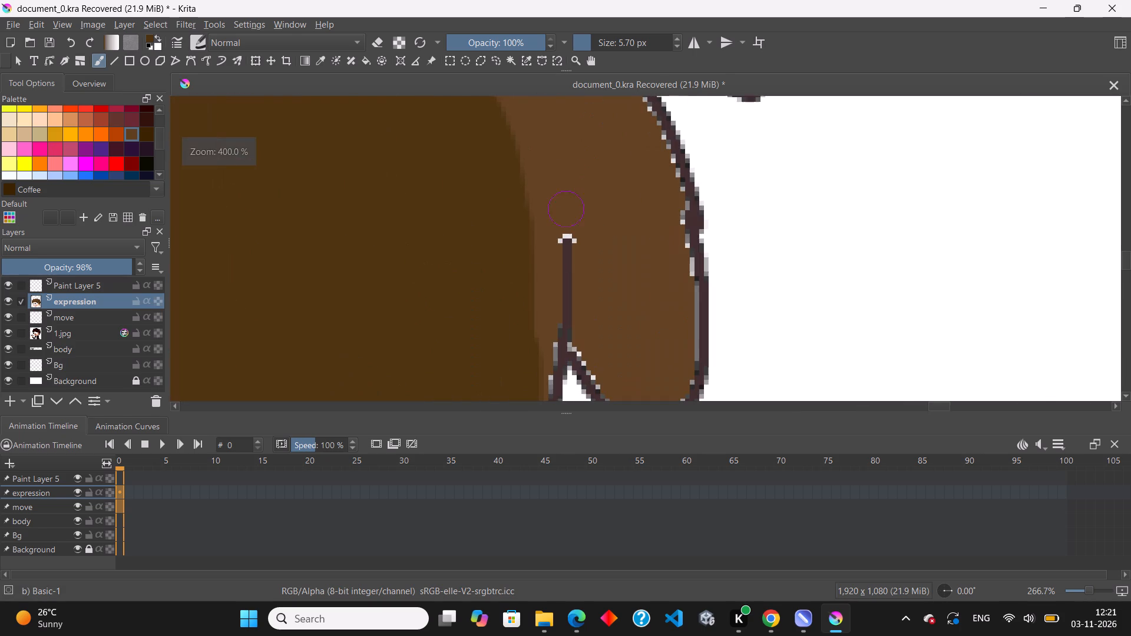
drag(536, 211, 553, 263)
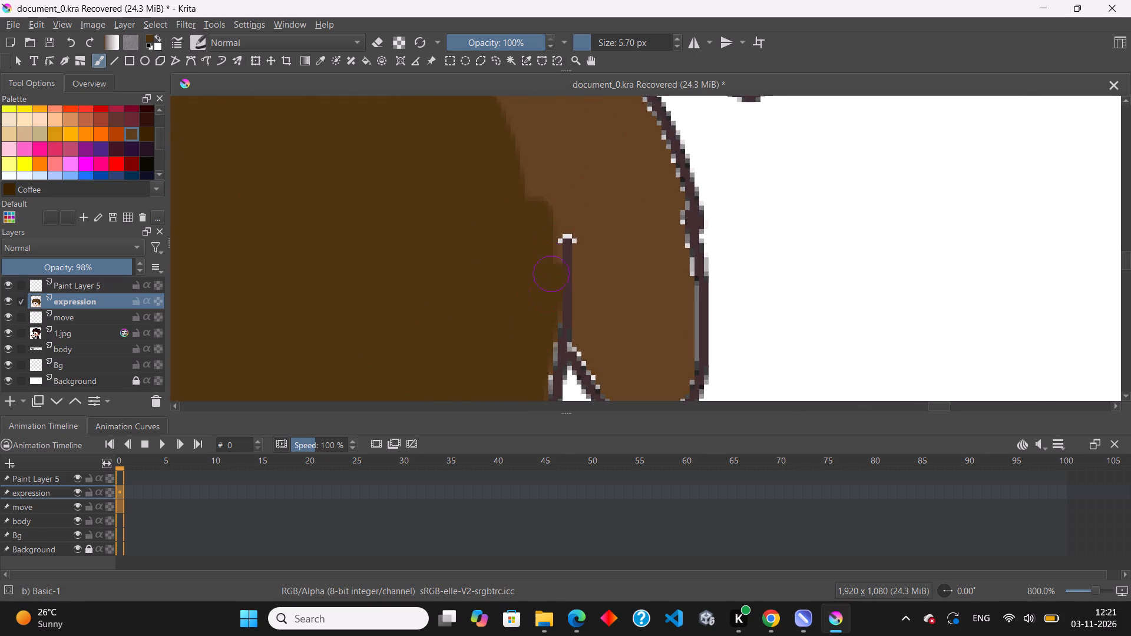
drag(553, 263, 530, 407)
scroll(509, 320, down, 4)
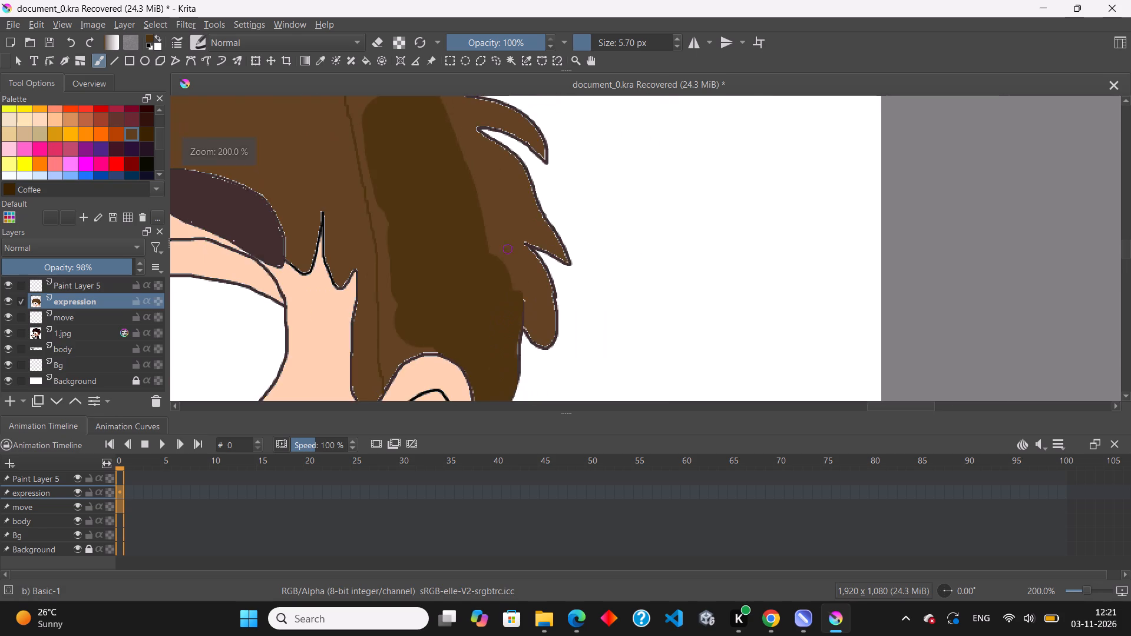
scroll(510, 330, up, 3)
scroll(520, 385, up, 3)
drag(520, 223, 530, 367)
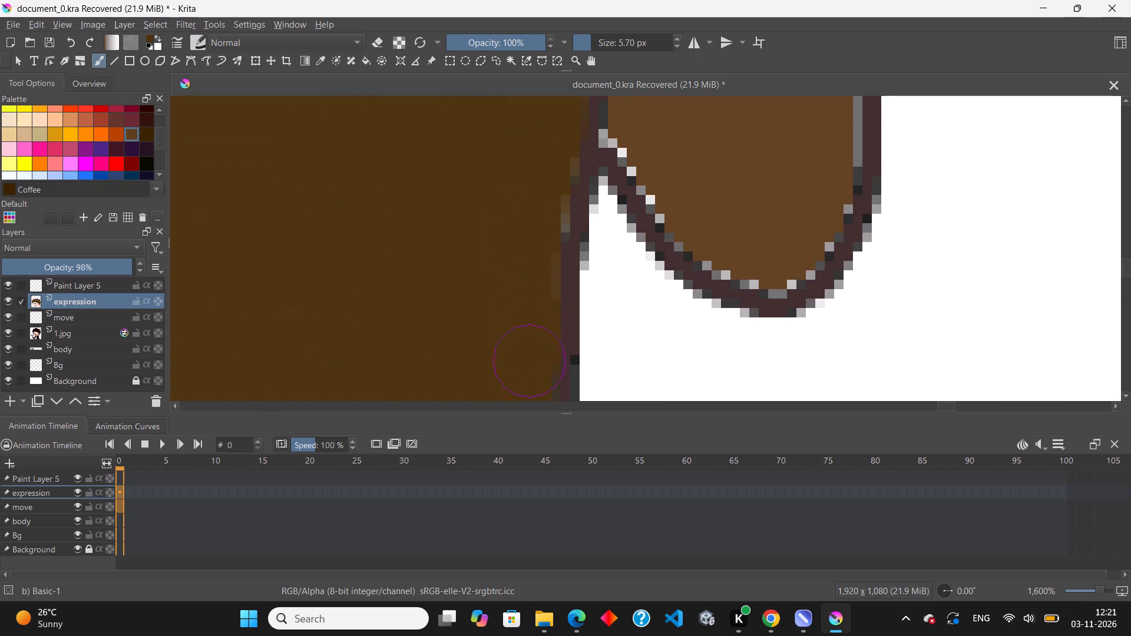
drag(530, 367, 530, 386)
Paint dark brown shading over the ear's top outline and down its front side to the shading boundary line.
scroll(490, 287, down, 4)
scroll(408, 256, down, 3)
scroll(349, 292, up, 3)
scroll(406, 207, up, 2)
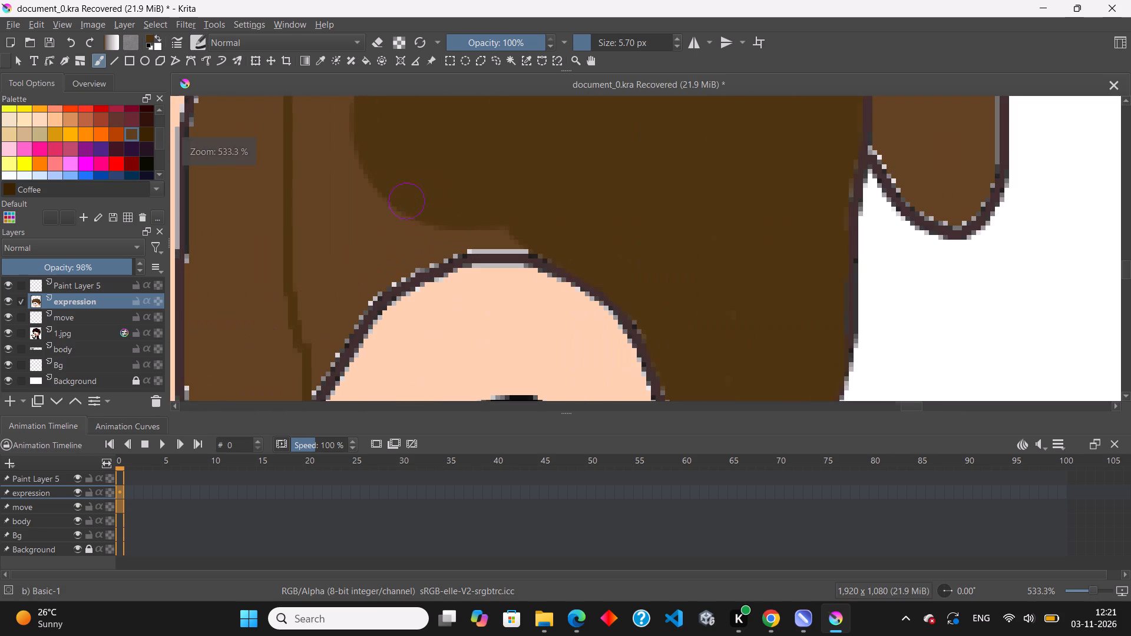
drag(514, 222, 535, 240)
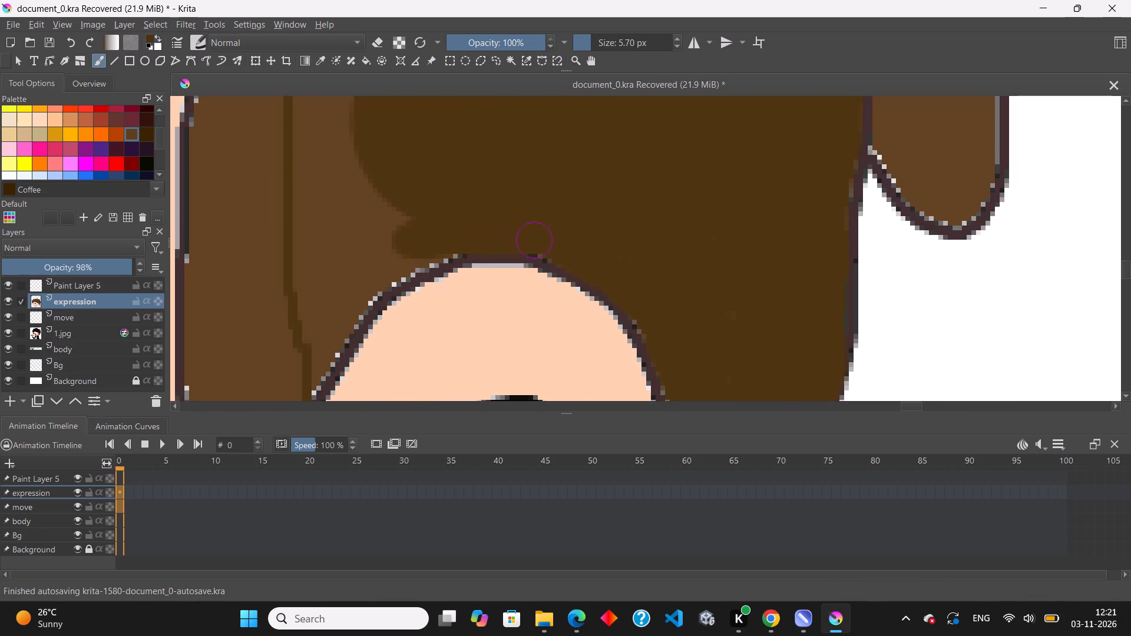
drag(535, 240, 422, 250)
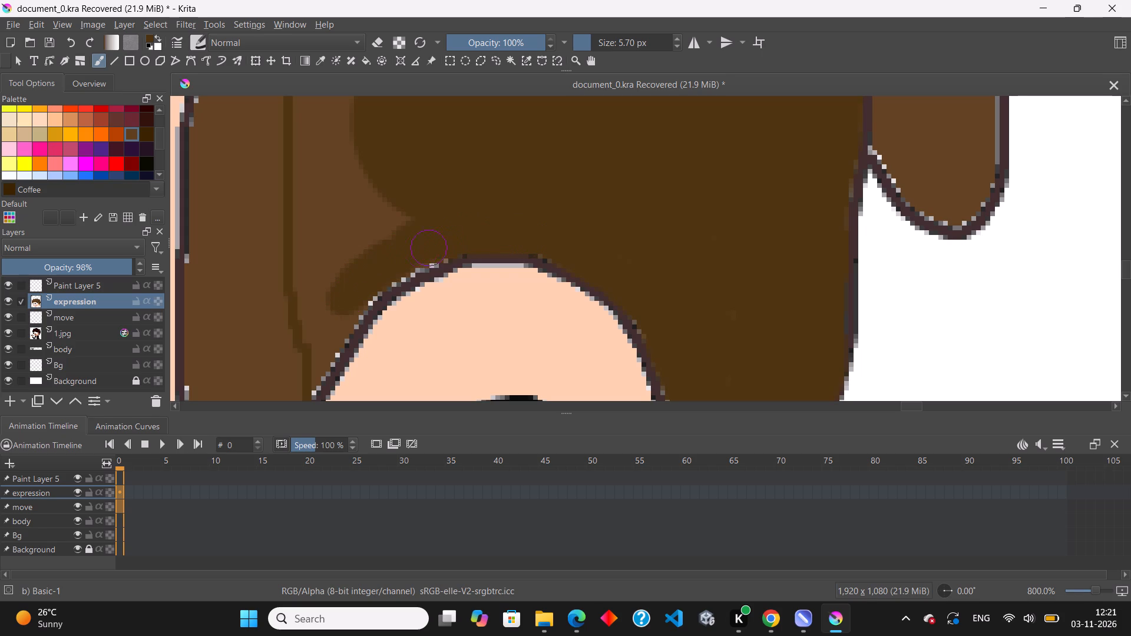
drag(422, 250, 316, 369)
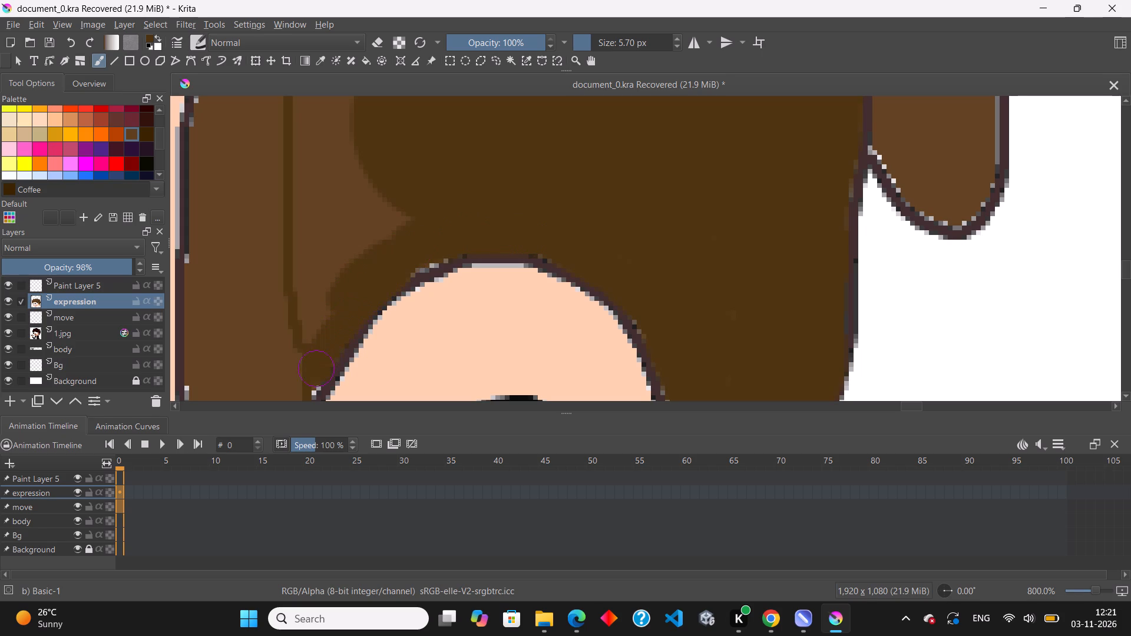
drag(316, 369, 476, 246)
drag(476, 246, 425, 256)
Fill the lighter strip above the ear between the boundary line and the shaded hair with dark brown.
scroll(438, 277, down, 4)
scroll(415, 234, down, 1)
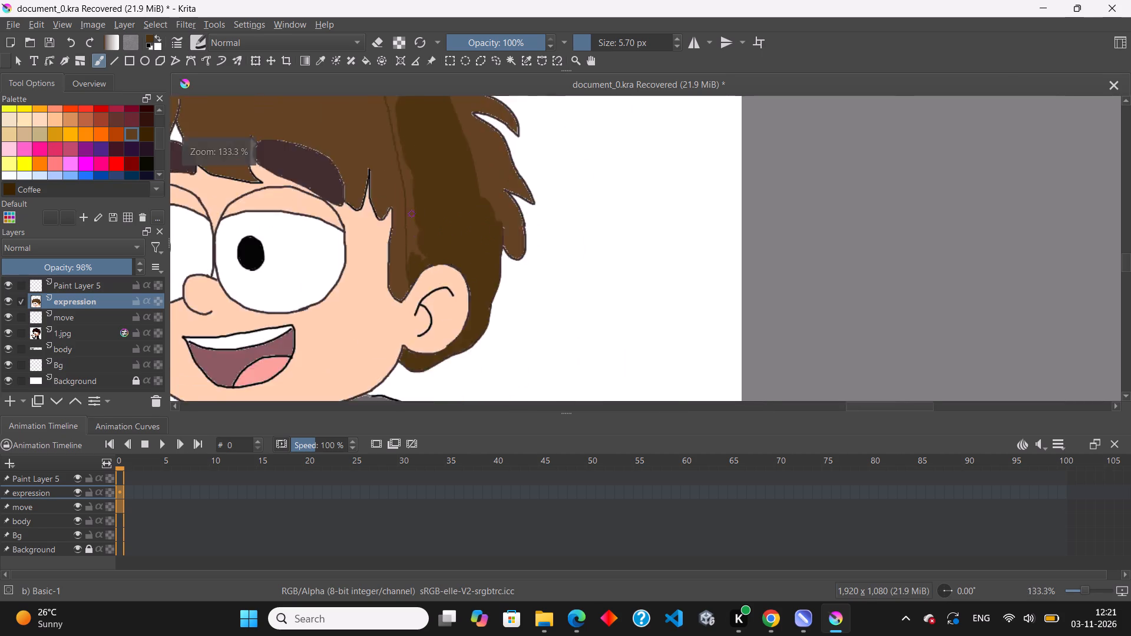
scroll(412, 205, up, 3)
drag(409, 169, 400, 279)
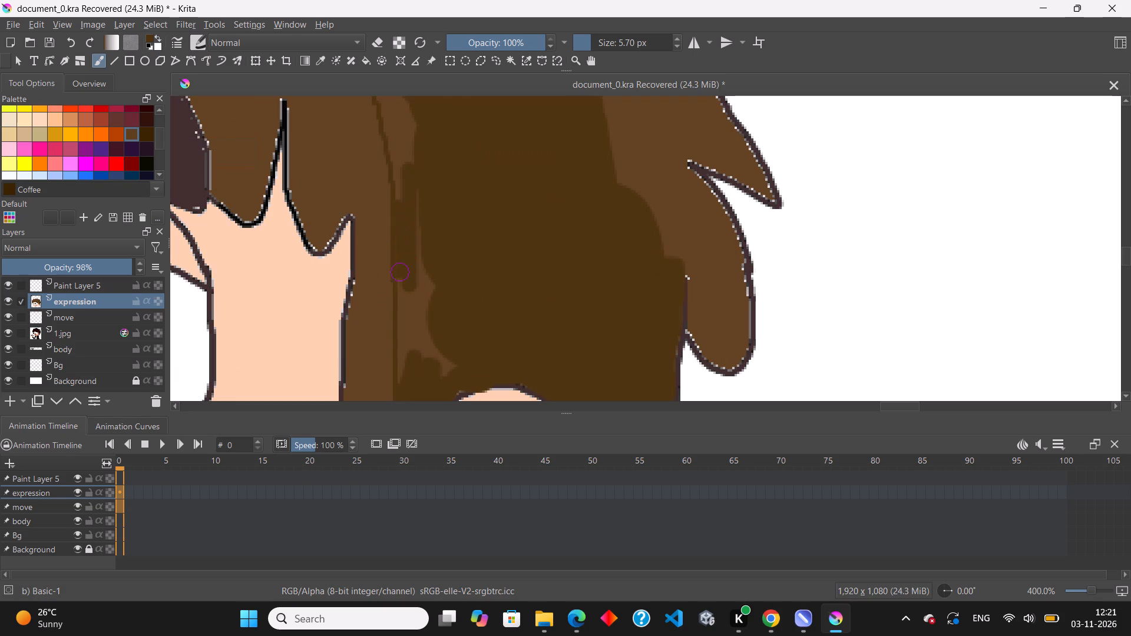
drag(400, 279, 439, 375)
drag(439, 375, 421, 360)
Set the brush size to 20.54 px and paint over the remaining light gaps in the shading beside the boundary line above the ear.
click(600, 42)
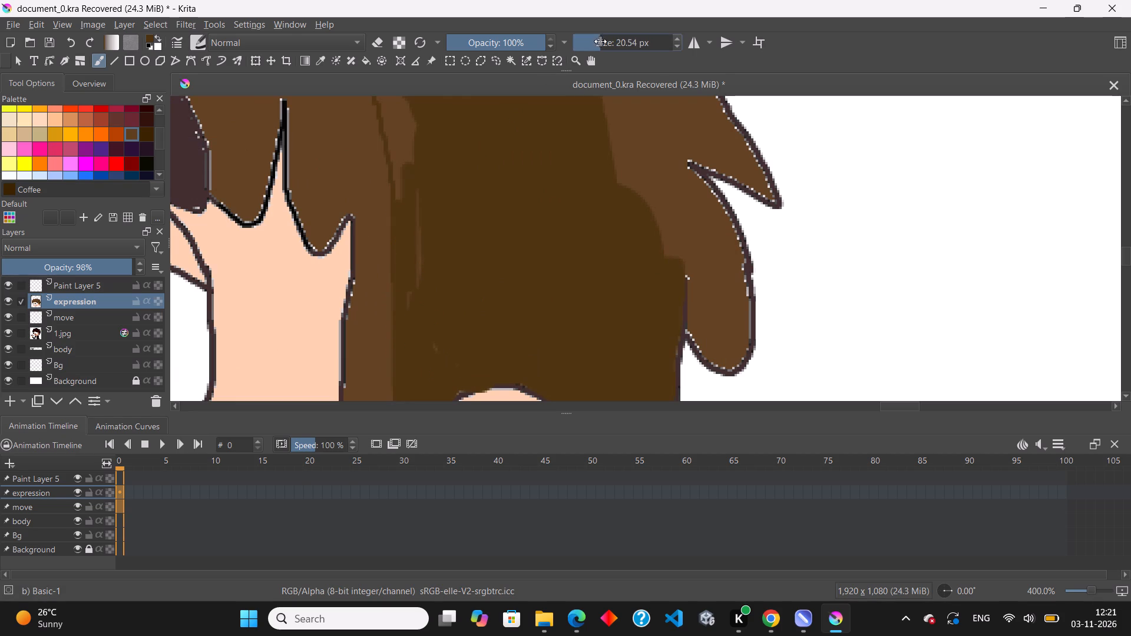
drag(438, 191, 441, 190)
drag(441, 190, 409, 164)
scroll(470, 253, down, 3)
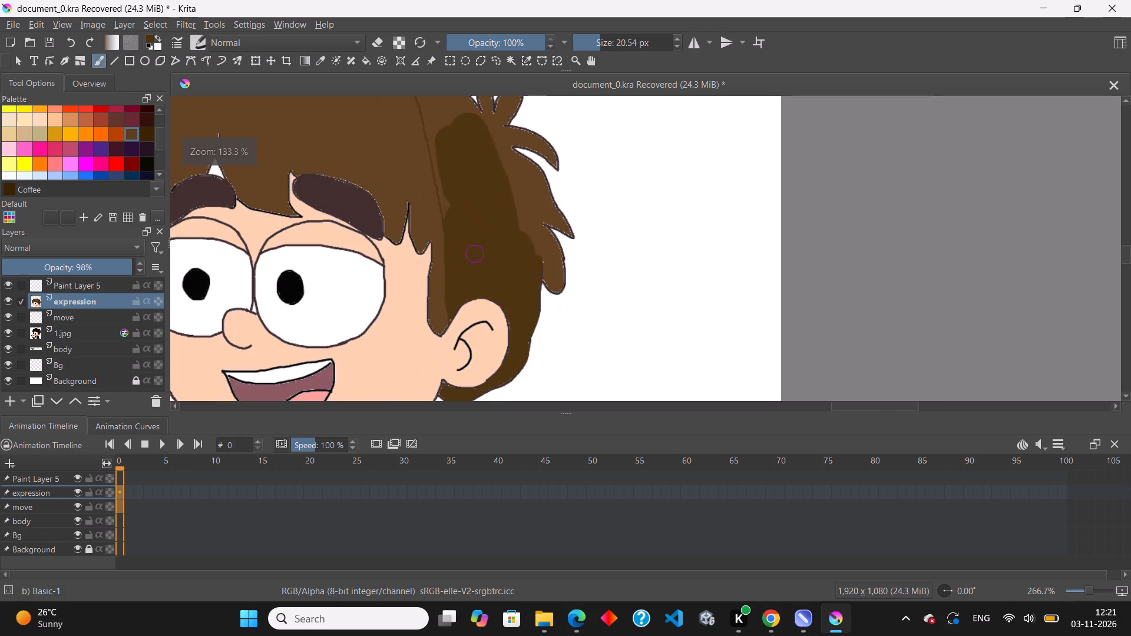
scroll(475, 254, down, 4)
scroll(458, 224, up, 3)
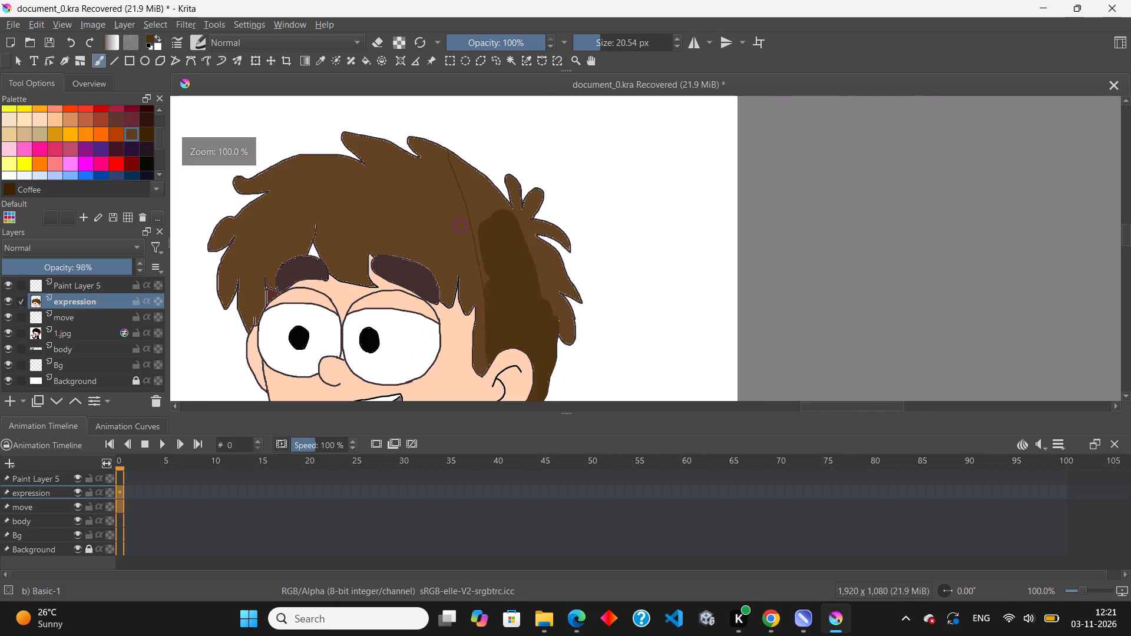
Paint dark brown along the boundary line from below the hair top down to the shading above the ear, covering the light gaps.
scroll(488, 198, up, 3)
scroll(414, 137, up, 3)
drag(487, 172, 517, 251)
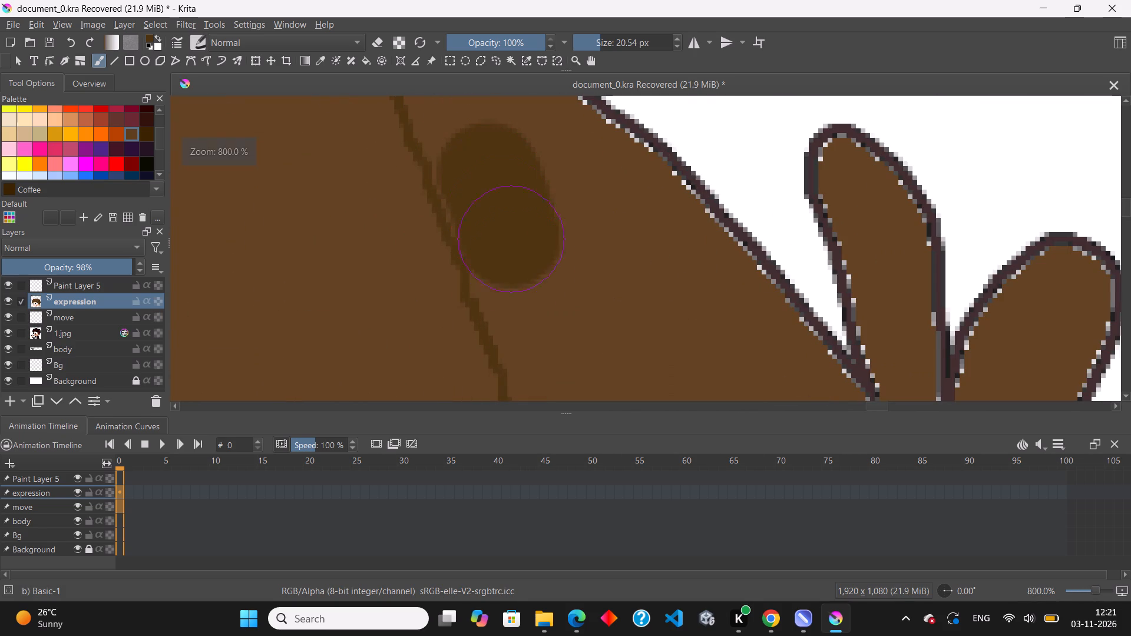
drag(517, 251, 547, 375)
scroll(441, 154, down, 2)
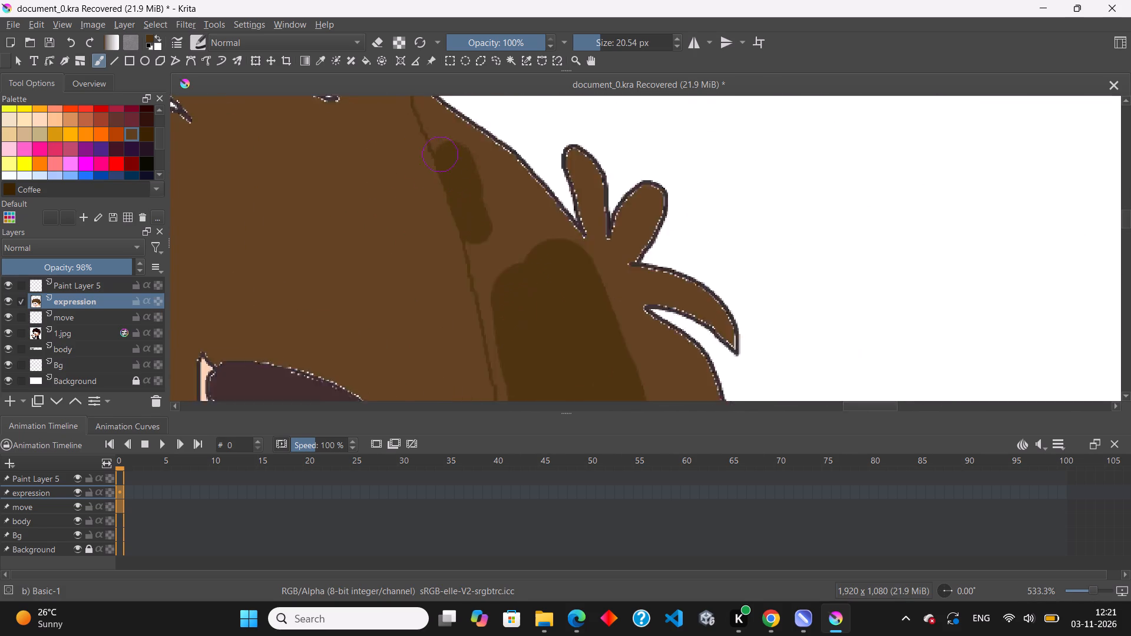
scroll(441, 154, down, 2)
scroll(476, 250, up, 2)
drag(464, 177, 467, 197)
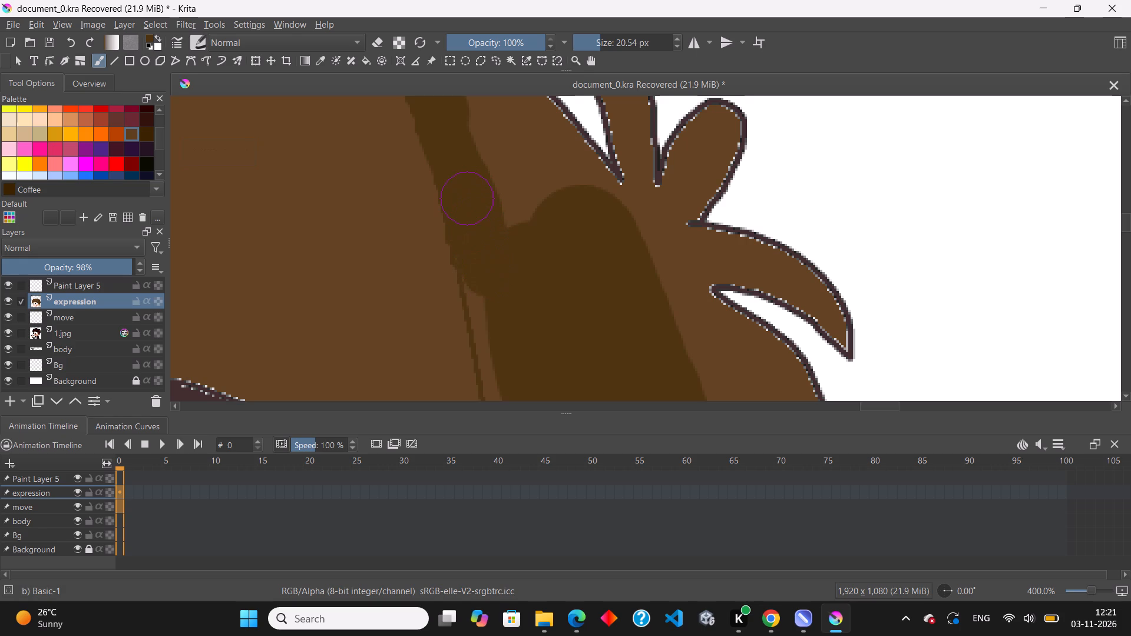
drag(467, 197, 502, 364)
scroll(452, 188, down, 3)
scroll(471, 278, up, 3)
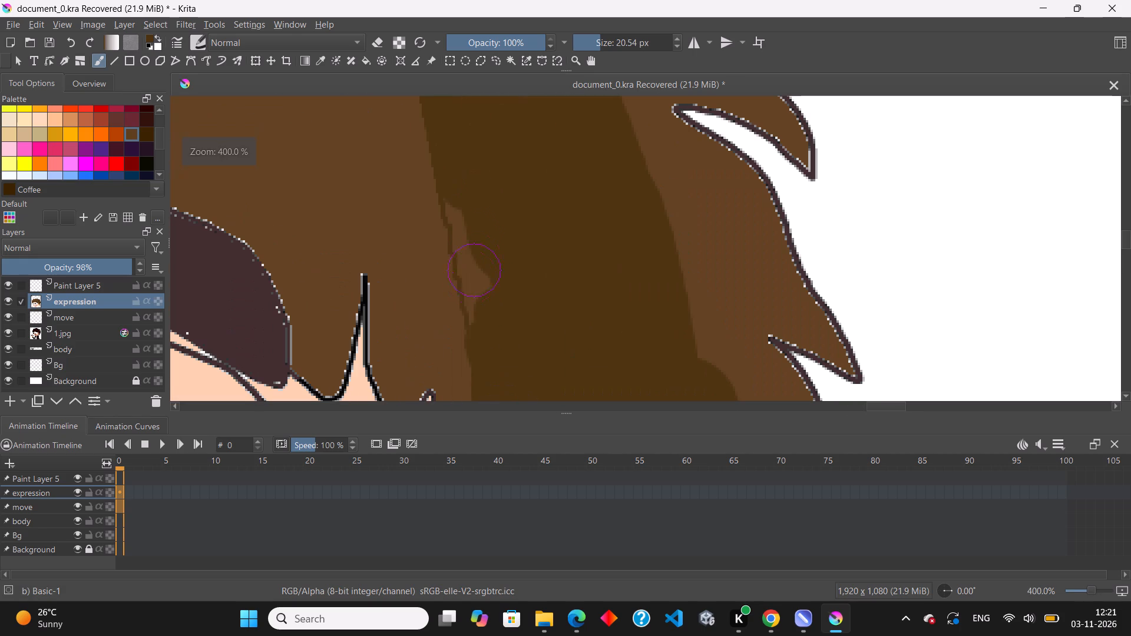
drag(470, 190, 474, 246)
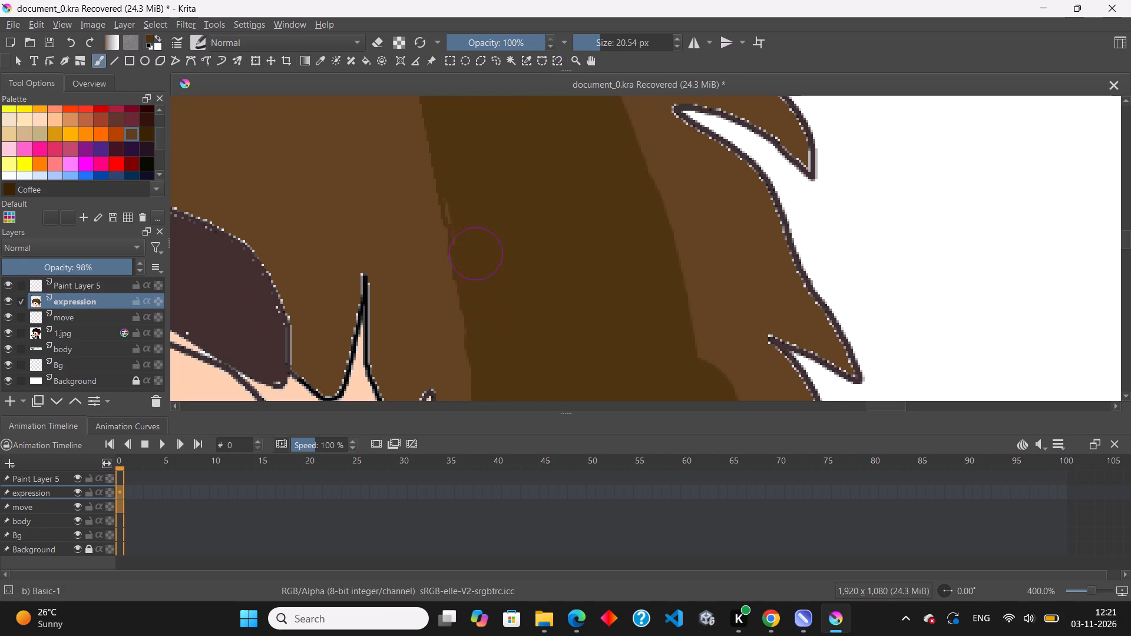
drag(474, 246, 462, 190)
scroll(505, 243, down, 4)
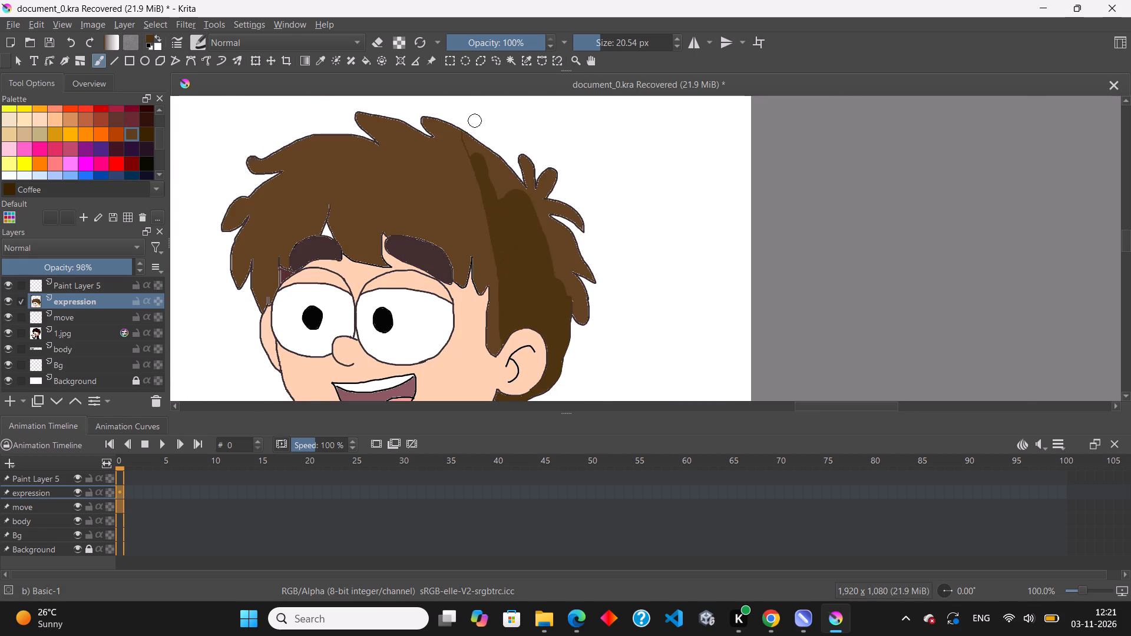
Widen the dark brown shading from the boundary line toward the base of the two upright back tufts.
scroll(475, 121, up, 2)
scroll(495, 178, up, 3)
drag(457, 217, 565, 349)
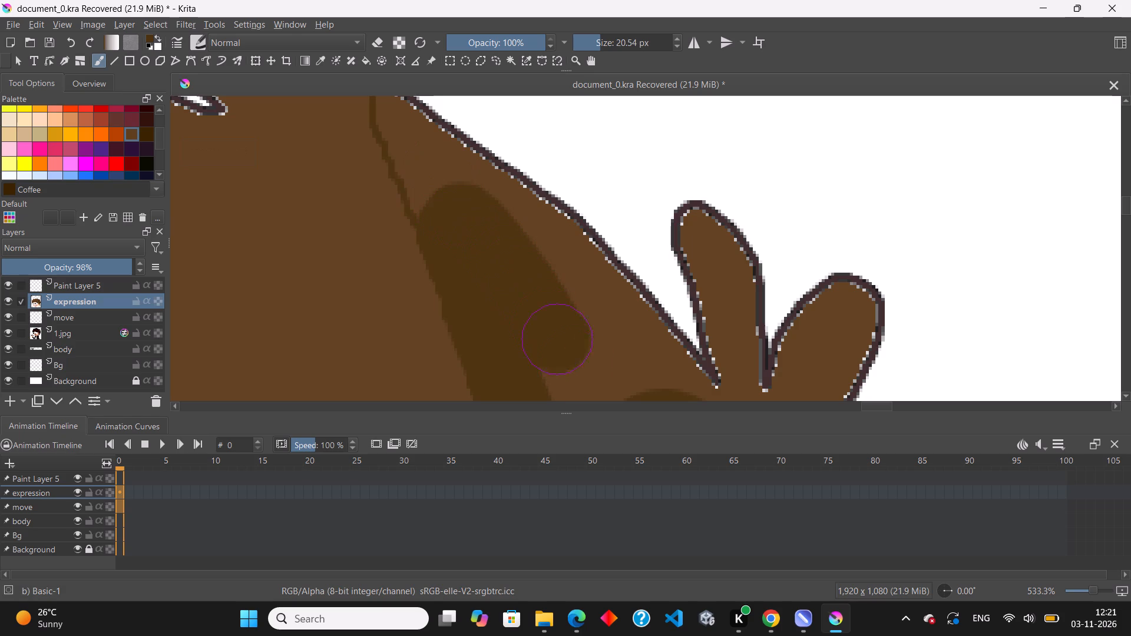
drag(565, 349, 600, 397)
scroll(447, 188, down, 2)
scroll(548, 334, up, 2)
drag(442, 160, 475, 262)
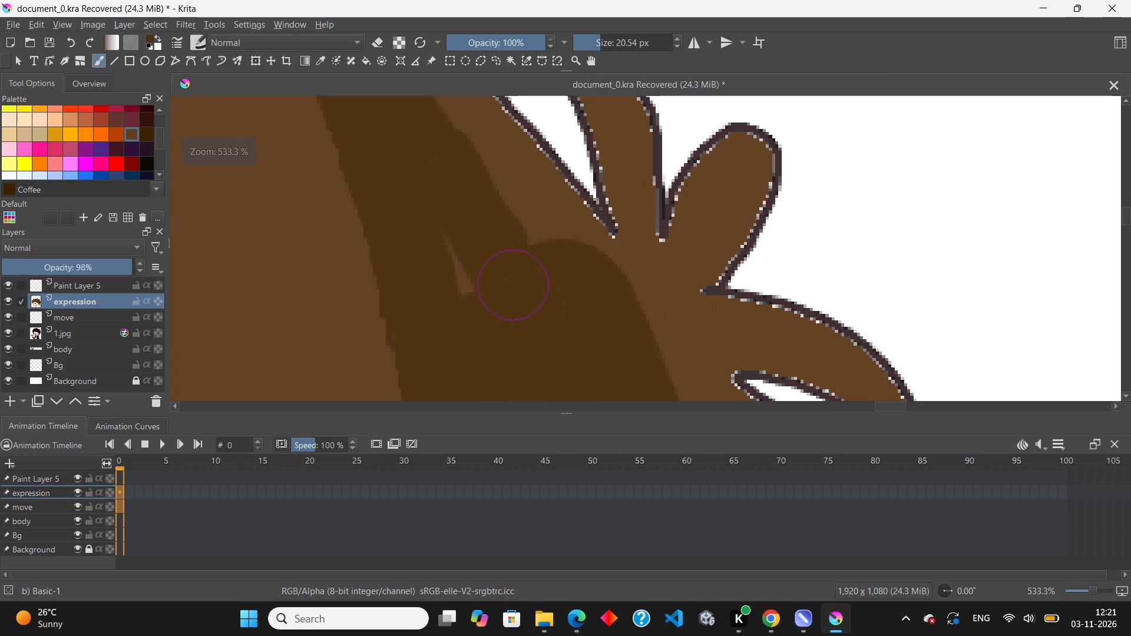
drag(475, 262, 608, 297)
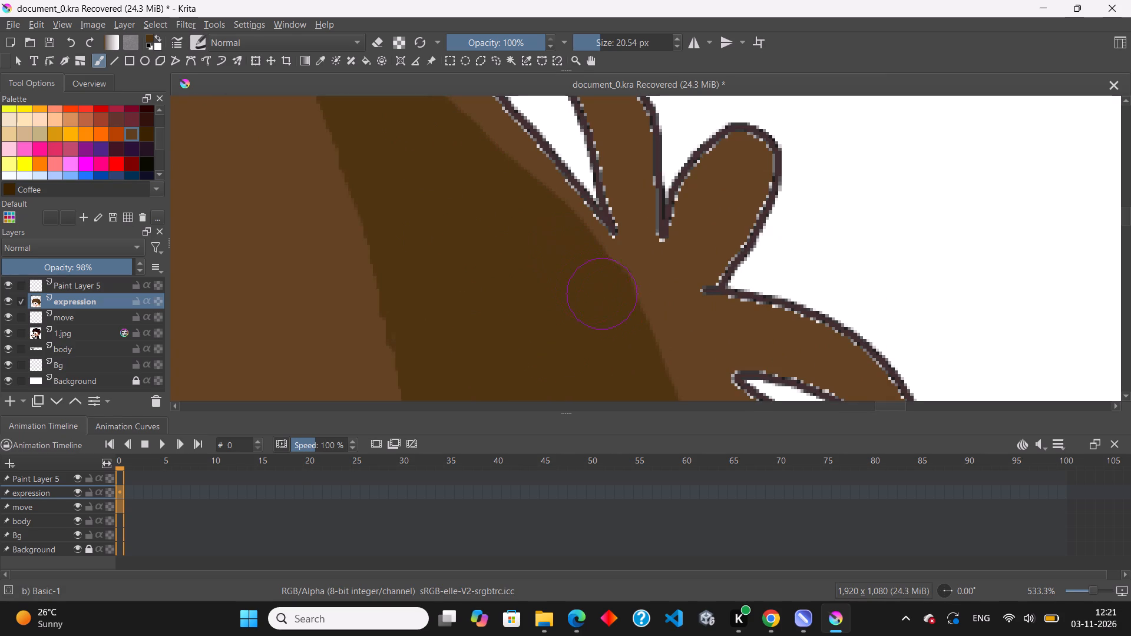
drag(608, 297, 617, 303)
Paint dark brown inside the rounded upright back tuft and extend the main shading toward the base of the curved tuft.
scroll(765, 243, up, 3)
click(640, 178)
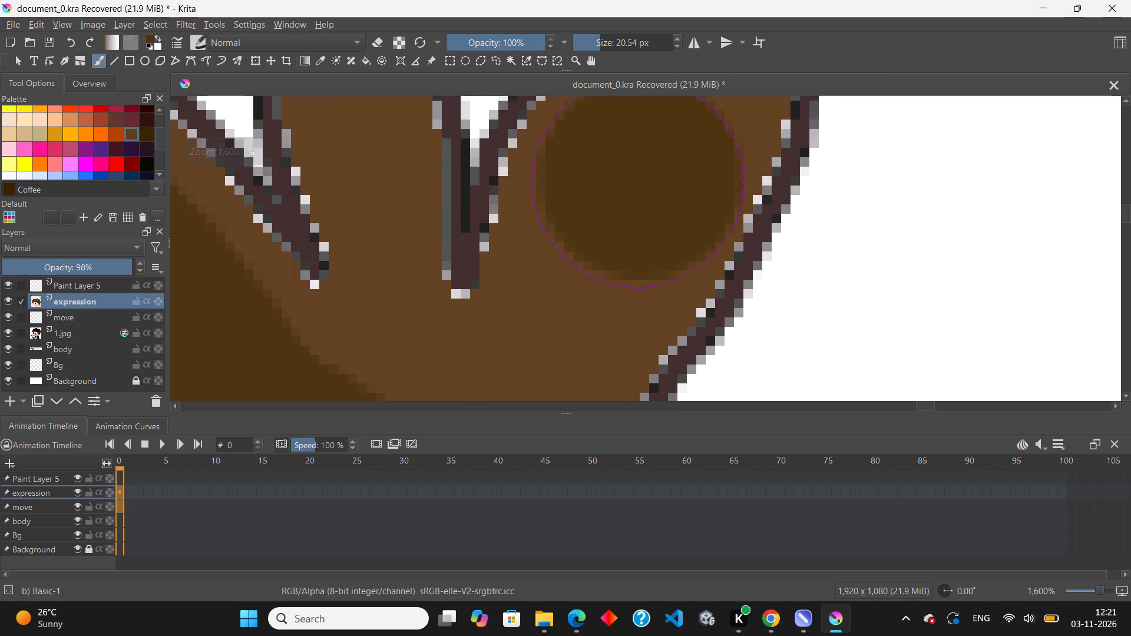
click(622, 200)
click(597, 245)
click(578, 263)
scroll(616, 204, down, 4)
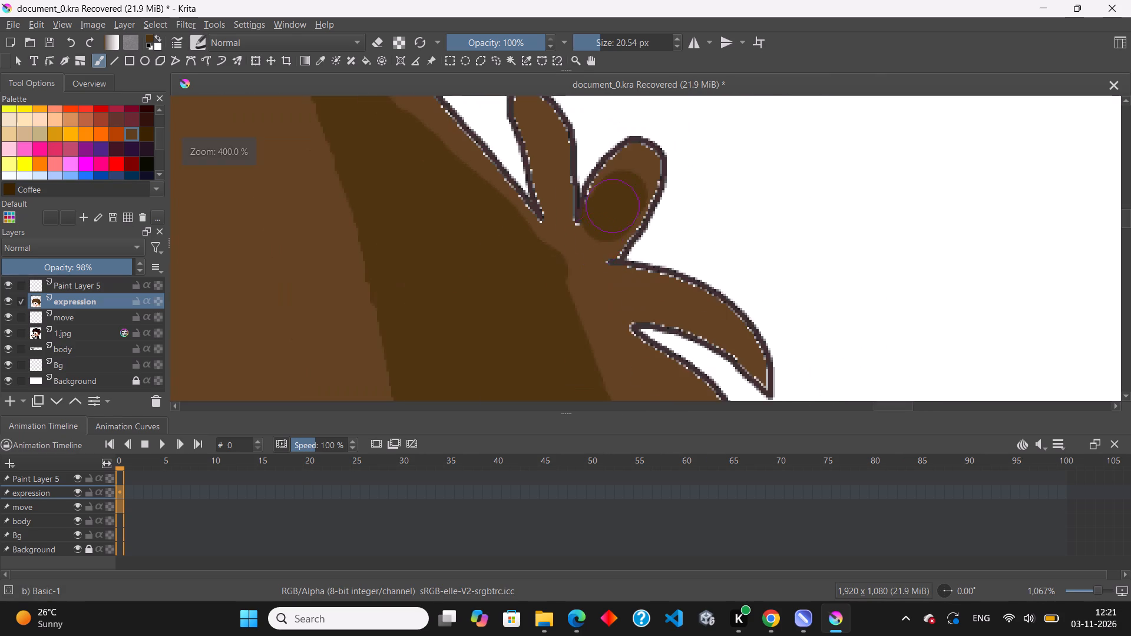
scroll(571, 312, up, 2)
drag(545, 260, 621, 286)
scroll(474, 190, down, 4)
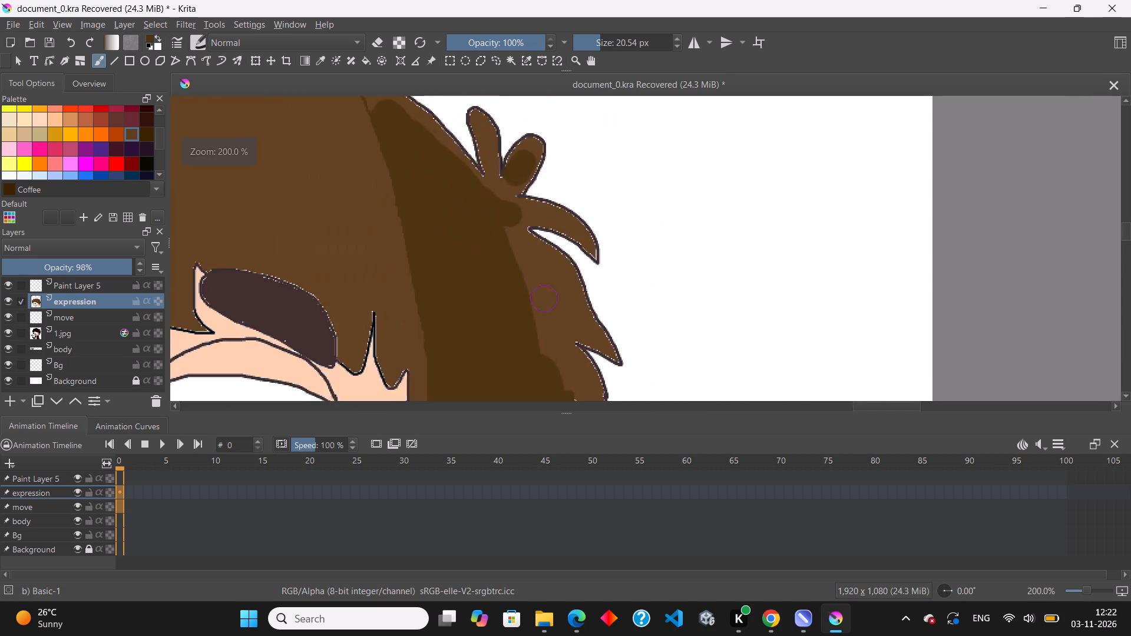
Extend the dark brown shading from below the curved tuft down the back of the hair to the lowest tuft.
scroll(545, 299, up, 2)
drag(448, 147, 588, 293)
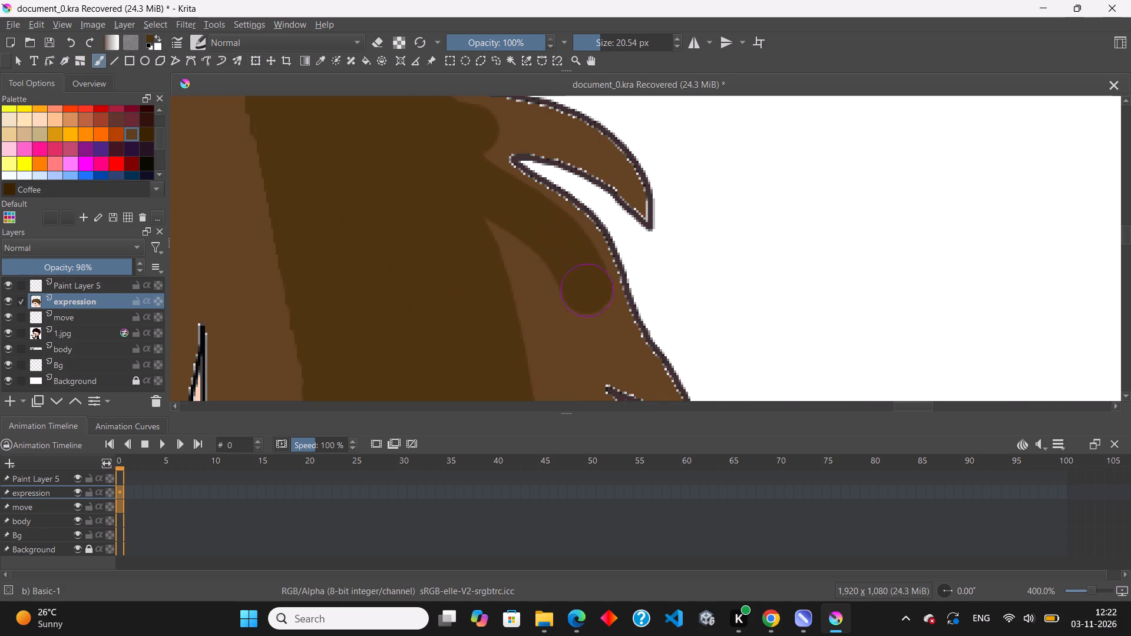
drag(588, 293, 556, 357)
scroll(451, 199, down, 3)
scroll(477, 284, up, 4)
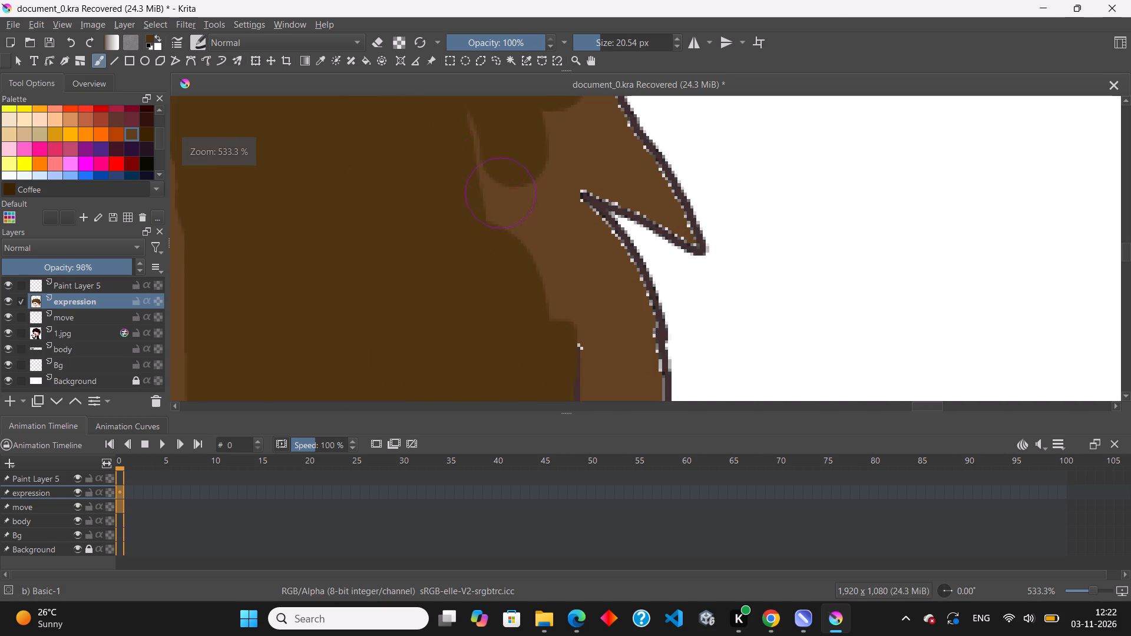
drag(480, 130, 598, 332)
Fill the lowest back tuft with dark brown down to its rounded tip.
scroll(590, 296, up, 2)
scroll(568, 183, up, 1)
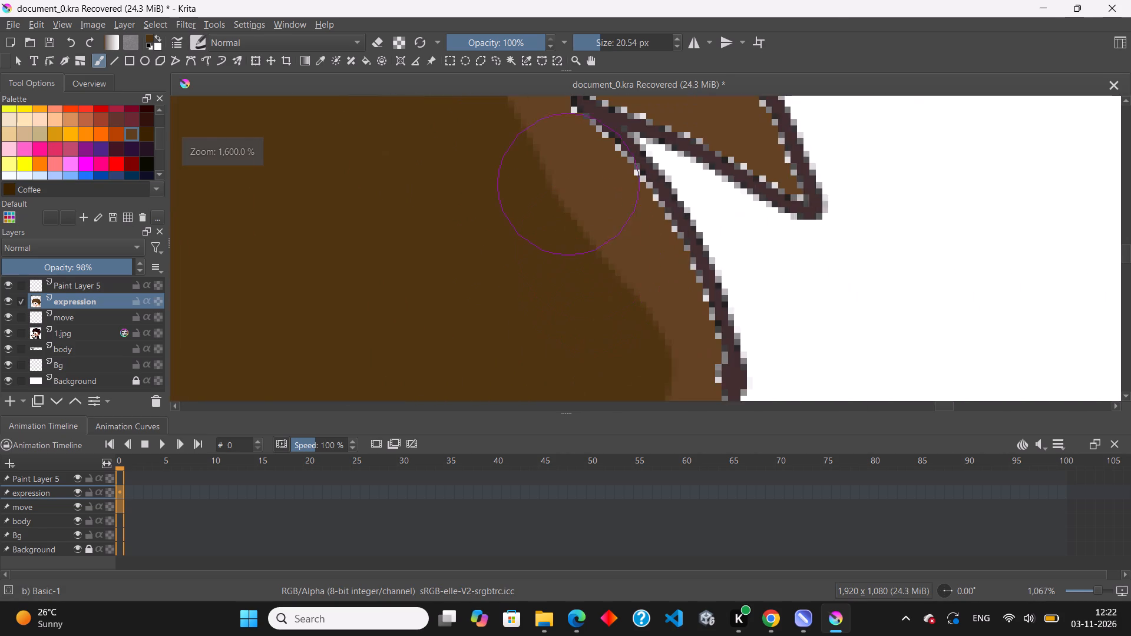
drag(532, 162, 571, 201)
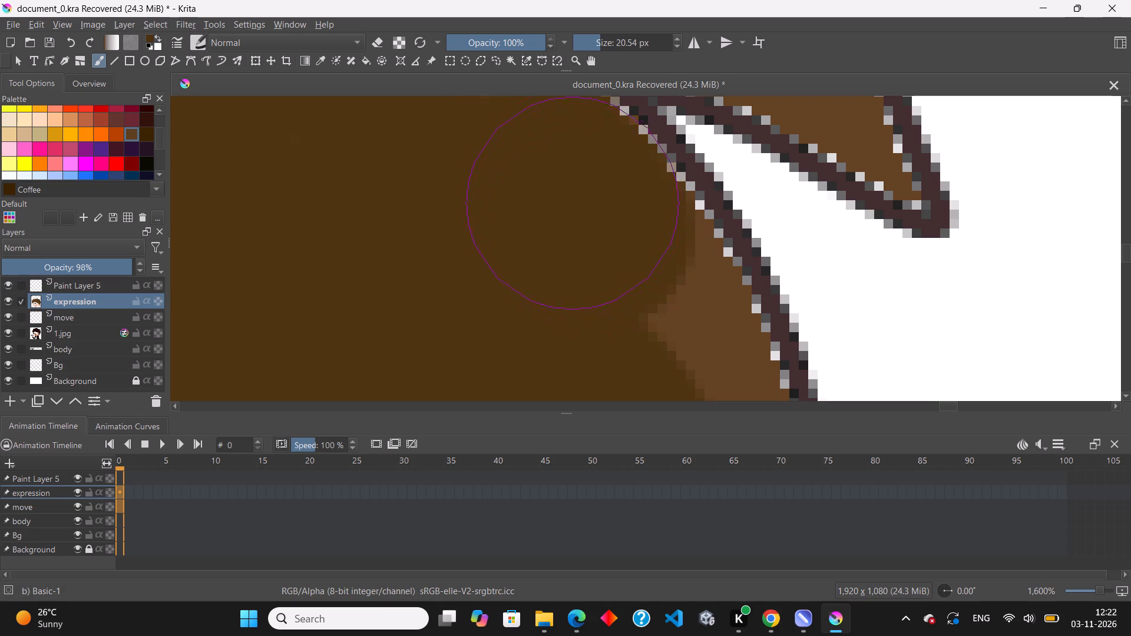
drag(571, 201, 638, 310)
scroll(482, 157, down, 4)
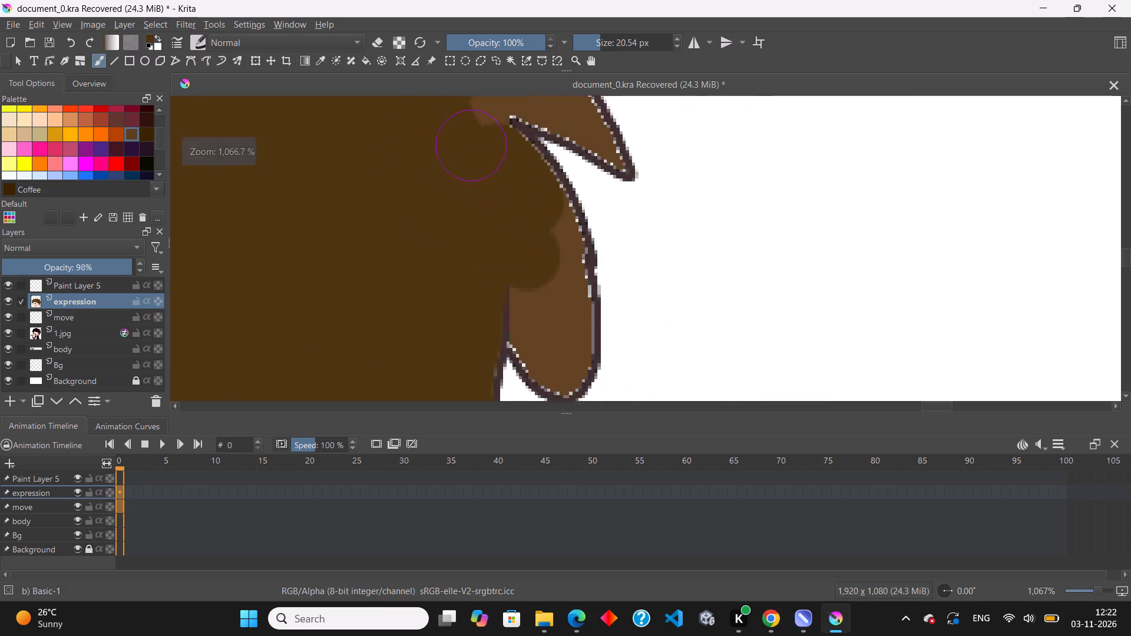
scroll(501, 281, up, 2)
drag(510, 176, 527, 236)
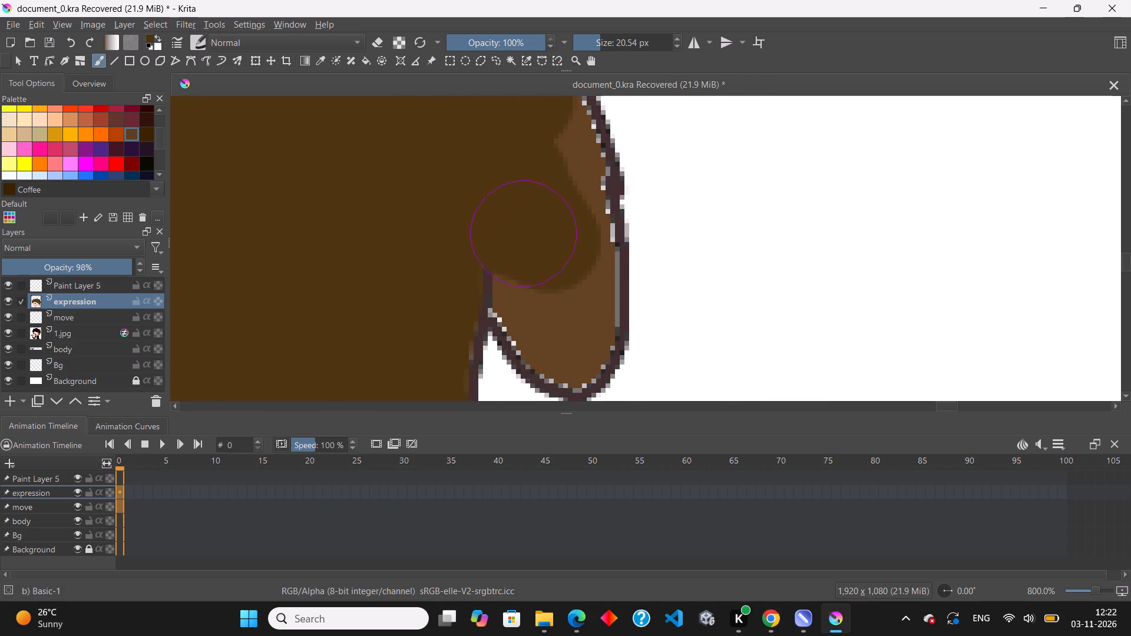
drag(527, 236, 563, 320)
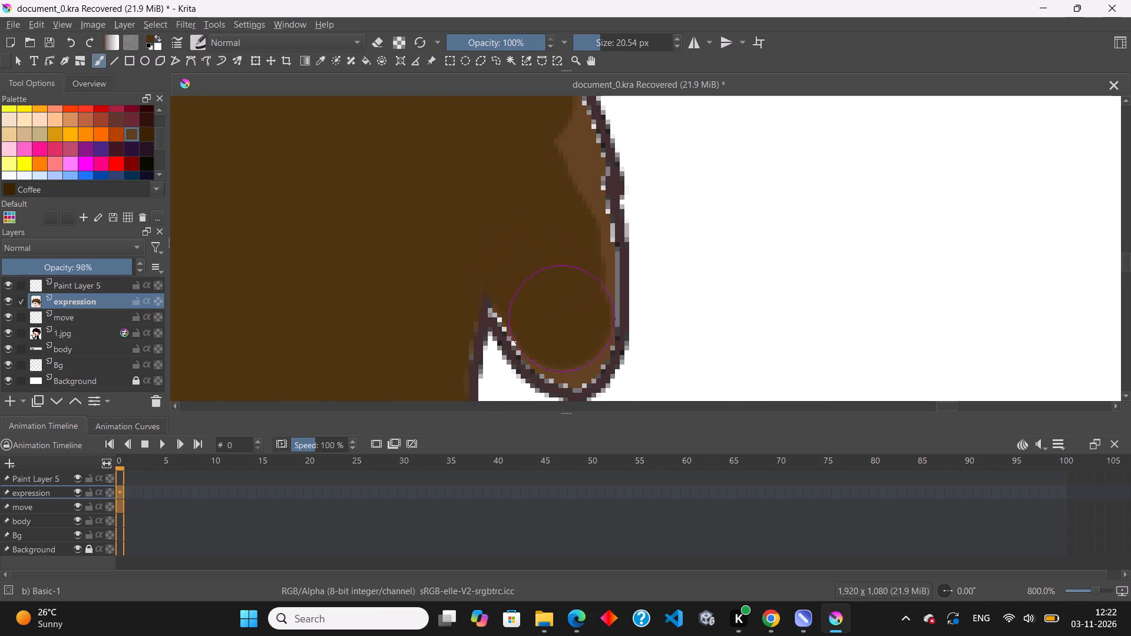
drag(563, 320, 564, 327)
scroll(564, 353, up, 2)
scroll(445, 150, down, 2)
scroll(512, 238, up, 3)
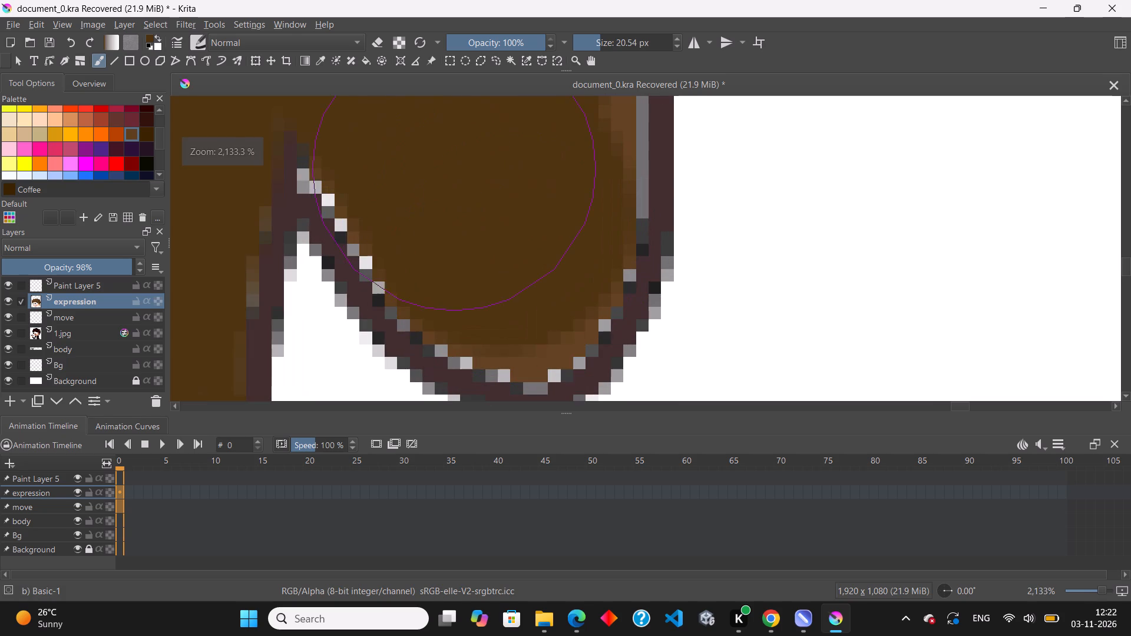
drag(417, 105, 514, 239)
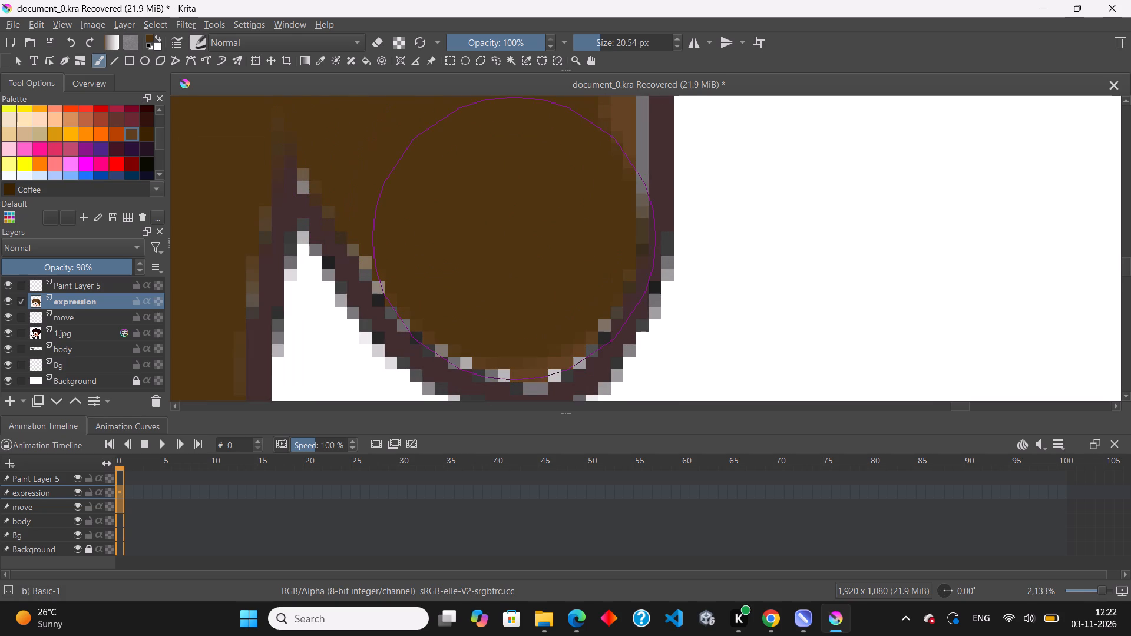
drag(514, 239, 408, 101)
Paint over the remaining light strip along the lowest back tuft's outer outline with dark brown.
scroll(488, 282, down, 3)
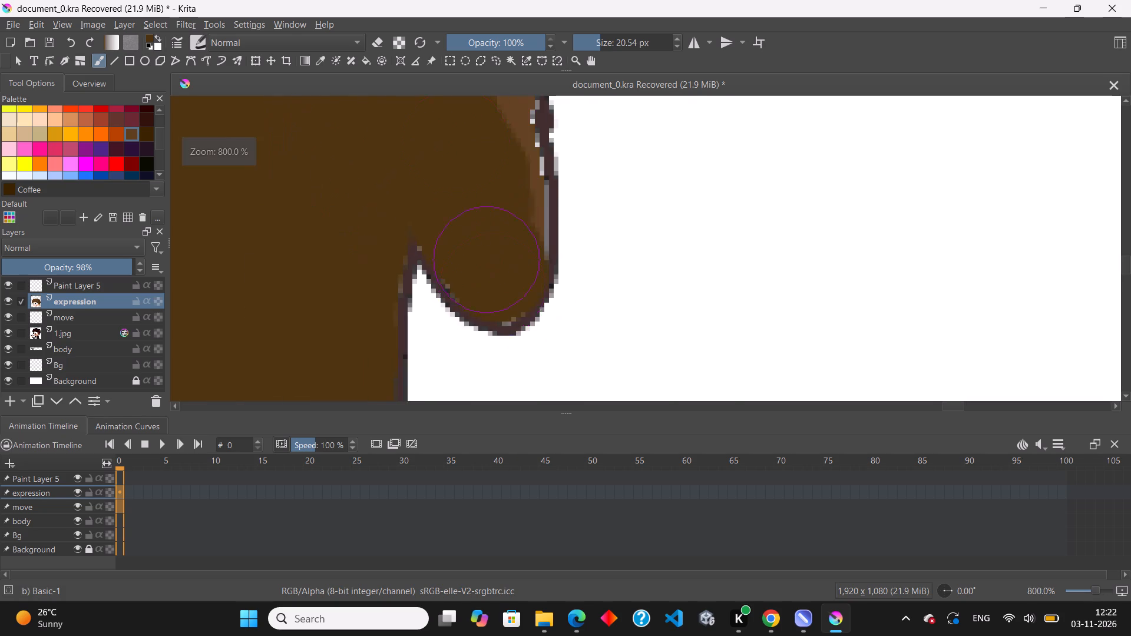
scroll(454, 131, up, 3)
drag(477, 141, 573, 343)
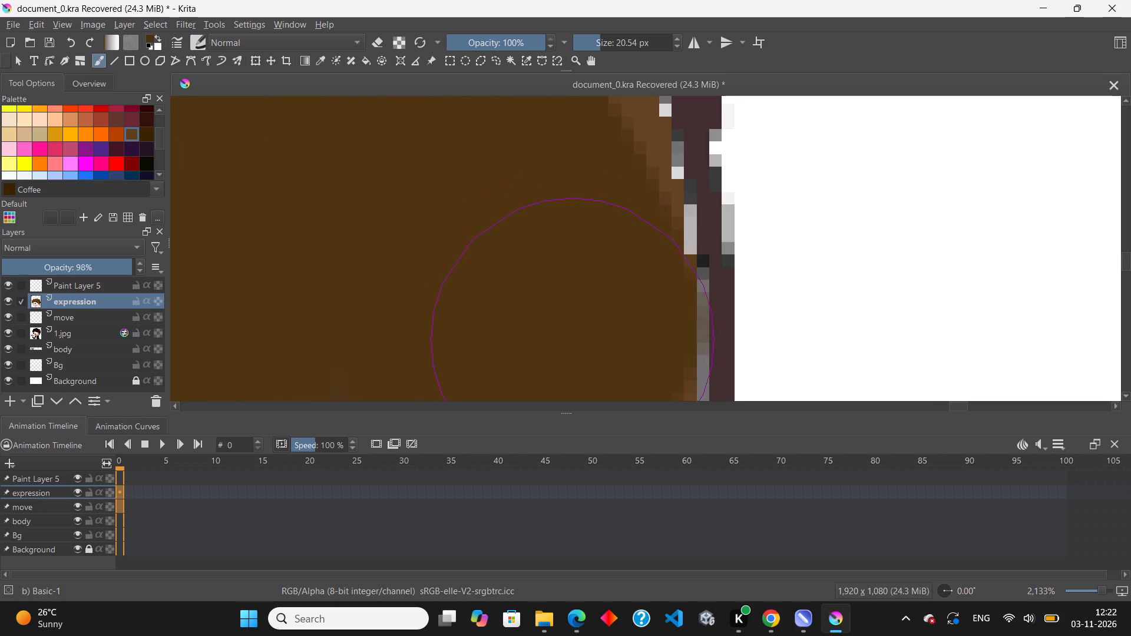
drag(573, 343, 568, 353)
scroll(511, 299, down, 5)
scroll(484, 207, up, 4)
drag(505, 222, 552, 321)
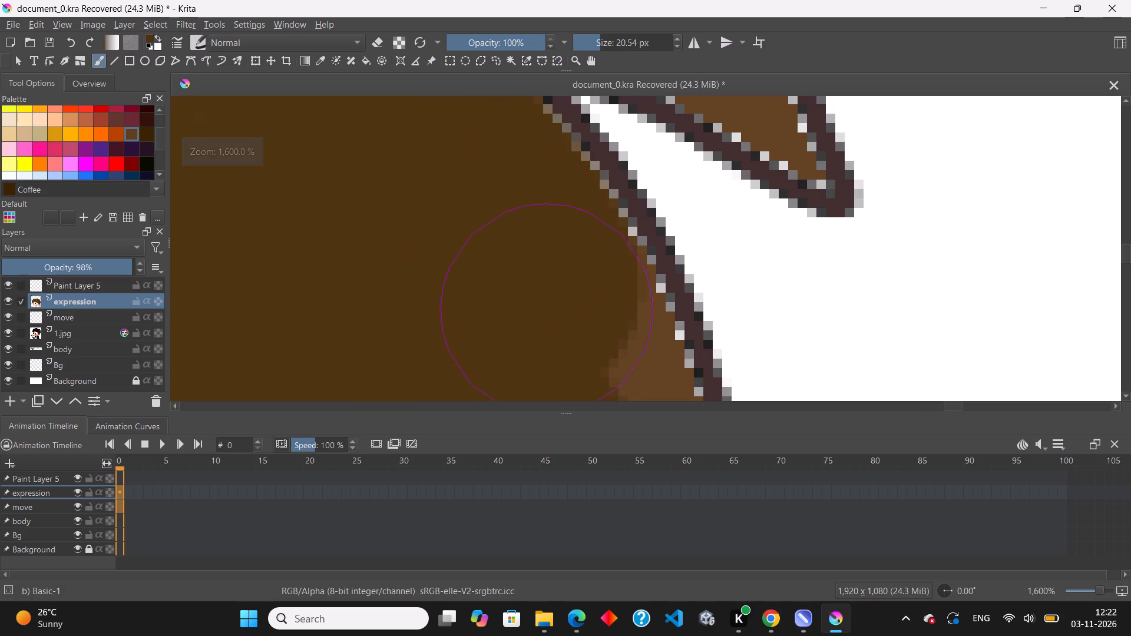
drag(552, 321, 606, 411)
Extend the dark brown shading into the base of the pointed back tuft, from its lower notch up to the outer outline.
scroll(497, 337, down, 4)
scroll(462, 262, up, 3)
drag(454, 132, 471, 222)
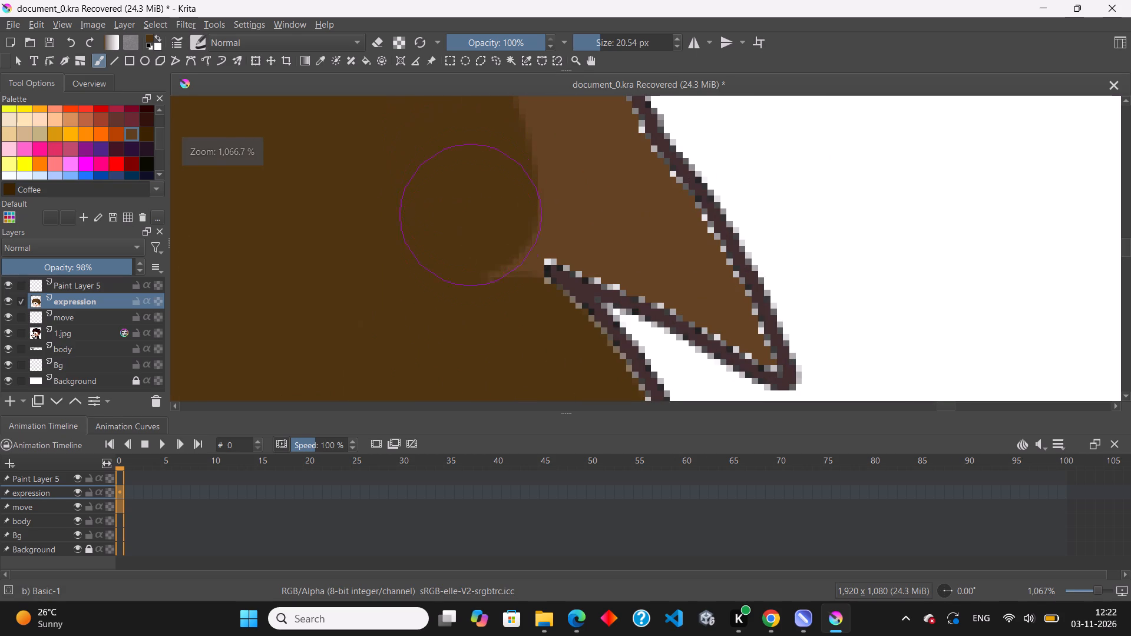
drag(471, 222, 475, 297)
scroll(465, 279, down, 3)
scroll(475, 174, up, 3)
drag(465, 207, 568, 319)
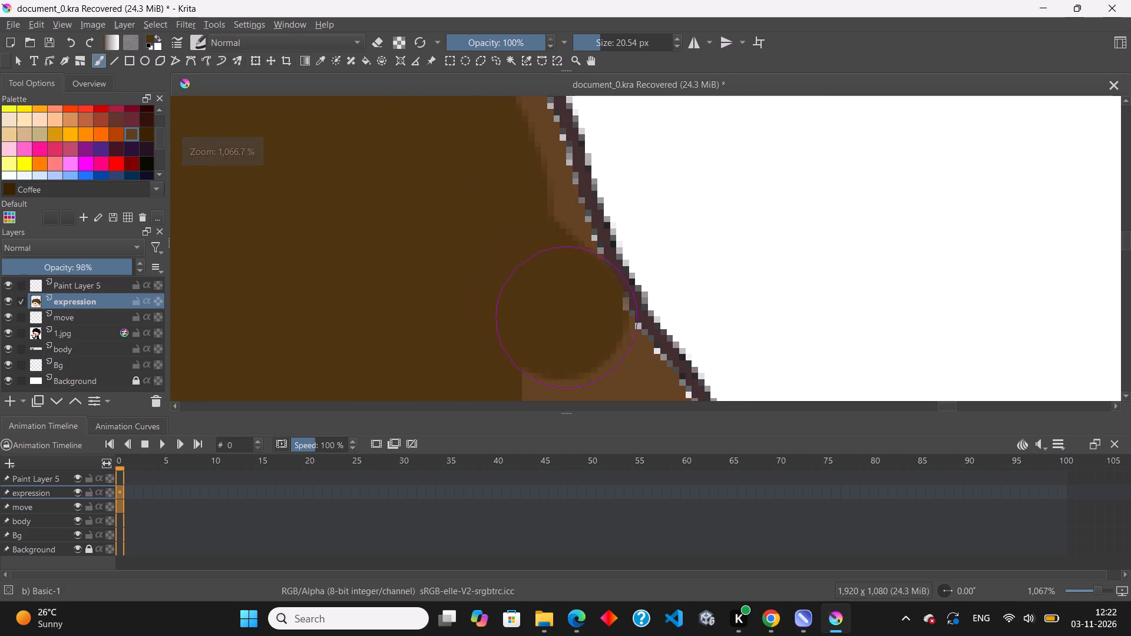
drag(568, 319, 569, 320)
Set the brush size to 7.59 px and fill the pointed back tuft with dark brown out to its tip.
scroll(408, 200, down, 3)
scroll(527, 293, up, 3)
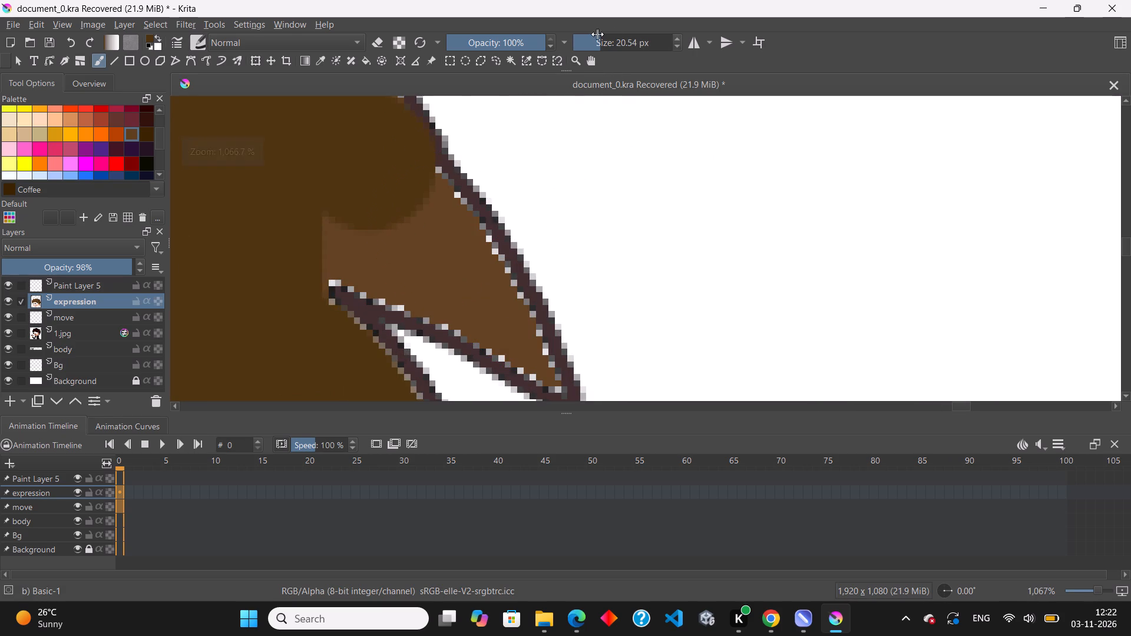
click(593, 35)
drag(354, 205, 378, 267)
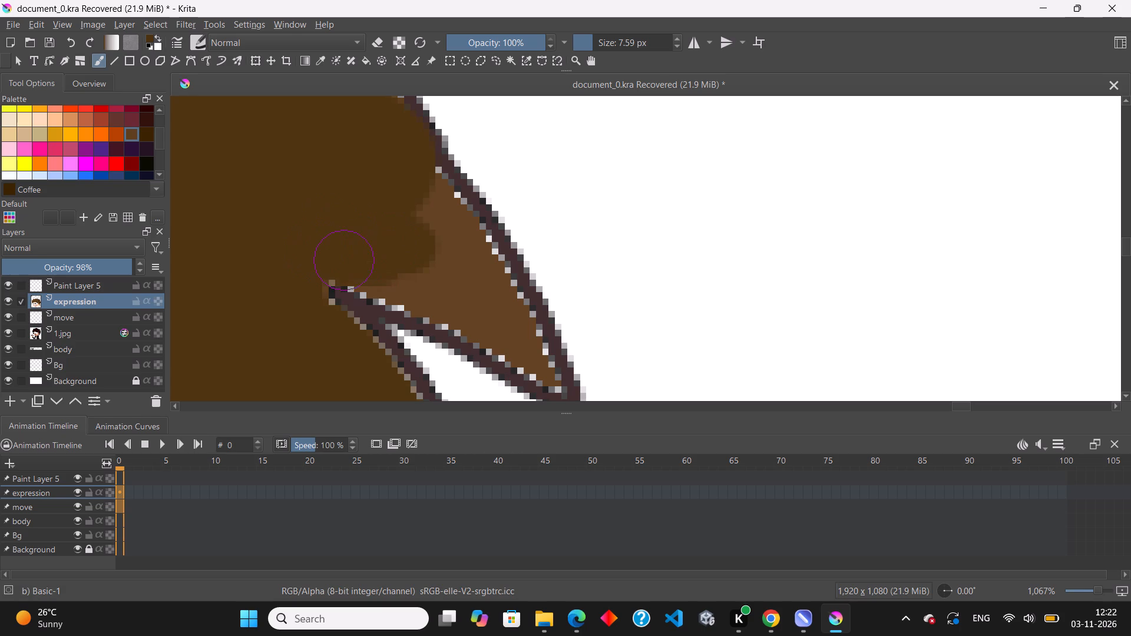
drag(378, 267, 516, 336)
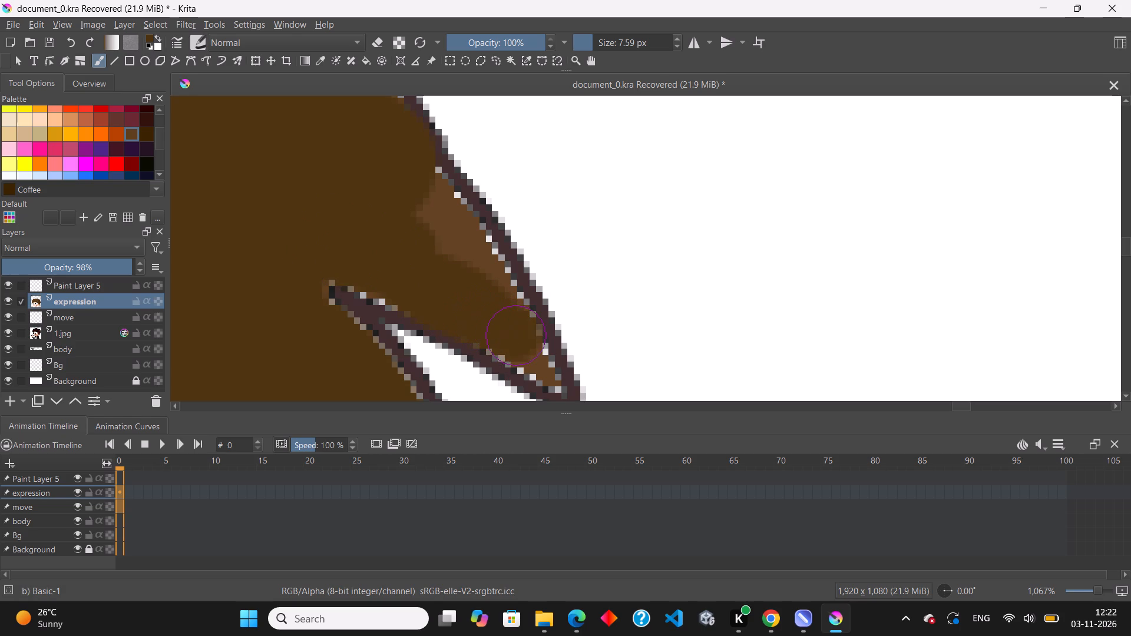
drag(516, 336, 518, 337)
drag(402, 168, 453, 222)
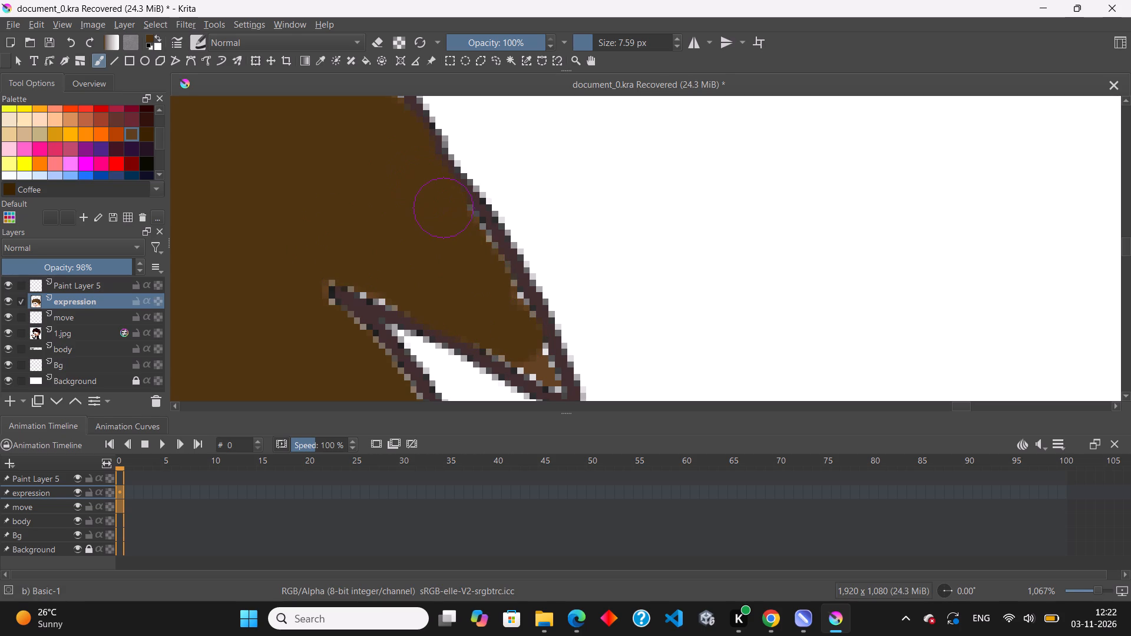
drag(453, 222, 501, 305)
scroll(522, 385, up, 4)
drag(504, 253, 528, 272)
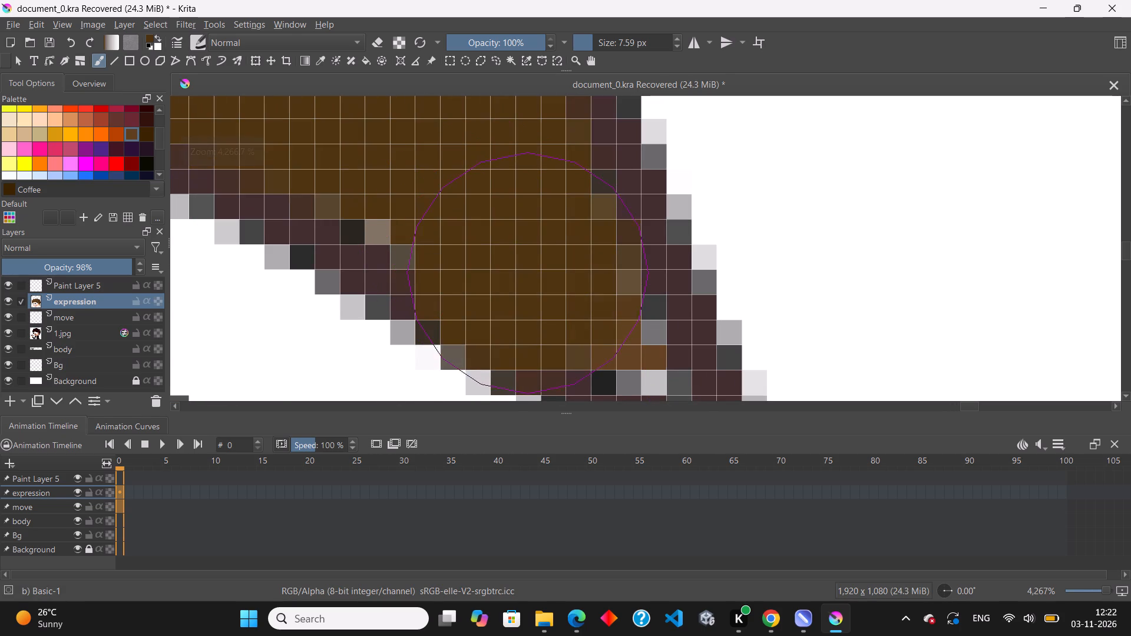
click(576, 317)
Fill the light strip along the back hair outline between the curved tuft and the pointed tuft with dark brown.
scroll(531, 289, down, 5)
scroll(465, 249, down, 3)
scroll(405, 149, up, 1)
scroll(407, 150, down, 4)
scroll(393, 123, up, 4)
scroll(446, 208, up, 1)
drag(372, 148, 394, 159)
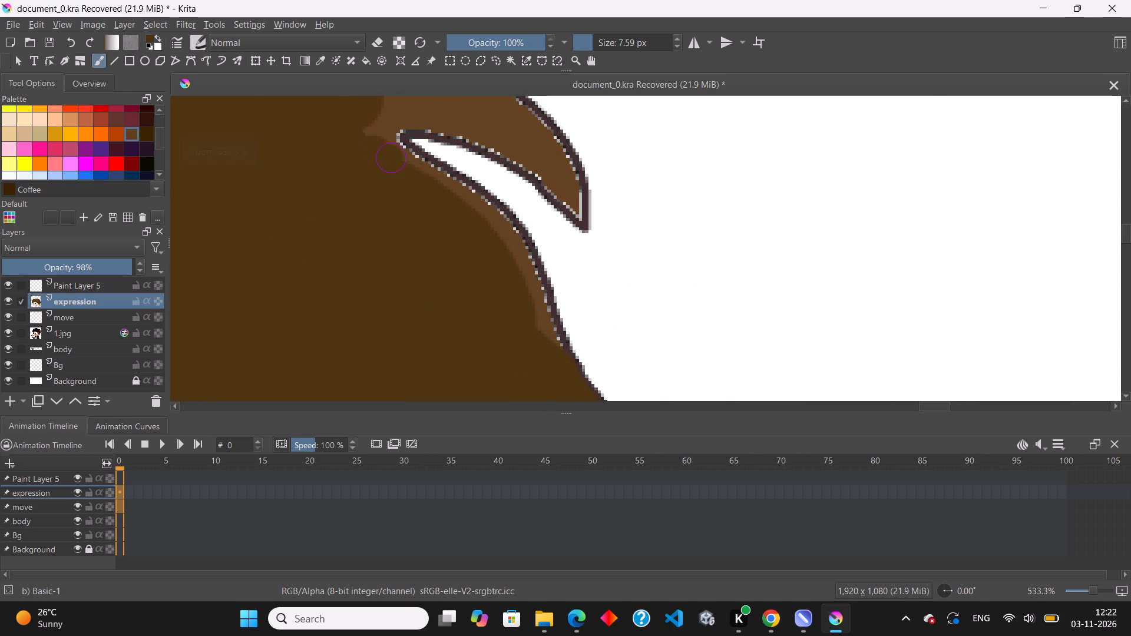
drag(394, 159, 527, 279)
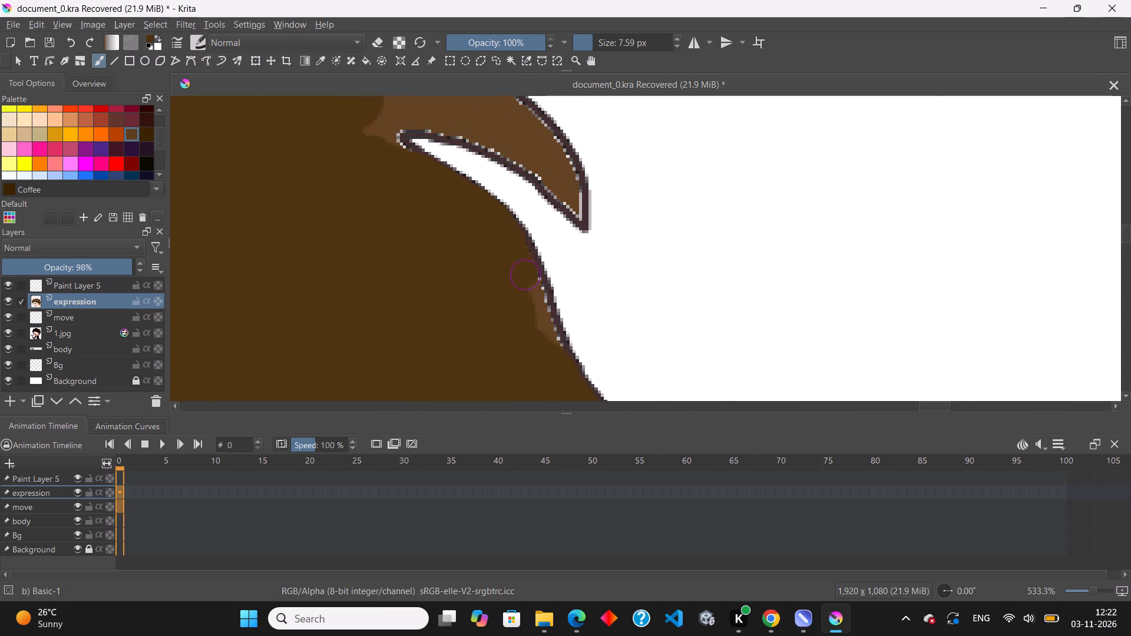
drag(527, 279, 551, 376)
scroll(527, 359, down, 3)
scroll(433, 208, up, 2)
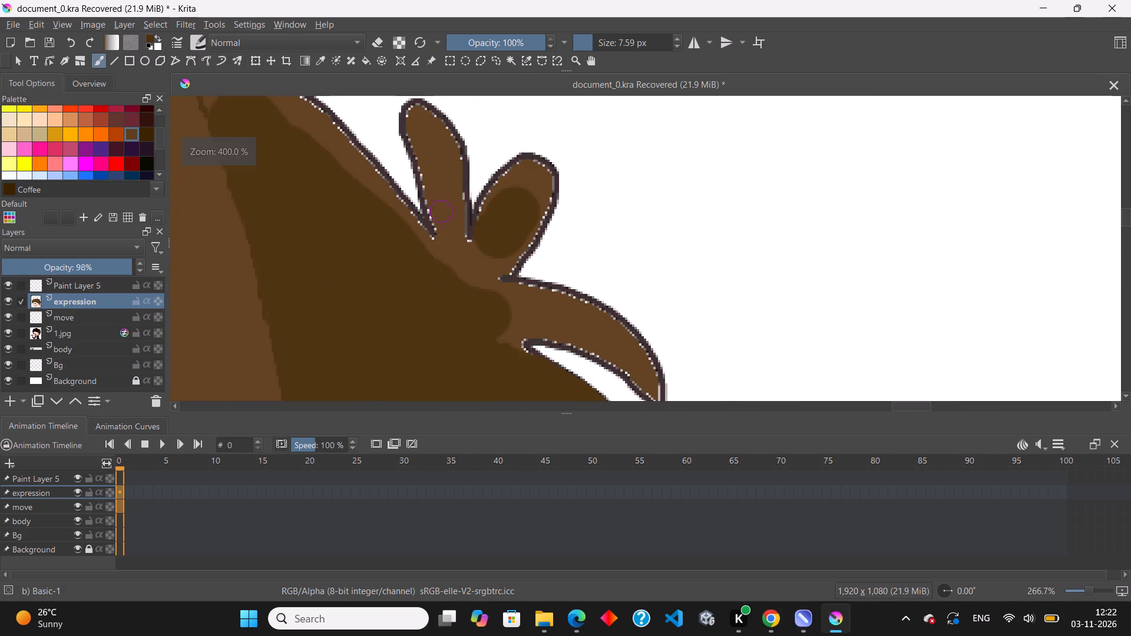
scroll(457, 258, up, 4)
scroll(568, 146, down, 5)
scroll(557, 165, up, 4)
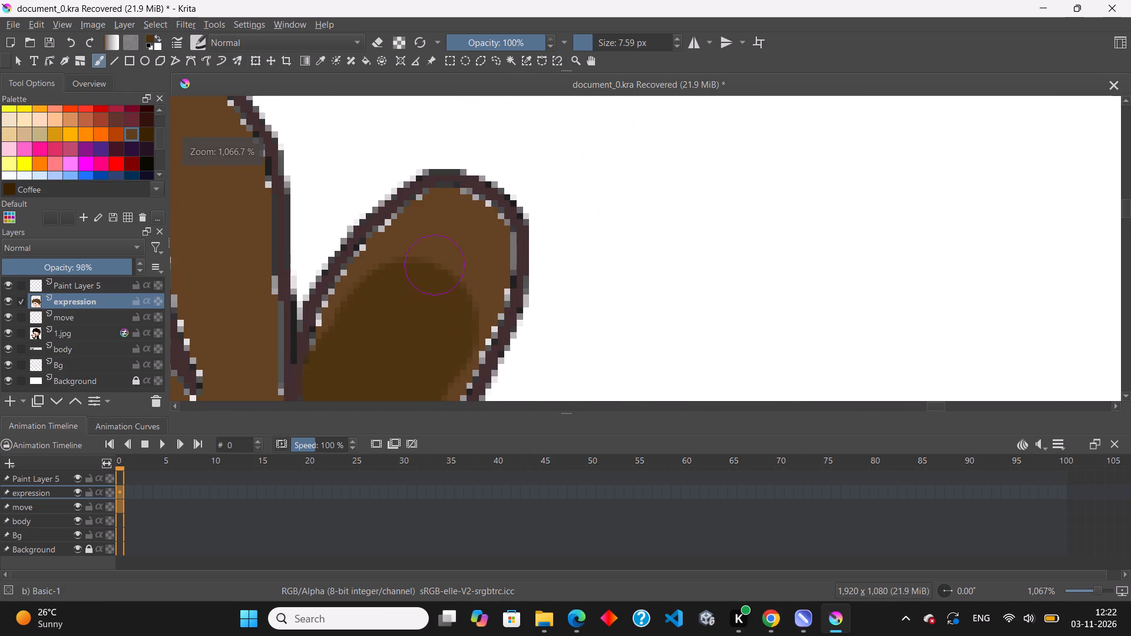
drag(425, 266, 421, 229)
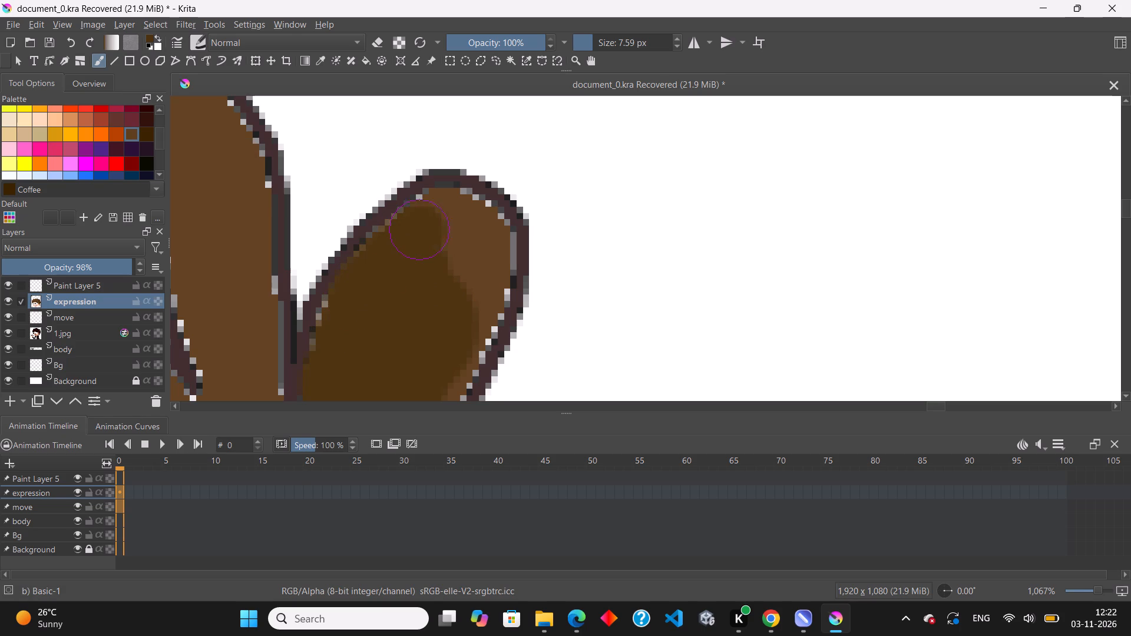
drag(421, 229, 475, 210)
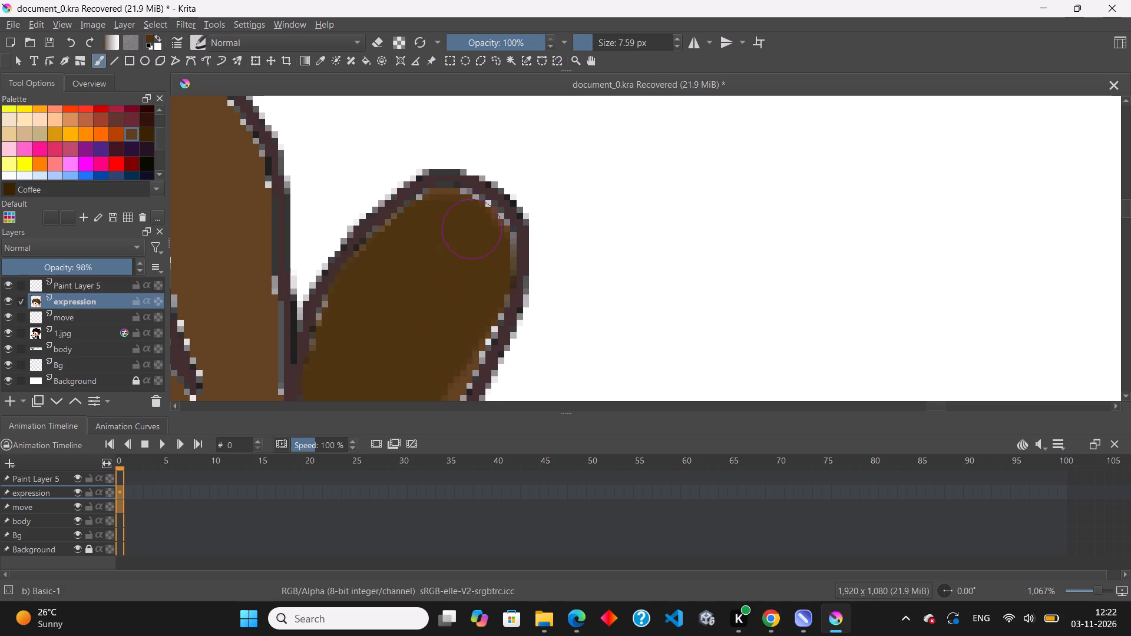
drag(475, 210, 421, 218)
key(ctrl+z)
Fill the upper part of the rounded back tuft with dark brown out to its outline.
drag(393, 288, 369, 322)
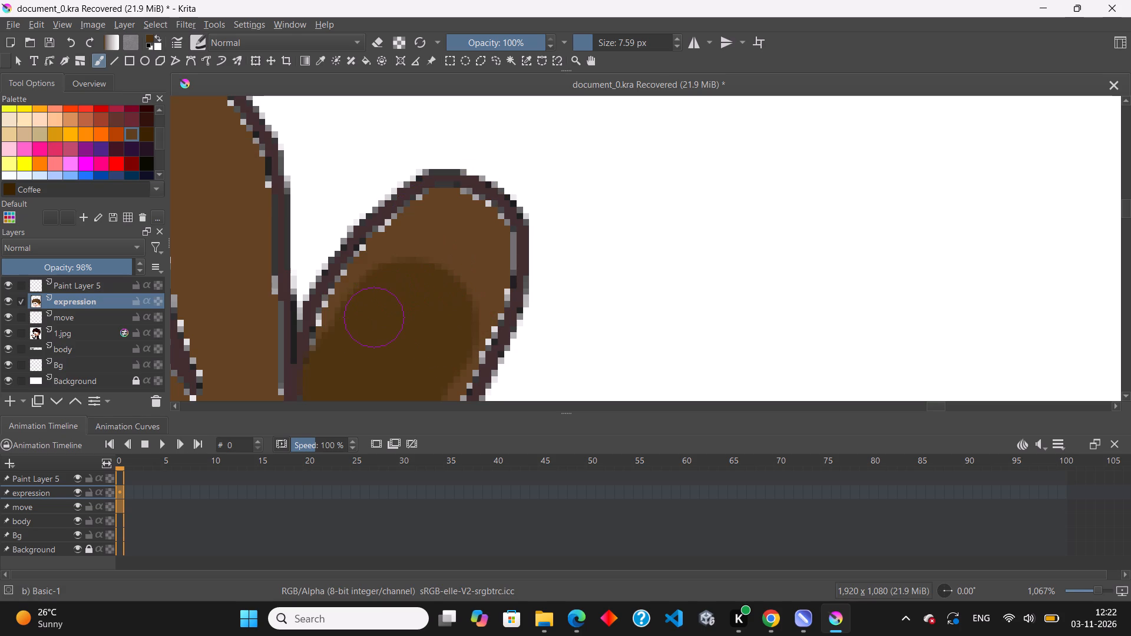
drag(369, 322, 454, 223)
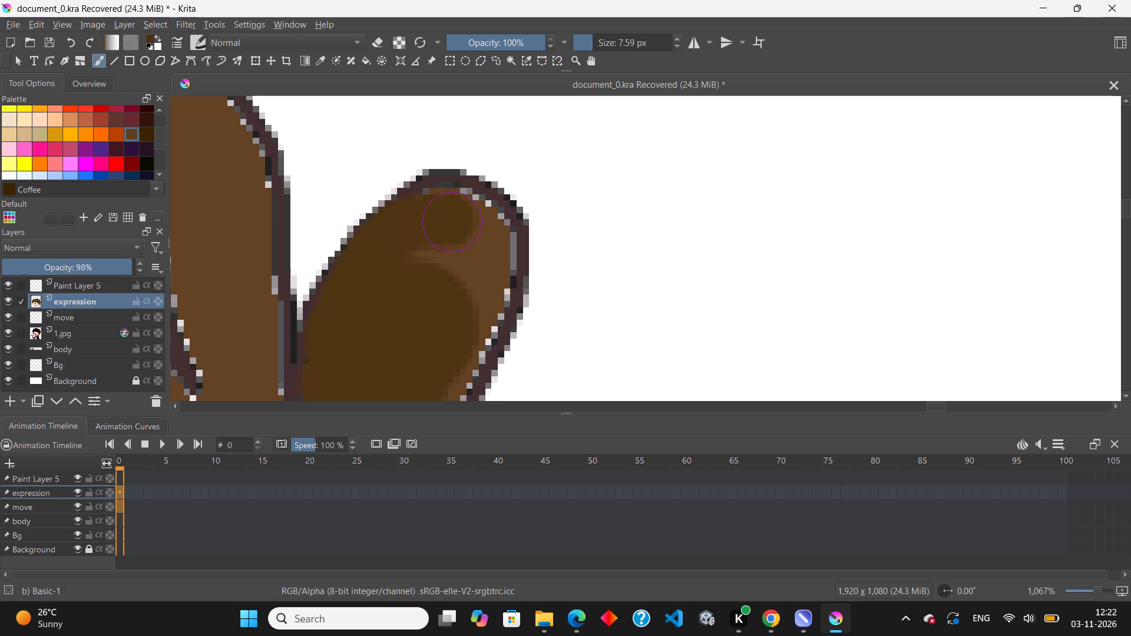
drag(454, 223, 454, 224)
drag(421, 225, 438, 236)
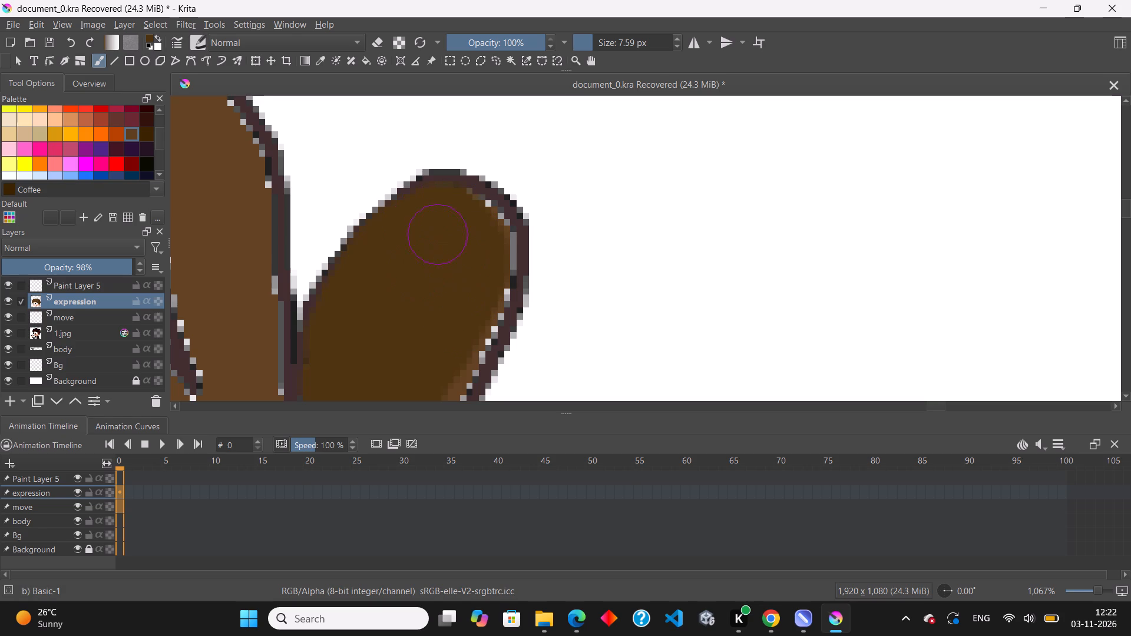
drag(438, 236, 435, 382)
Extend the dark brown from the rounded tuft's base into the main hair shading, down to the notch above the curved tuft.
scroll(418, 219, down, 4)
scroll(396, 306, up, 3)
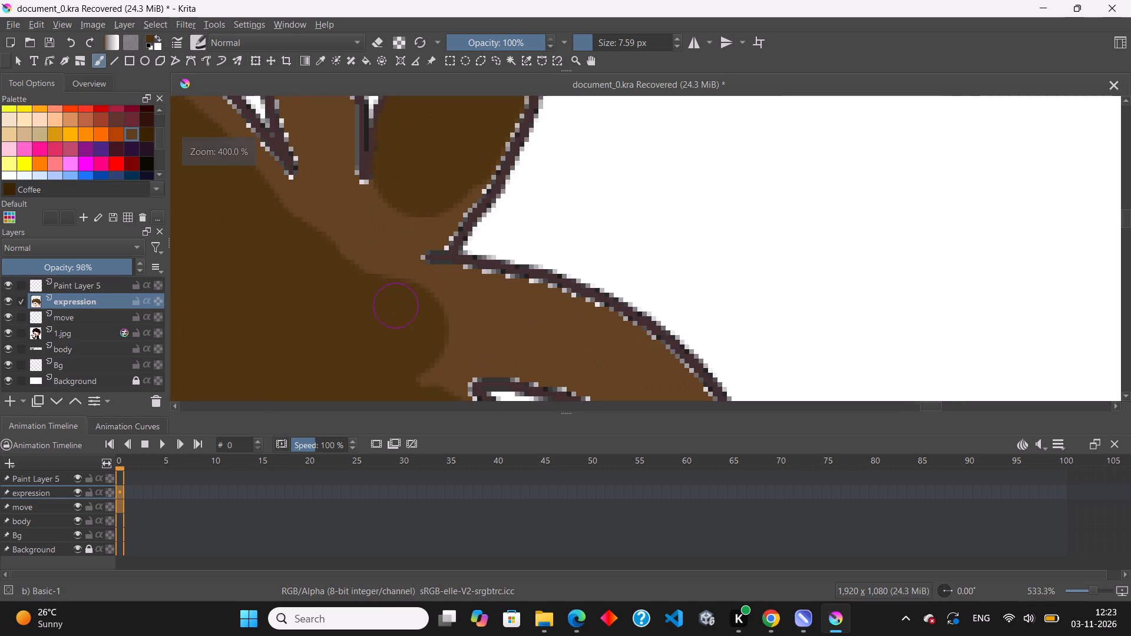
drag(463, 158, 395, 190)
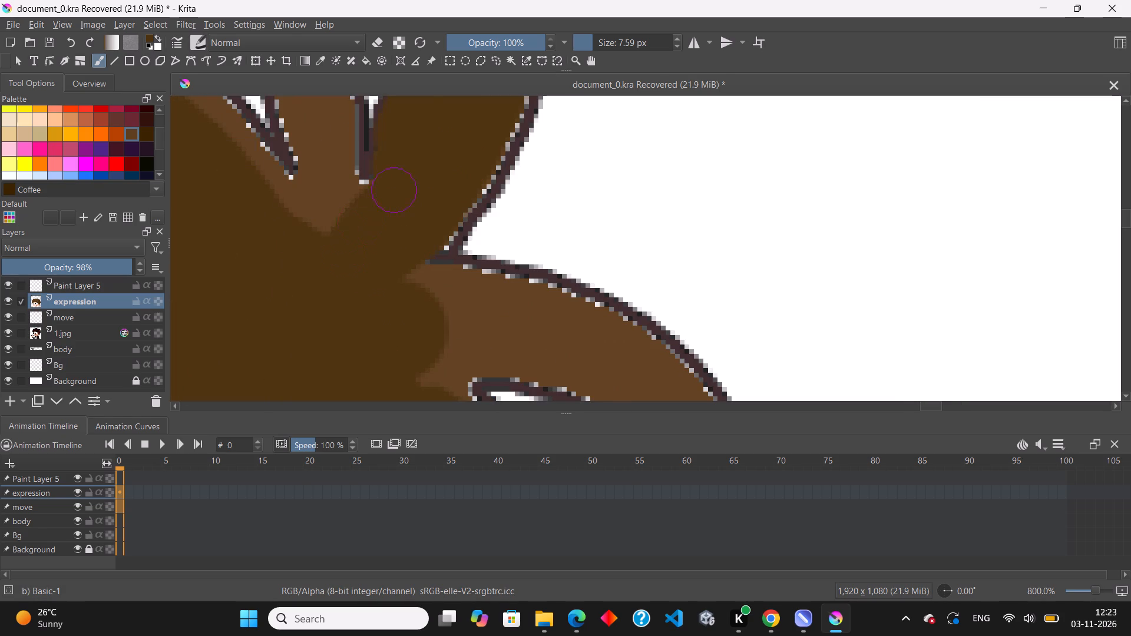
drag(395, 190, 443, 274)
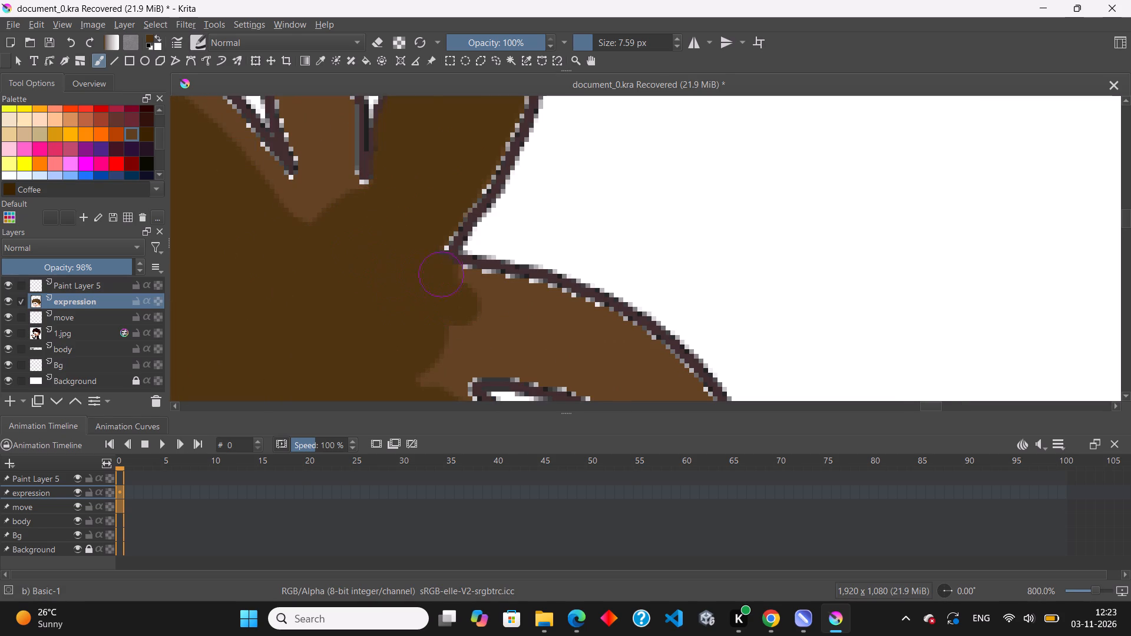
drag(443, 274, 445, 277)
Fill the base and upper half of the curved back tuft with dark brown, between its inner notch and outer outline.
scroll(275, 176, down, 3)
scroll(348, 267, up, 3)
drag(300, 146, 266, 230)
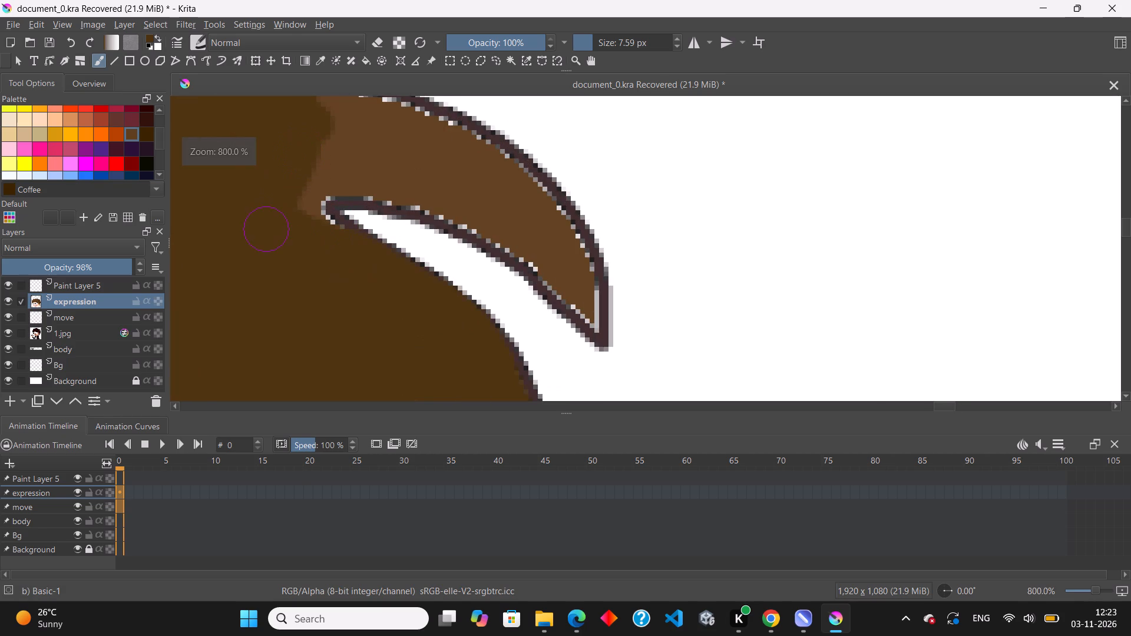
drag(266, 230, 303, 237)
scroll(304, 236, down, 3)
scroll(305, 176, up, 3)
scroll(356, 326, up, 2)
drag(275, 174, 378, 254)
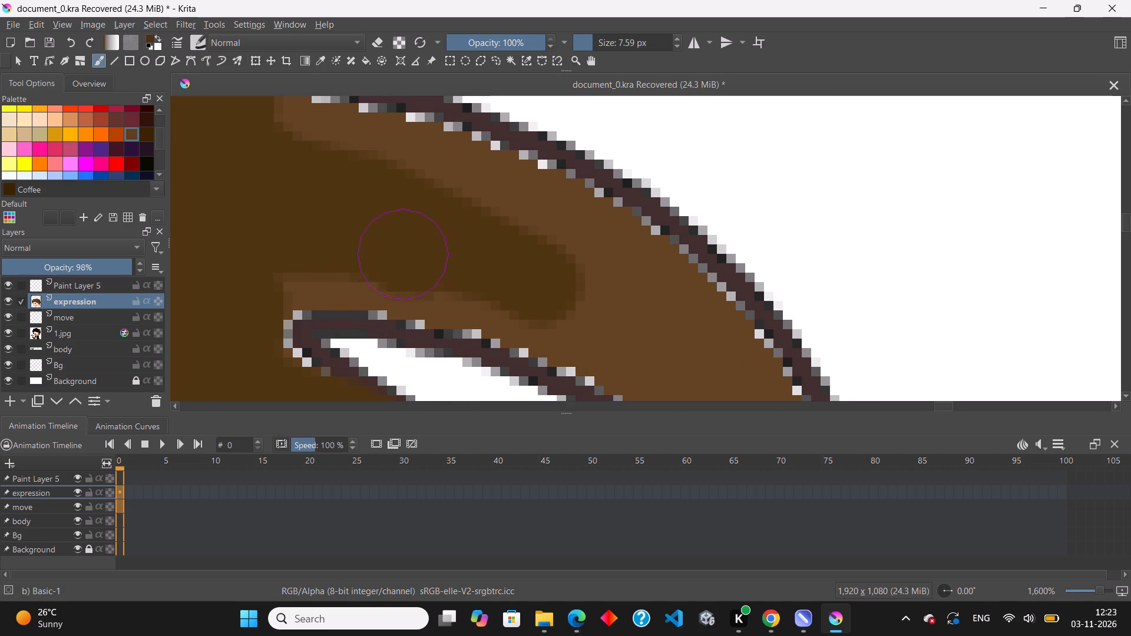
drag(378, 254, 307, 267)
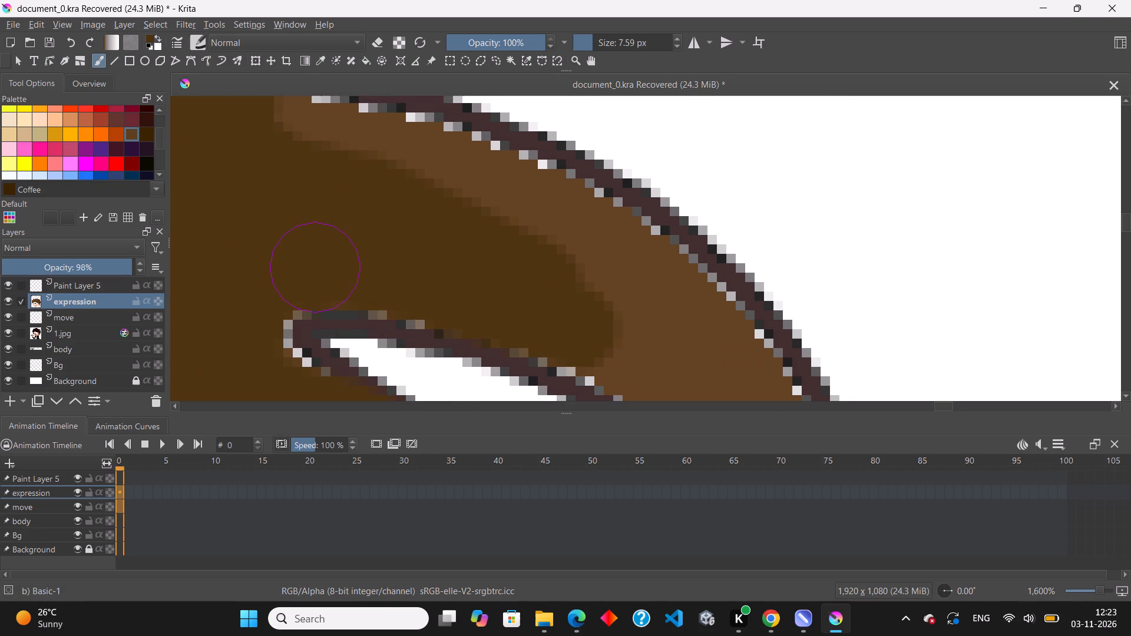
drag(307, 267, 275, 352)
drag(269, 143, 367, 170)
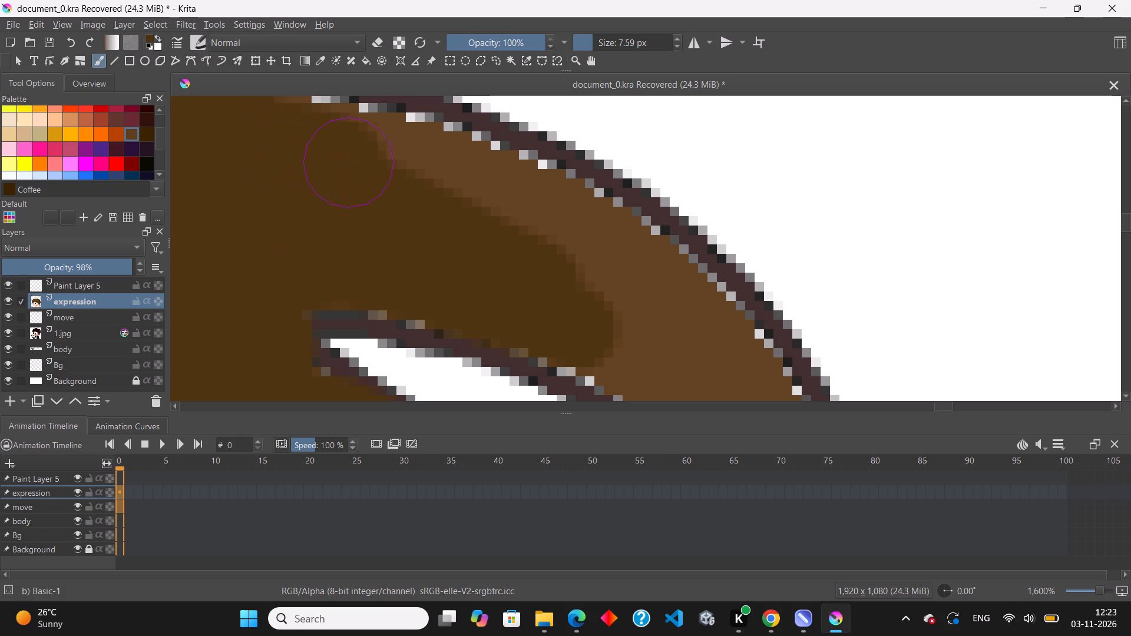
drag(367, 170, 491, 183)
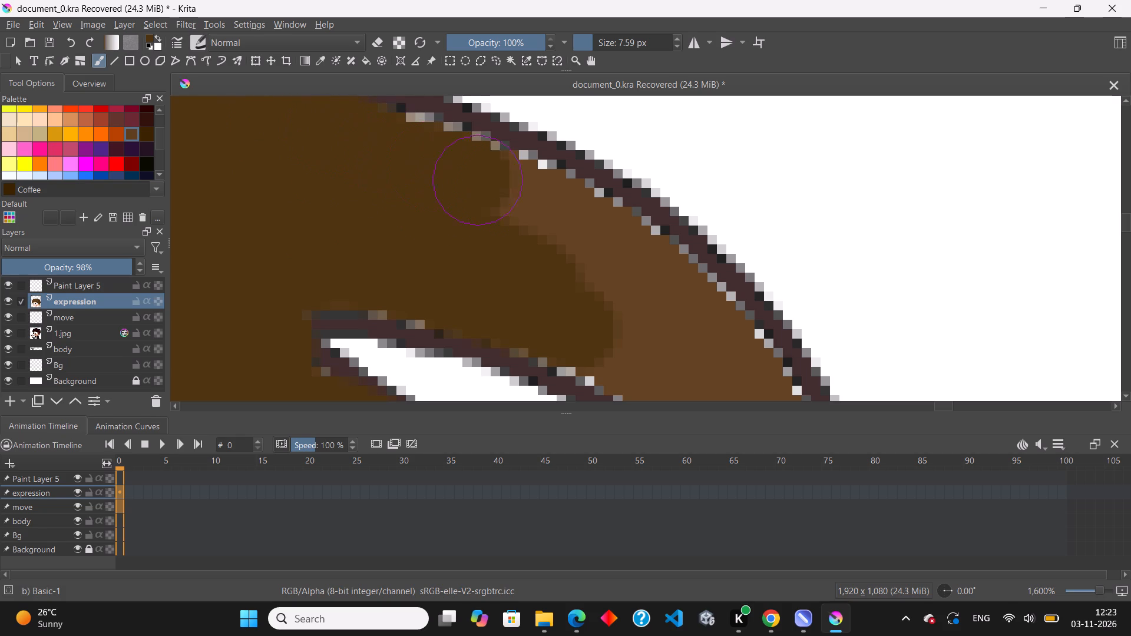
drag(491, 183, 631, 267)
Fill the lower half of the curved back tuft with dark brown down towards its tip.
scroll(364, 184, down, 4)
scroll(465, 269, up, 3)
drag(350, 123, 312, 138)
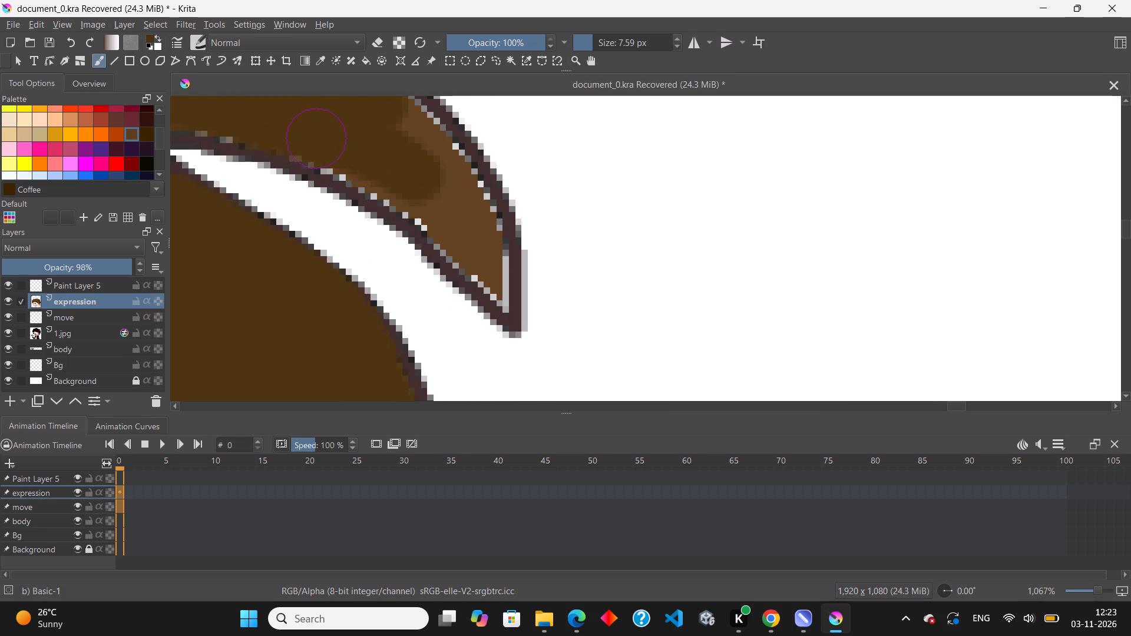
drag(312, 138, 484, 273)
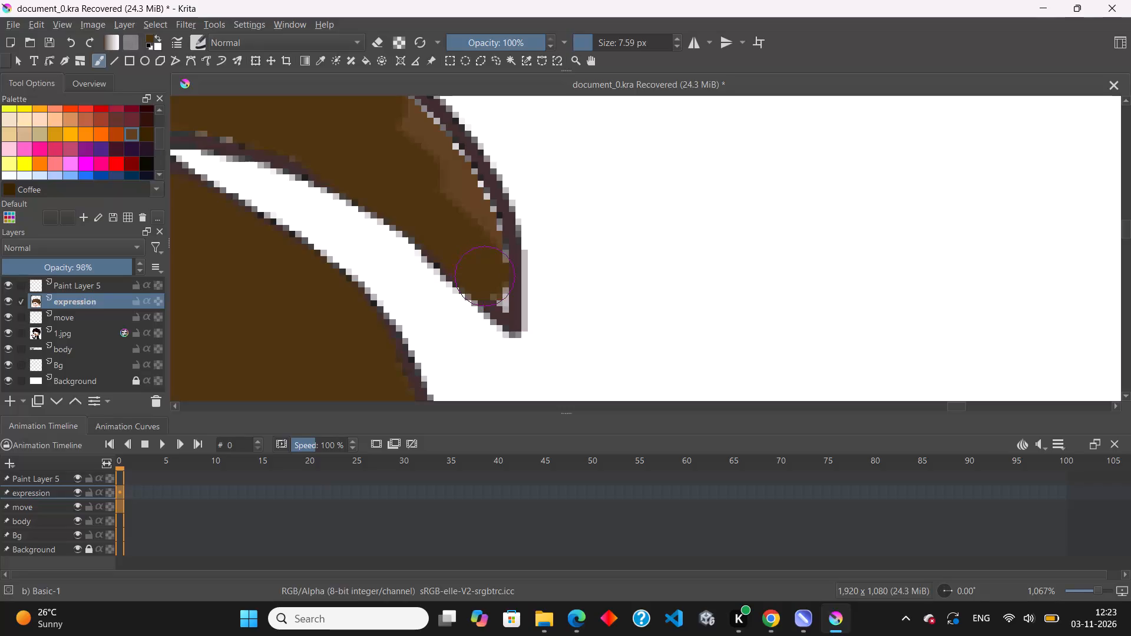
drag(484, 273, 465, 230)
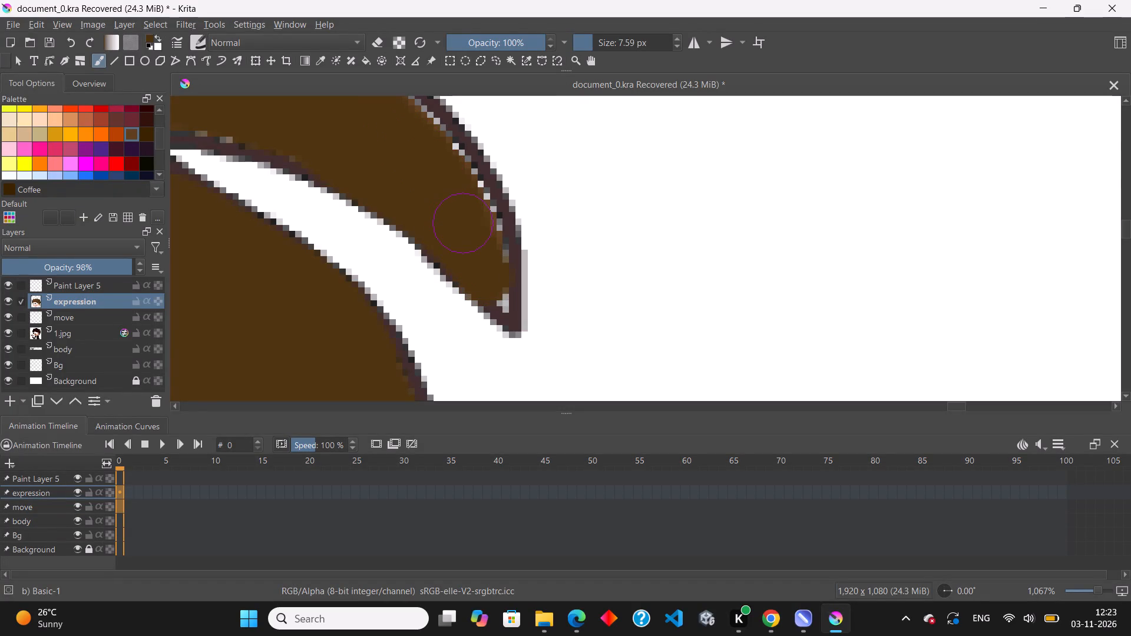
drag(465, 230, 469, 241)
Cover the remaining light pixels along the curved tuft's outer outline and at its tip with dark brown.
scroll(468, 256, down, 2)
scroll(445, 186, up, 4)
drag(342, 148, 383, 179)
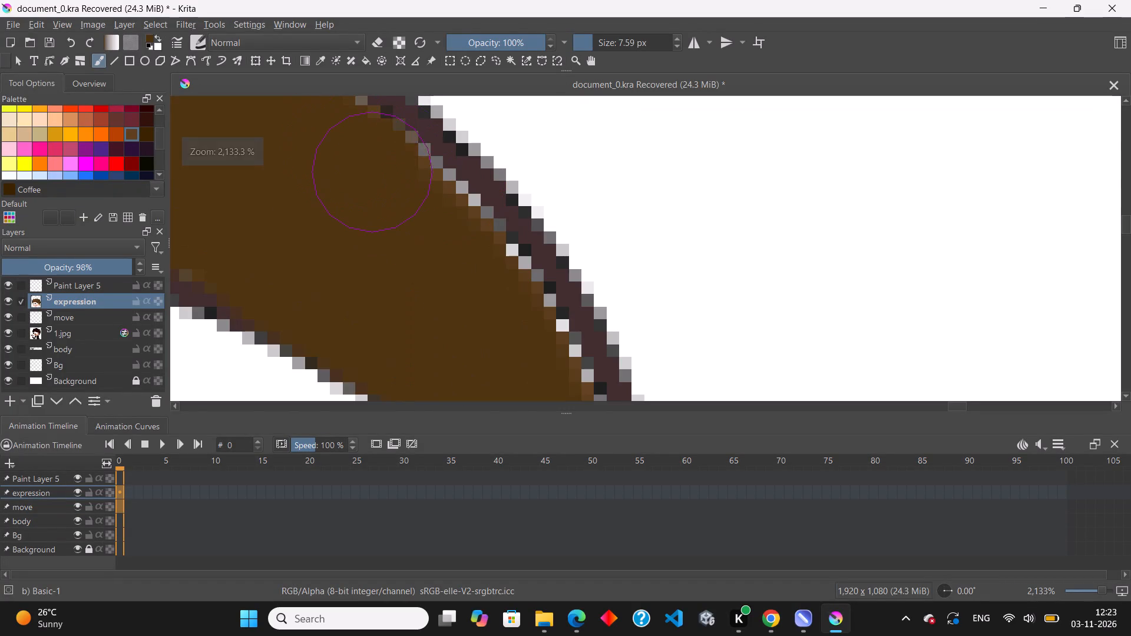
drag(383, 179, 560, 382)
scroll(490, 263, down, 5)
scroll(445, 121, down, 2)
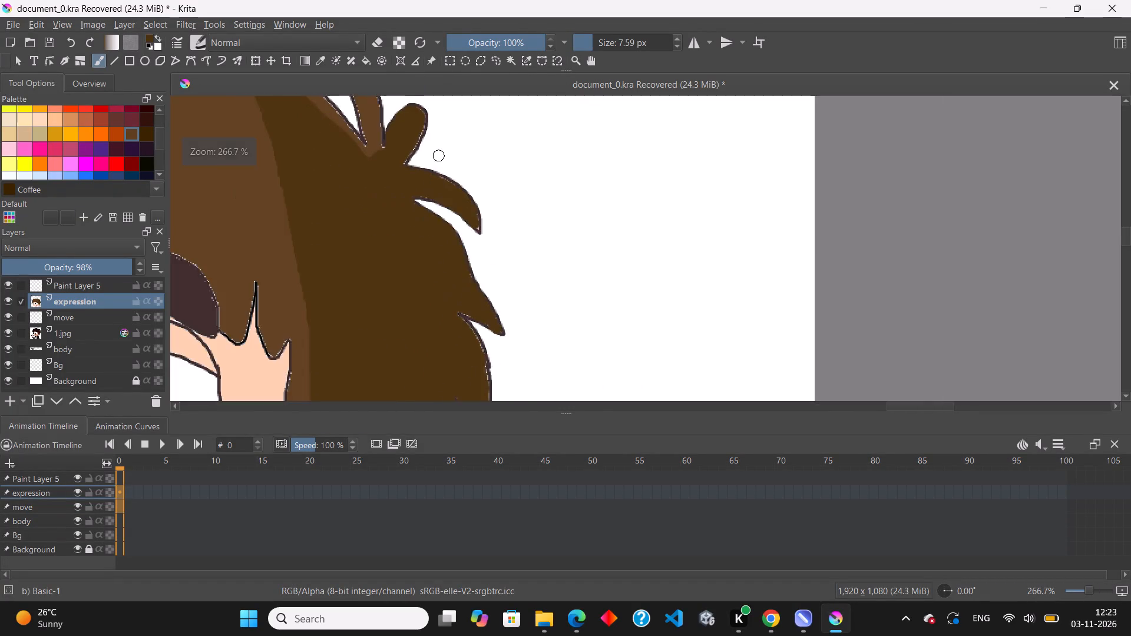
scroll(445, 173, up, 3)
scroll(498, 296, up, 8)
click(530, 207)
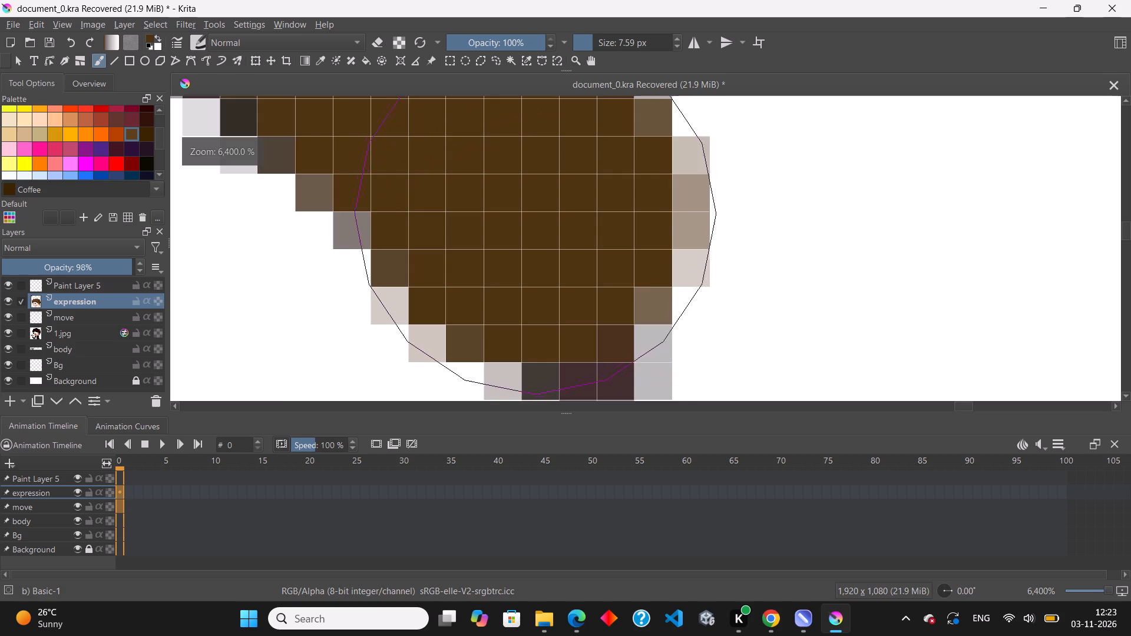
Fill the top of the hair shading with dark brown between the shading boundary line and the upper back outline.
scroll(541, 231, down, 13)
scroll(507, 214, up, 3)
scroll(376, 140, up, 3)
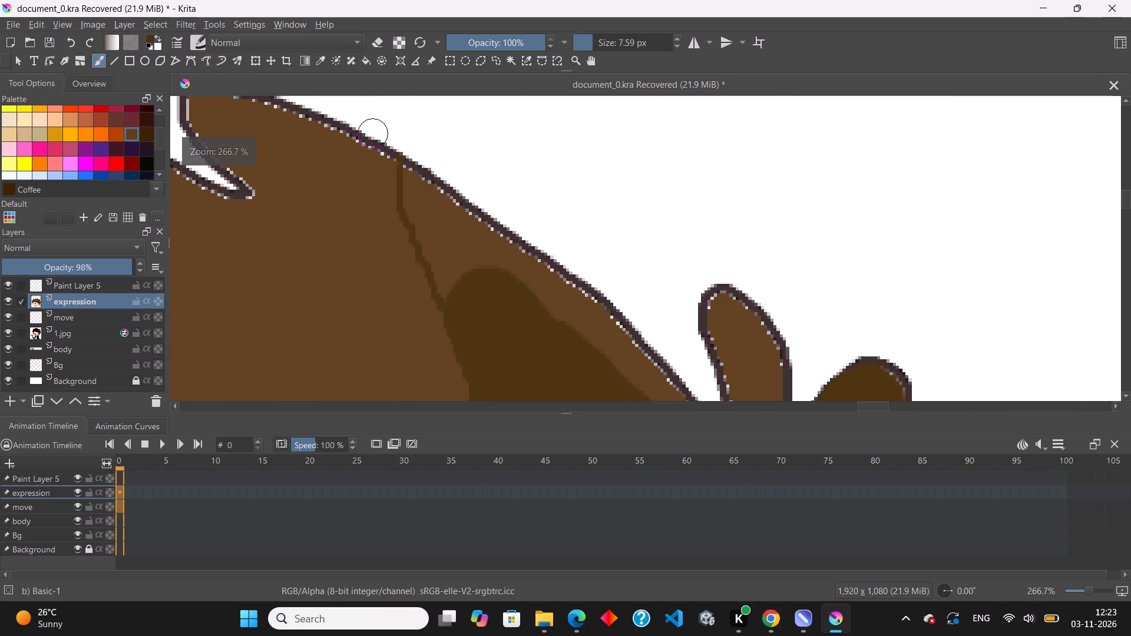
drag(408, 171, 433, 257)
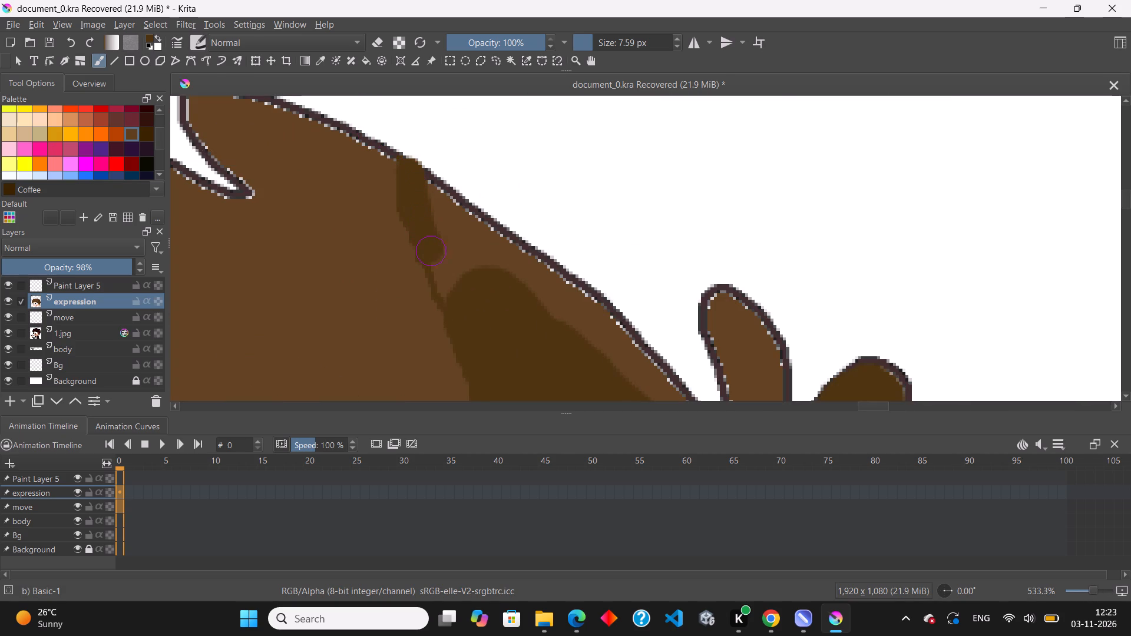
drag(433, 257, 457, 314)
scroll(439, 160, up, 2)
drag(410, 221, 459, 274)
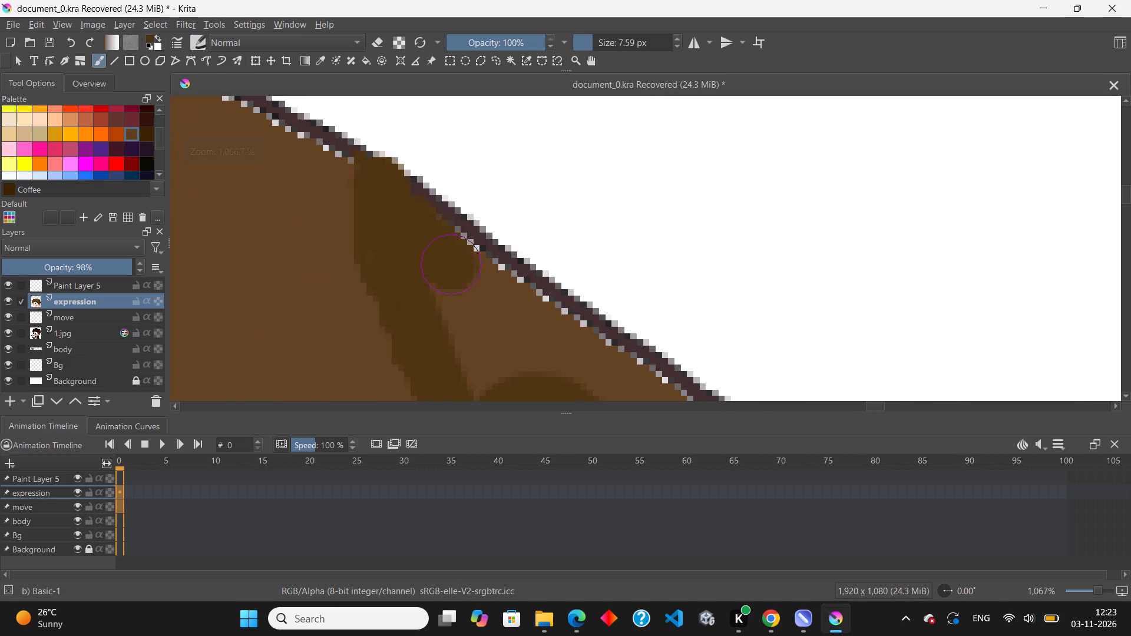
drag(459, 274, 497, 401)
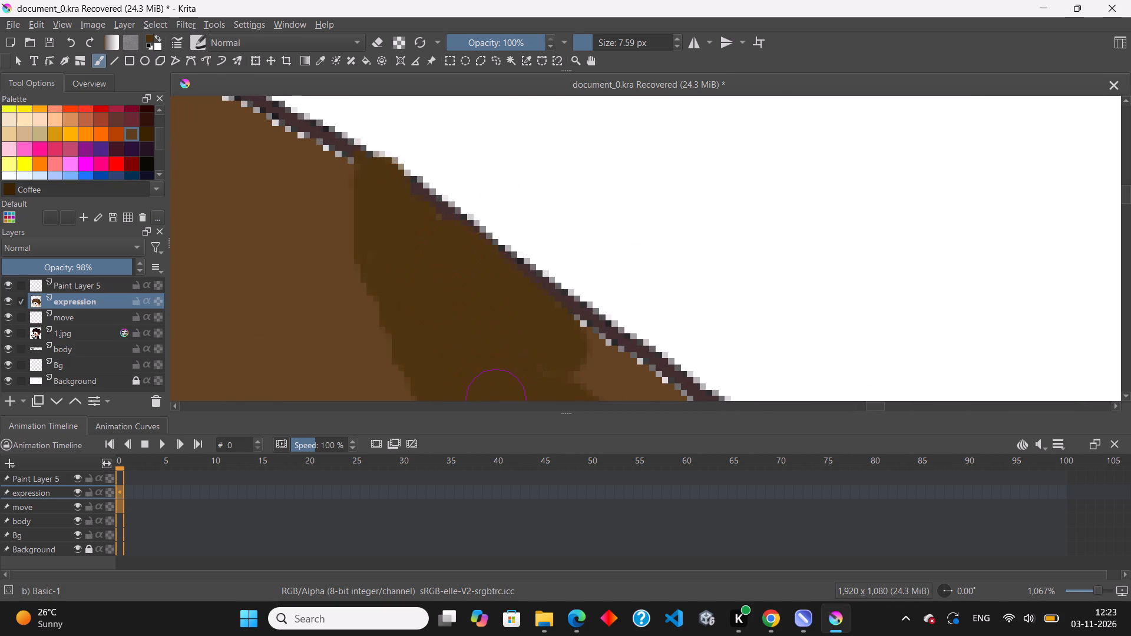
drag(497, 401, 500, 405)
Paint dark brown over the light strip along the upper back hair outline towards the narrow upright tuft.
scroll(404, 237, down, 4)
scroll(500, 344, up, 3)
scroll(389, 157, down, 2)
scroll(383, 138, up, 2)
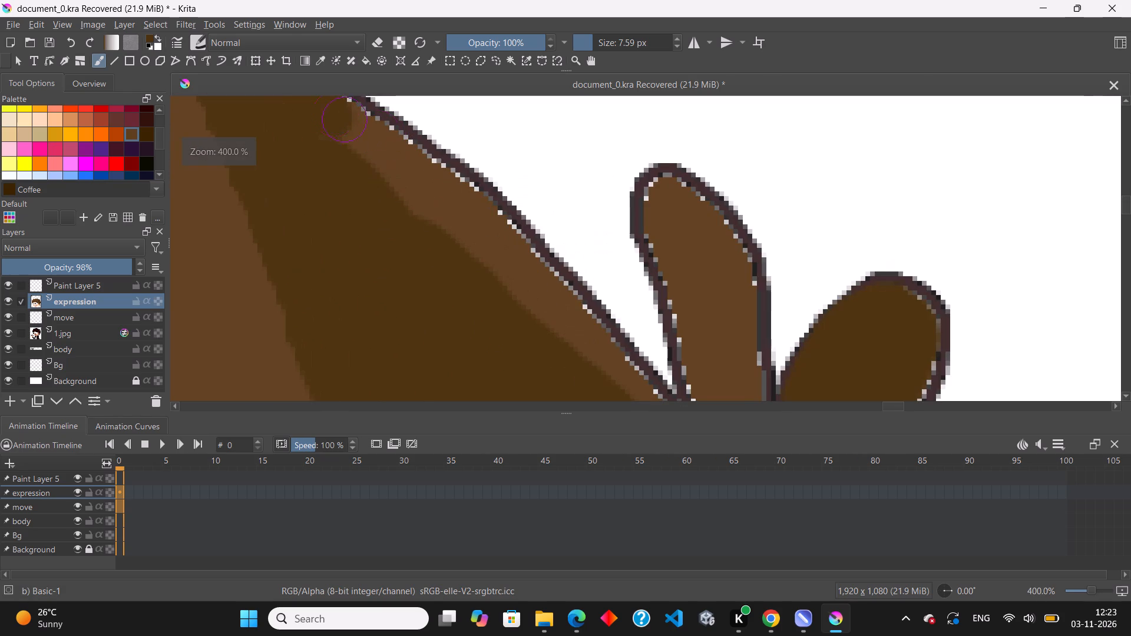
drag(322, 105, 338, 117)
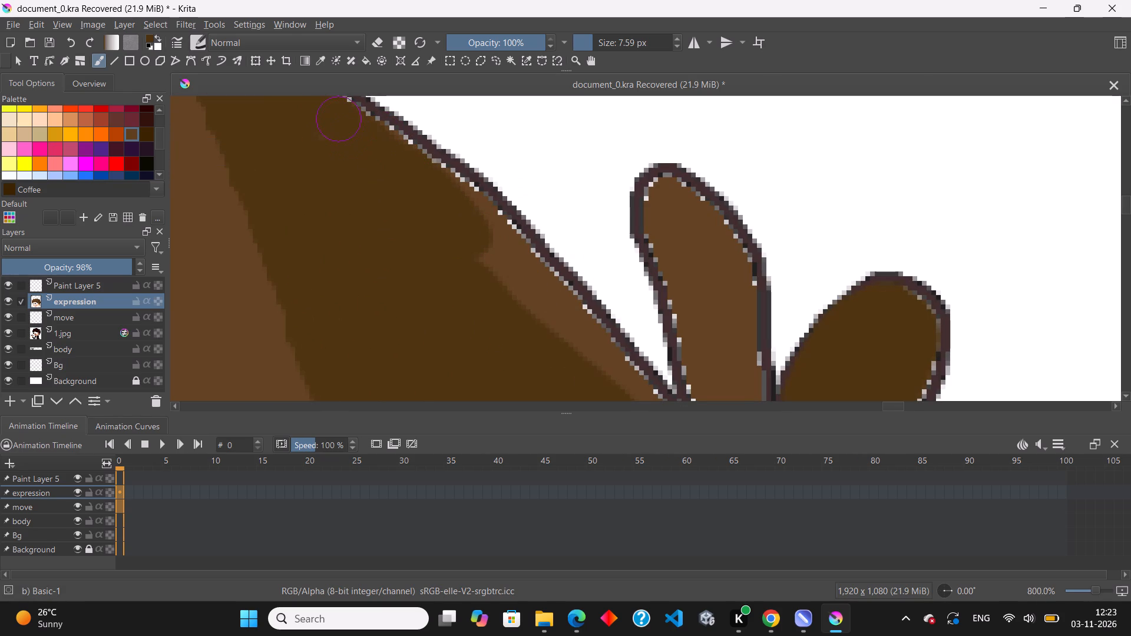
drag(338, 117, 531, 280)
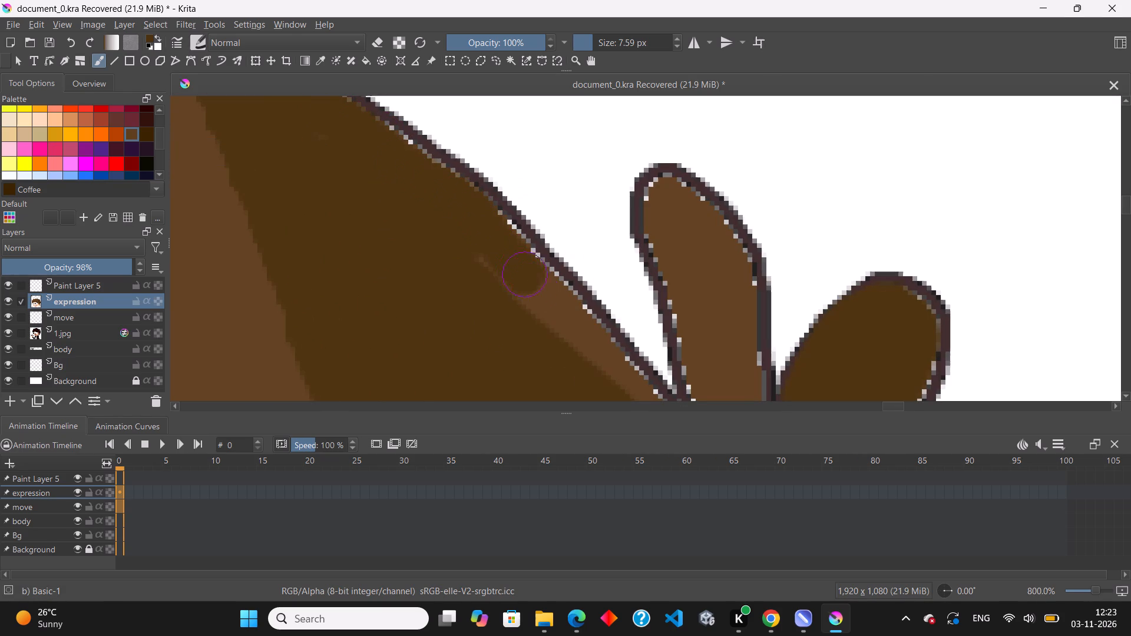
drag(531, 280, 501, 227)
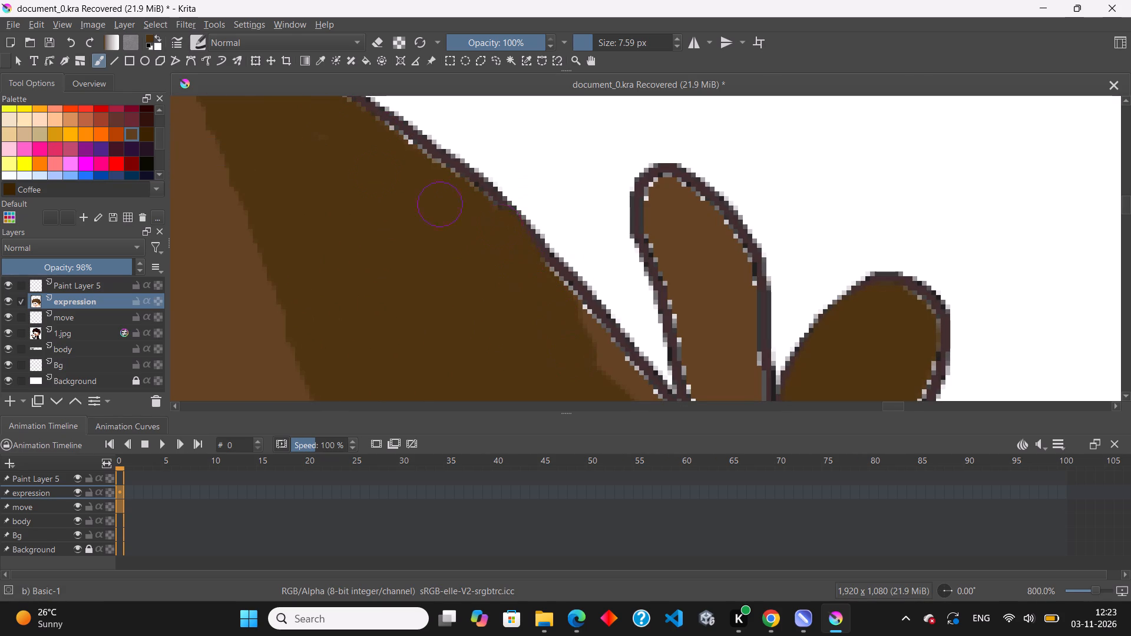
Fill the remaining outline strip and the base of the narrow upright tuft with dark brown, joining the rounded tuft.
scroll(370, 169, down, 2)
scroll(567, 301, up, 2)
drag(344, 151, 392, 212)
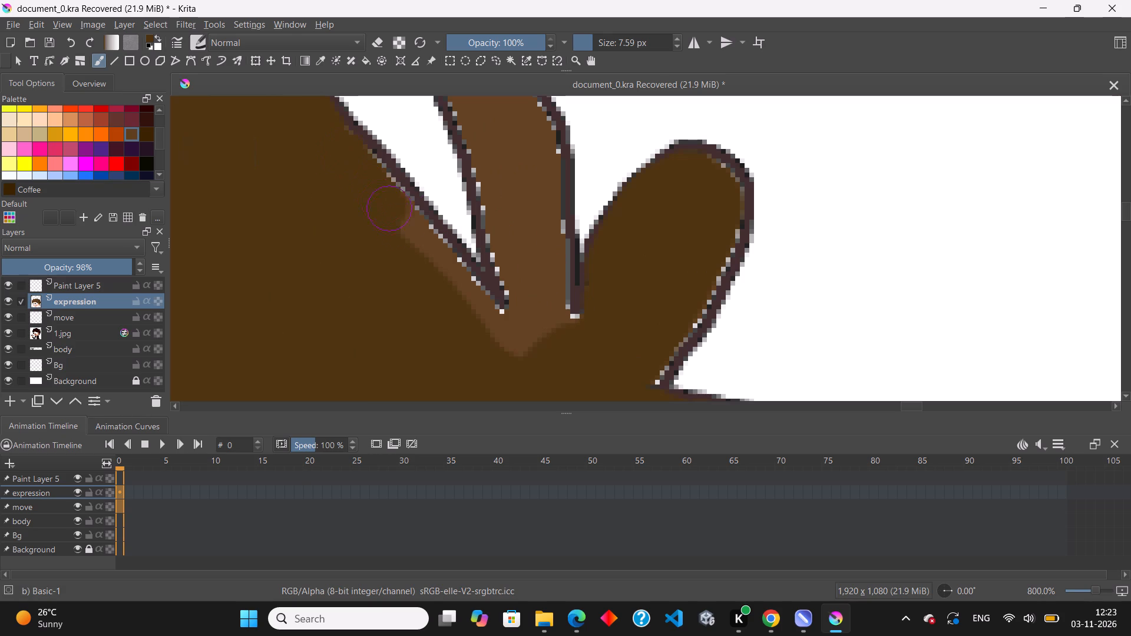
drag(392, 212, 536, 321)
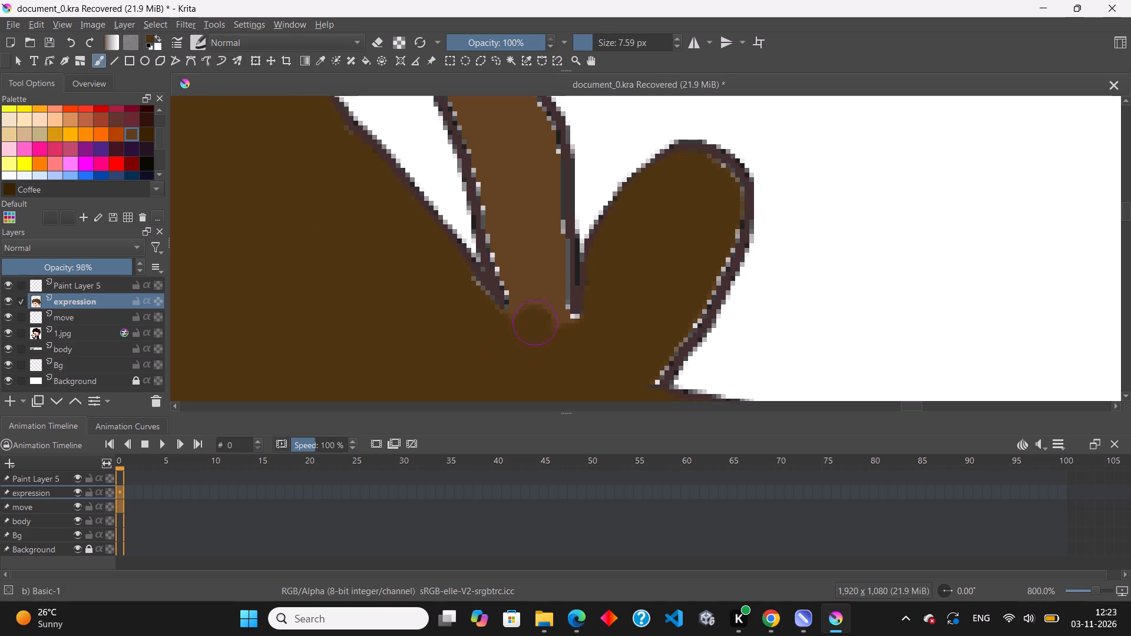
drag(536, 321, 507, 250)
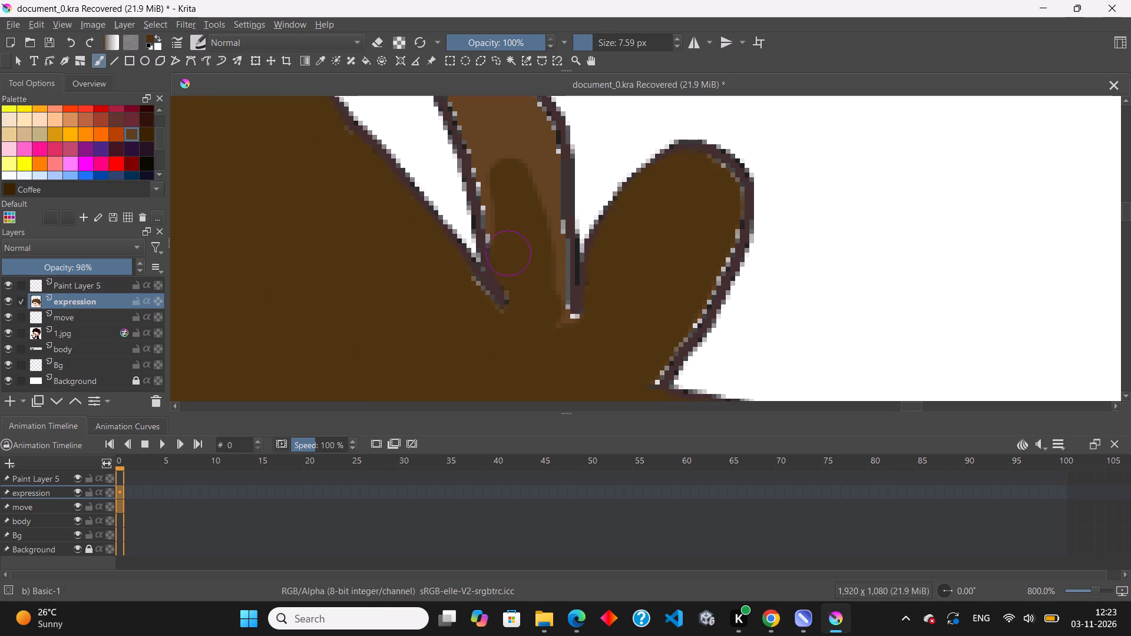
drag(507, 250, 587, 320)
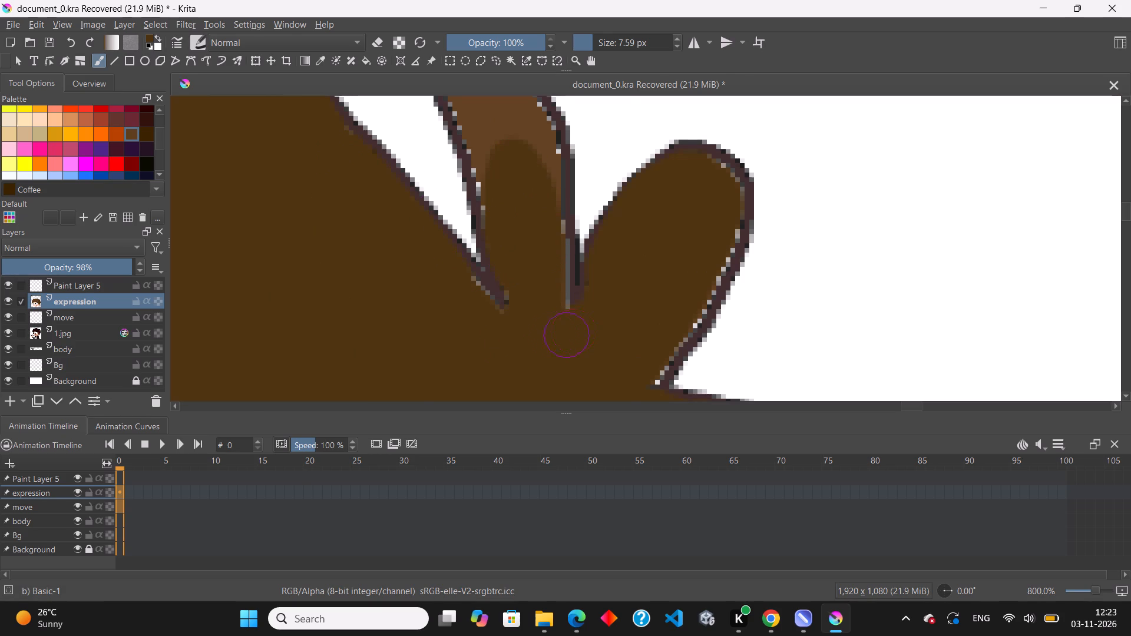
Fill the narrow upright tuft with dark brown, covering its lighter brown areas and the light pixels along both outlines down to its base.
scroll(548, 332, down, 3)
scroll(520, 245, up, 4)
drag(517, 249, 554, 371)
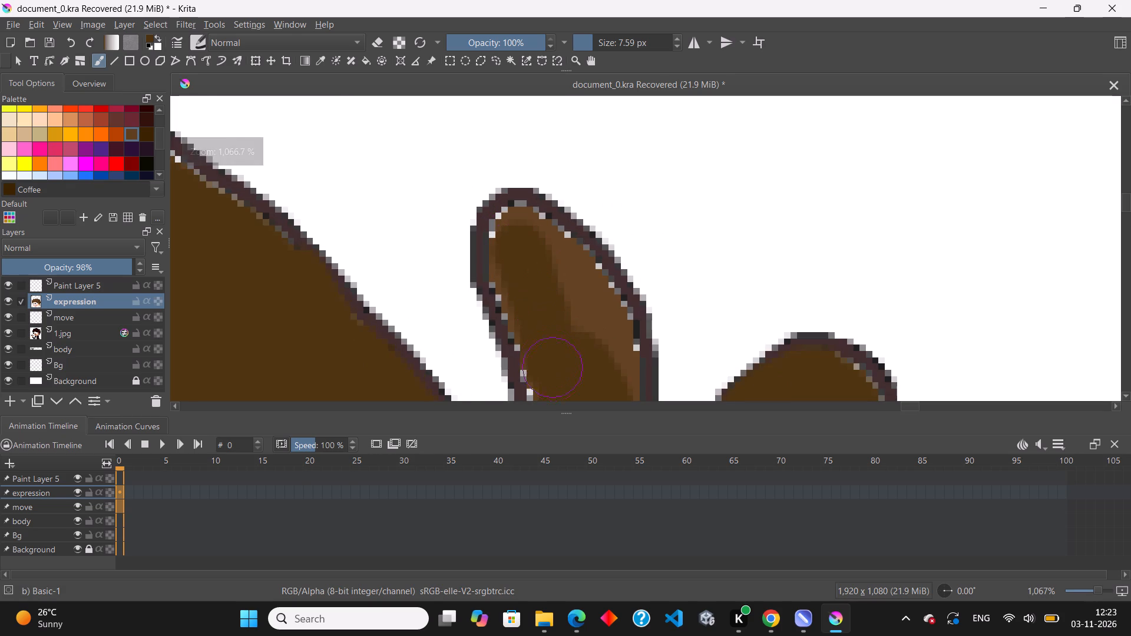
drag(554, 371, 613, 366)
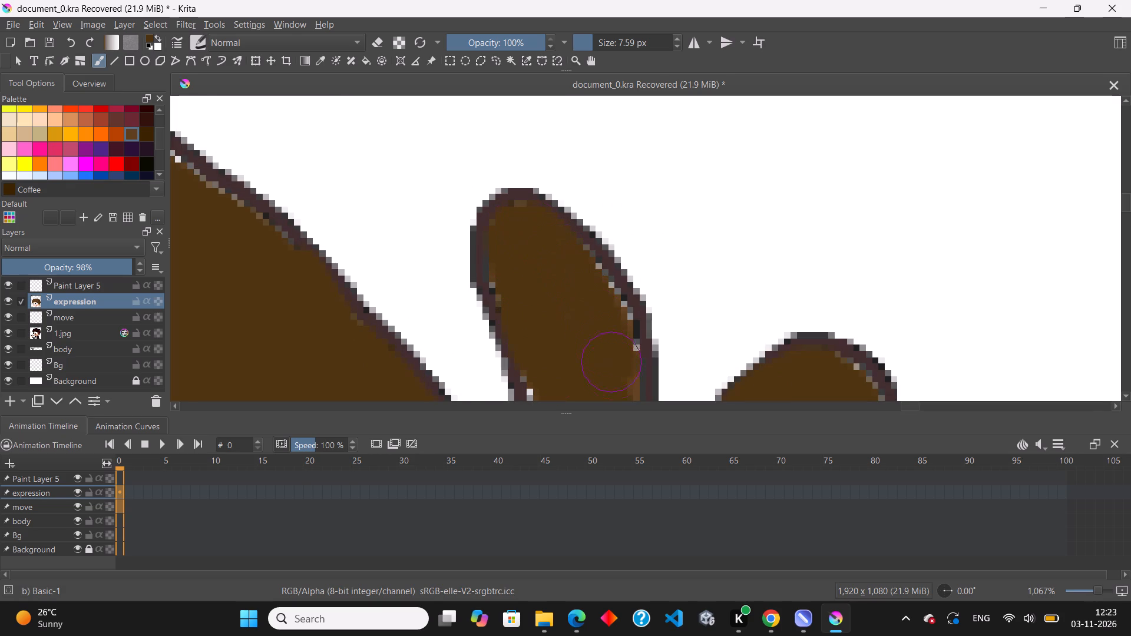
drag(613, 366, 581, 261)
scroll(544, 230, down, 3)
scroll(566, 320, up, 2)
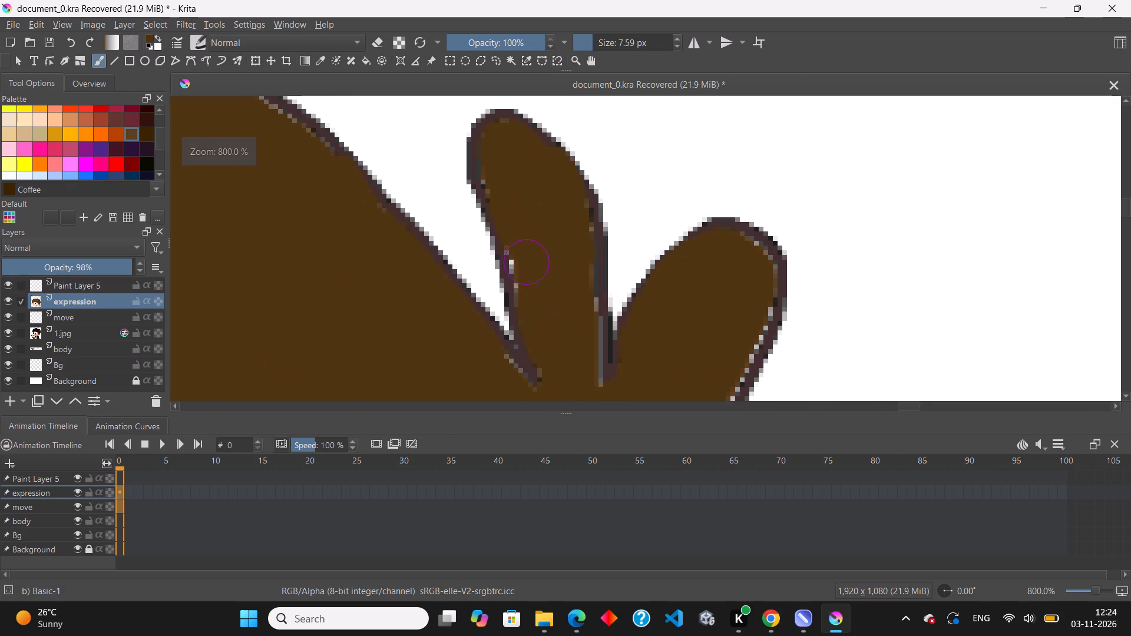
drag(525, 258, 547, 313)
drag(578, 311, 598, 411)
Cover the light pixels along the rounded tuft's outer outline with dark brown down to its base.
scroll(541, 284, down, 4)
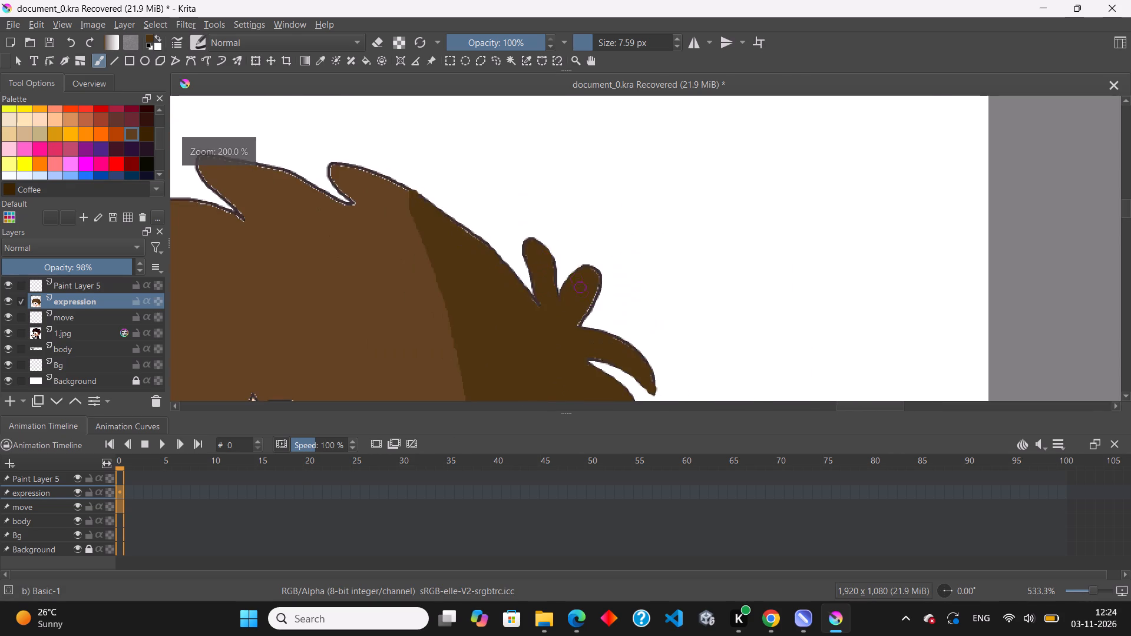
scroll(594, 314, up, 4)
drag(589, 201, 554, 296)
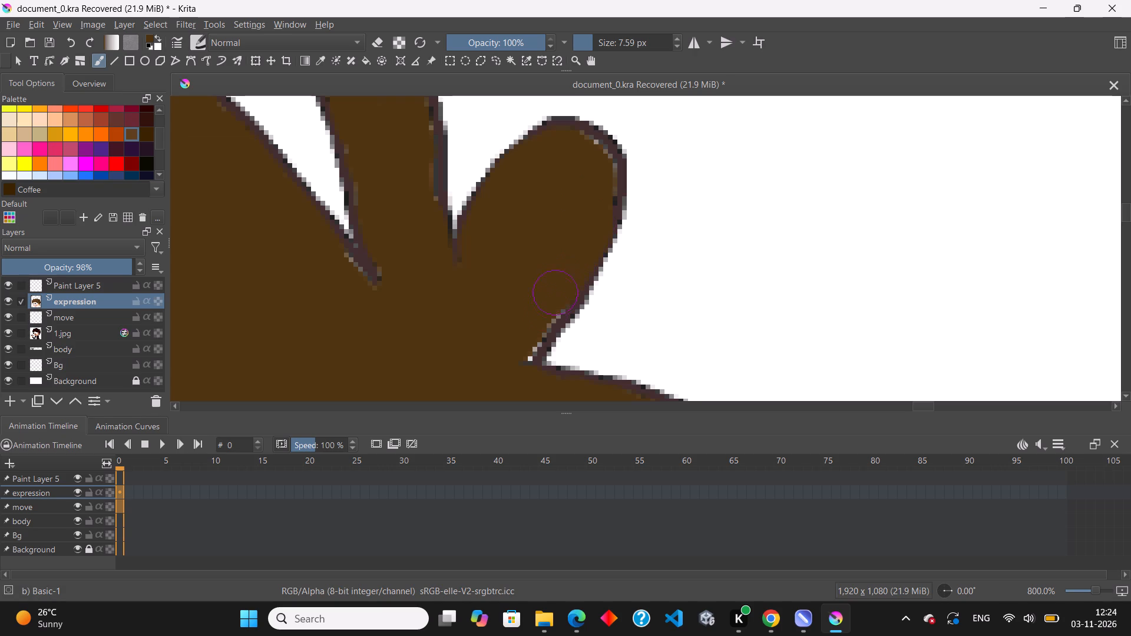
drag(554, 296, 504, 378)
Sample the cheek's skin colour and darken it to #f9c097 as the foreground colour for skin shading.
scroll(485, 272, down, 10)
scroll(515, 267, up, 2)
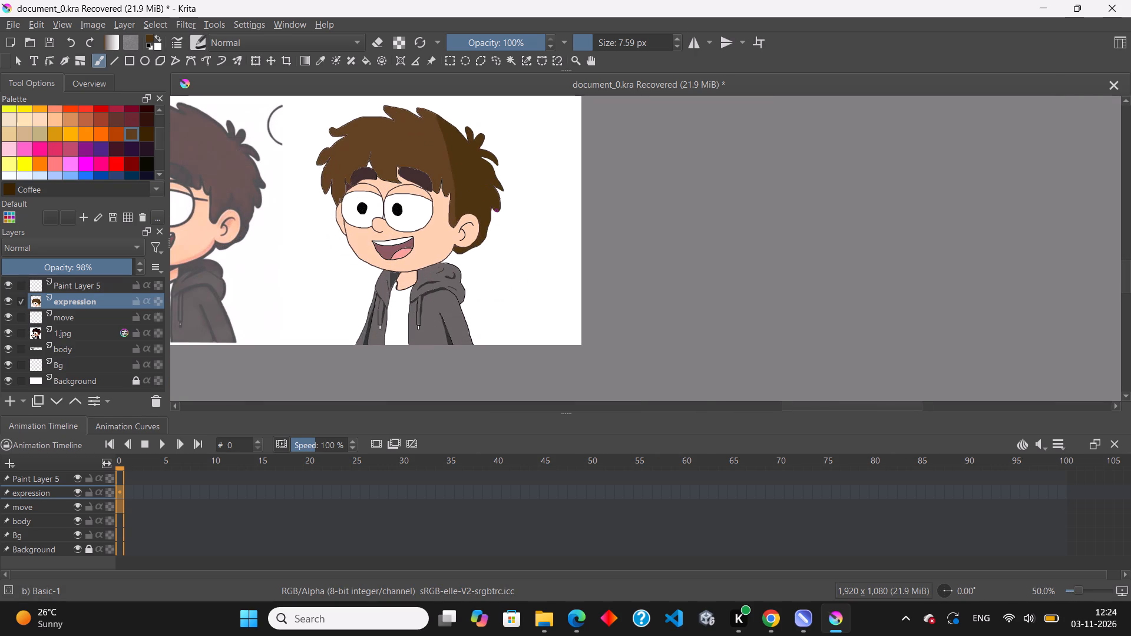
scroll(467, 222, up, 3)
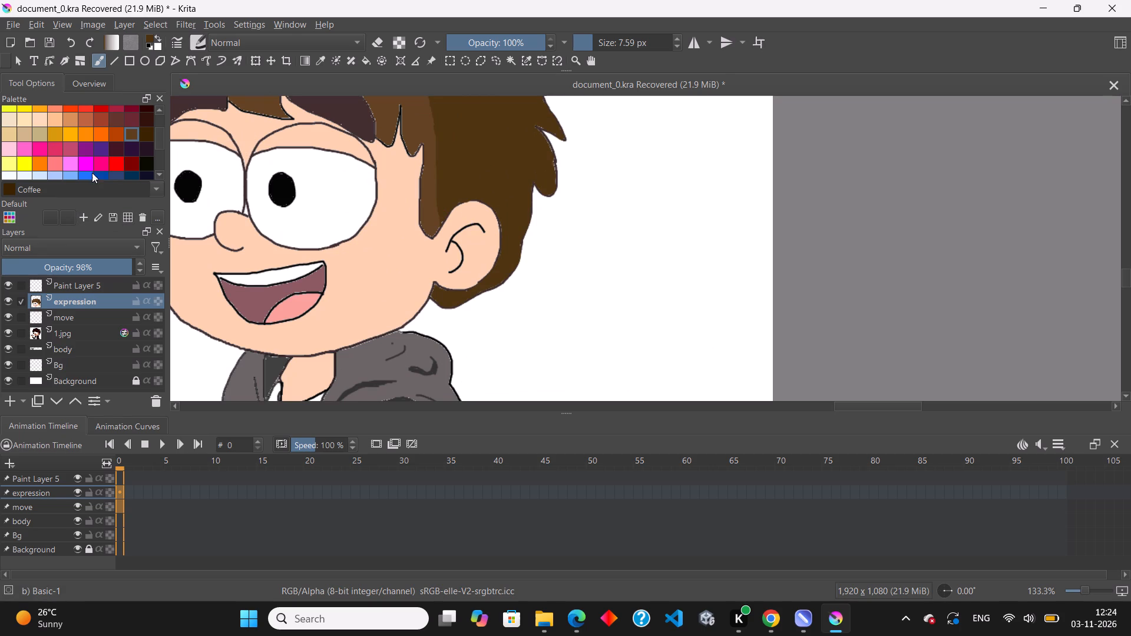
click(319, 60)
double_click(392, 271)
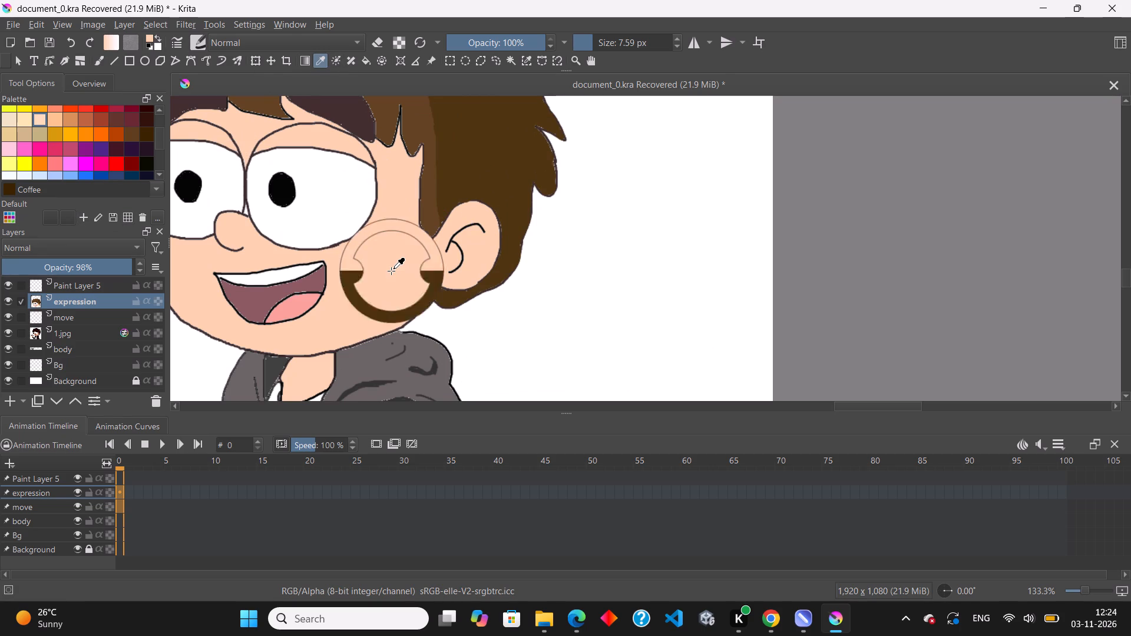
double_click(150, 38)
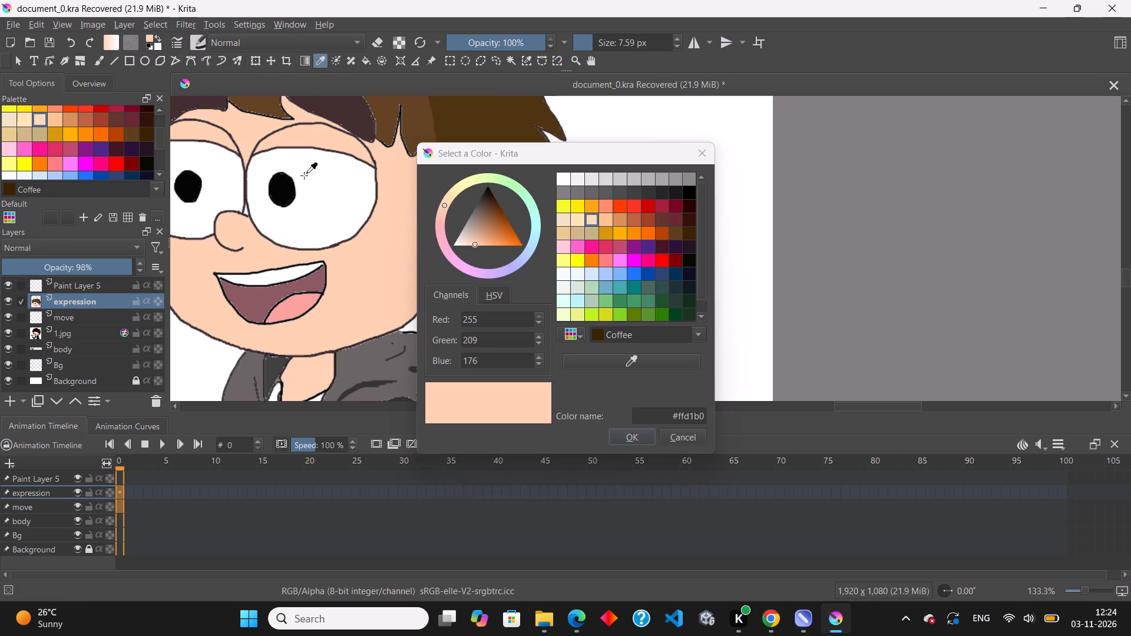
click(477, 243)
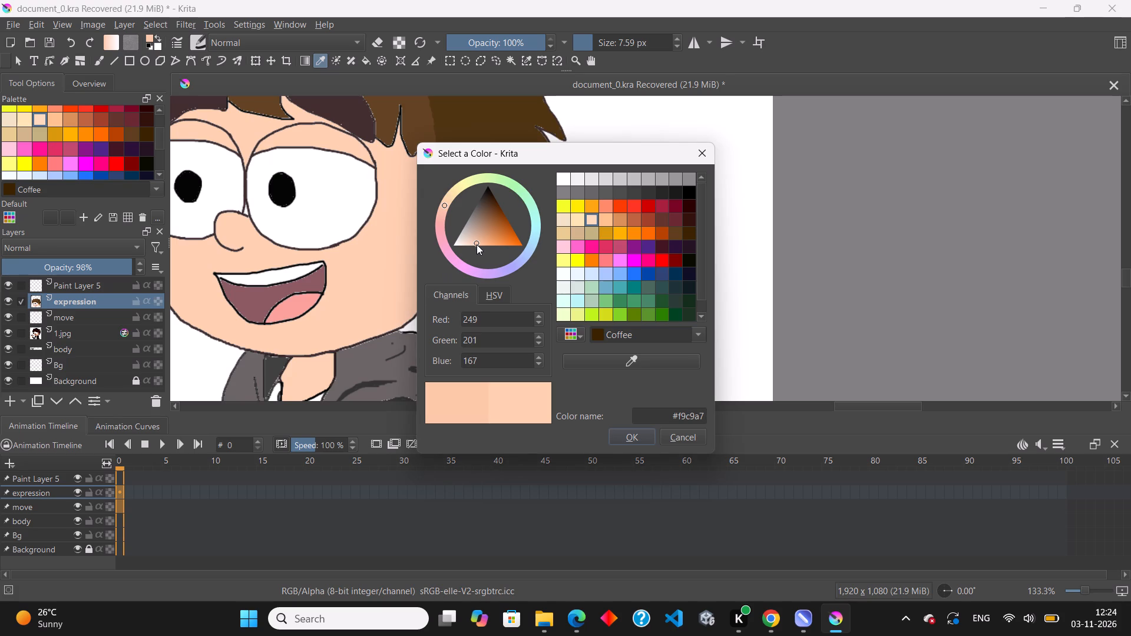
click(479, 243)
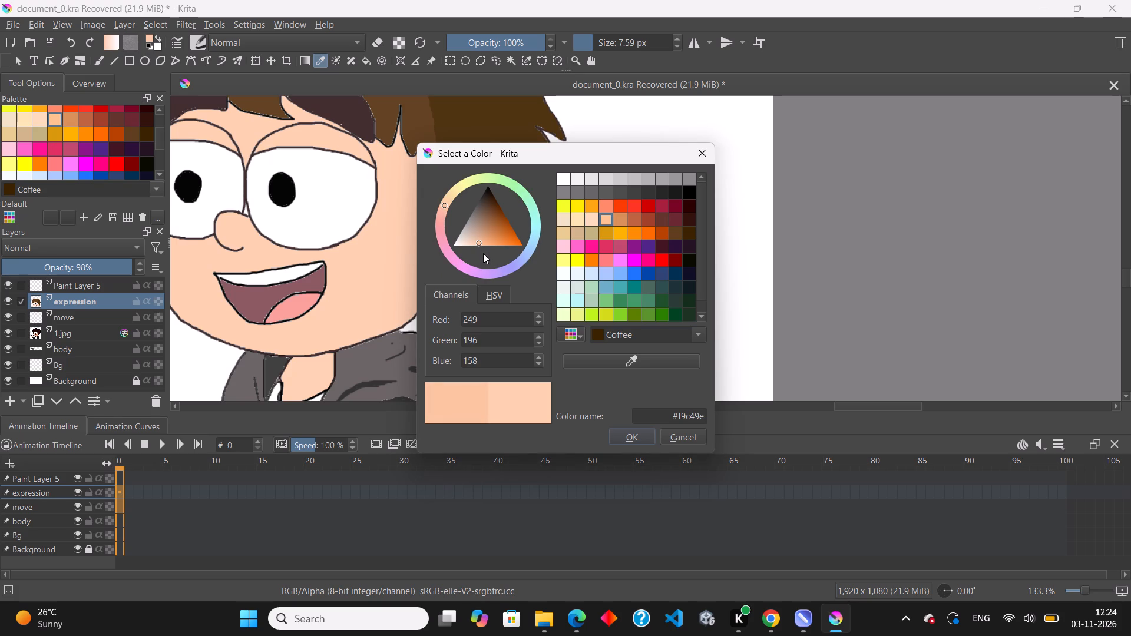
click(479, 244)
click(481, 243)
click(624, 434)
Brush a narrow strip of the darker skin shade along the ear's front edge, from the sideburn down to the lower hair corner.
scroll(440, 245, up, 1)
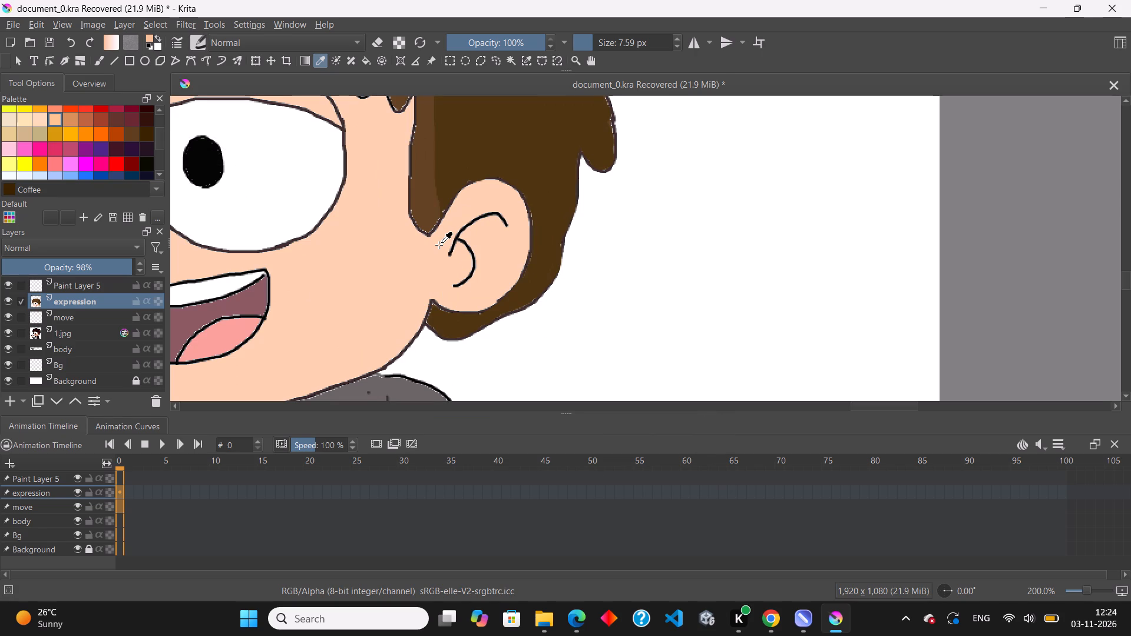
key(b)
scroll(444, 240, up, 2)
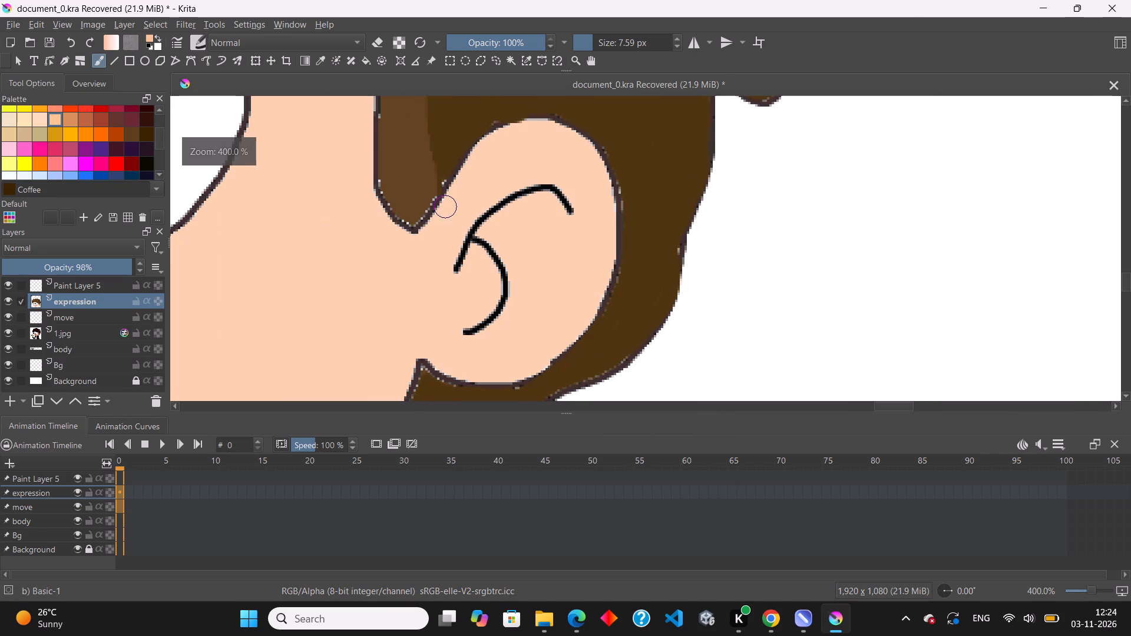
drag(447, 203, 445, 261)
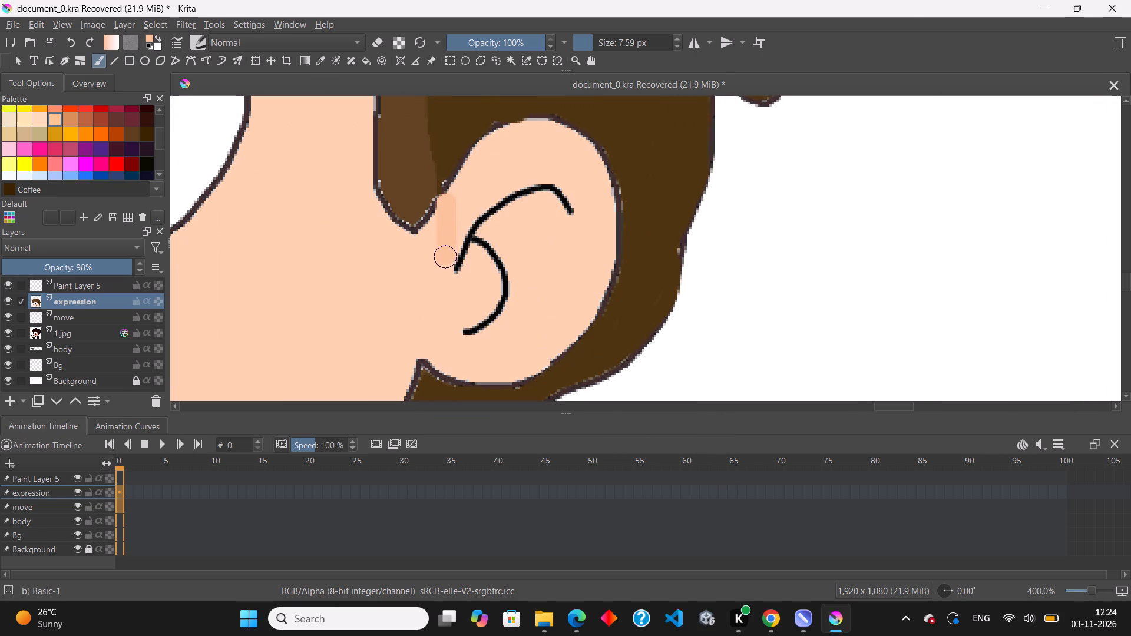
drag(445, 261, 430, 334)
drag(430, 334, 427, 354)
Paint the darker skin shade over the upper ear, between the inner ear line and the ear's front and top outline.
scroll(488, 190, up, 2)
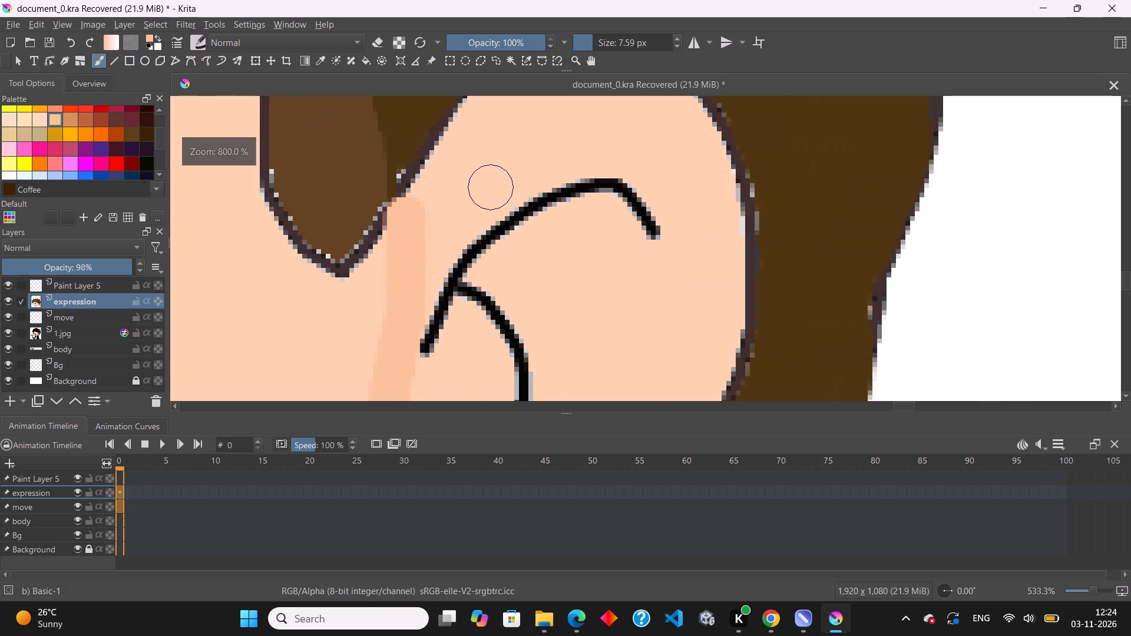
scroll(492, 187, up, 2)
drag(481, 191, 445, 139)
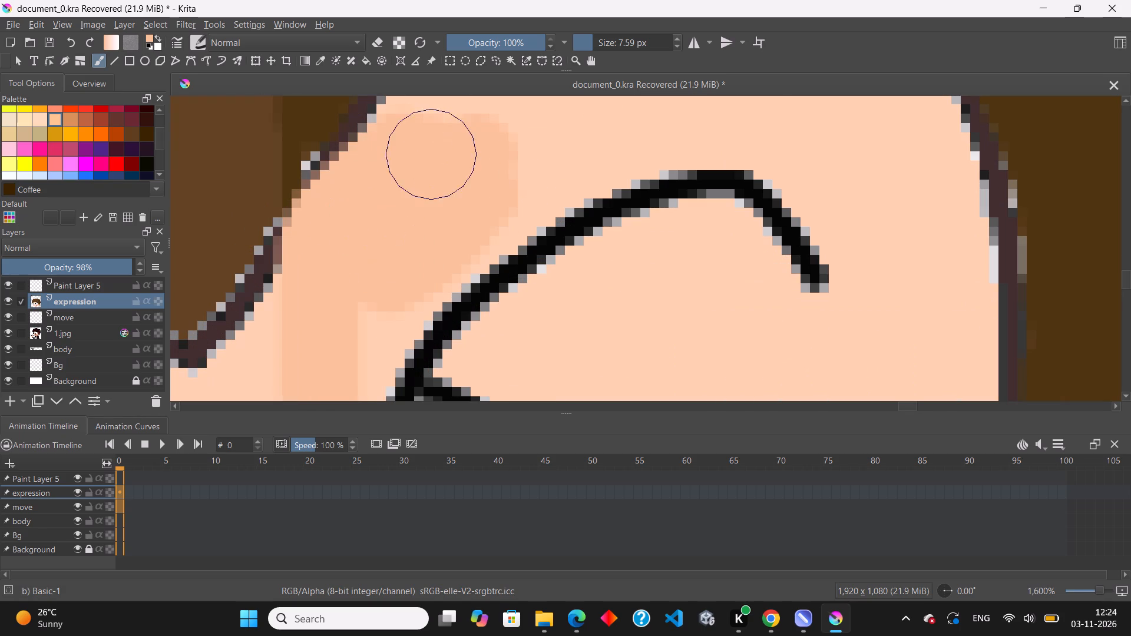
drag(445, 139, 354, 396)
scroll(402, 293, down, 4)
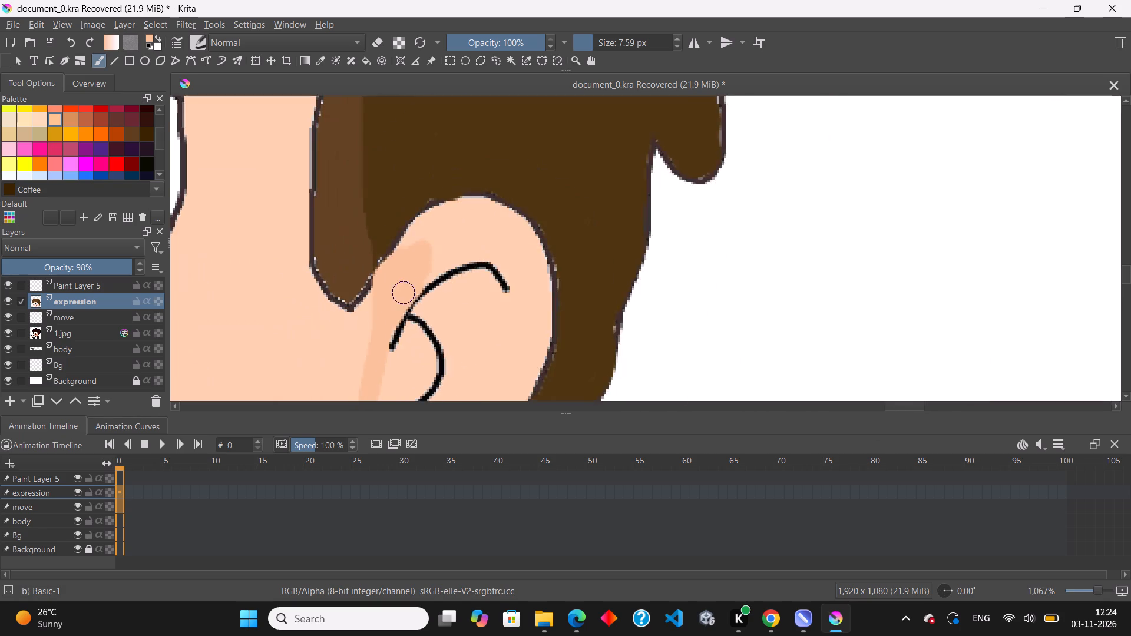
scroll(443, 229, up, 3)
drag(377, 277, 458, 267)
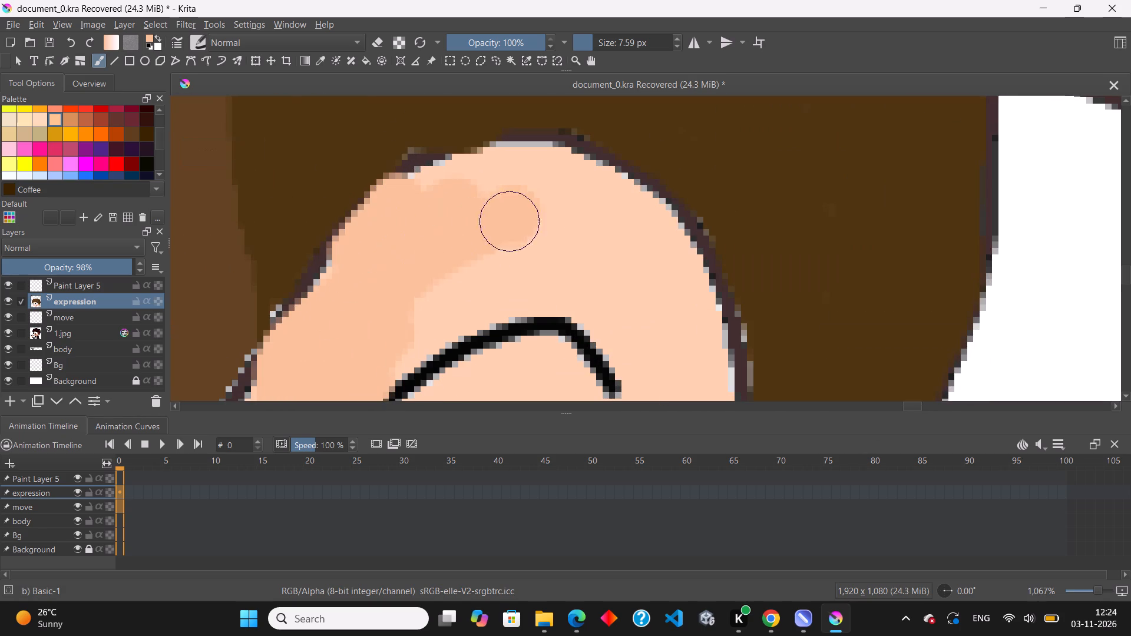
drag(458, 267, 474, 215)
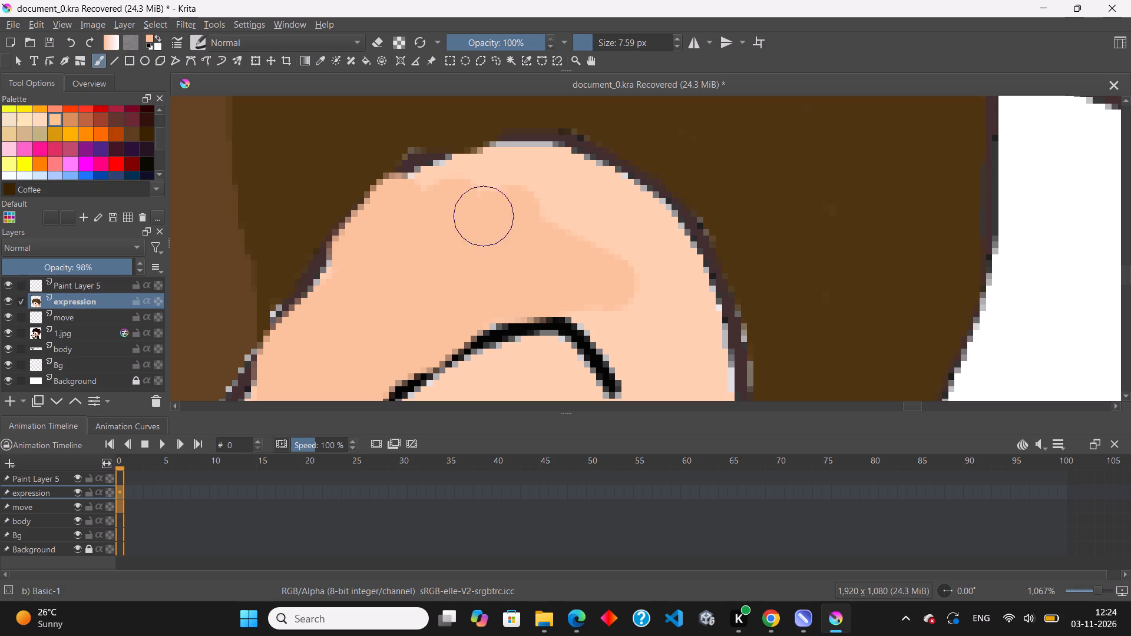
drag(474, 215, 300, 336)
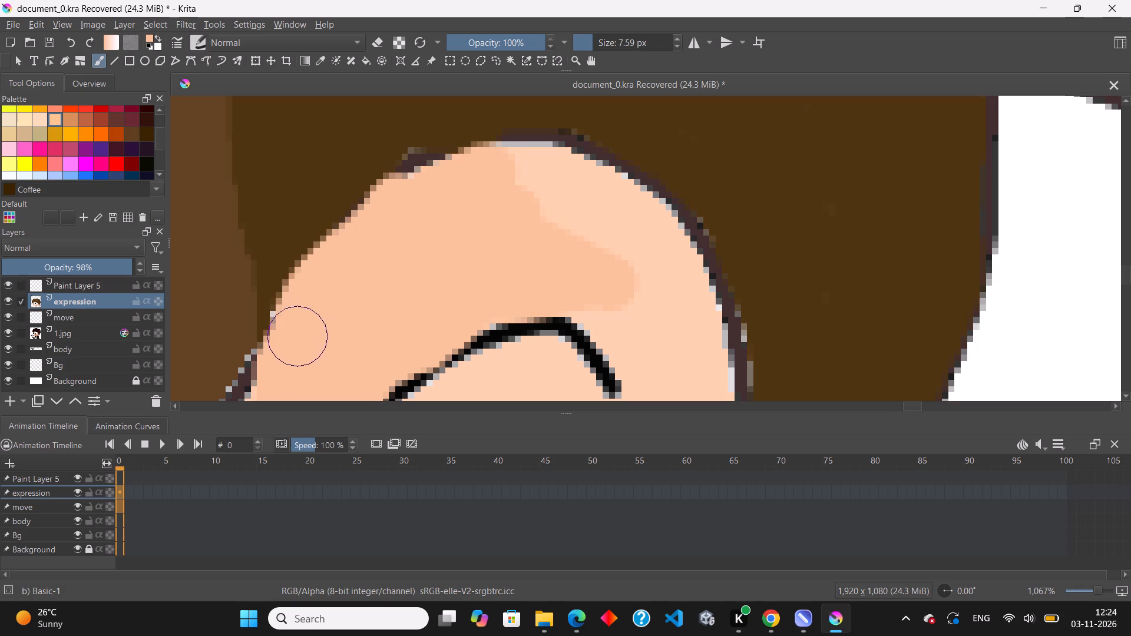
drag(300, 336, 639, 243)
Shade the ear's interior behind the inner curves with the darker skin tone and join it to the shaded upper ear.
scroll(597, 261, down, 5)
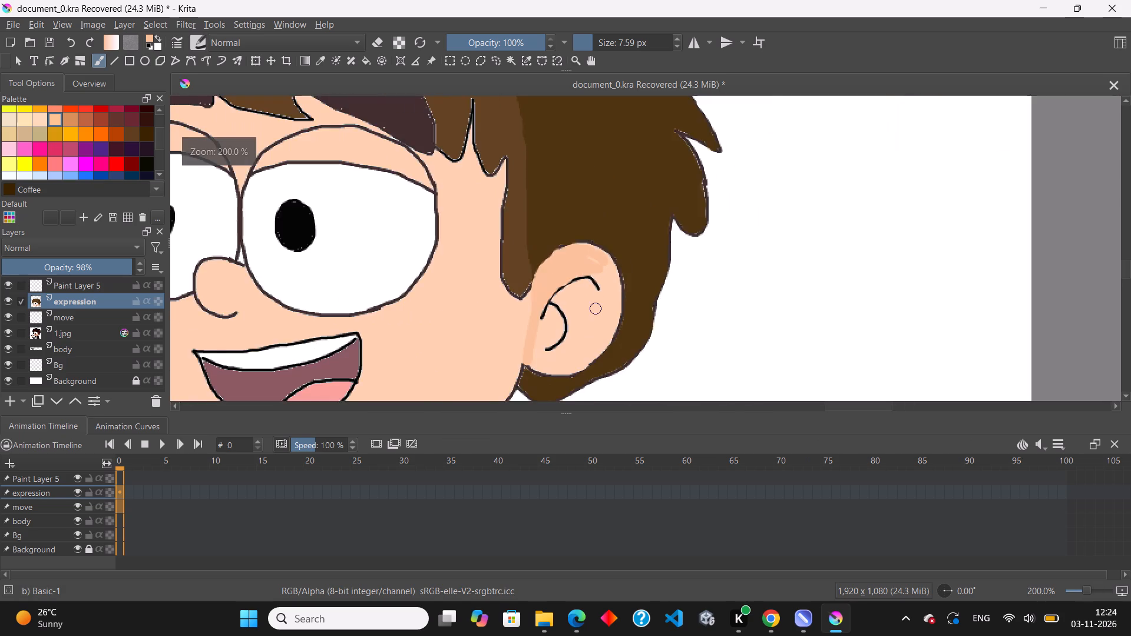
scroll(596, 309, down, 2)
scroll(587, 327, up, 4)
drag(589, 281, 590, 274)
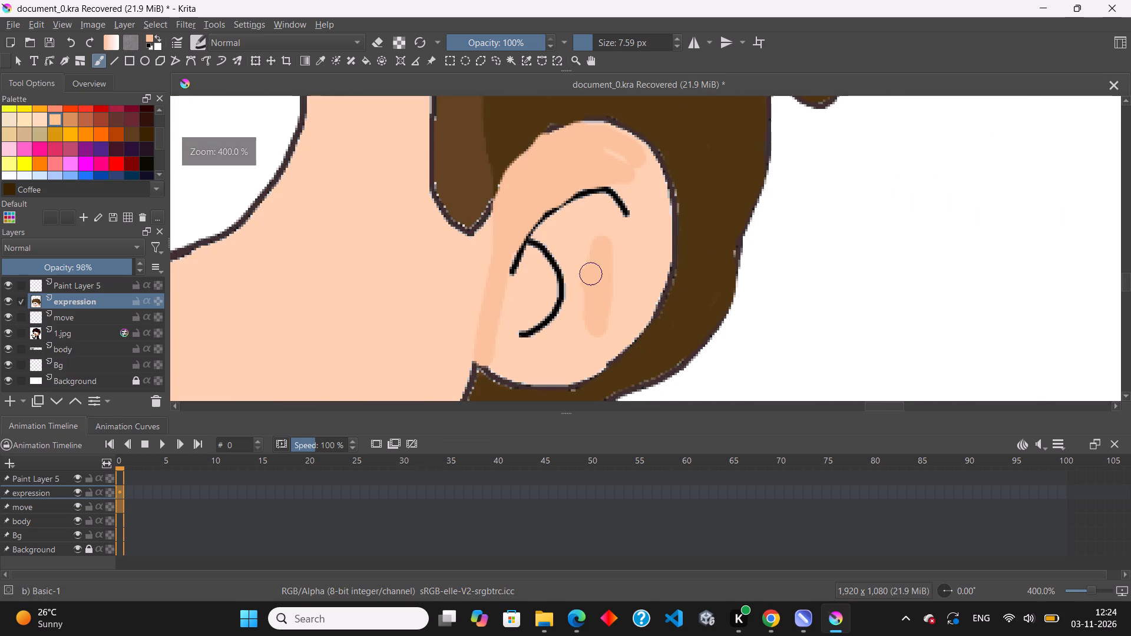
drag(590, 274, 583, 208)
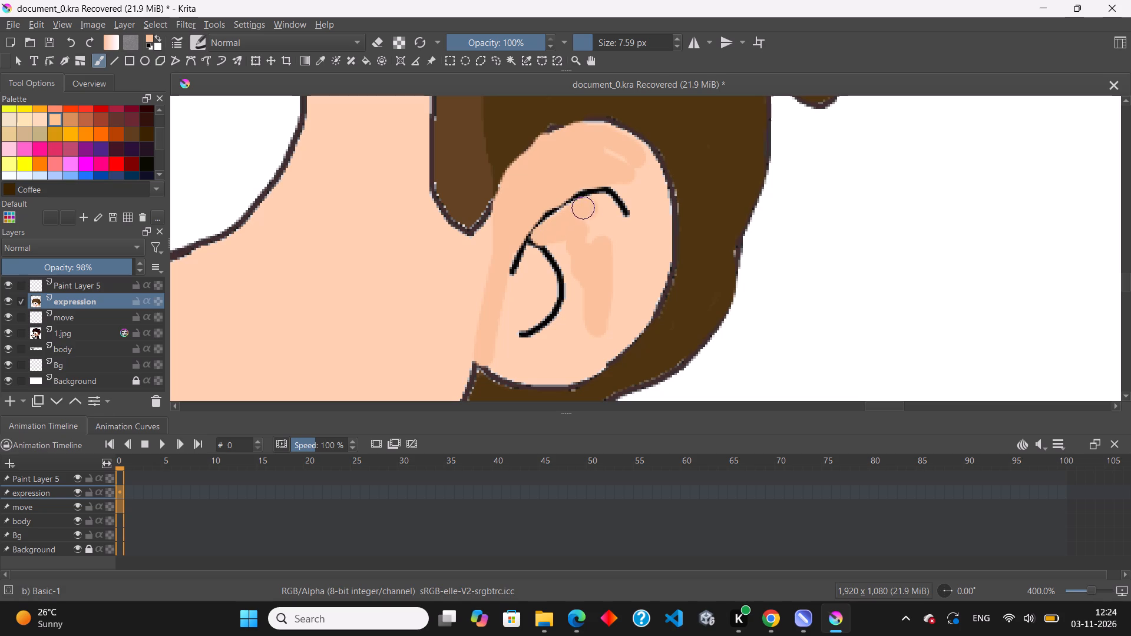
drag(583, 208, 652, 254)
drag(652, 254, 609, 240)
scroll(650, 180, up, 2)
drag(568, 141, 569, 140)
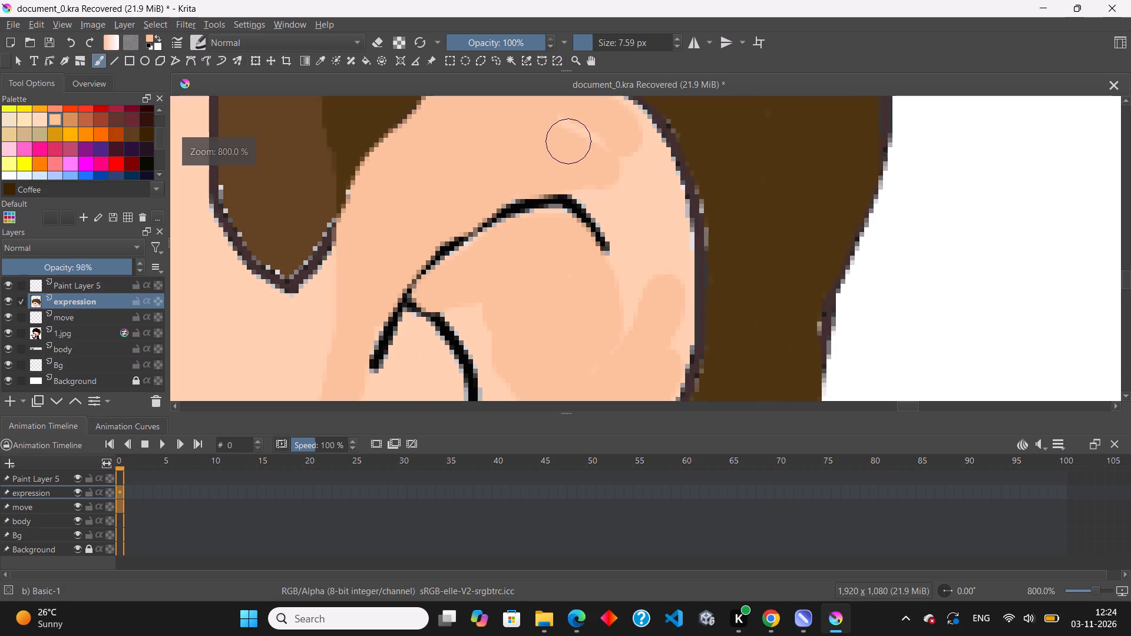
drag(569, 140, 630, 274)
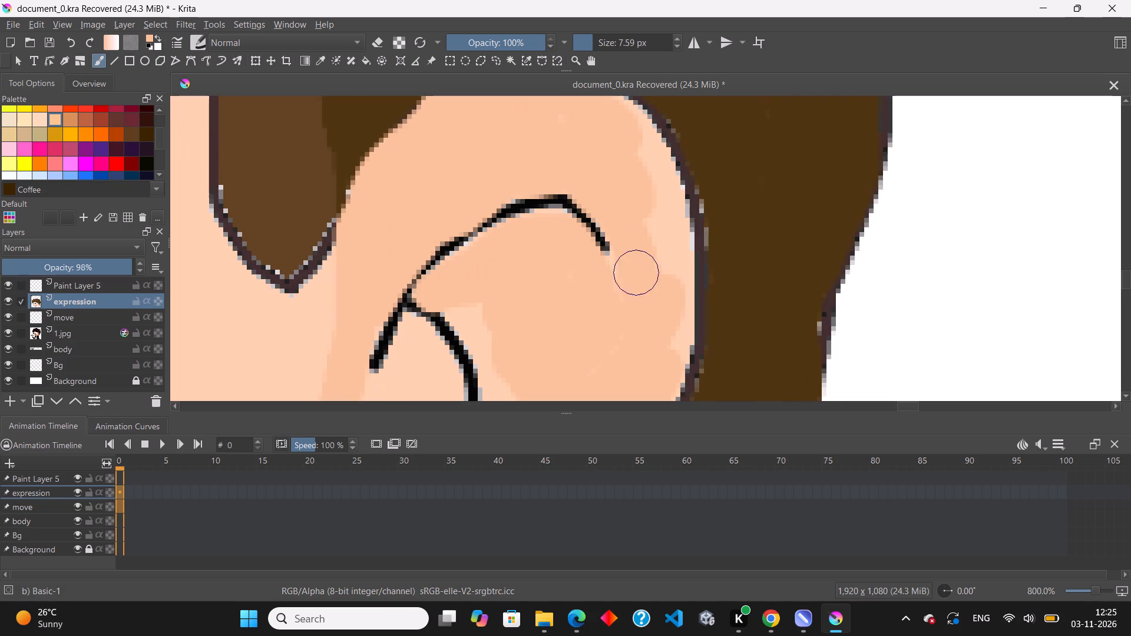
drag(630, 274, 604, 290)
Cover the remaining lighter skin along the ear's top and back rim with the darker skin shade.
scroll(677, 319, down, 3)
scroll(673, 229, up, 3)
scroll(521, 260, up, 2)
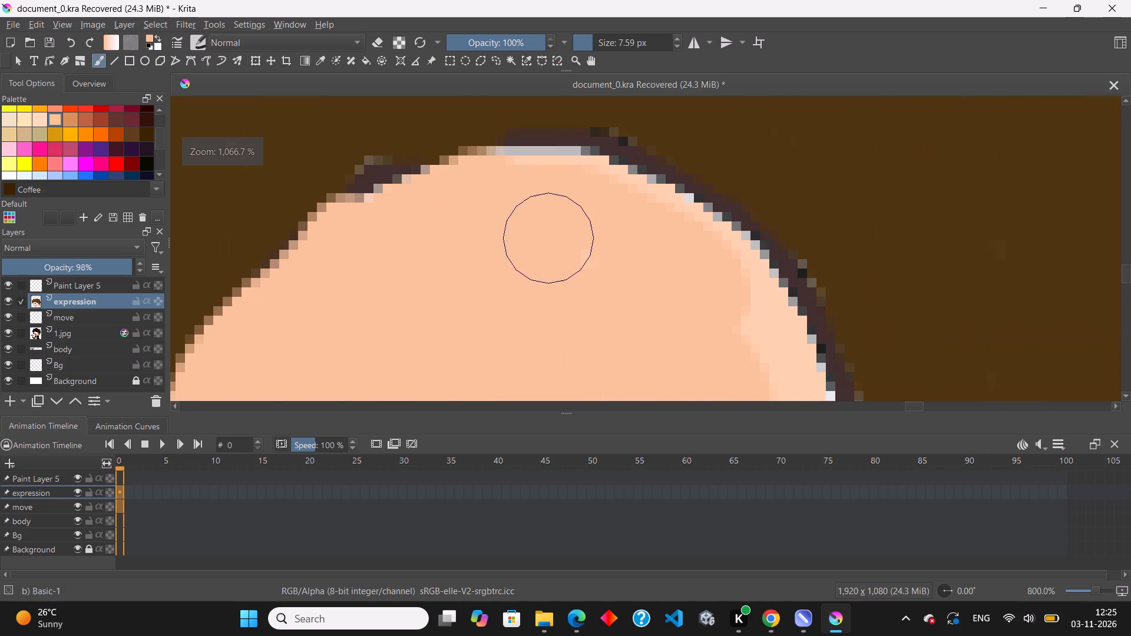
drag(491, 196, 791, 416)
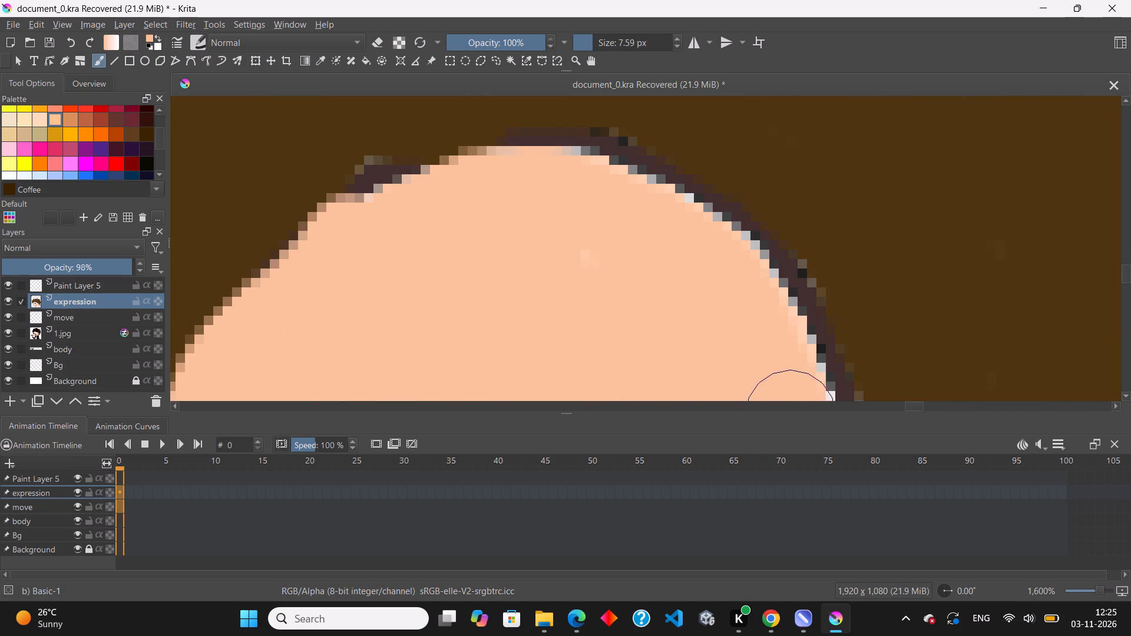
drag(791, 416, 791, 417)
scroll(660, 194, down, 3)
scroll(715, 390, up, 2)
drag(673, 150, 716, 279)
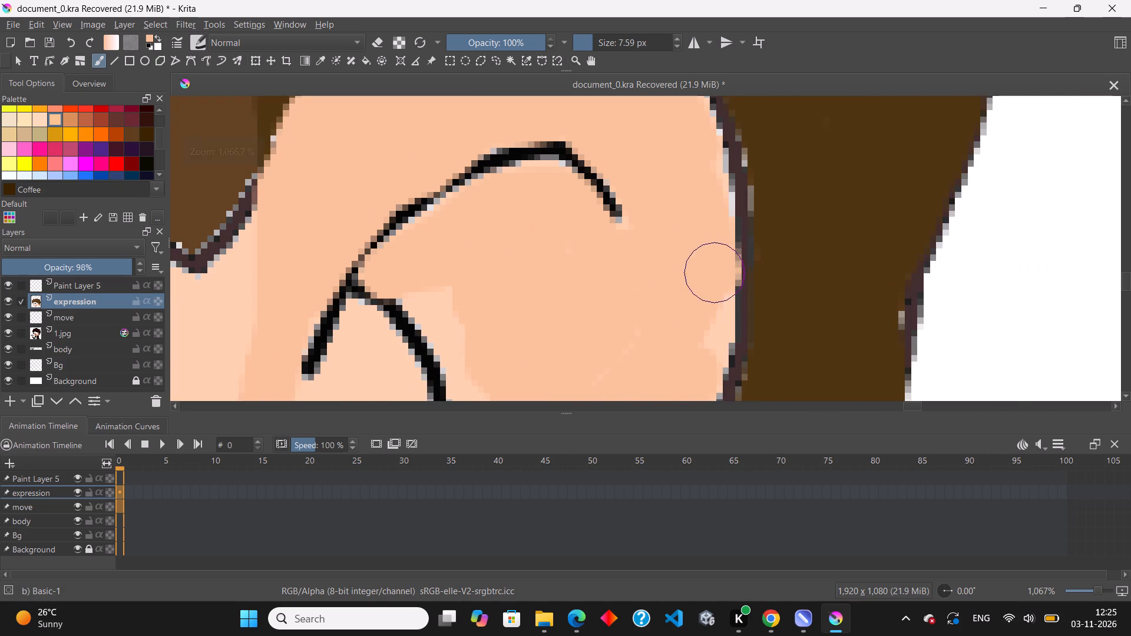
drag(716, 279, 704, 378)
drag(692, 173, 712, 226)
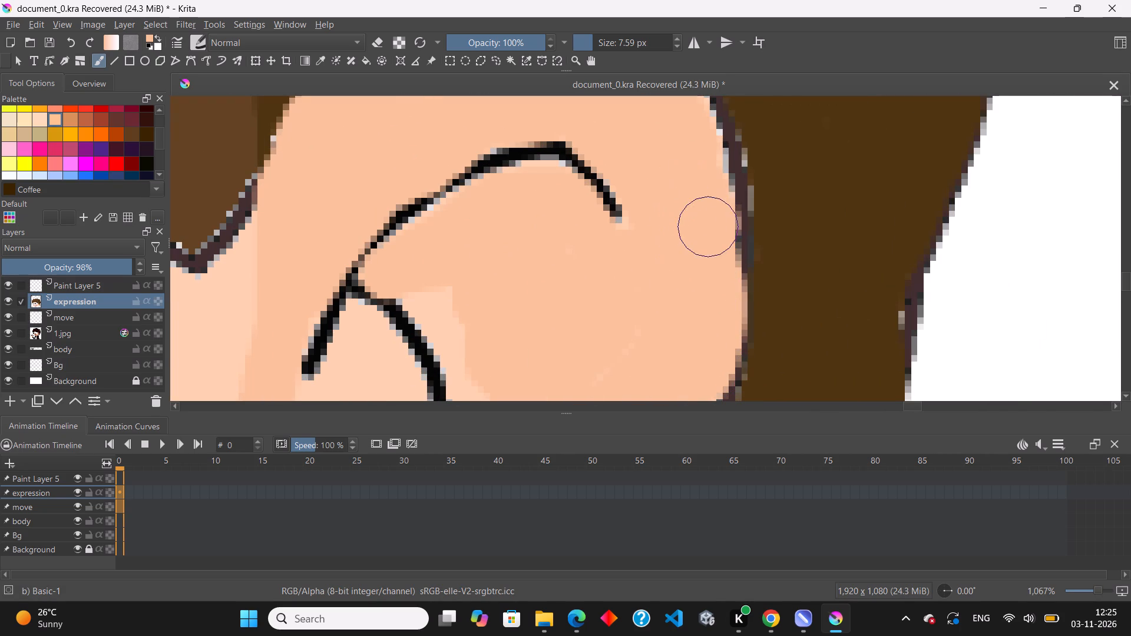
Paint the darker skin shade across the earlobe and along the ear's lower rim up to the back outline.
scroll(672, 213, down, 4)
scroll(584, 334, up, 3)
scroll(558, 287, up, 1)
drag(508, 279, 514, 289)
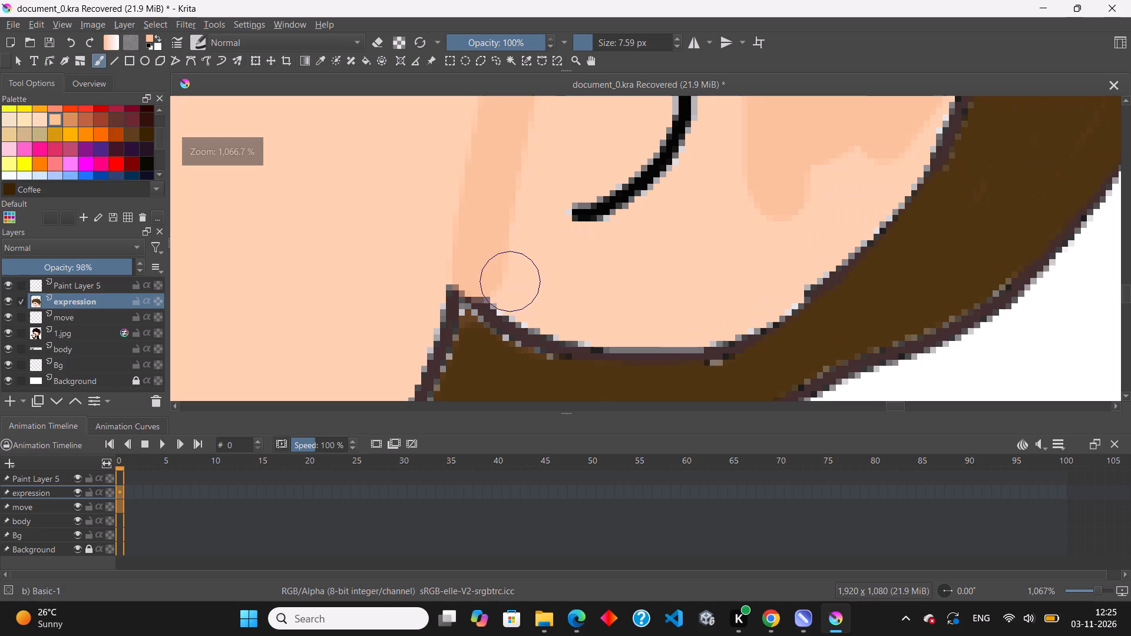
drag(514, 289, 679, 314)
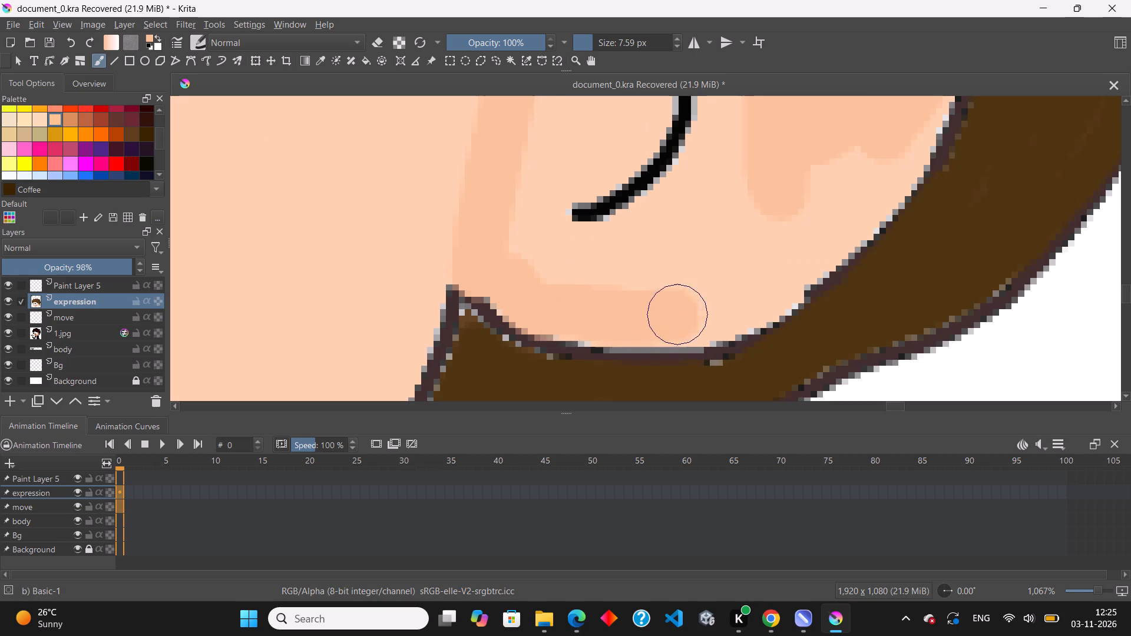
drag(679, 314, 796, 175)
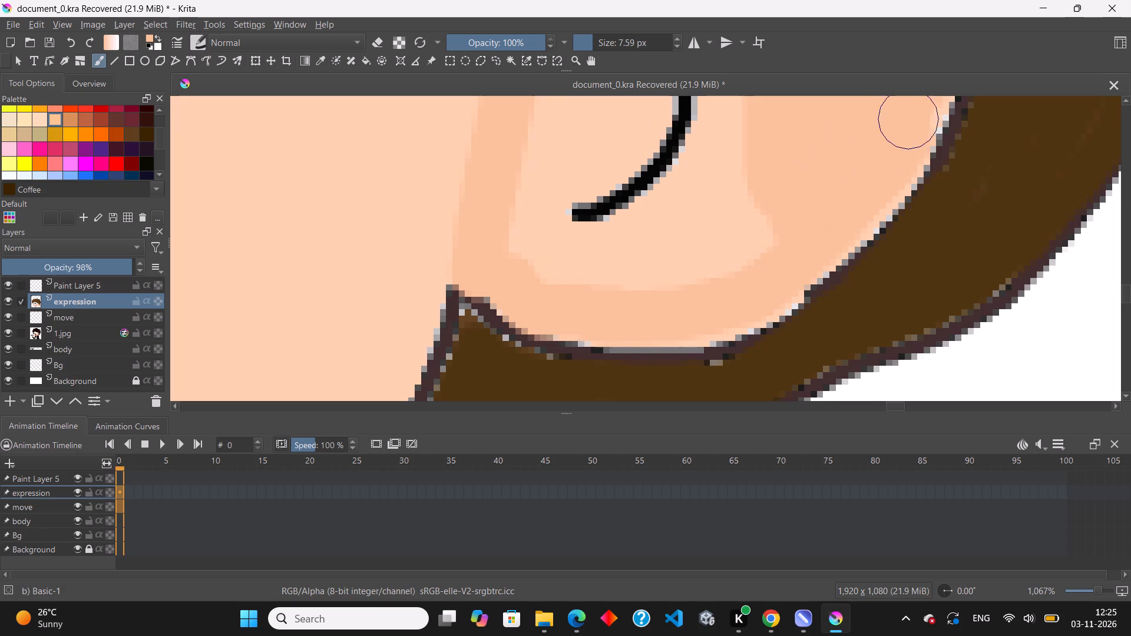
click(926, 114)
drag(921, 122, 826, 242)
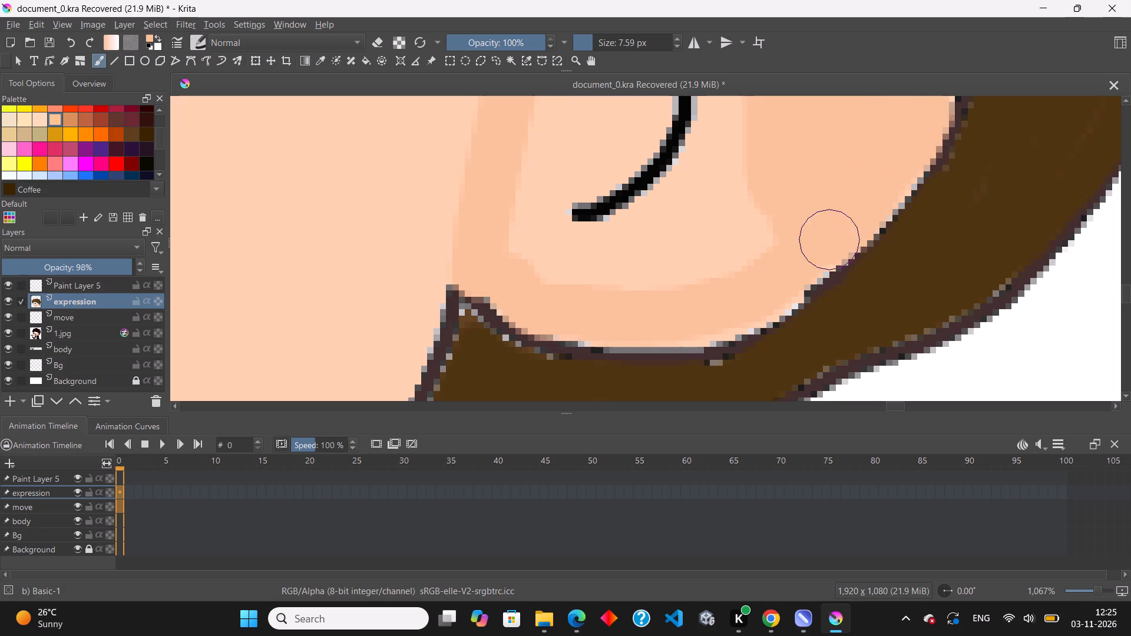
drag(826, 242, 672, 256)
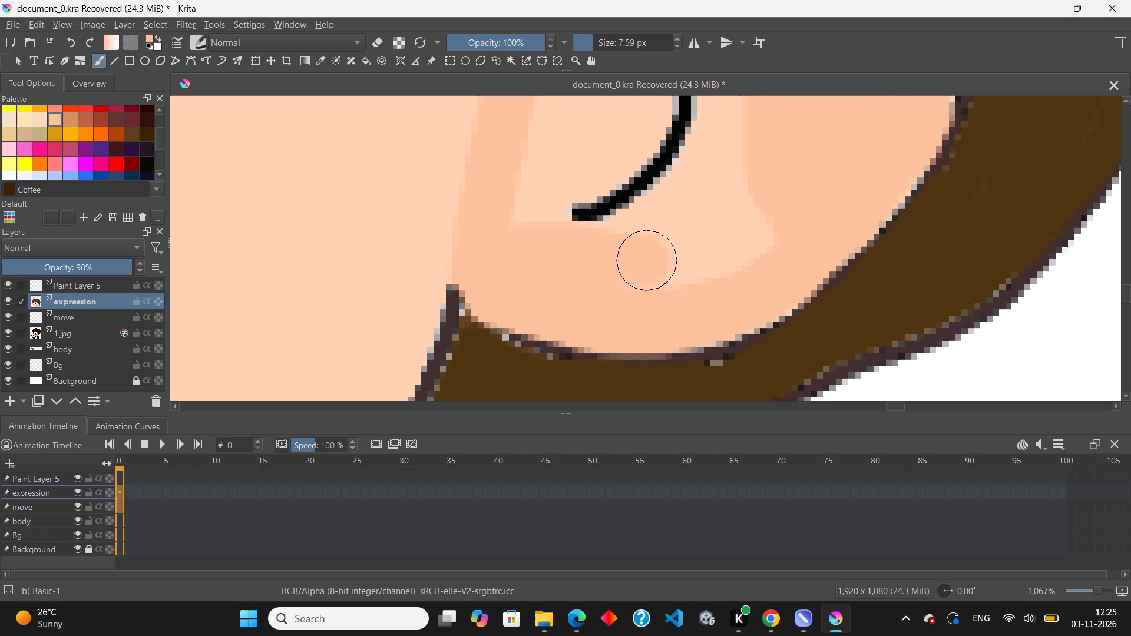
drag(672, 256, 713, 277)
Cover the remaining lighter skin behind and just above the ear's lower inner curve with the darker skin shade.
scroll(706, 271, down, 2)
scroll(719, 163, up, 2)
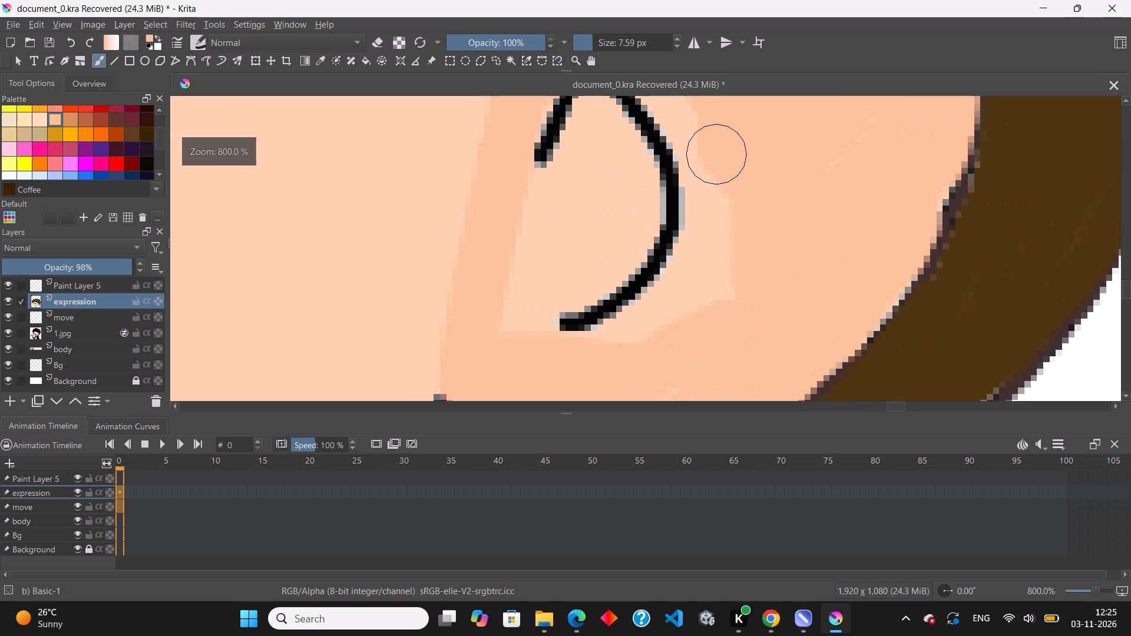
drag(697, 132, 713, 316)
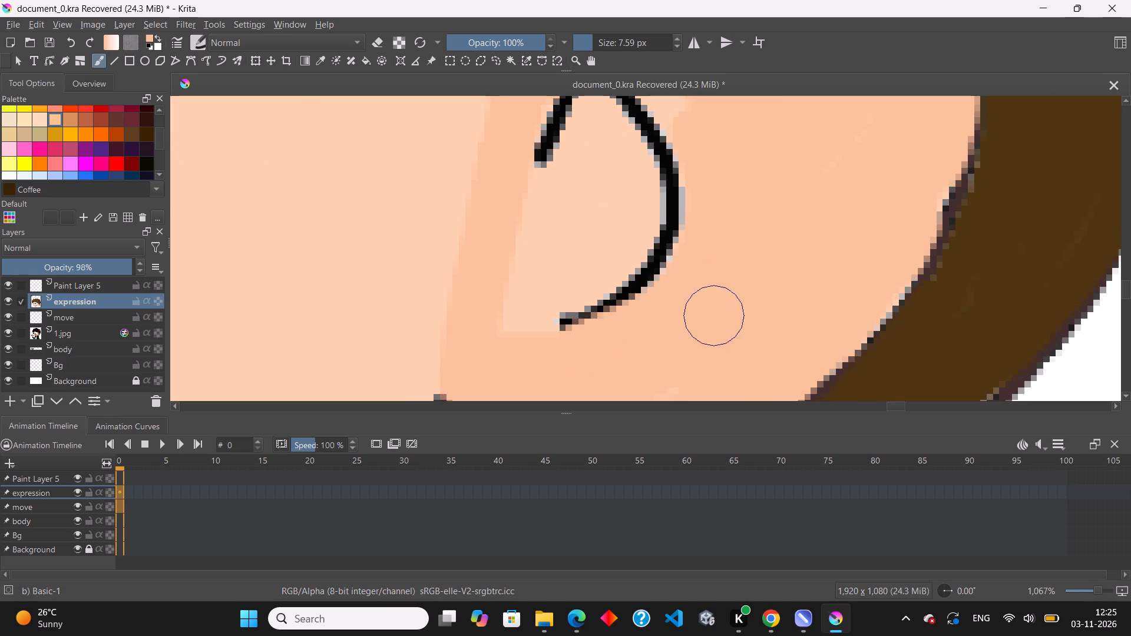
scroll(674, 305, down, 2)
scroll(665, 200, up, 2)
drag(656, 192, 678, 167)
scroll(677, 150, up, 1)
scroll(678, 158, down, 3)
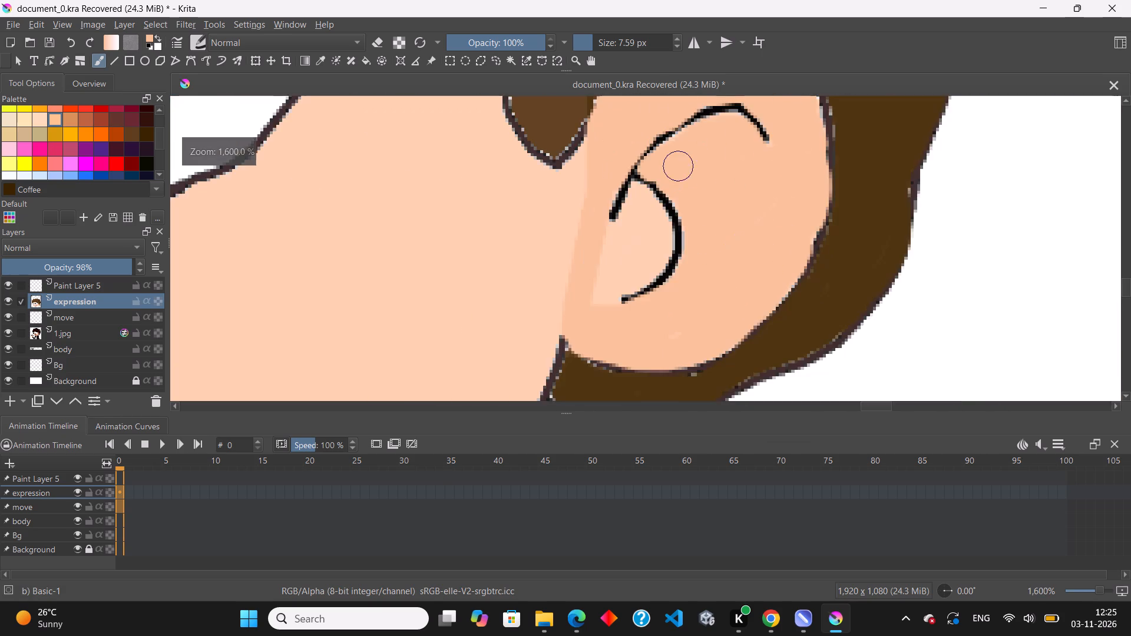
scroll(689, 155, up, 2)
click(677, 138)
scroll(632, 249, down, 2)
scroll(595, 323, up, 2)
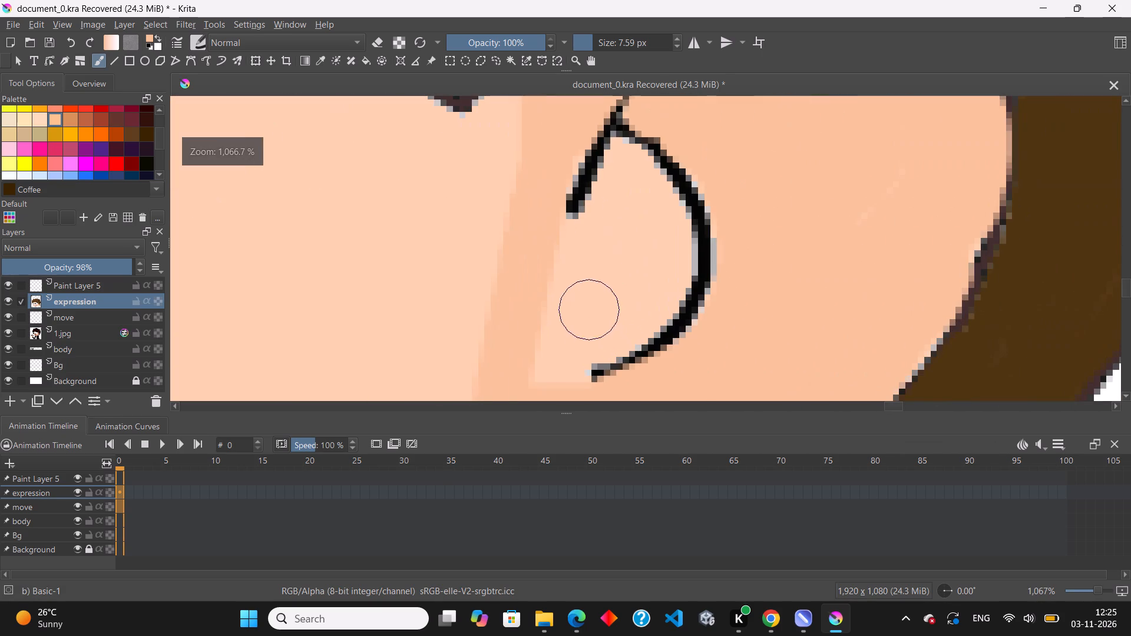
Paint the darker skin shade over the light area enclosed by the lower inner ear curve.
drag(564, 313, 659, 271)
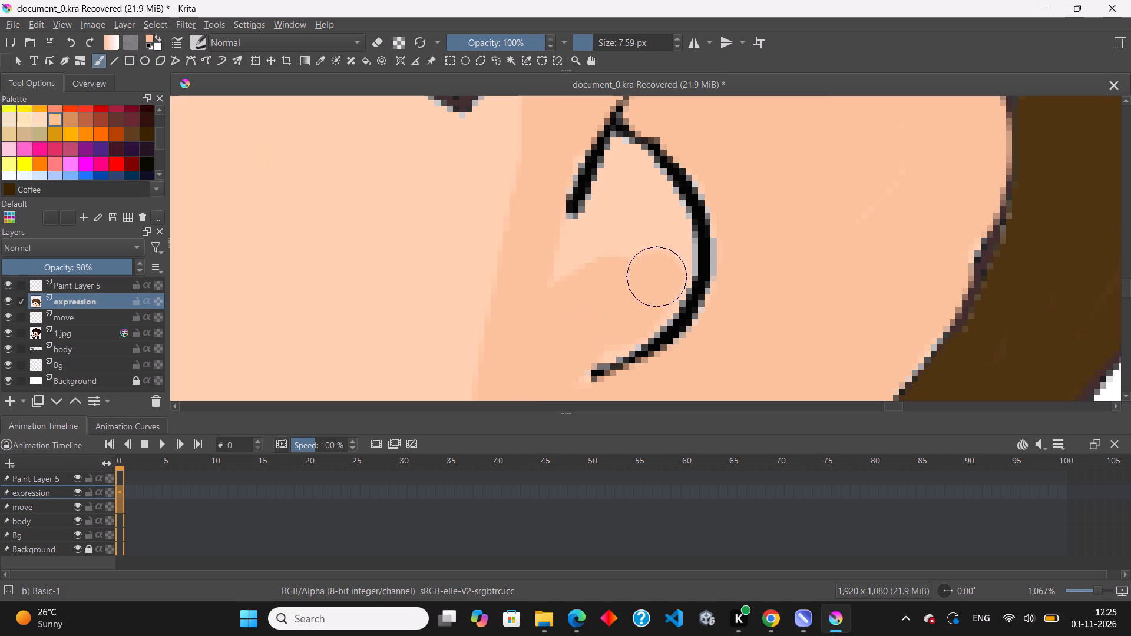
drag(659, 271, 614, 207)
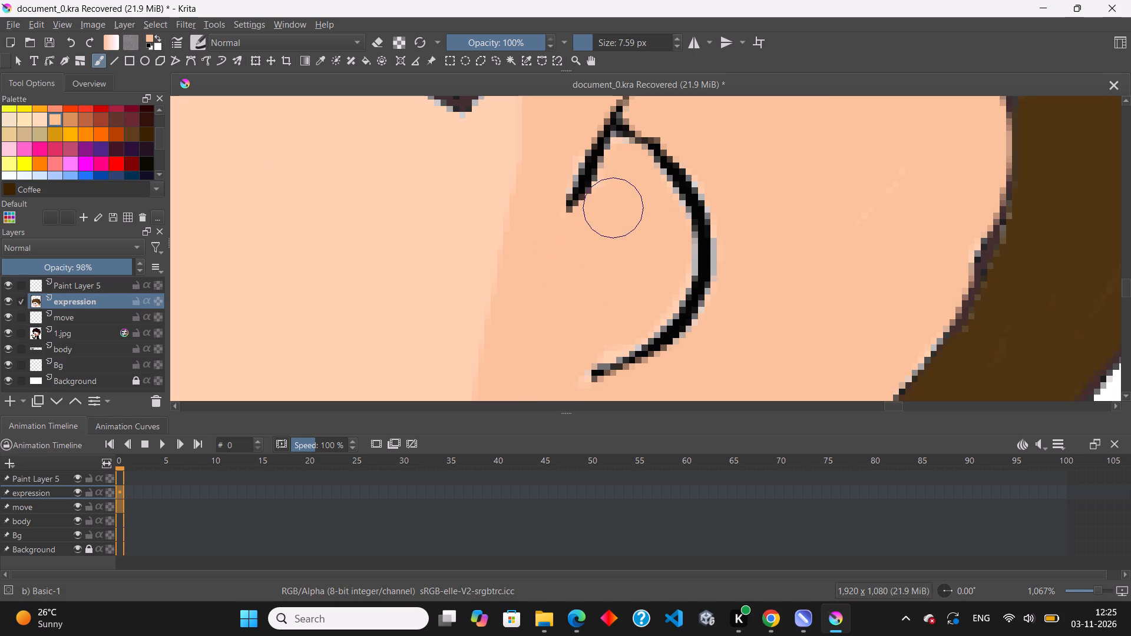
drag(614, 207, 636, 308)
scroll(581, 299, down, 7)
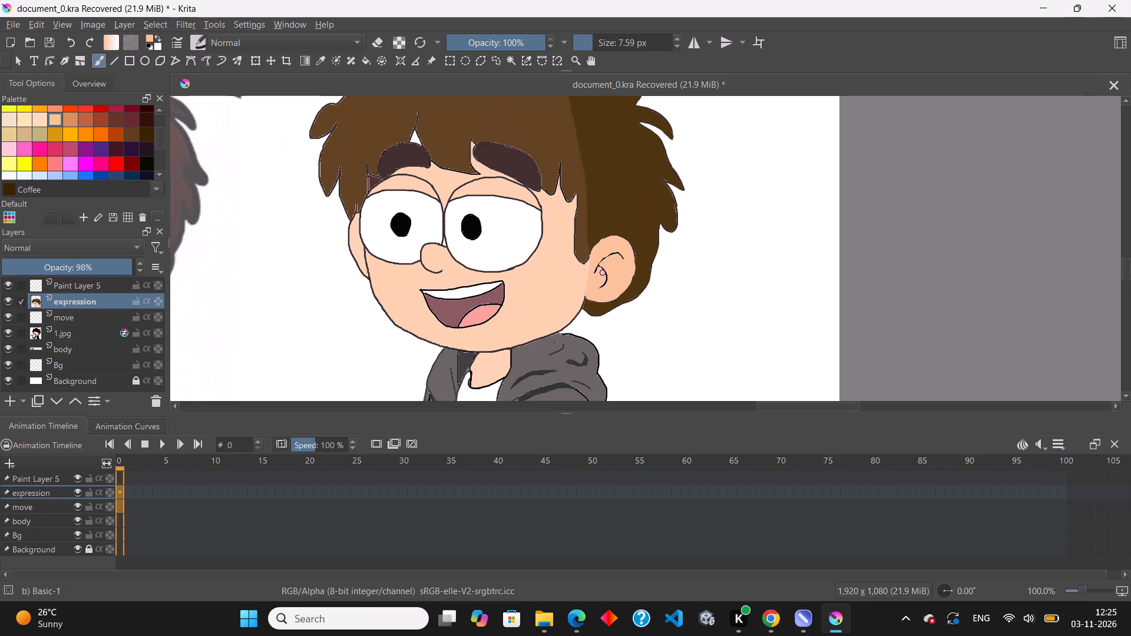
scroll(561, 281, down, 2)
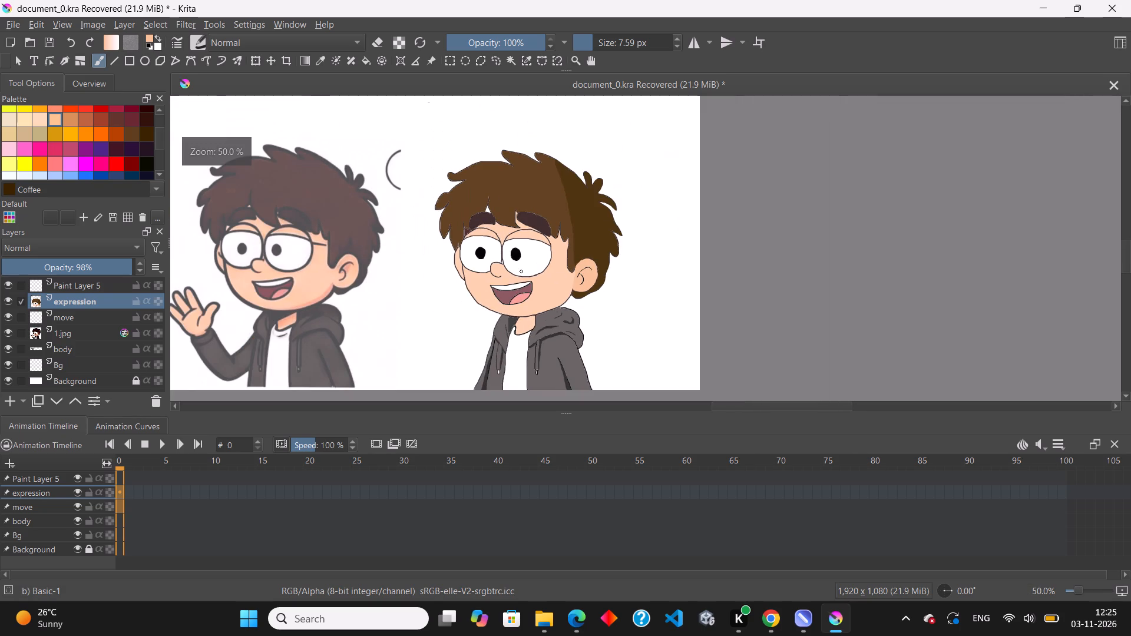
Fill both eyes and the upper teeth with White 100% on the expression layer.
scroll(29, 144, up, 6)
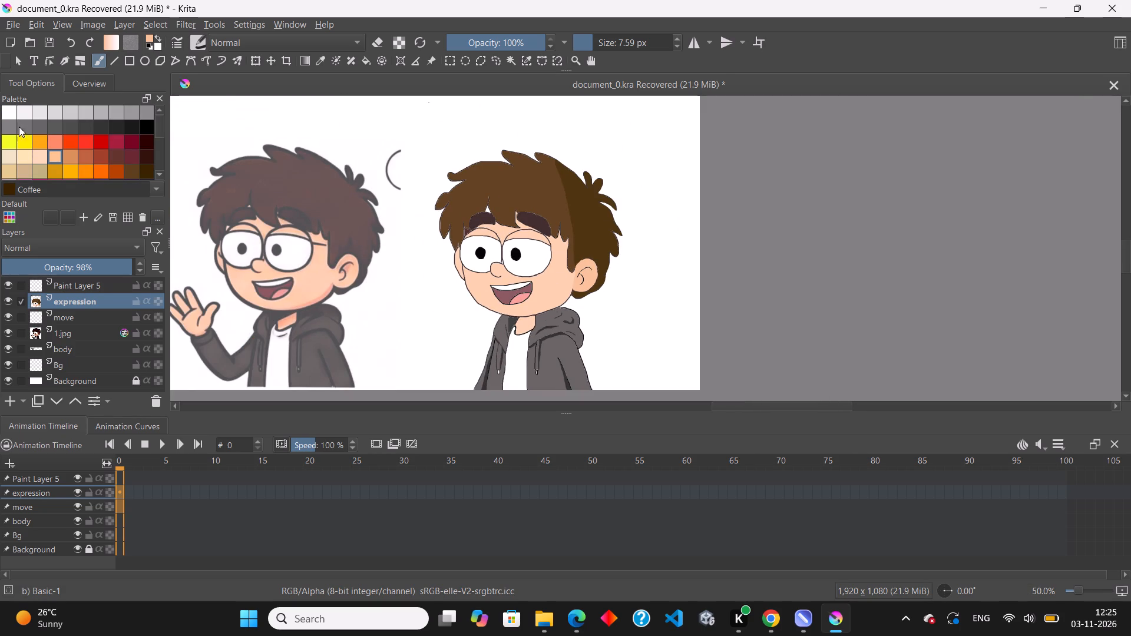
click(8, 115)
scroll(406, 257, up, 4)
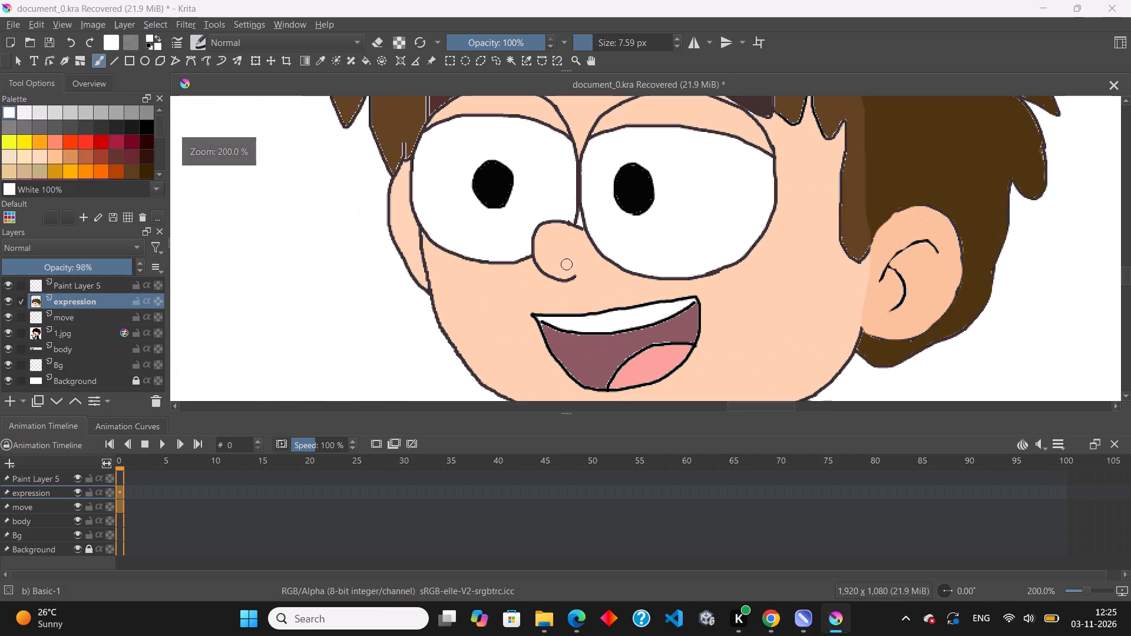
key(f)
click(469, 223)
click(663, 224)
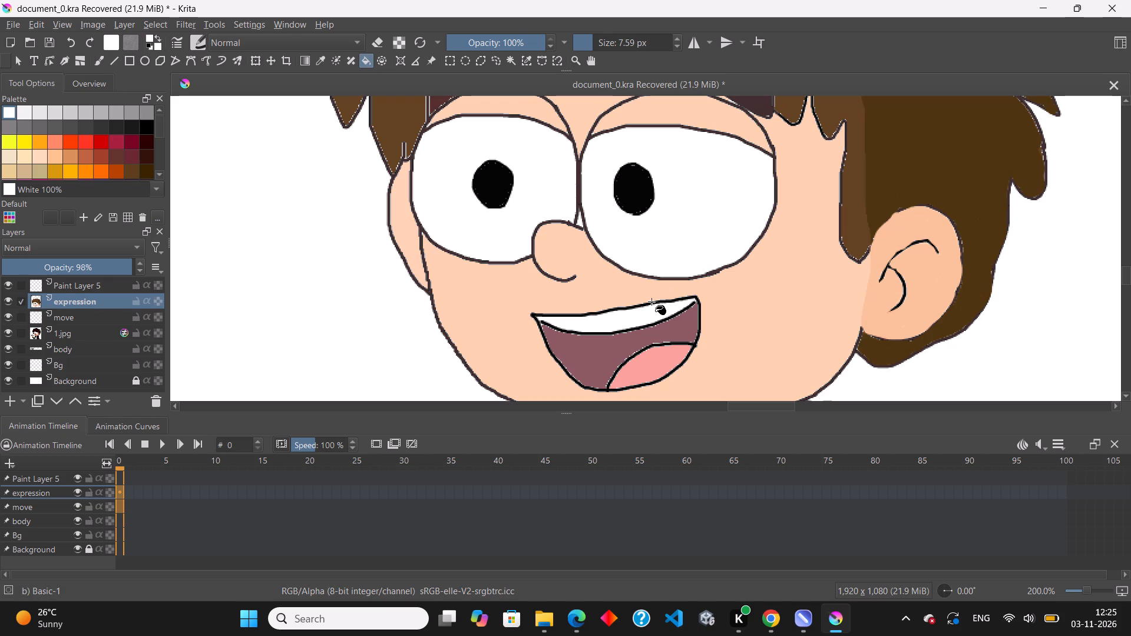
click(637, 316)
Delete the 1.jpg layer holding the reference picture of the waving boy.
scroll(634, 299, down, 3)
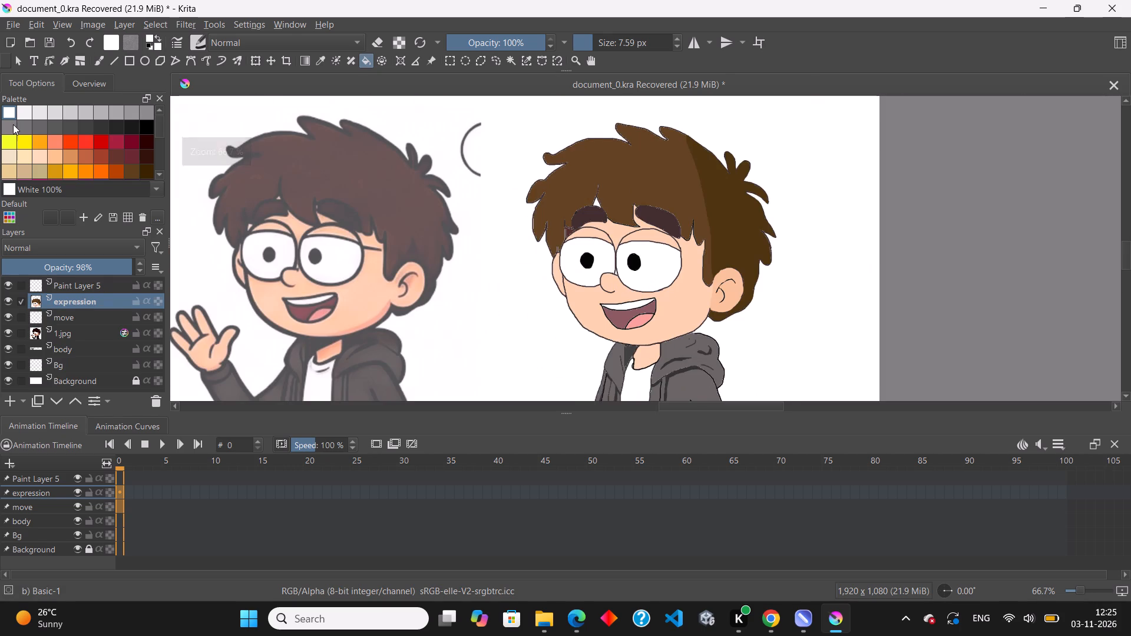
click(55, 314)
click(59, 304)
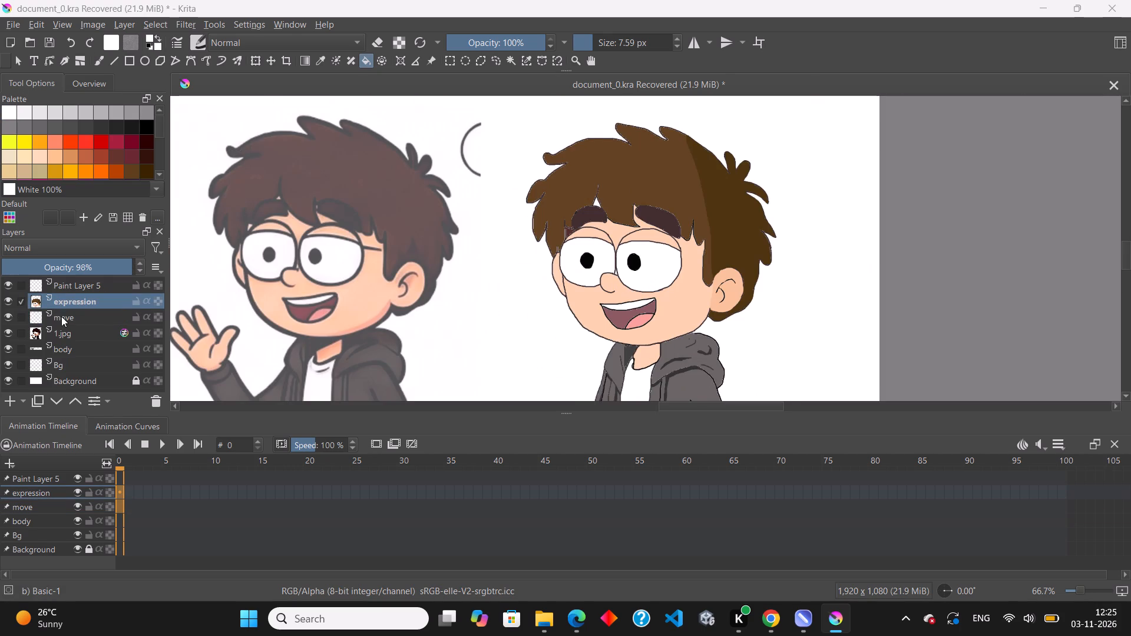
click(61, 322)
click(64, 335)
scroll(384, 260, down, 3)
scroll(345, 260, up, 2)
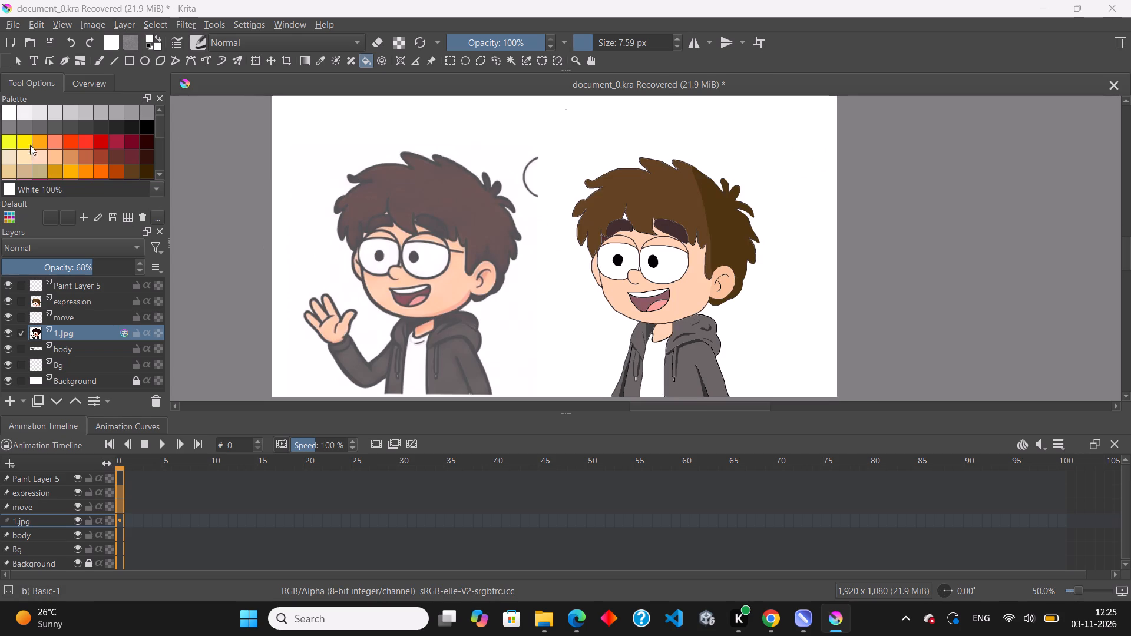
click(21, 62)
click(415, 296)
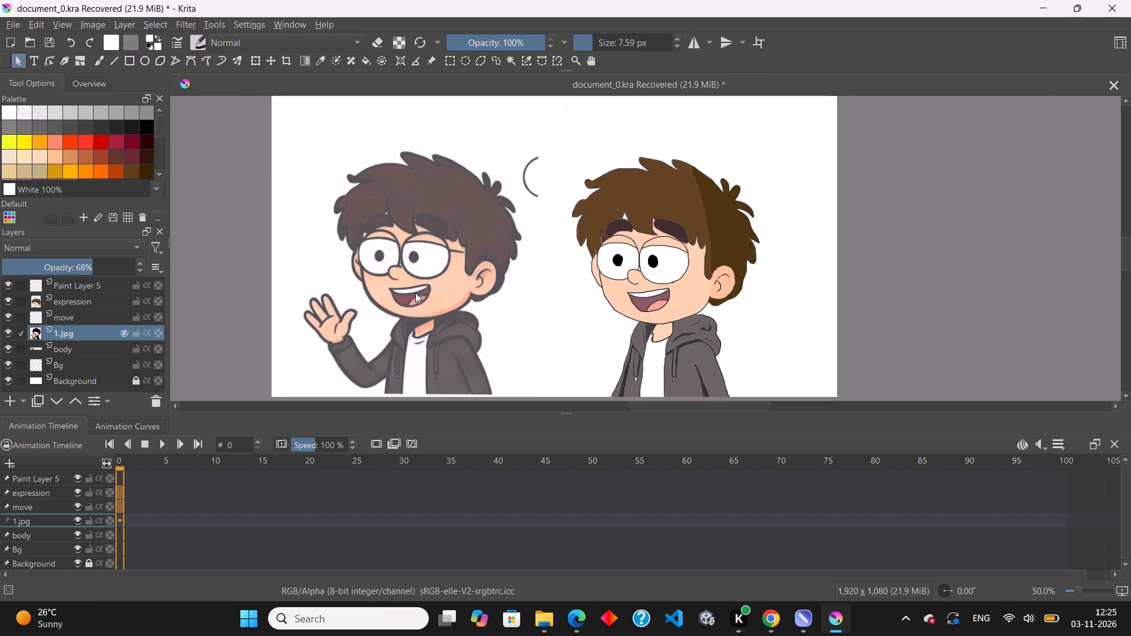
click(61, 332)
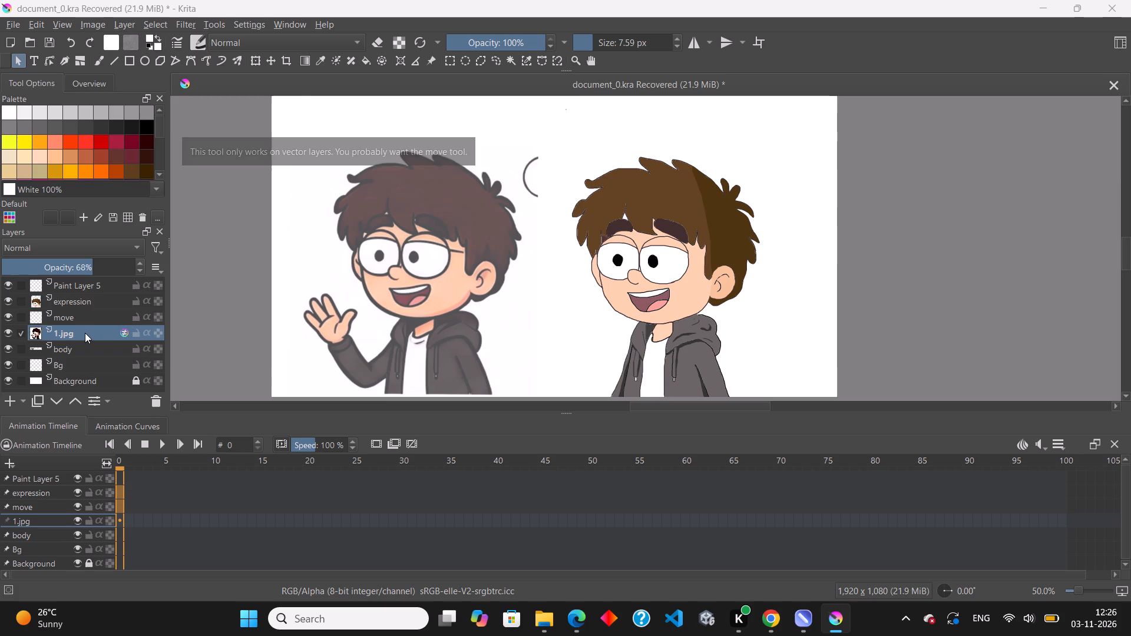
right_click(77, 334)
click(133, 110)
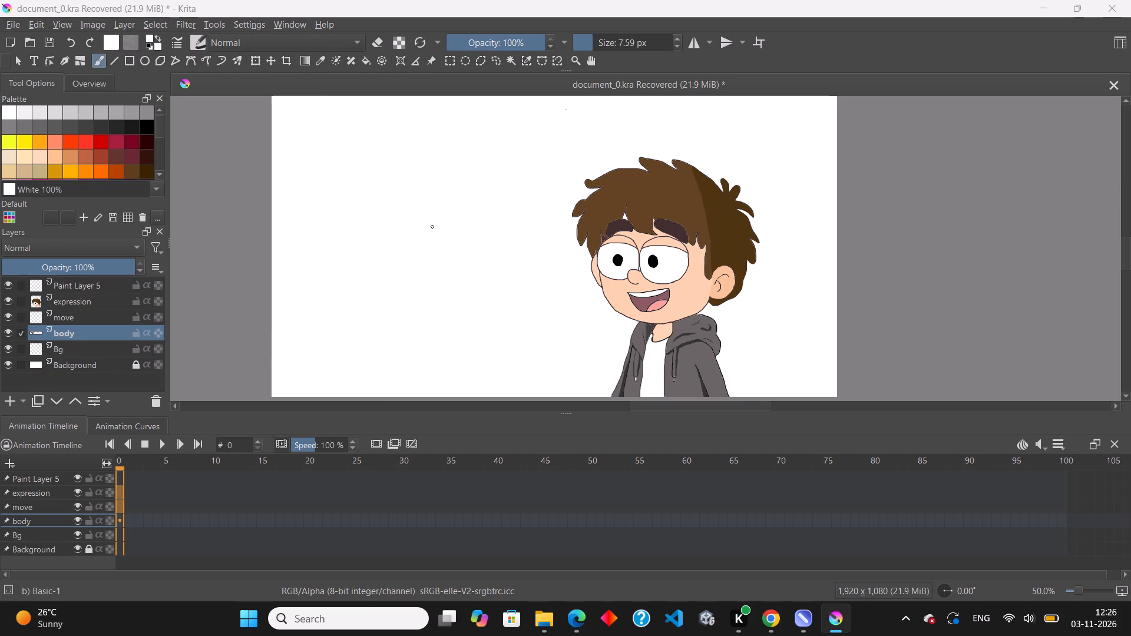
Check the body layer at several timeline frames between 0 and 16, finishing at frame 1.
click(128, 522)
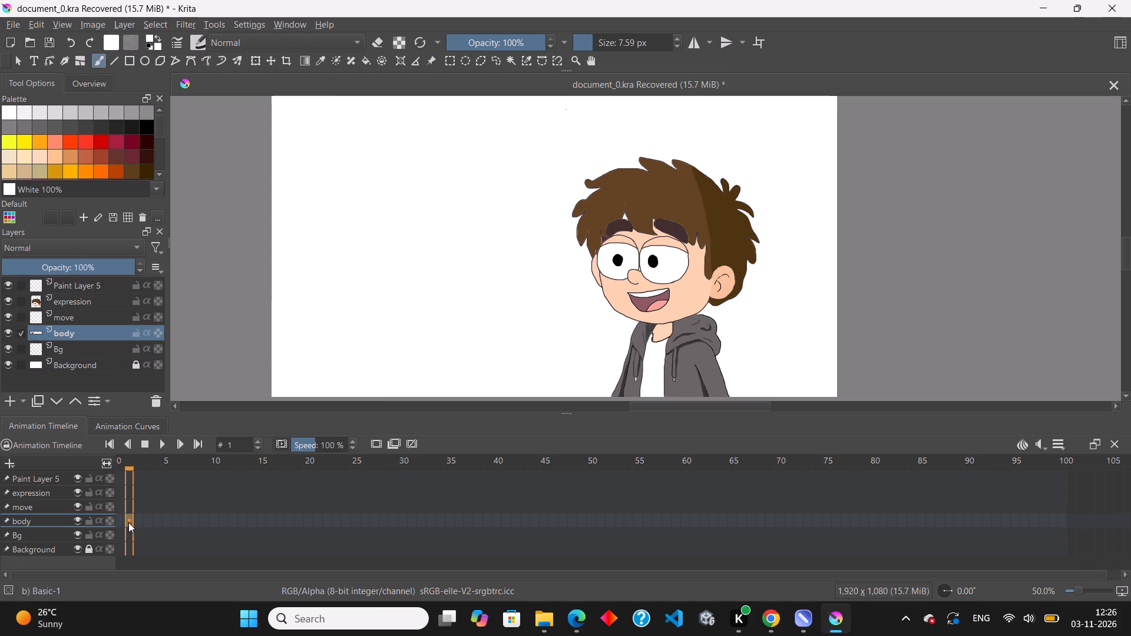
click(136, 525)
click(144, 525)
click(147, 523)
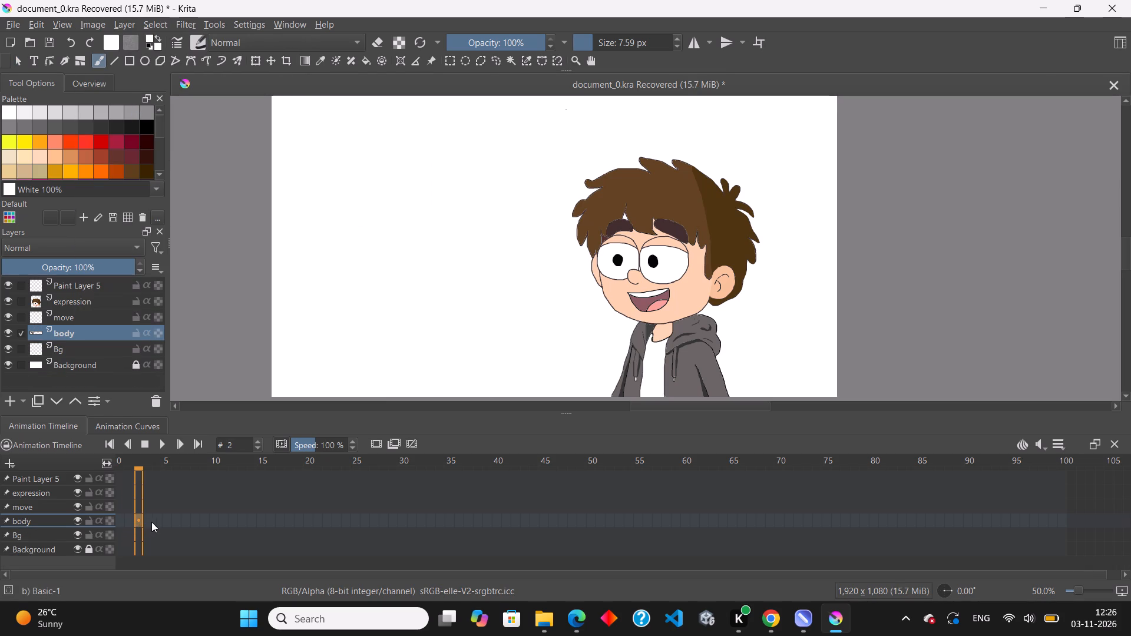
click(157, 521)
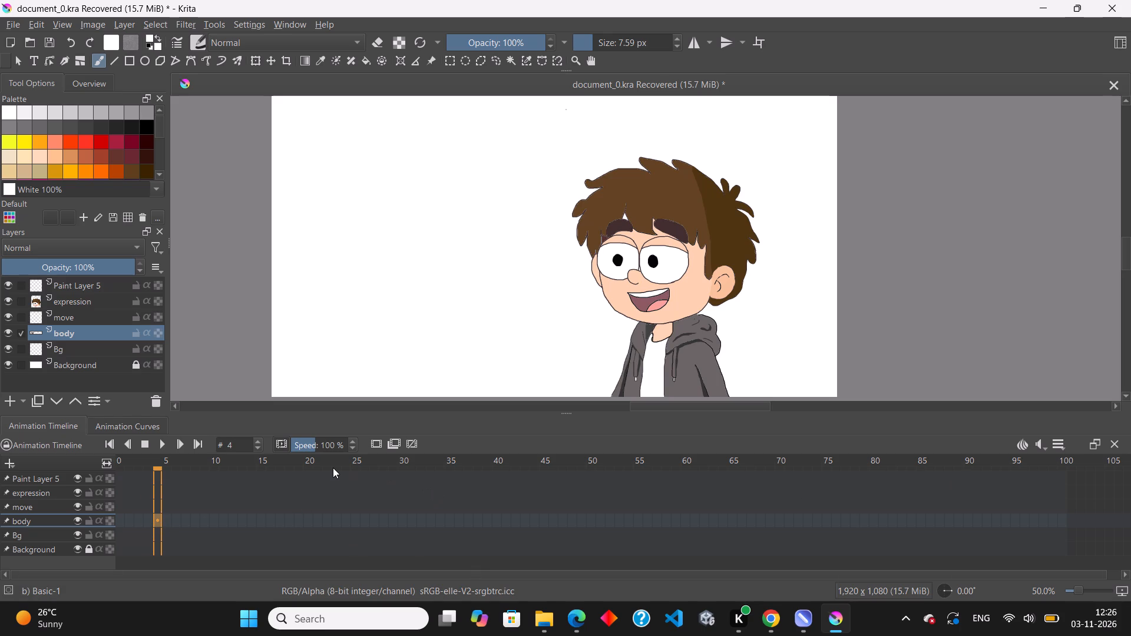
click(260, 516)
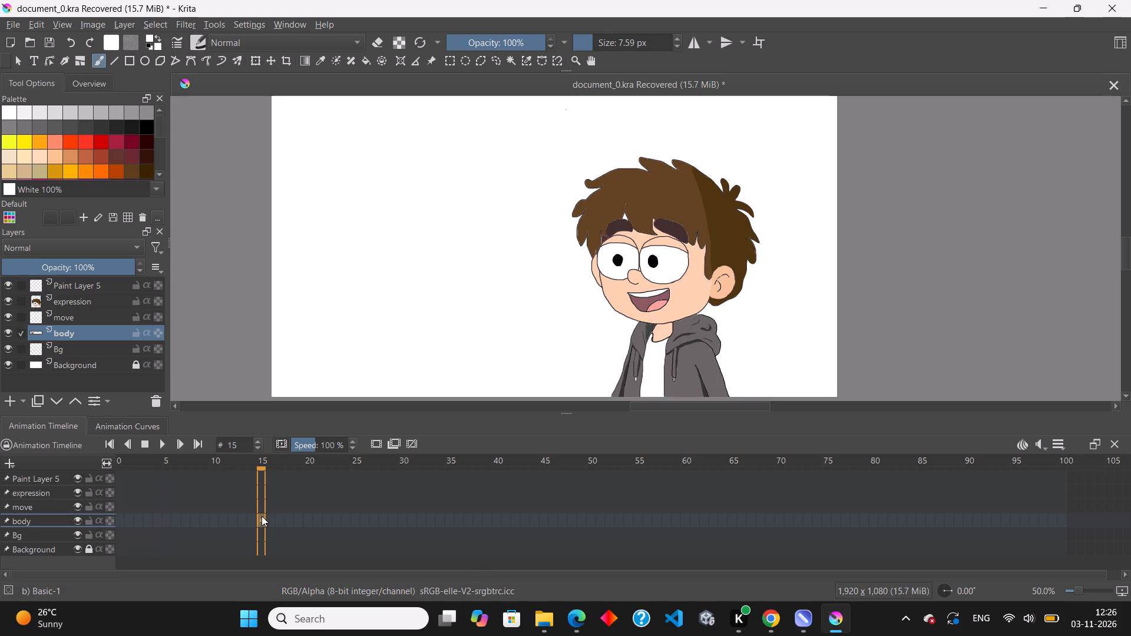
click(273, 518)
click(220, 519)
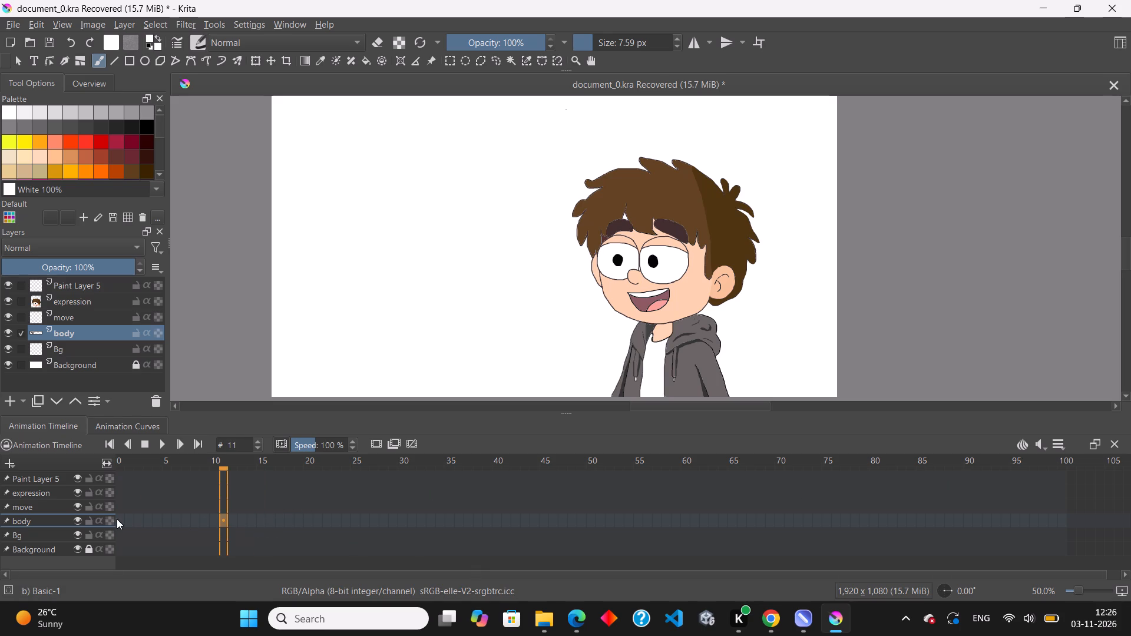
click(121, 521)
click(130, 522)
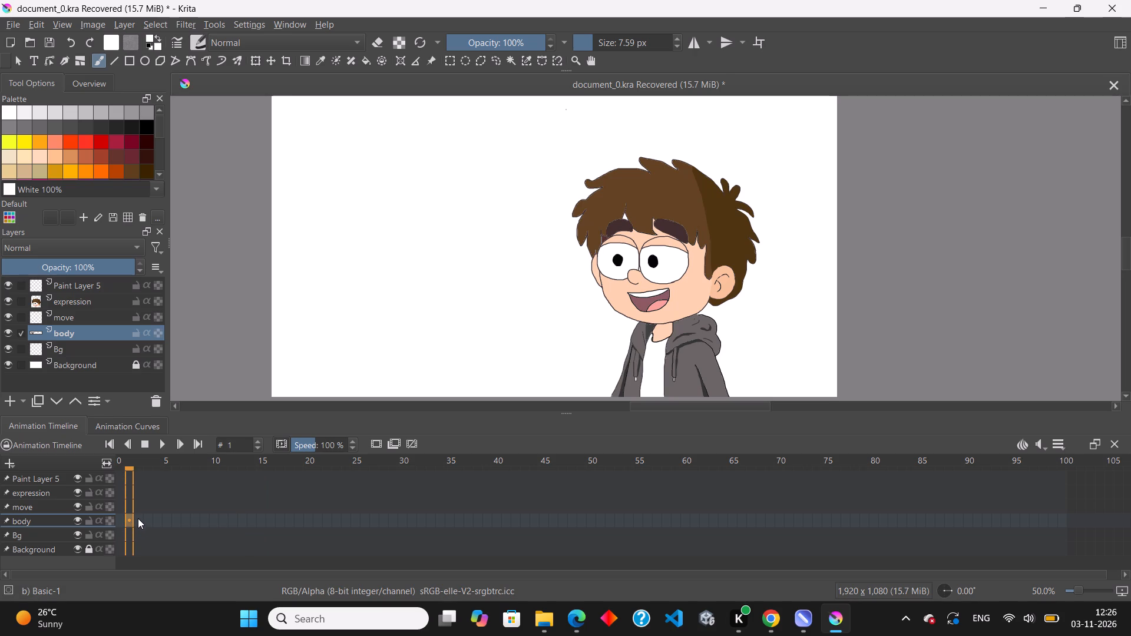
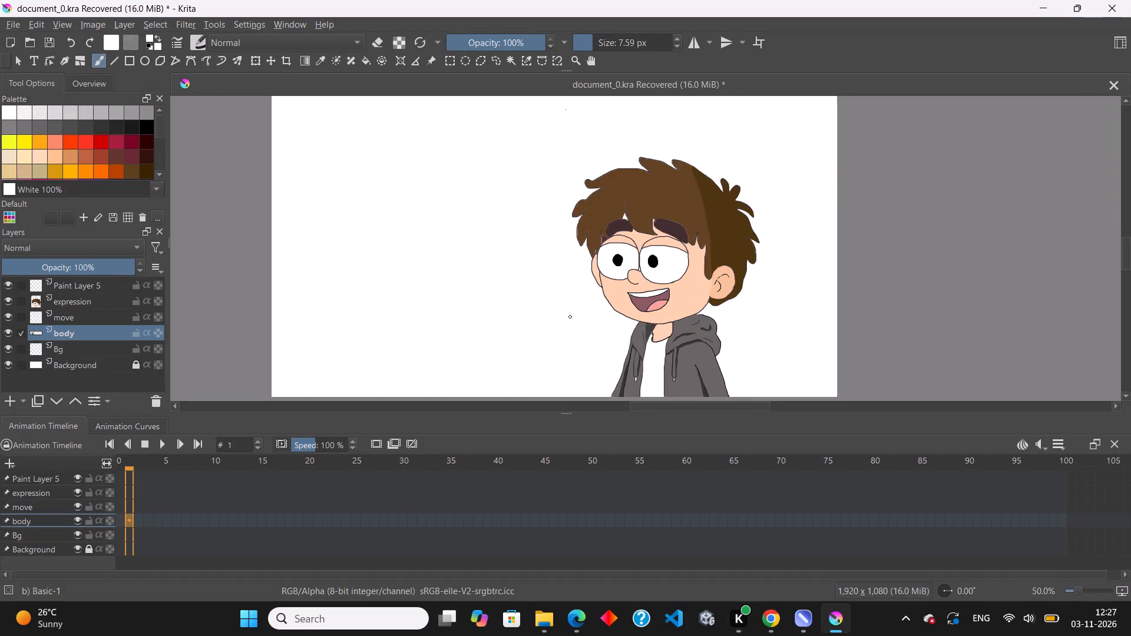
Insert image 3 from the Downloads folder as a new layer directly above the body layer.
click(17, 58)
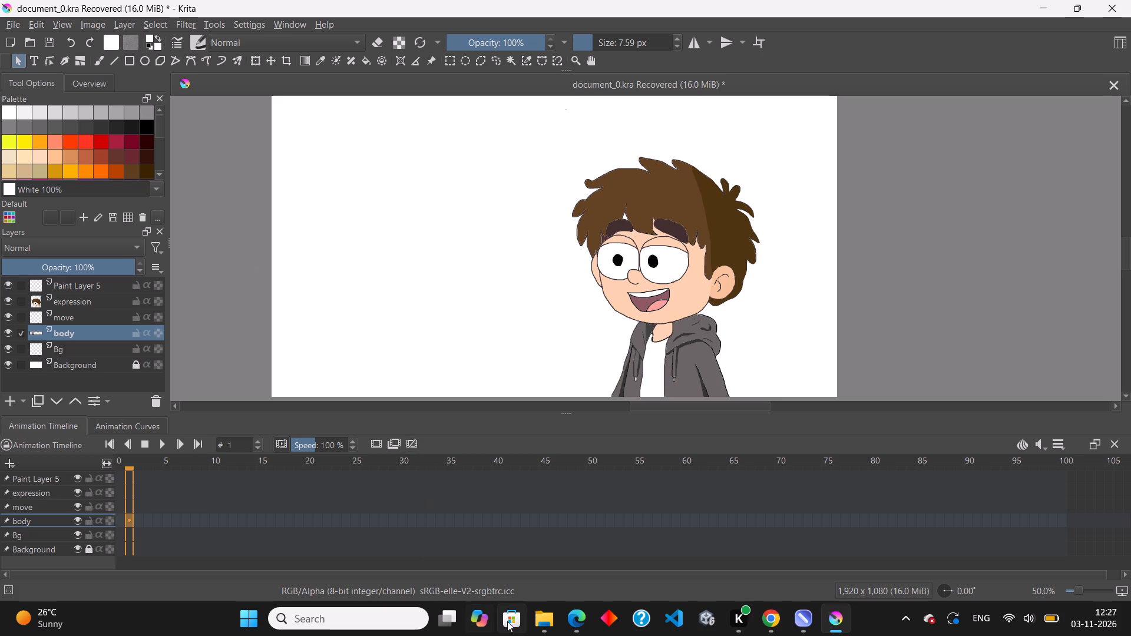
click(540, 625)
click(576, 554)
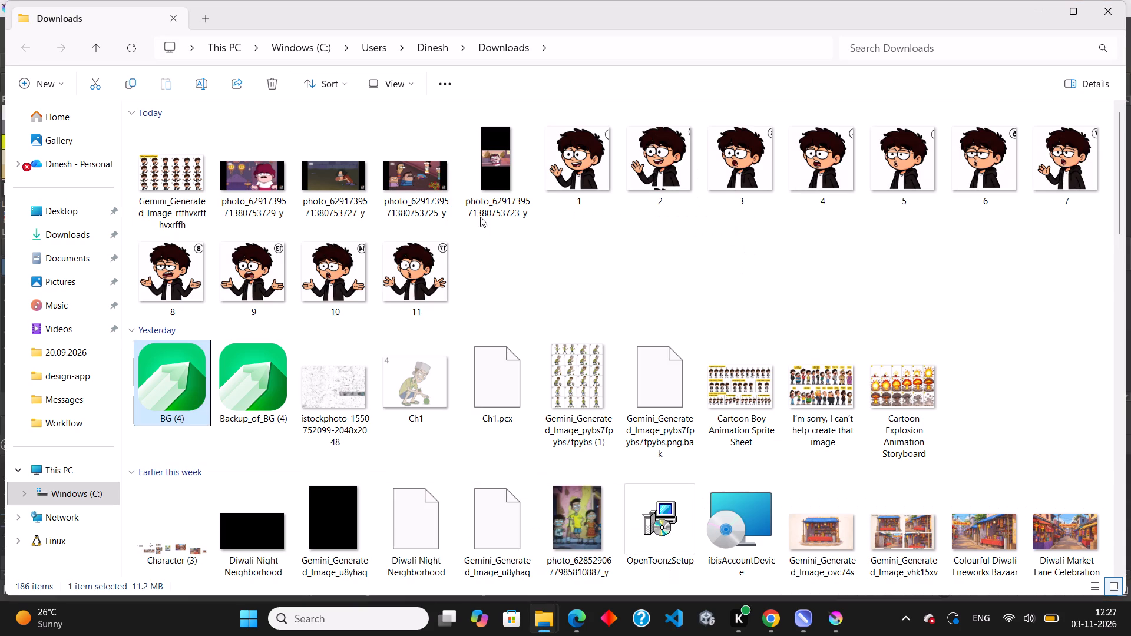
drag(649, 178, 669, 230)
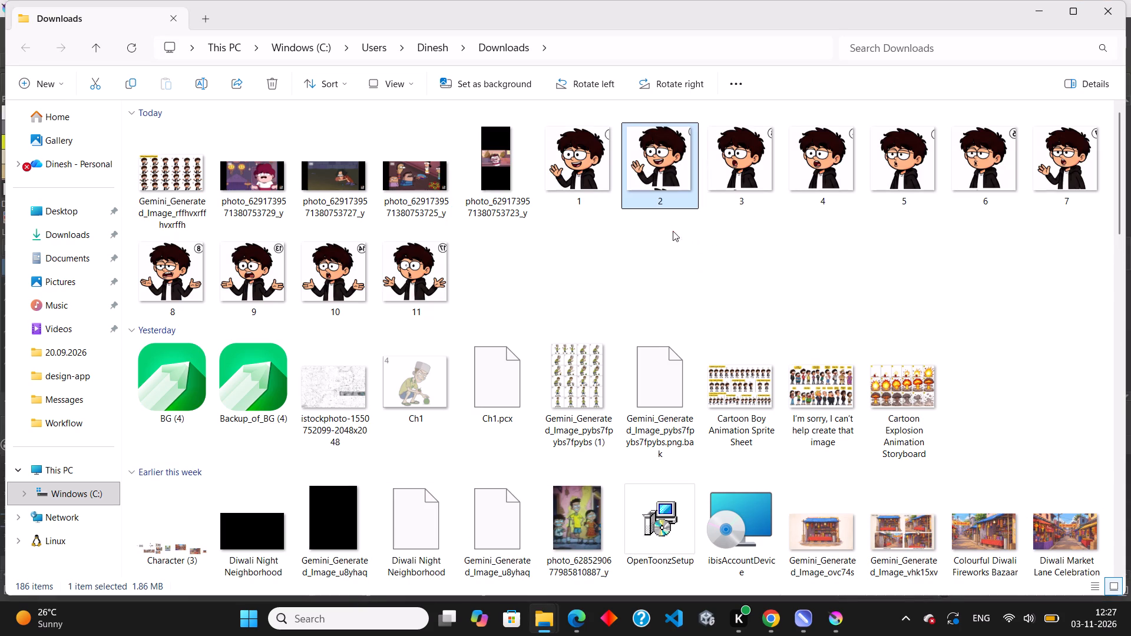
drag(738, 166, 836, 594)
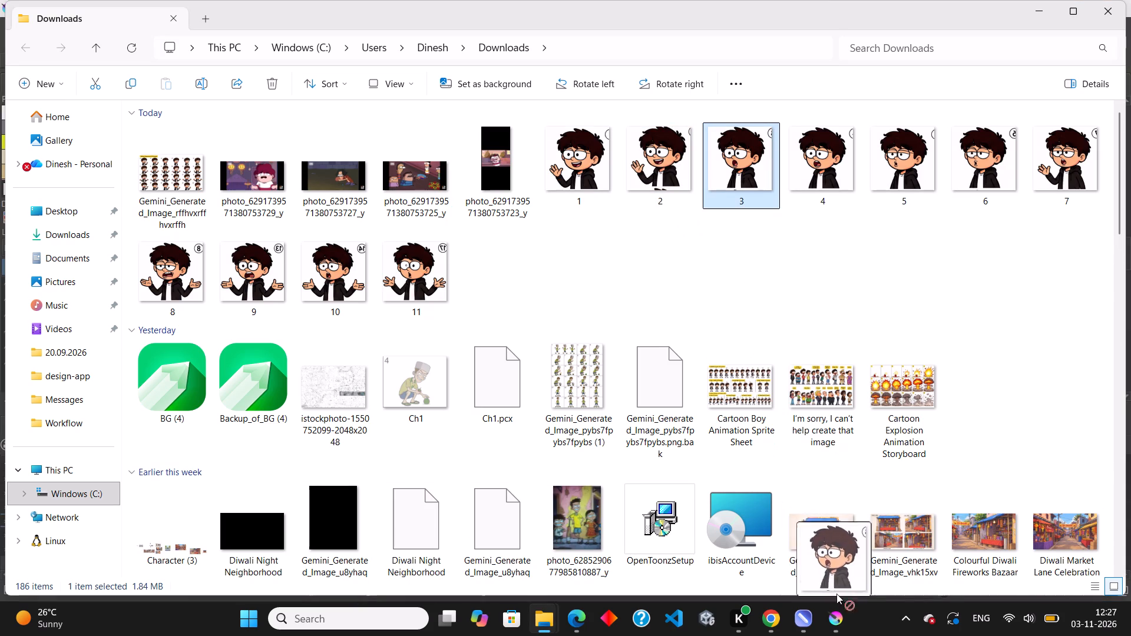
drag(836, 594, 459, 249)
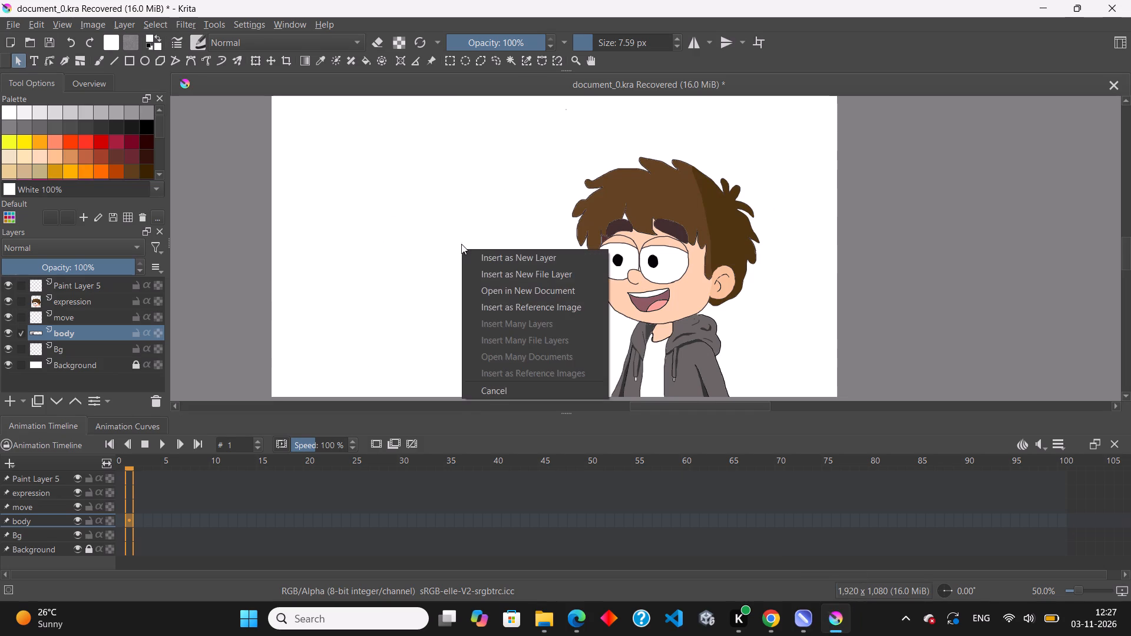
click(508, 259)
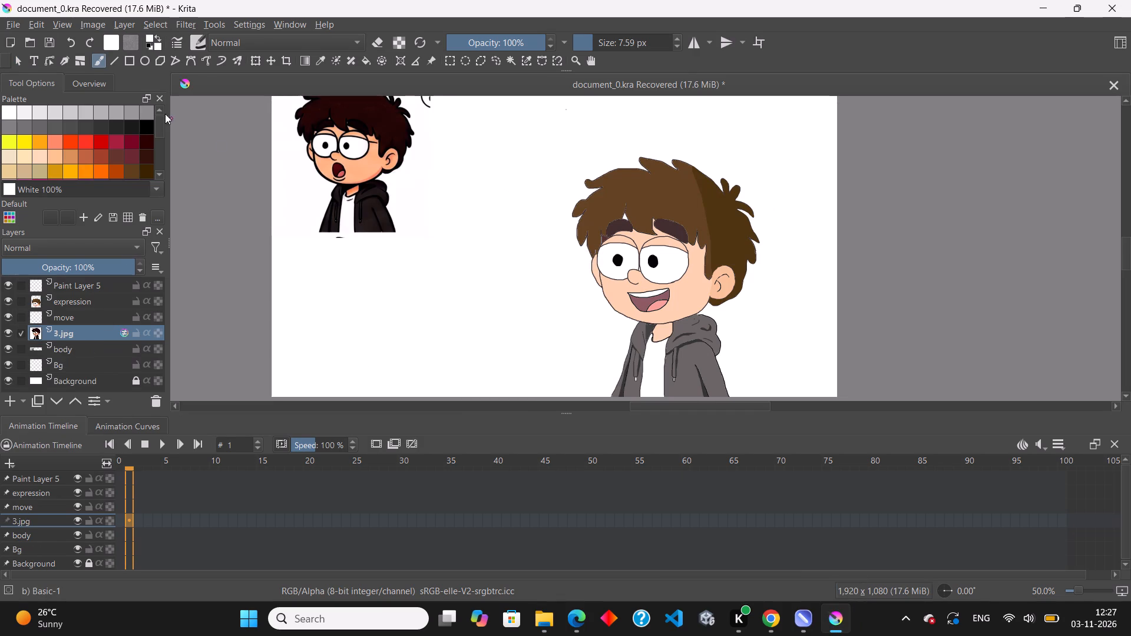
Enlarge the 3.jpg reference with Transform to roughly the drawn character's size and place it beside him on the canvas.
key(ctrl+t)
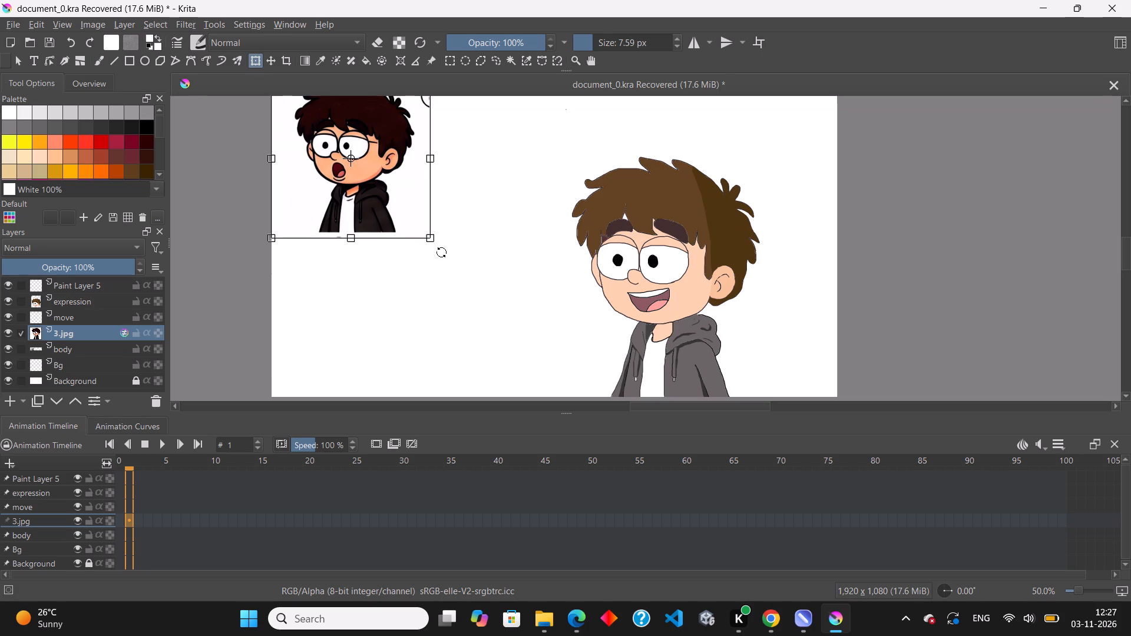
drag(432, 239, 592, 406)
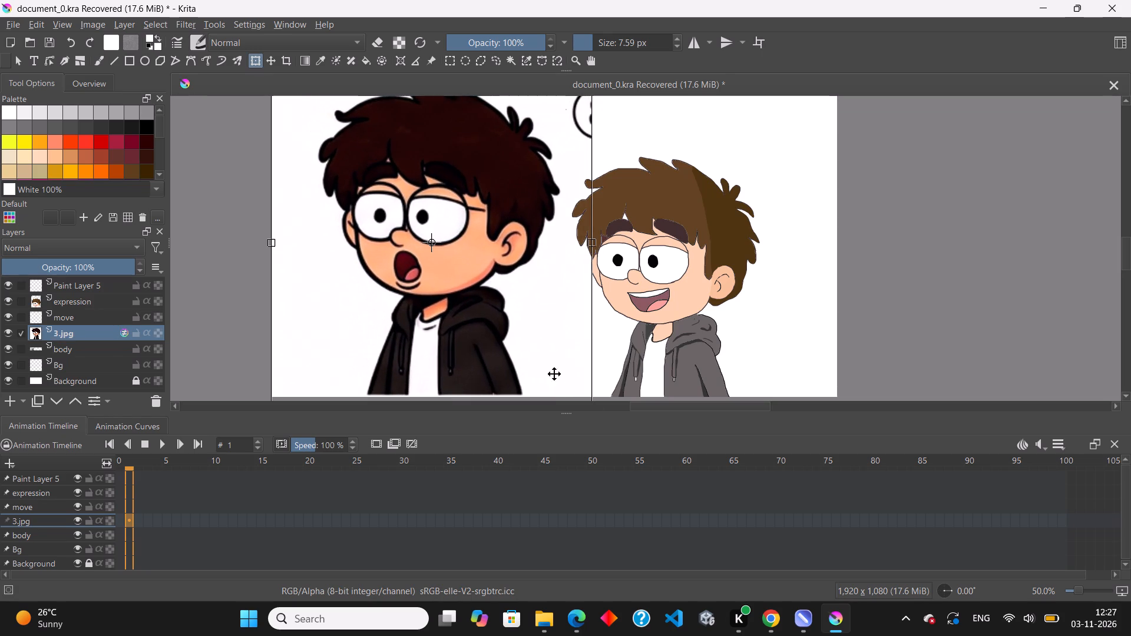
scroll(545, 322, down, 1)
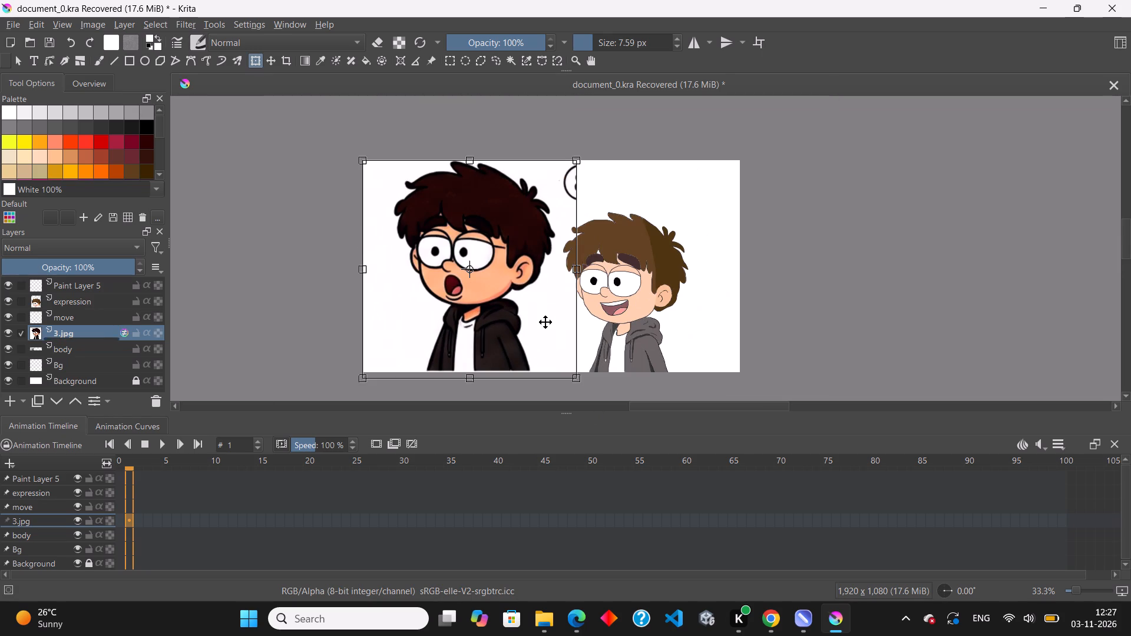
drag(577, 159, 545, 204)
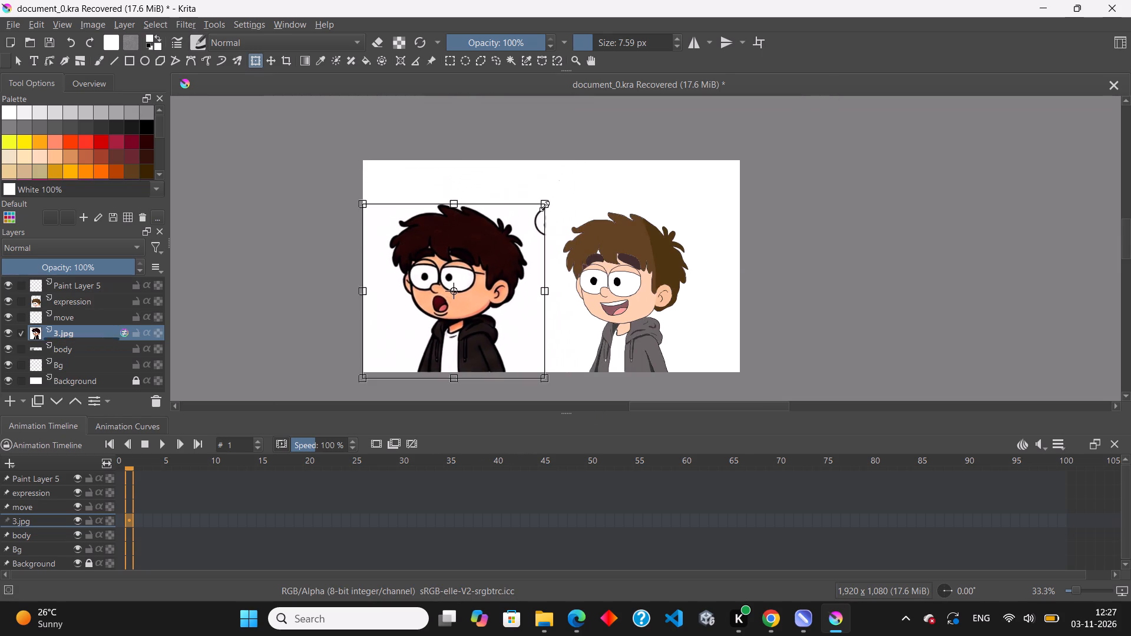
drag(488, 271, 497, 274)
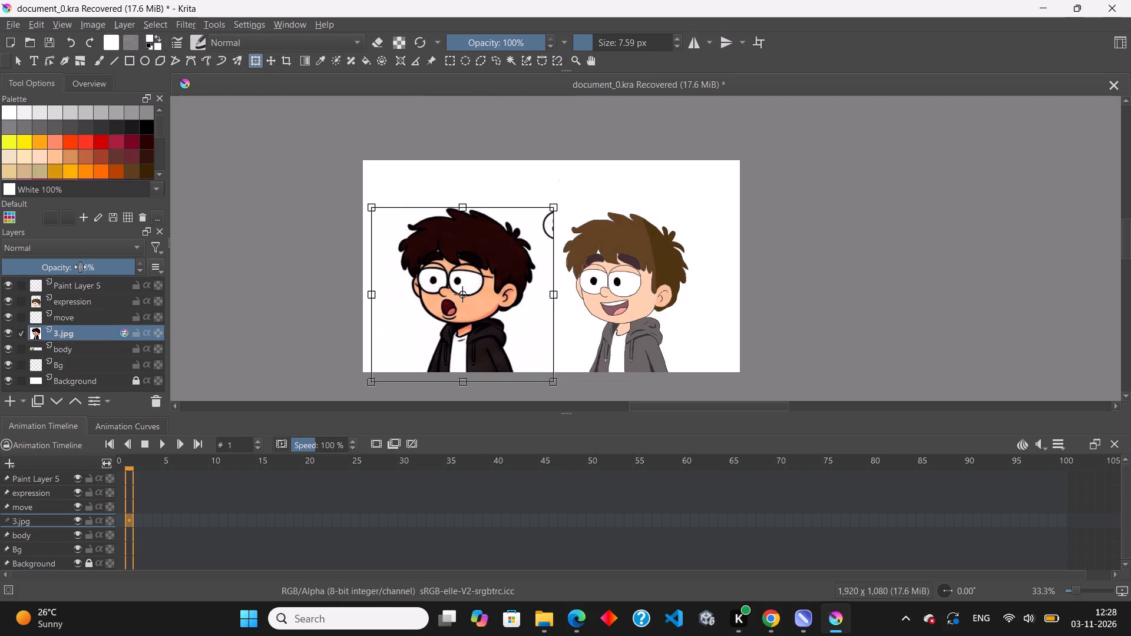
Lower the 3.jpg layer's opacity to 33%.
click(45, 267)
Move the faded 3.jpg reference behind the drawn character and scale it down slightly to match his size.
scroll(533, 271, up, 1)
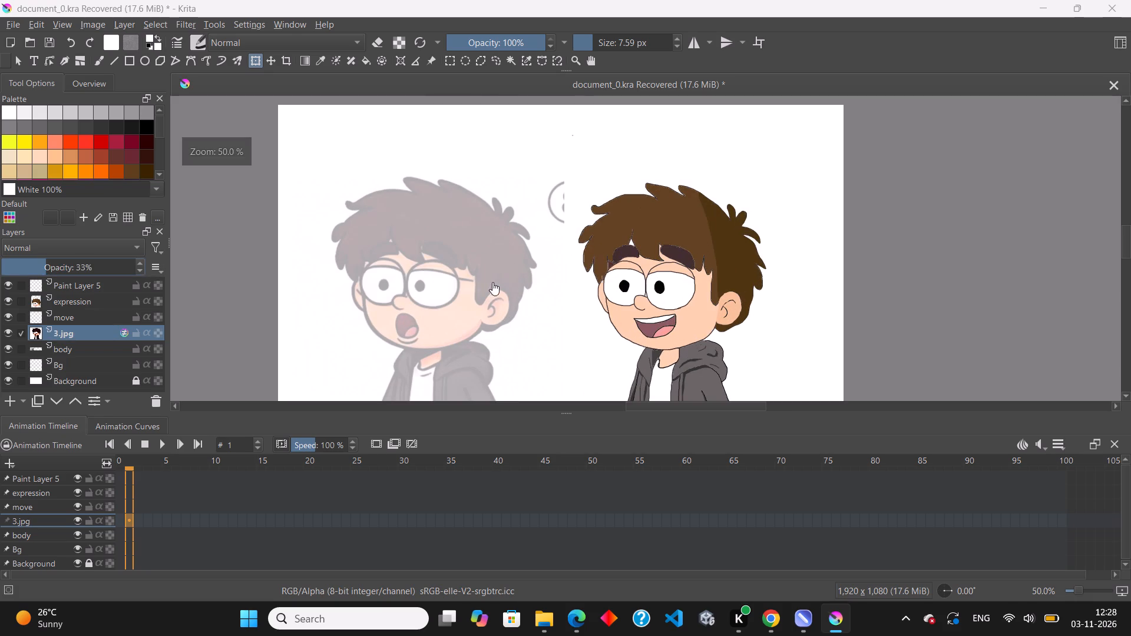
key(ctrl+t)
click(461, 270)
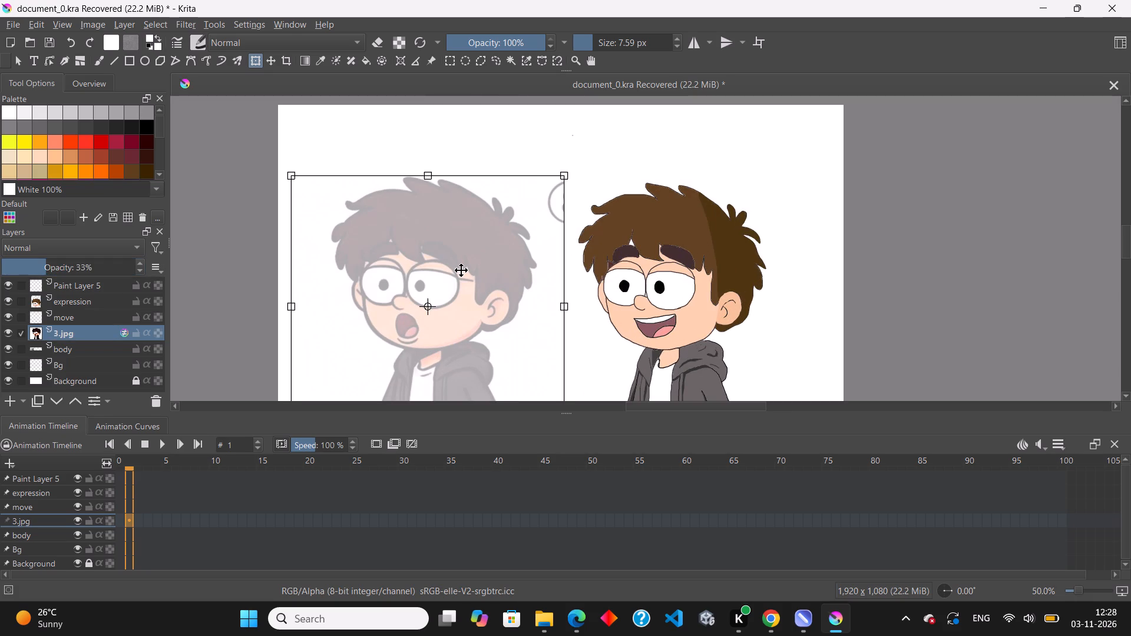
drag(461, 270, 689, 269)
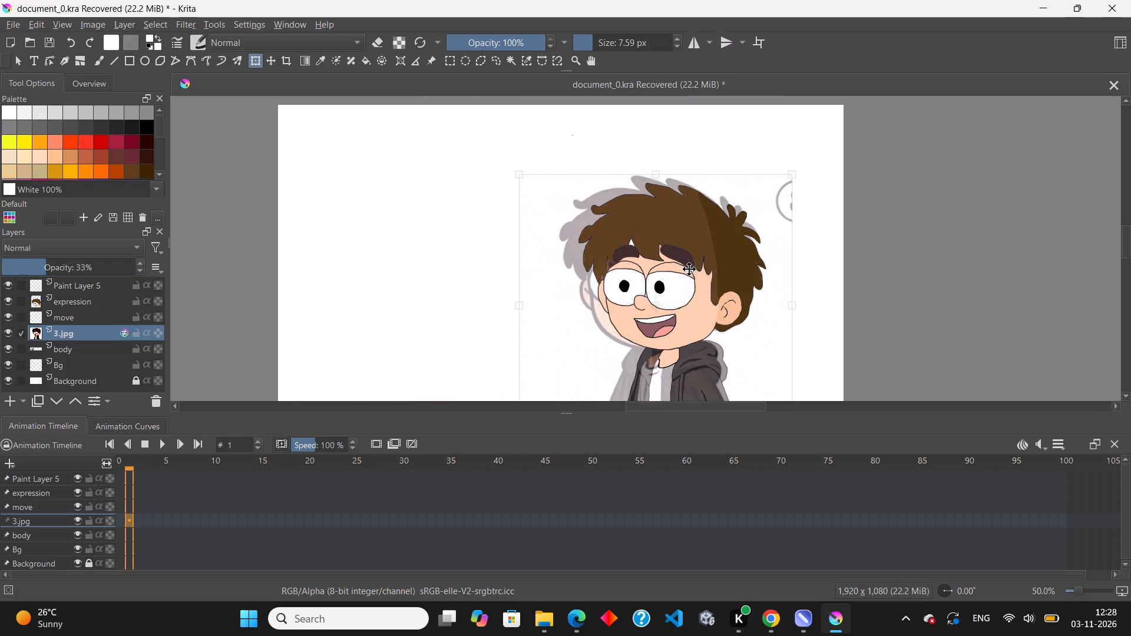
drag(689, 269, 689, 269)
scroll(534, 226, down, 2)
scroll(675, 276, up, 2)
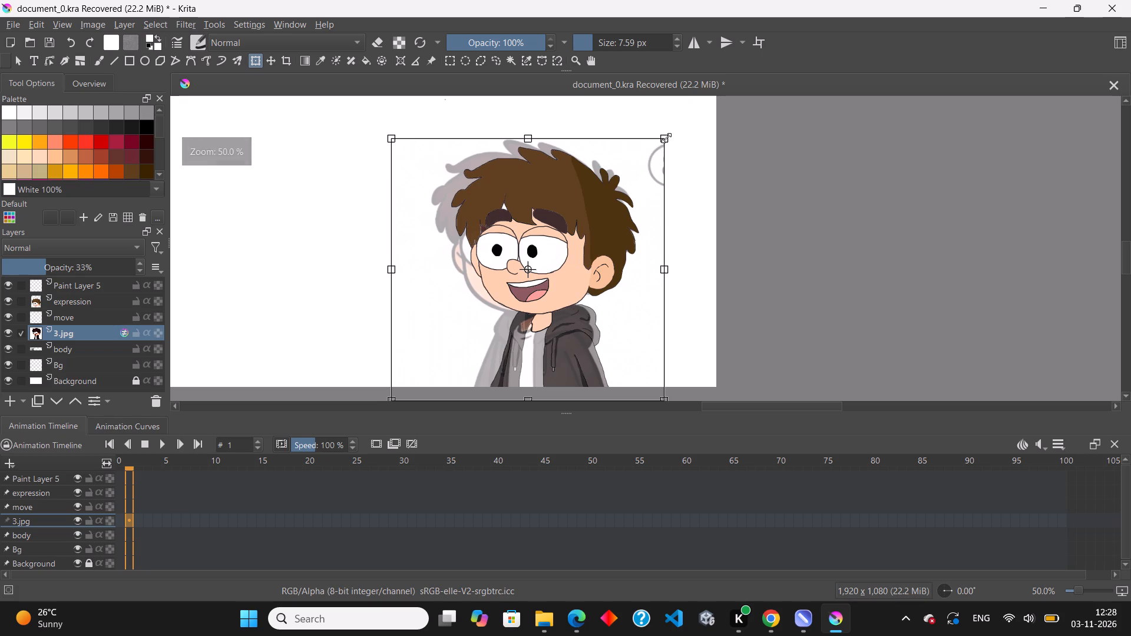
drag(666, 138, 642, 148)
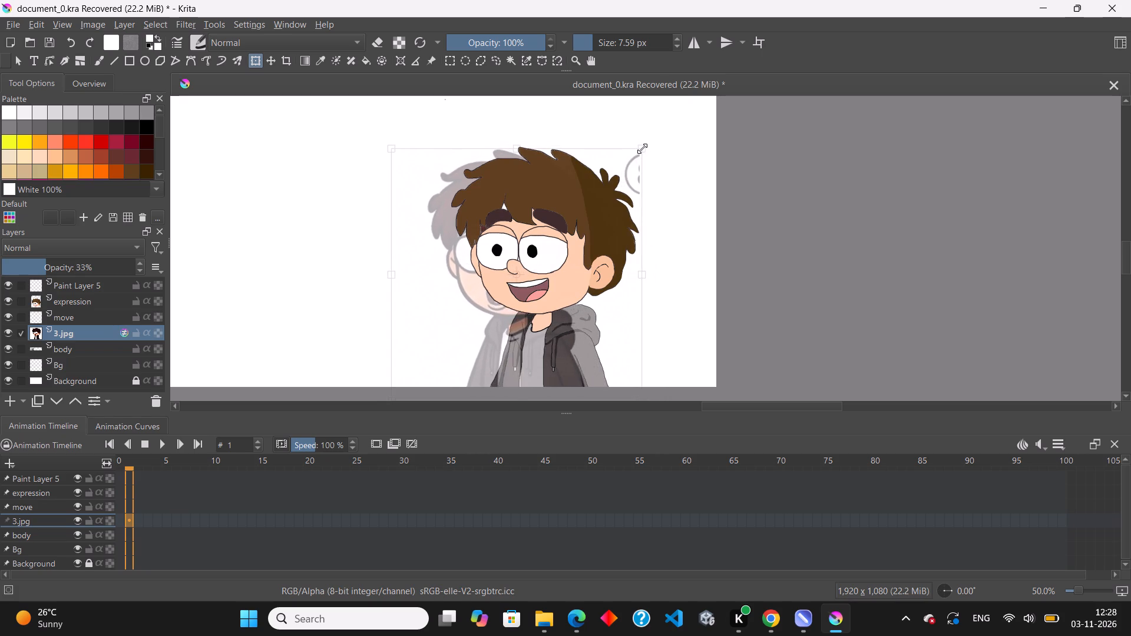
drag(642, 148, 641, 148)
Shift the 3.jpg reference until its hoodie lines up with the drawn hoodie, then compare the hair and face outlines.
scroll(534, 385, up, 3)
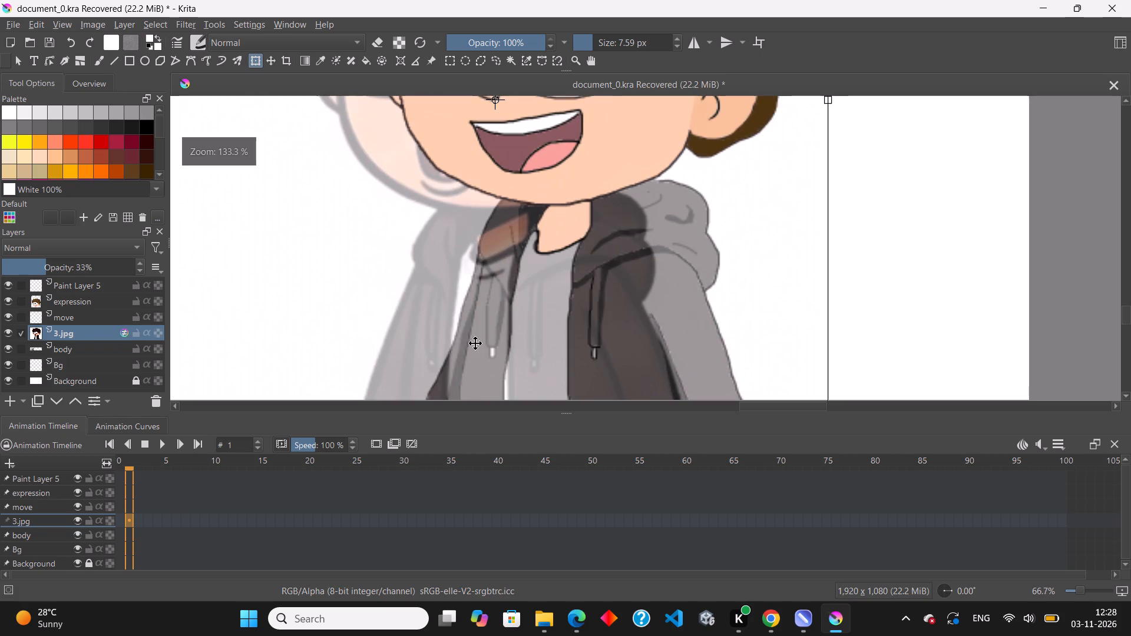
drag(421, 340, 502, 318)
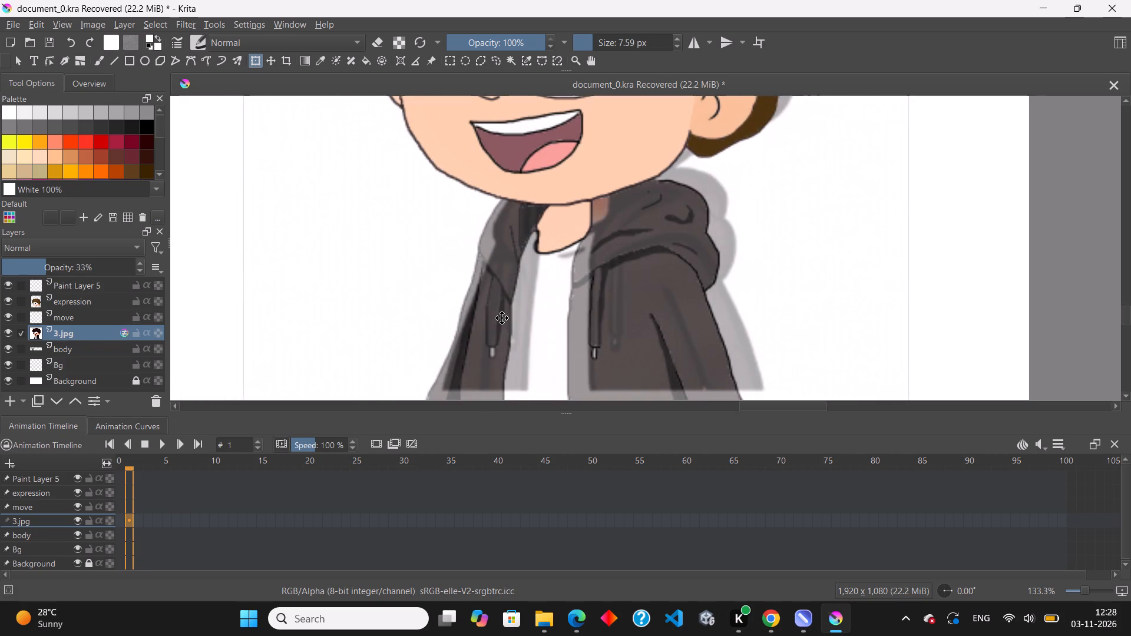
drag(502, 318, 466, 296)
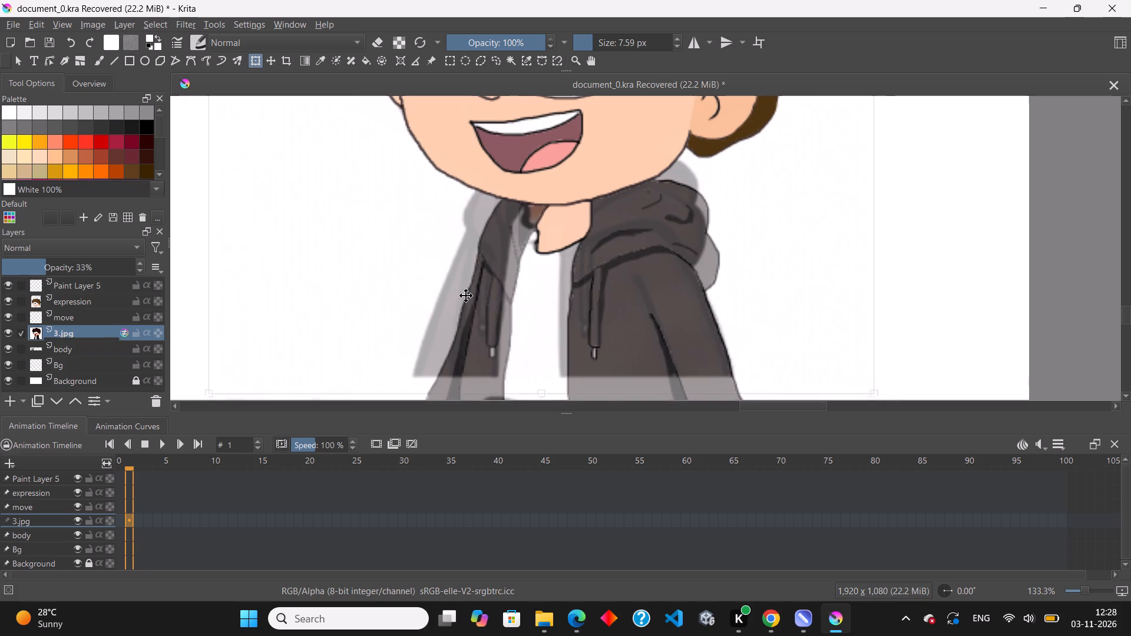
drag(466, 296, 481, 323)
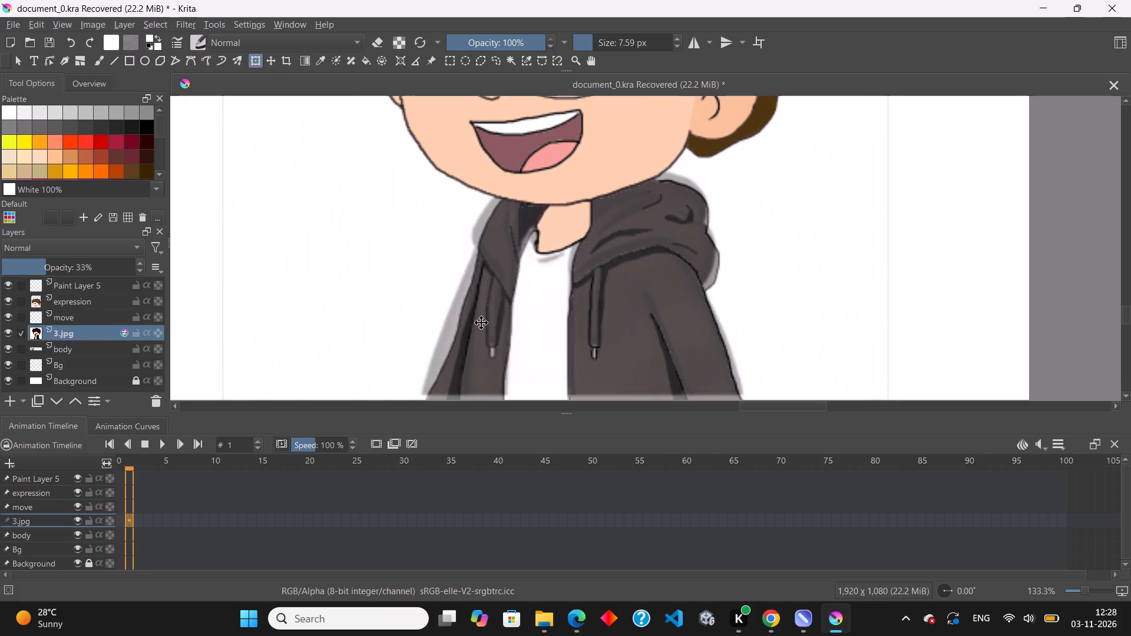
drag(481, 323, 482, 330)
scroll(481, 331, down, 1)
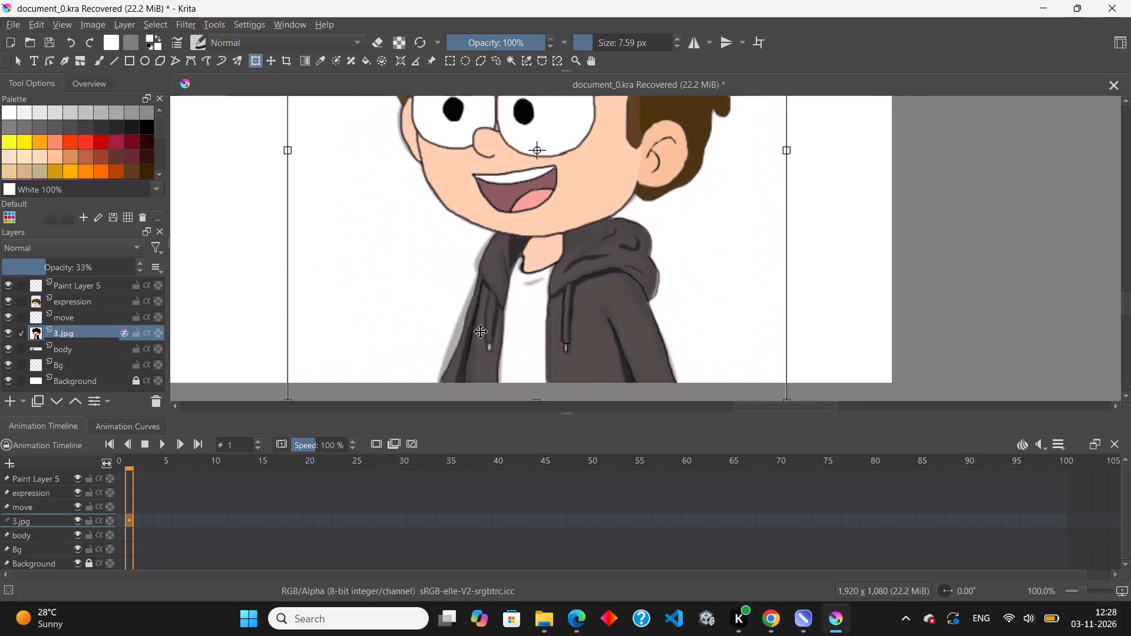
scroll(481, 332, down, 2)
scroll(495, 112, up, 4)
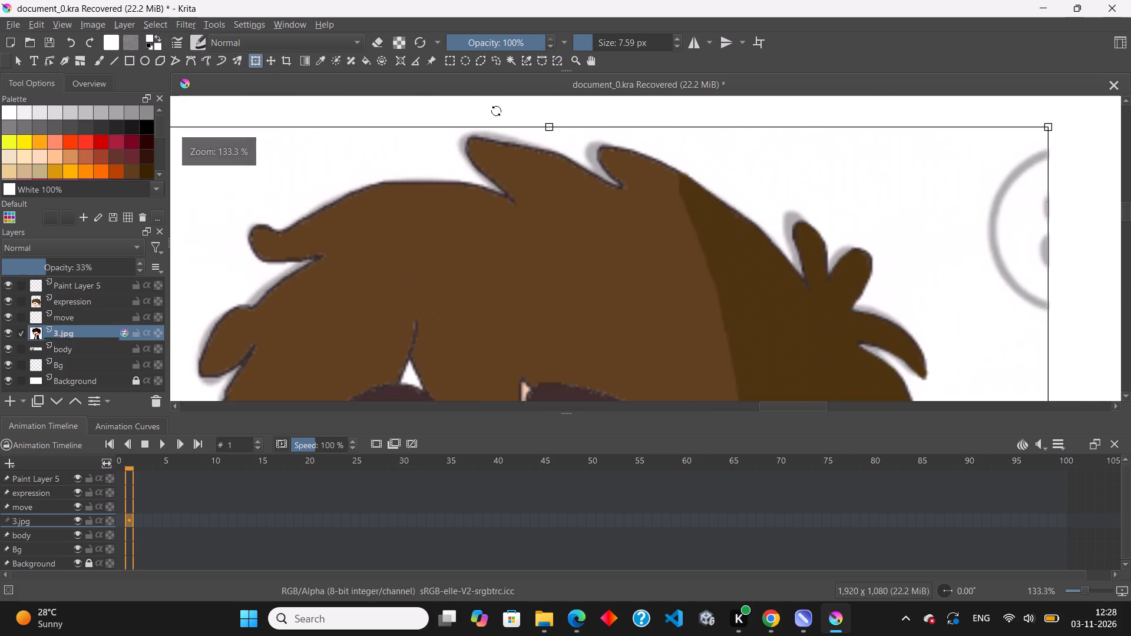
scroll(504, 127, down, 3)
scroll(513, 322, up, 2)
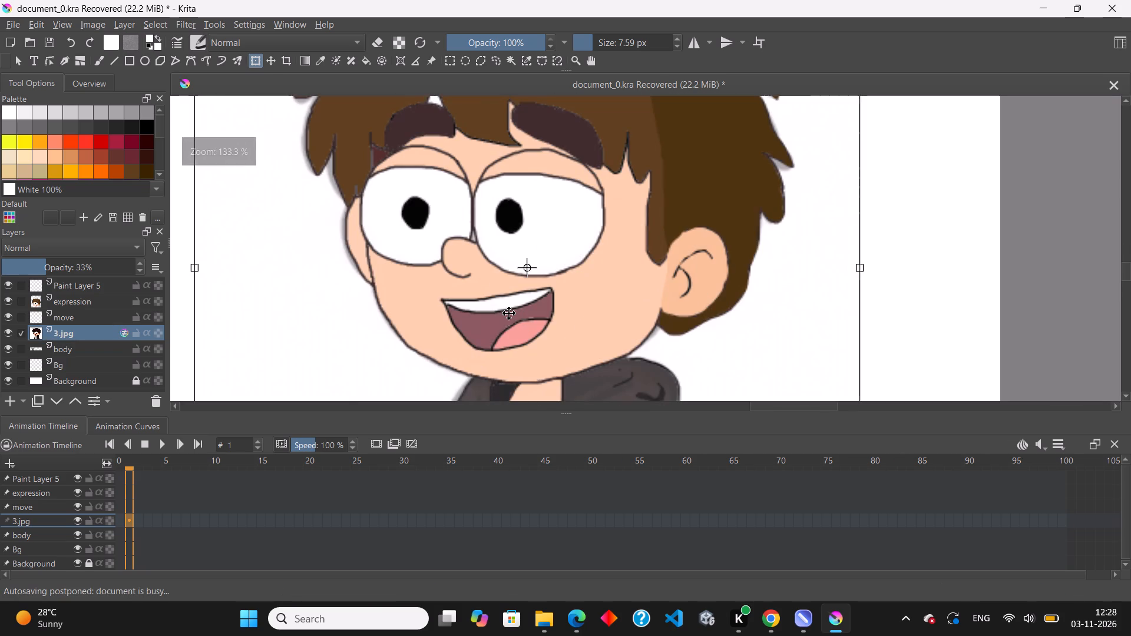
scroll(509, 313, down, 4)
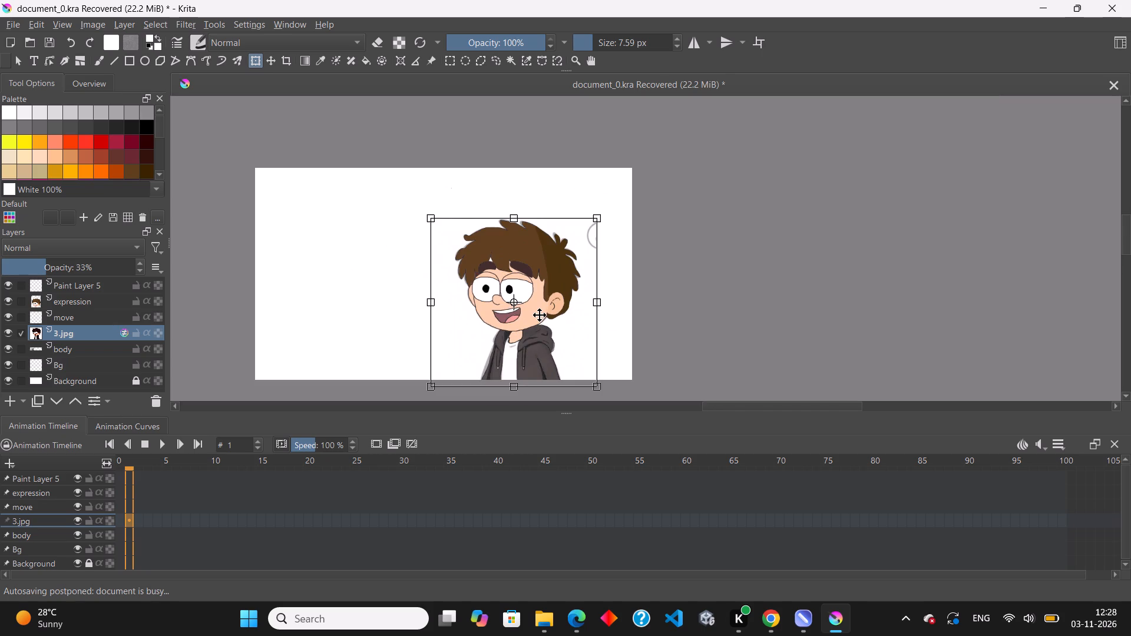
Nudge the 3.jpg reference slightly to fine-tune its alignment with the drawn hoodie's sleeve and the head.
click(538, 314)
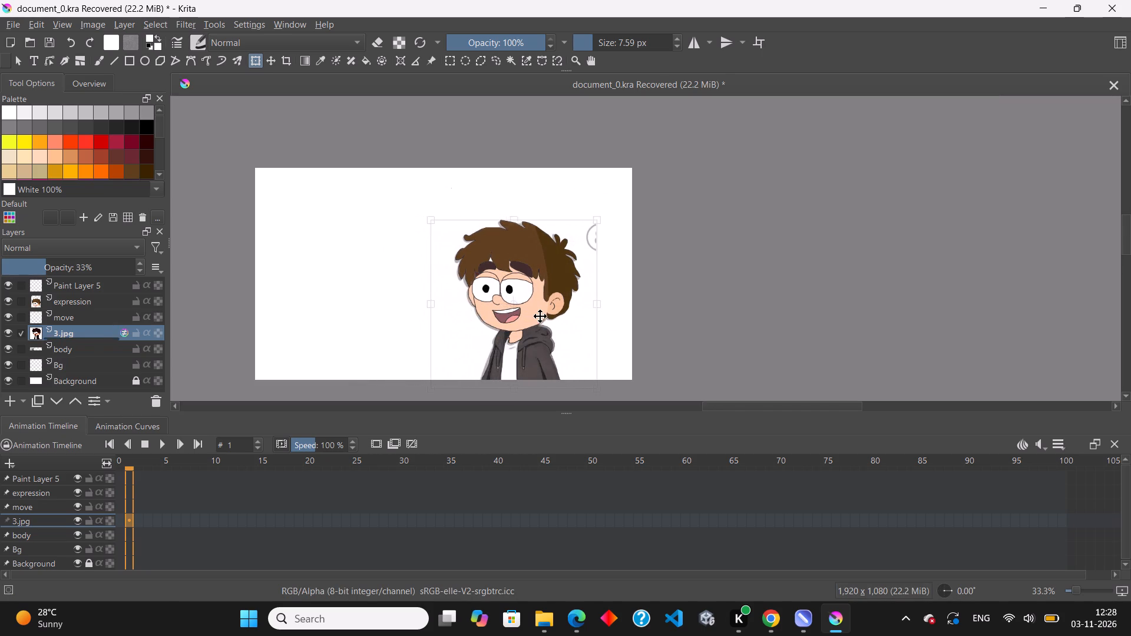
scroll(550, 380, up, 6)
drag(573, 366, 562, 363)
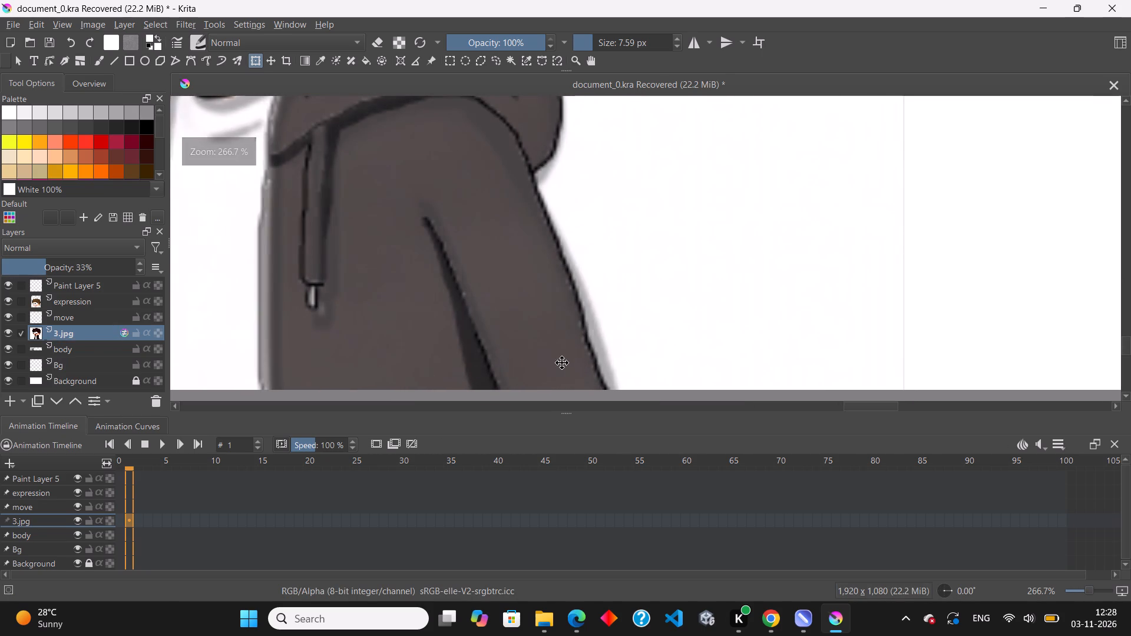
drag(562, 363, 558, 363)
scroll(571, 362, down, 3)
scroll(471, 344, down, 2)
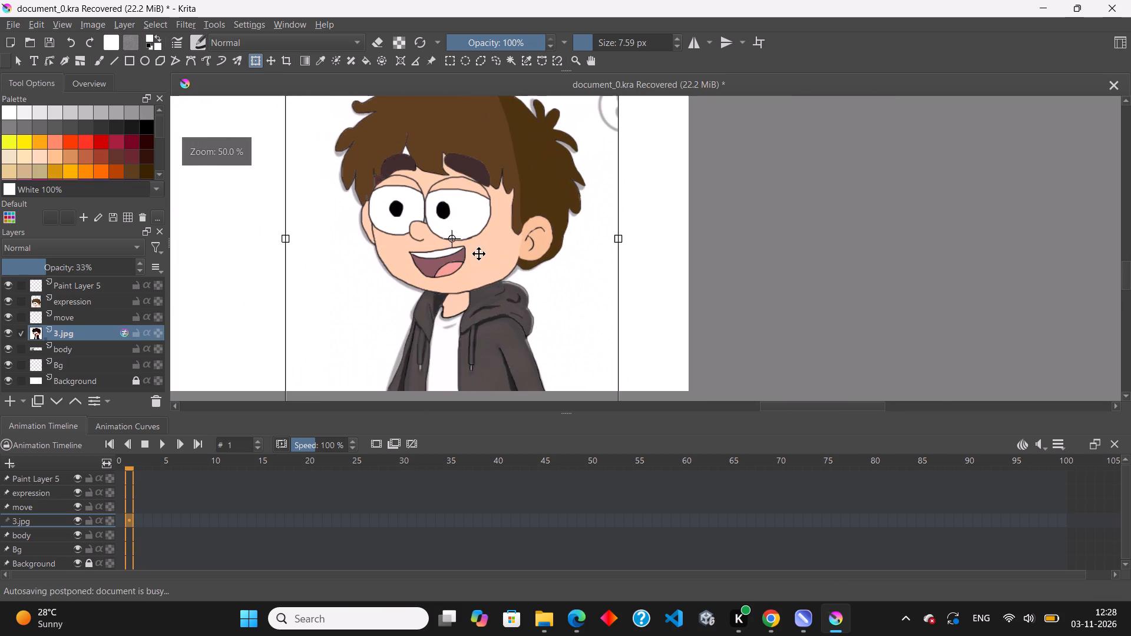
scroll(478, 260, up, 1)
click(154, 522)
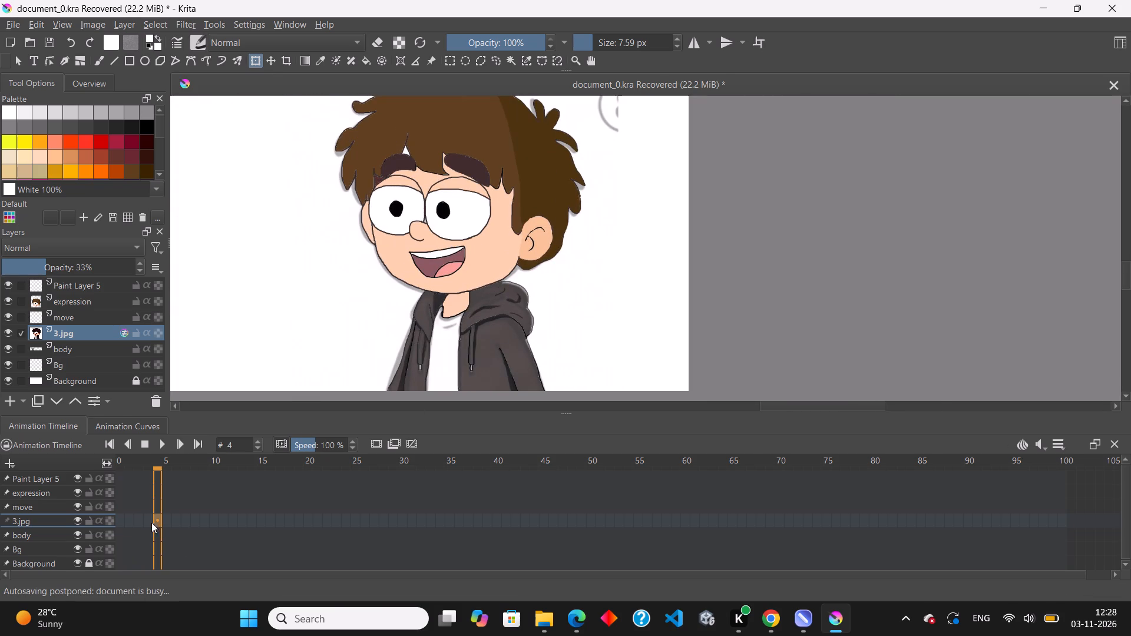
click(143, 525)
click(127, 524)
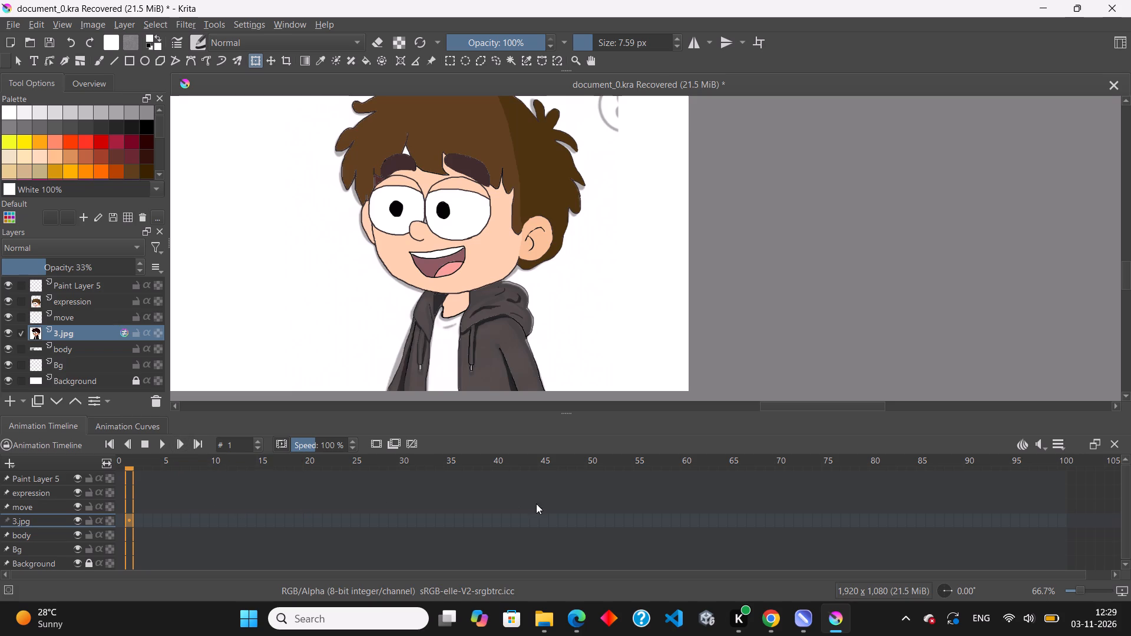
Set the animation's frame rate to 18, keeping the clip range at 0 to 100.
click(1047, 448)
click(1062, 443)
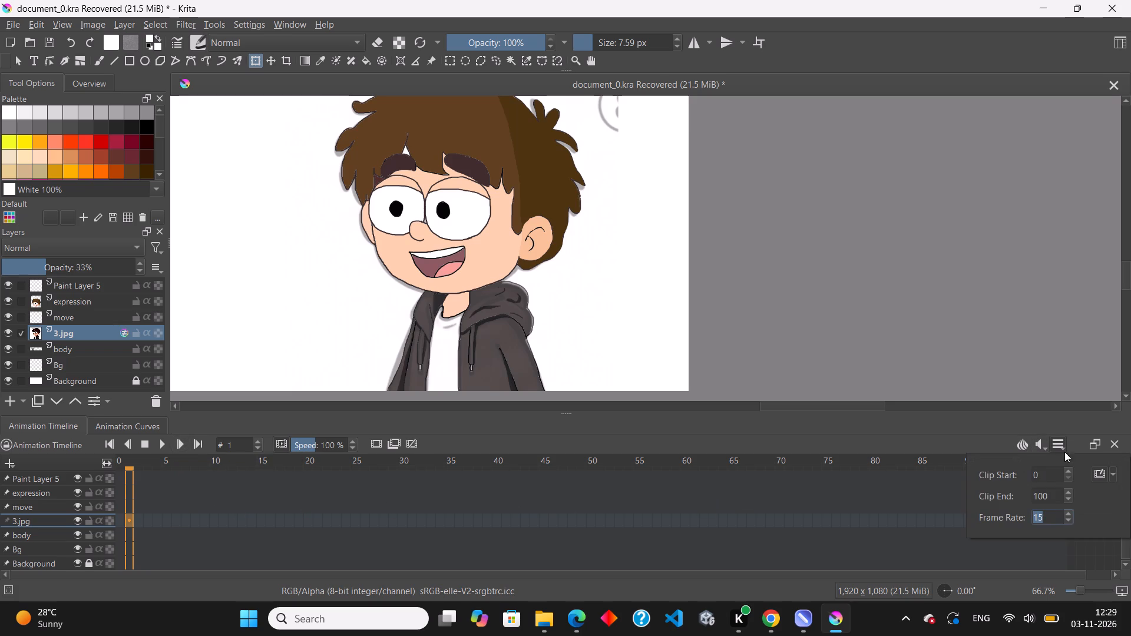
drag(1059, 517, 1026, 538)
drag(1026, 538, 1008, 519)
key(End)
key(Up)
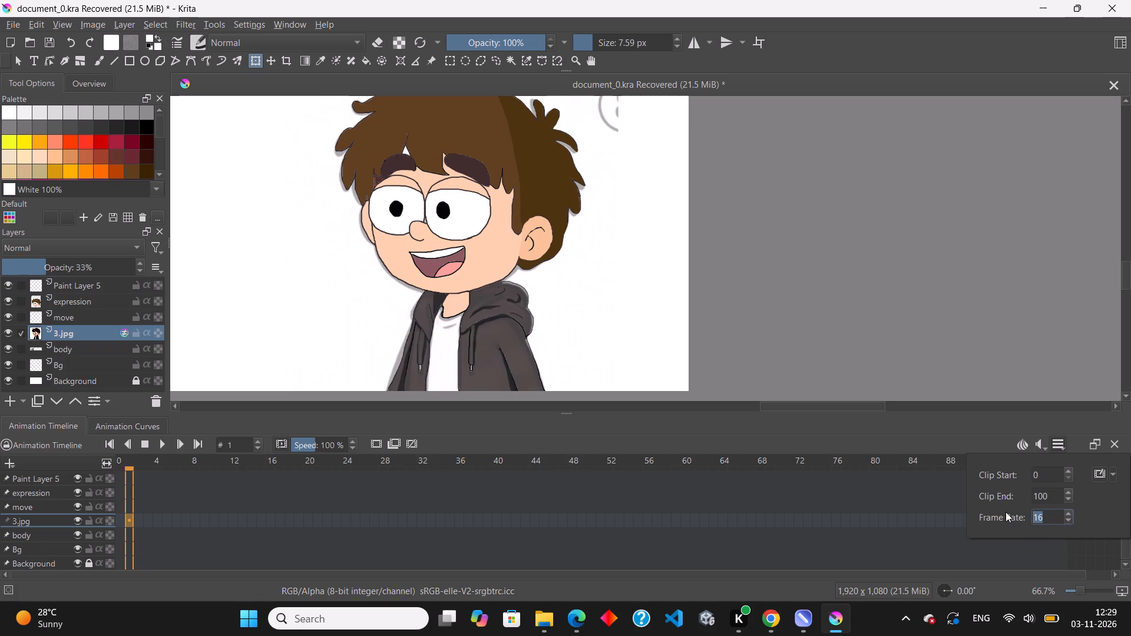
key(Insert)
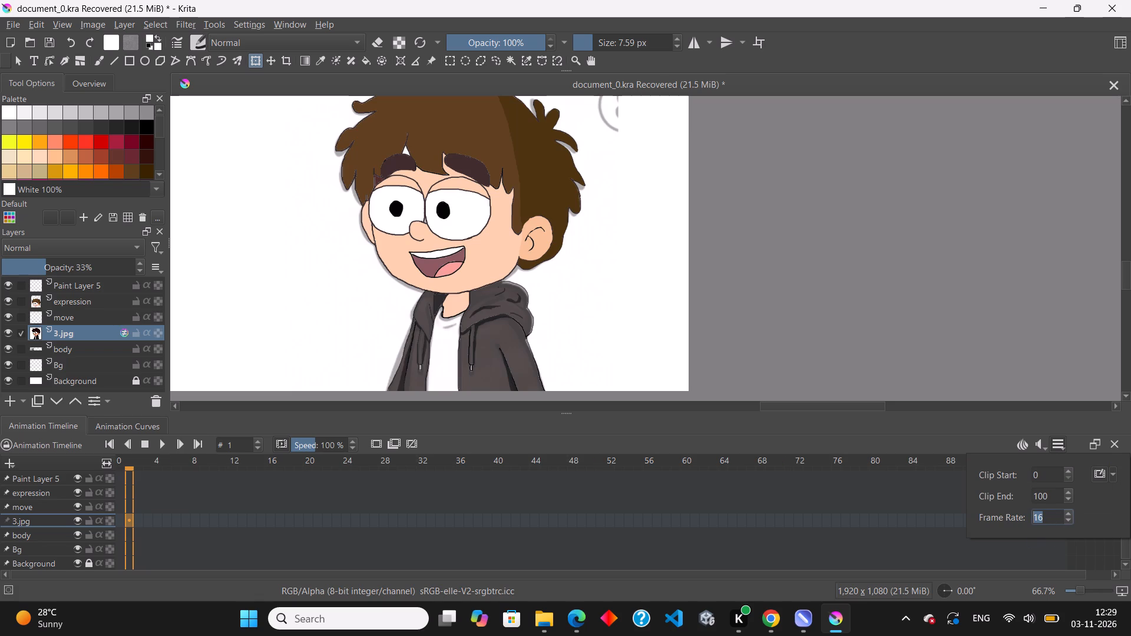
click(1046, 512)
drag(1051, 515, 1022, 529)
drag(1049, 518, 1013, 519)
text(18)
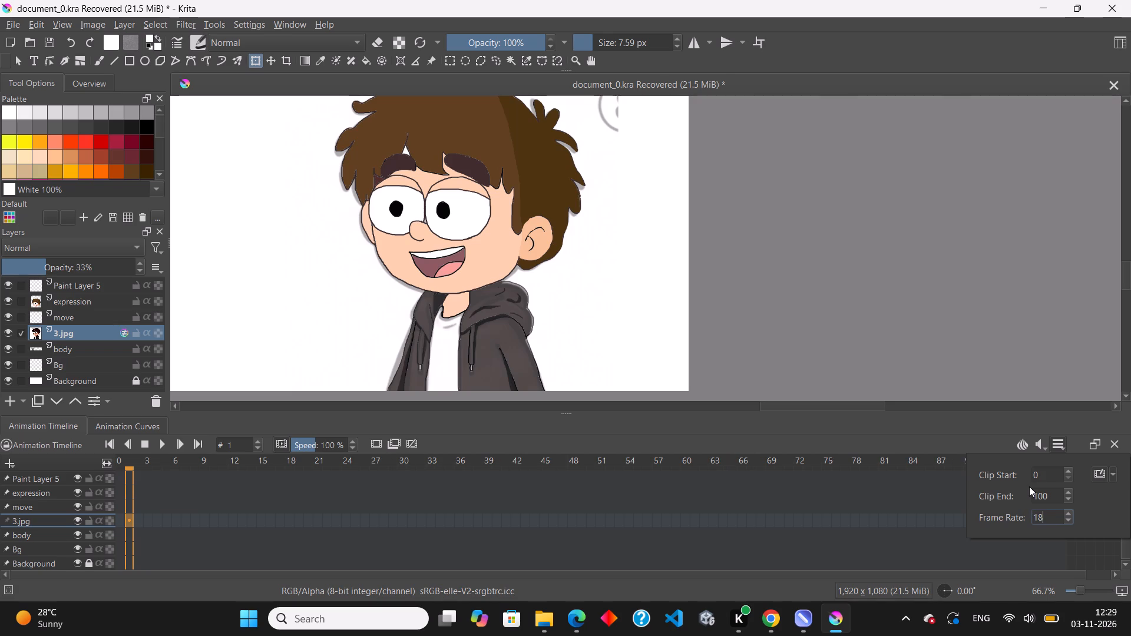
Apply the frame rate of 18 and close the clip settings.
key(Return)
click(945, 373)
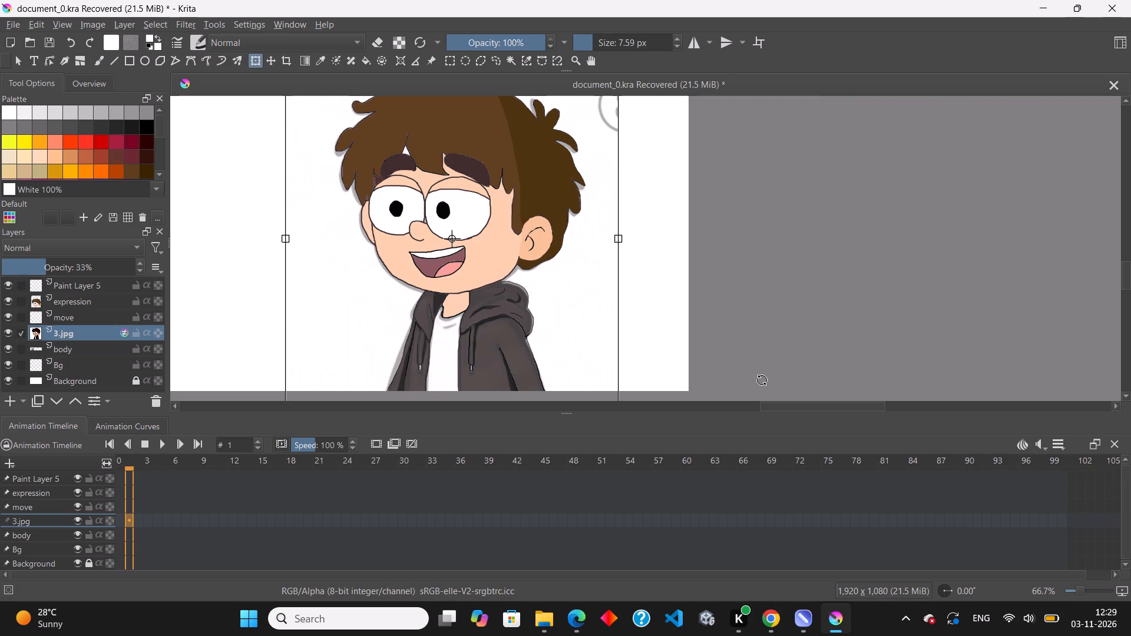
Go to frame 3 of the 3.jpg layer and examine the drawn face and mouth up close.
scroll(555, 357, down, 1)
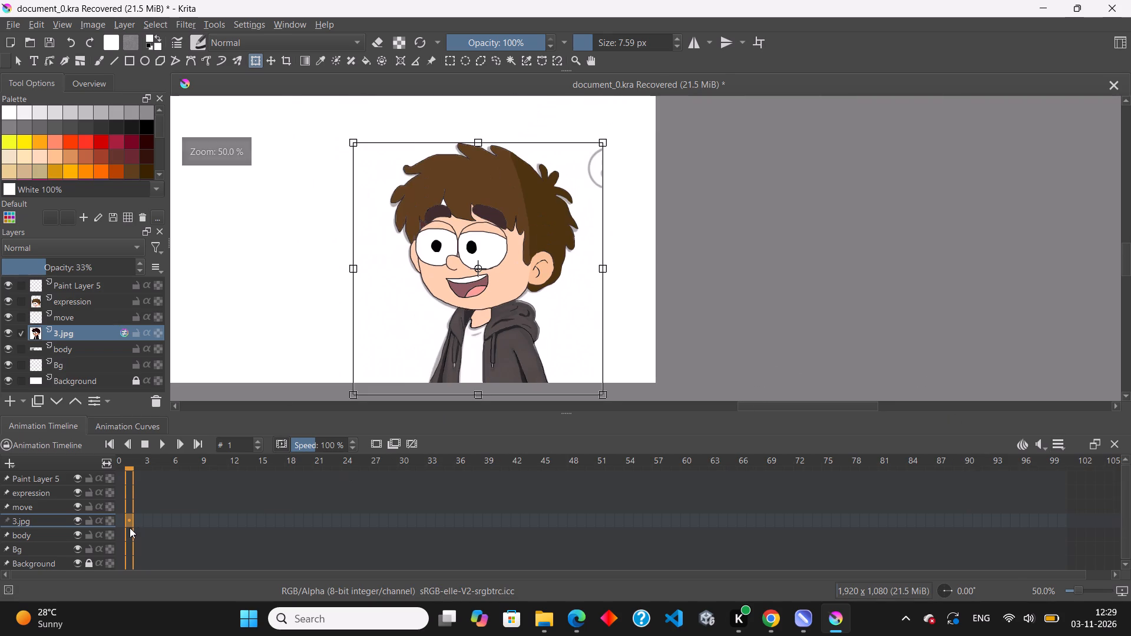
click(133, 524)
click(135, 524)
click(144, 524)
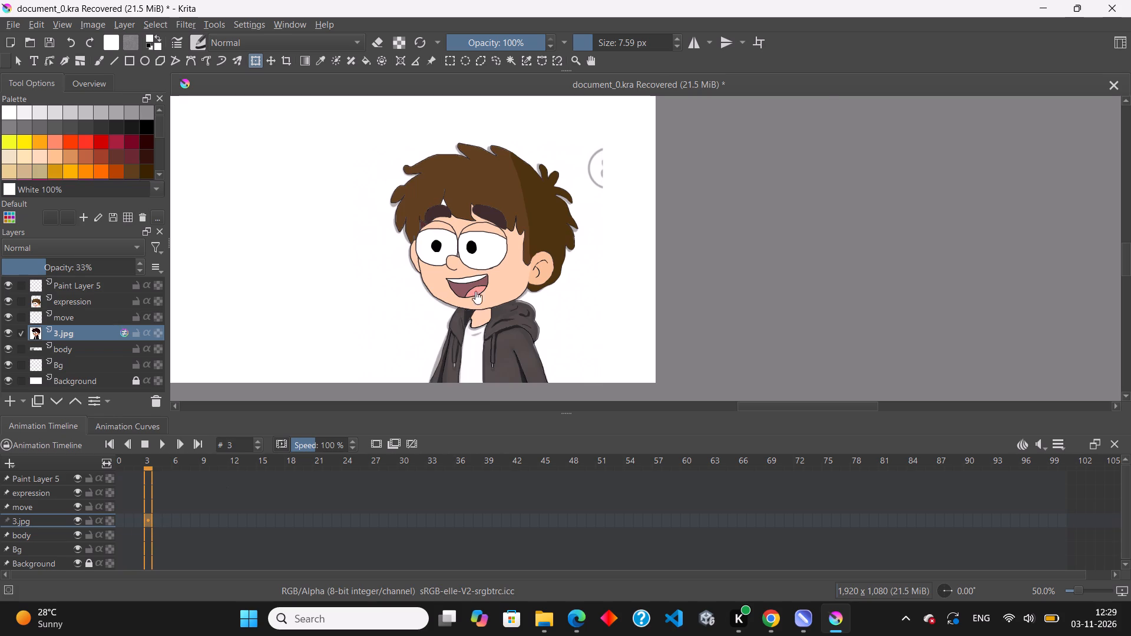
scroll(482, 261, up, 2)
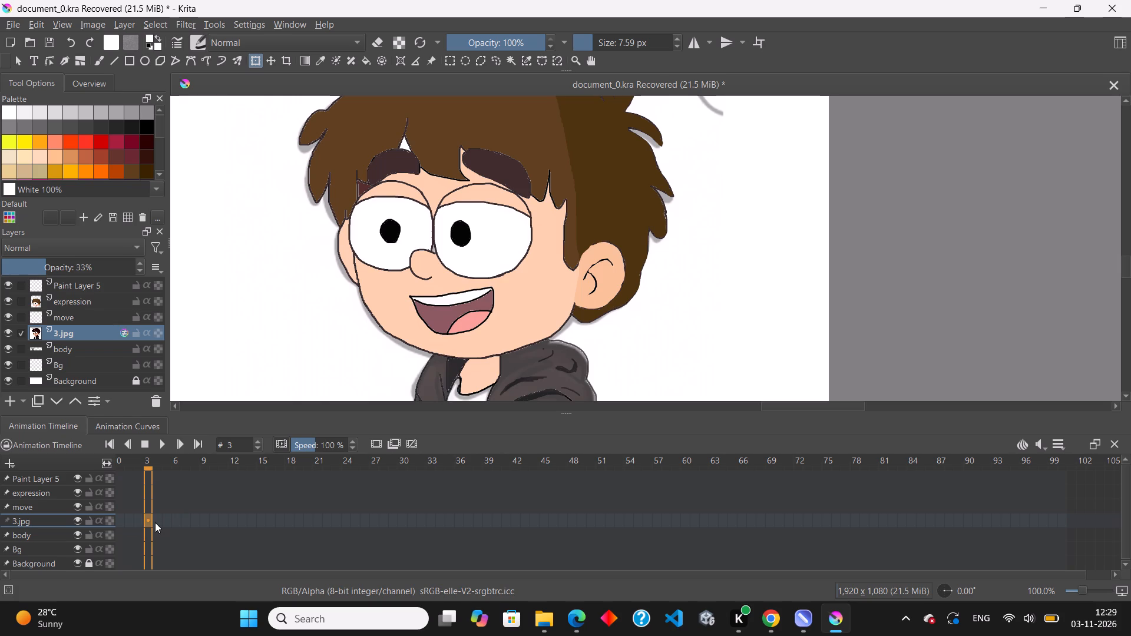
scroll(429, 303, up, 2)
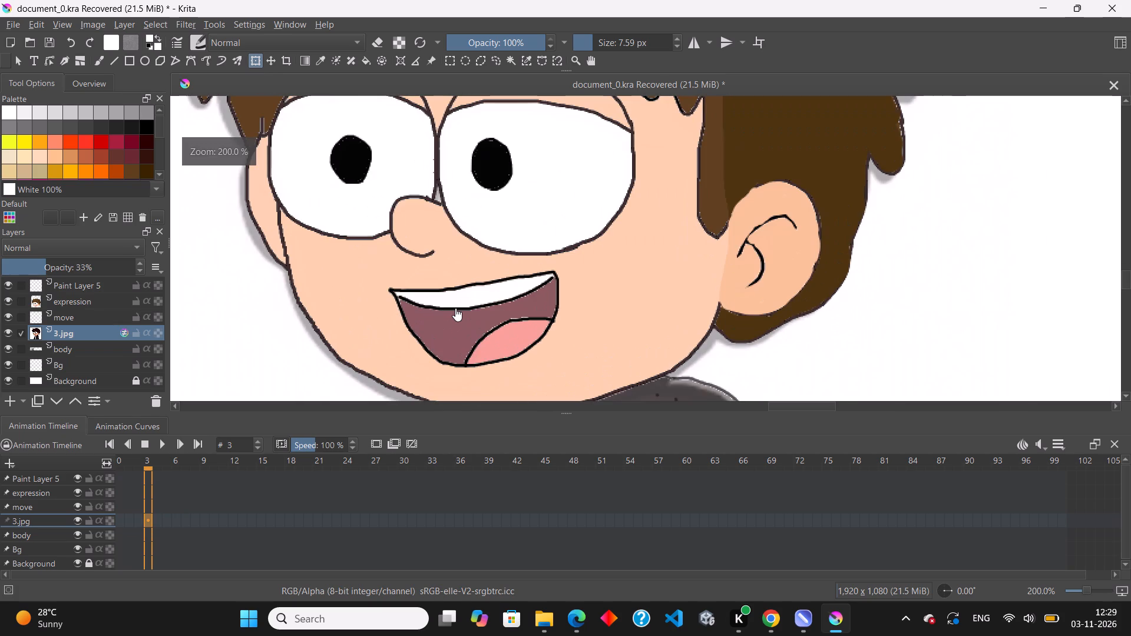
scroll(457, 308, down, 2)
scroll(504, 310, up, 2)
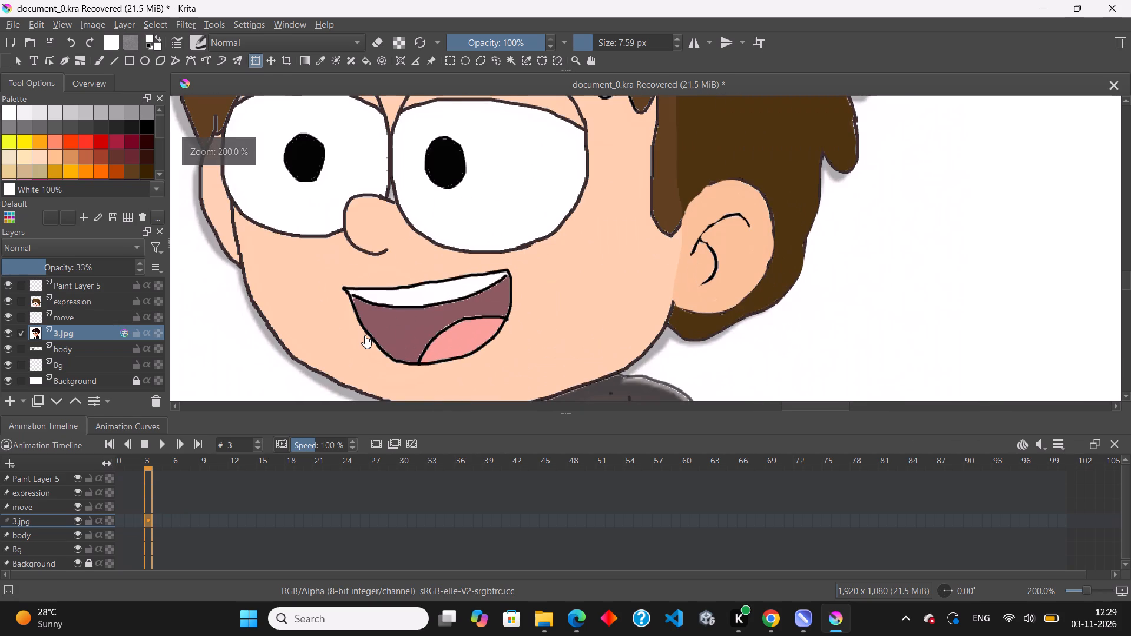
Set frame 0 as the animation's start time.
click(118, 522)
right_click(118, 522)
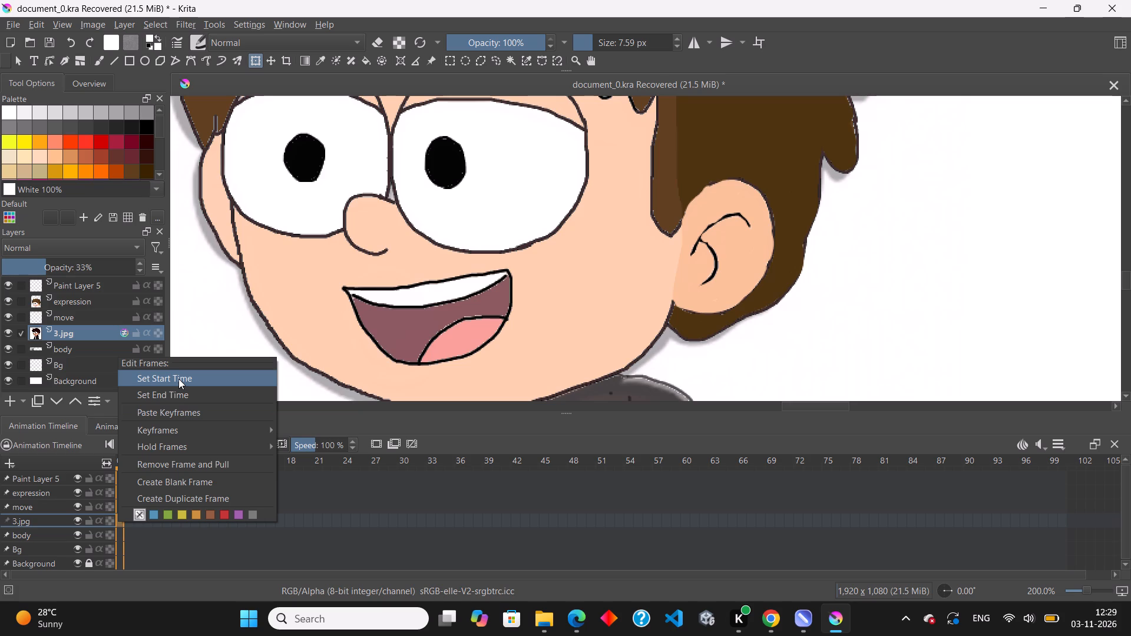
click(178, 379)
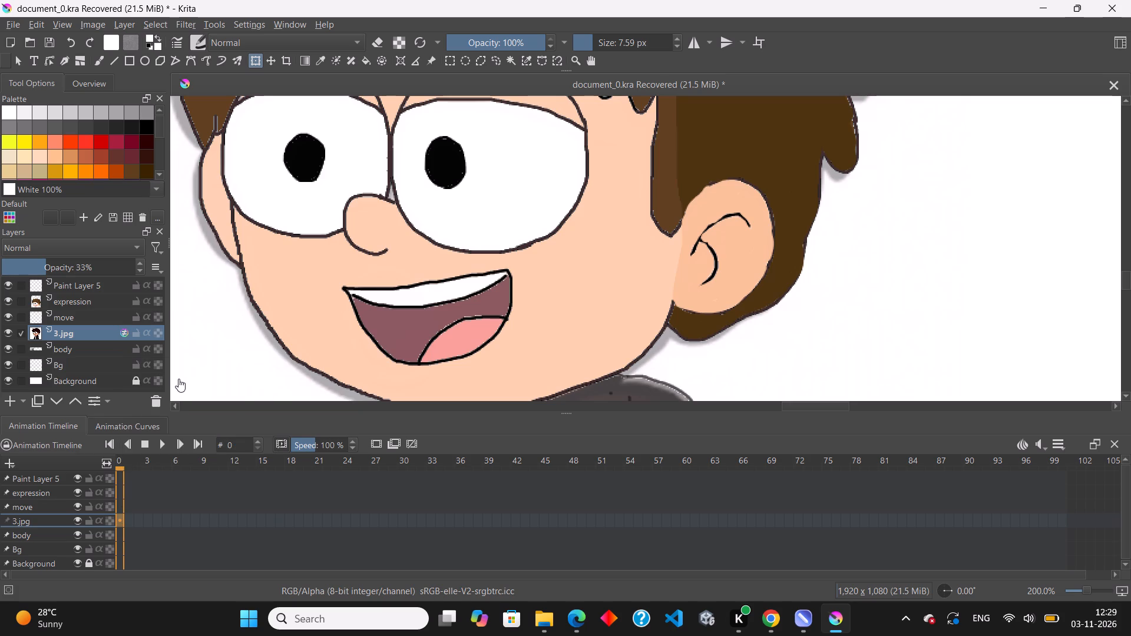
Make frame 2 of the expression layer active and turn on eraser mode.
click(130, 512)
click(143, 519)
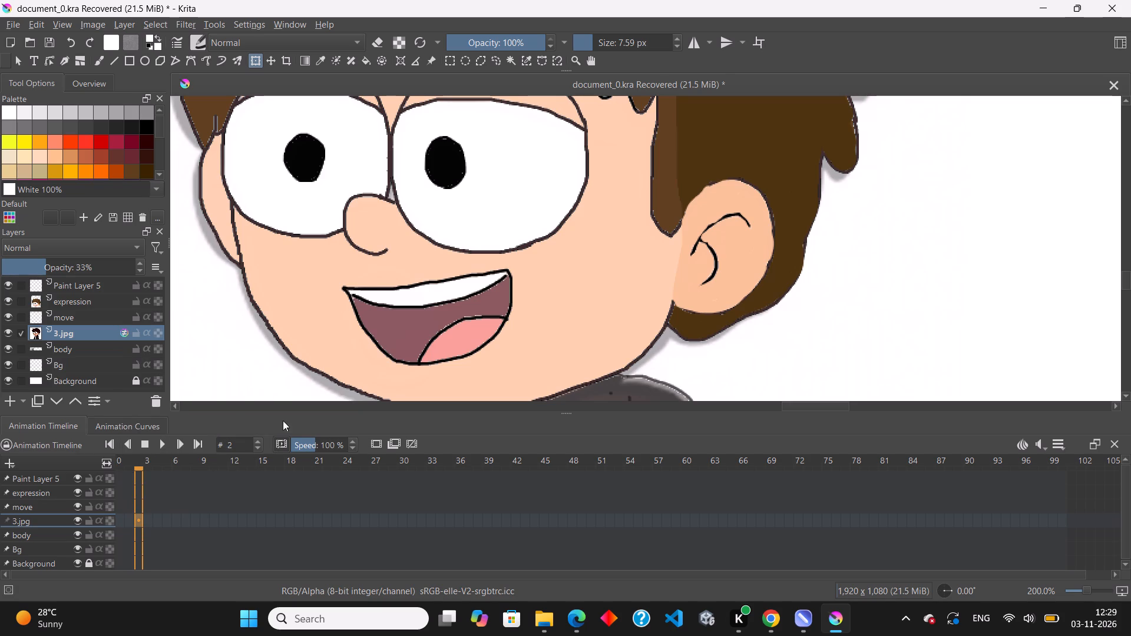
click(79, 304)
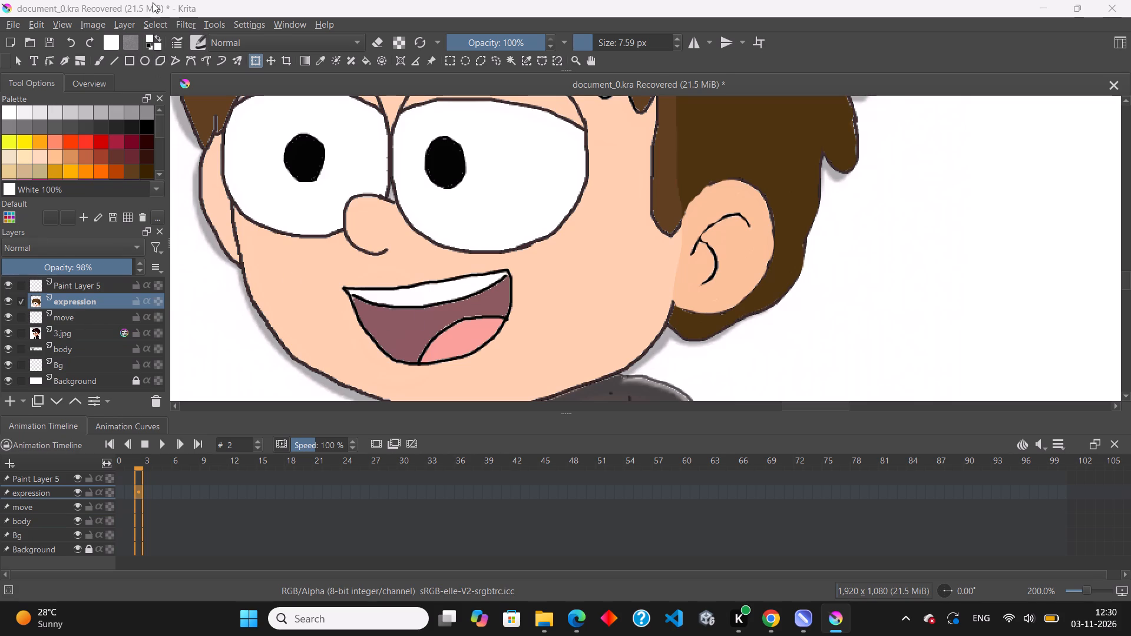
click(381, 44)
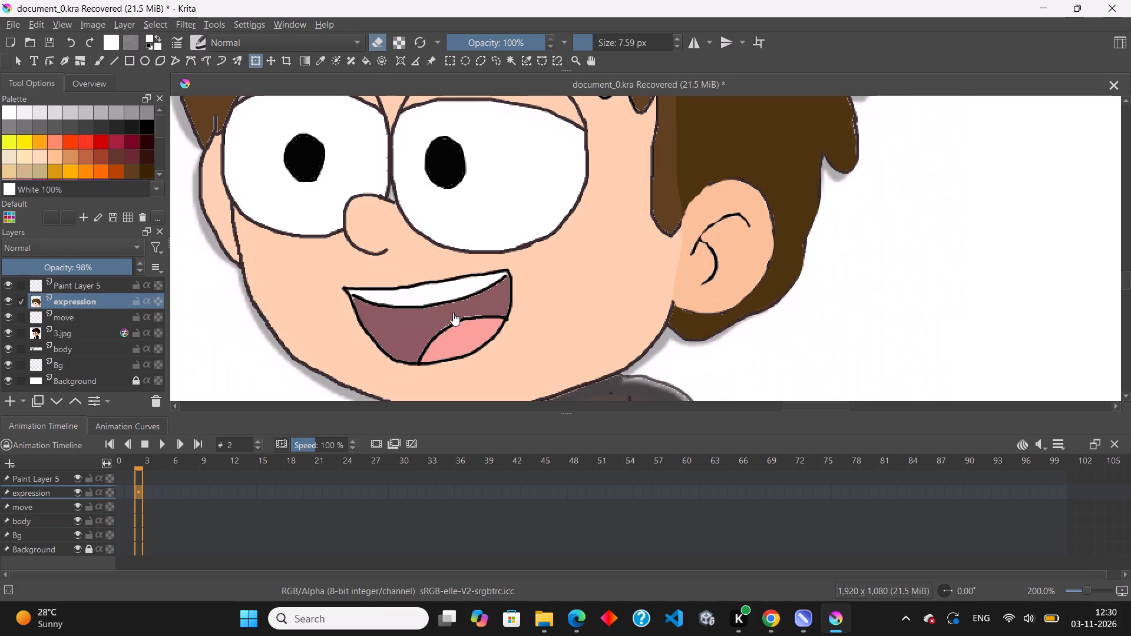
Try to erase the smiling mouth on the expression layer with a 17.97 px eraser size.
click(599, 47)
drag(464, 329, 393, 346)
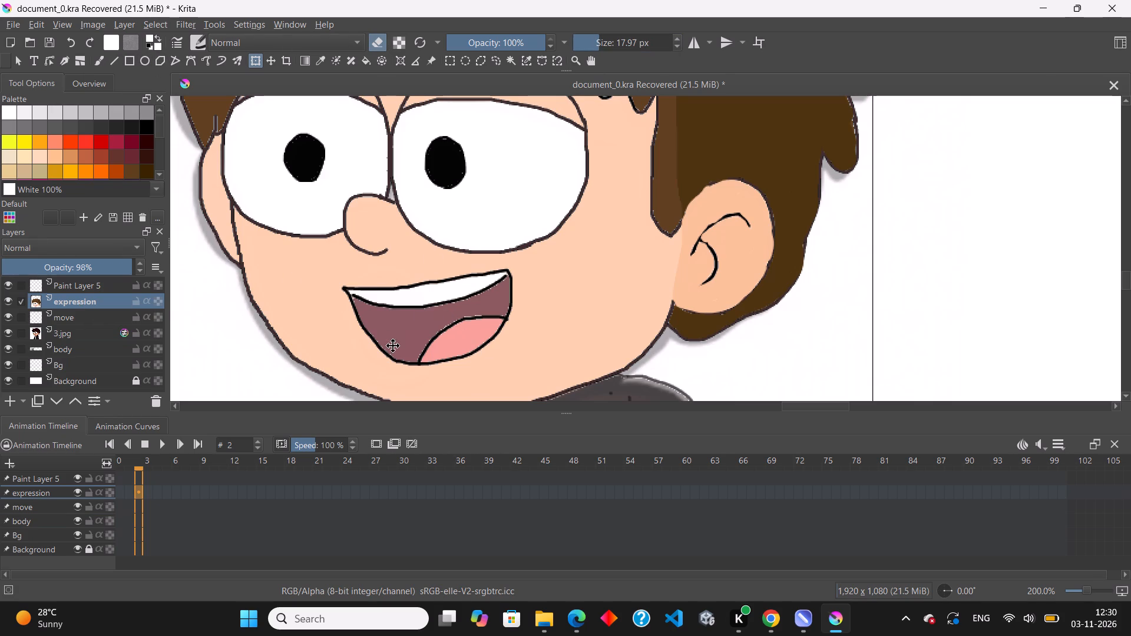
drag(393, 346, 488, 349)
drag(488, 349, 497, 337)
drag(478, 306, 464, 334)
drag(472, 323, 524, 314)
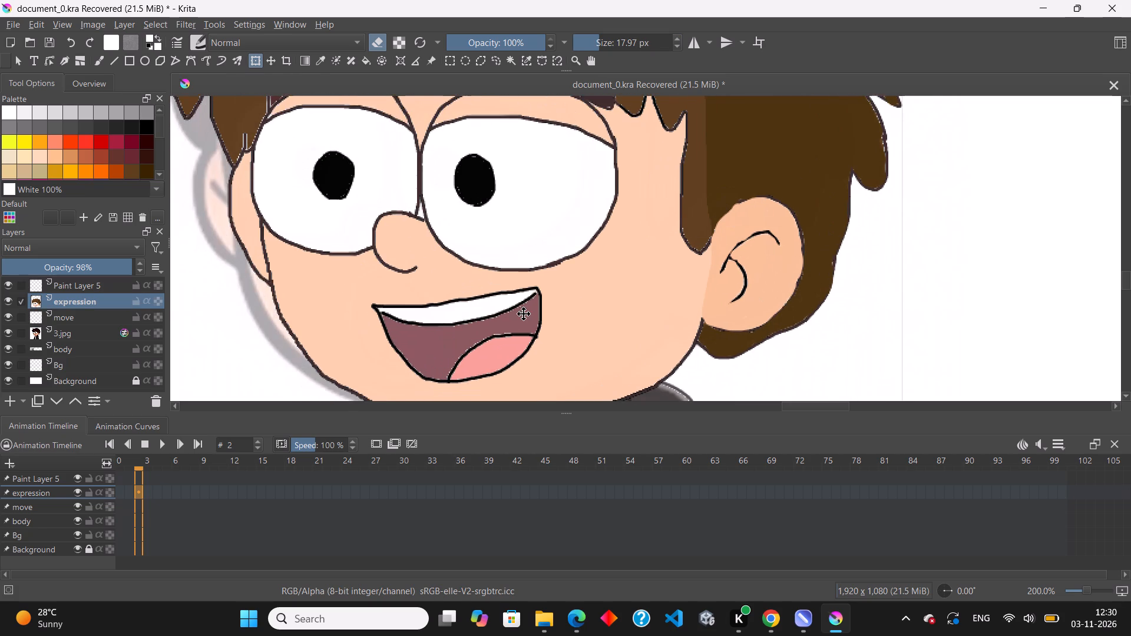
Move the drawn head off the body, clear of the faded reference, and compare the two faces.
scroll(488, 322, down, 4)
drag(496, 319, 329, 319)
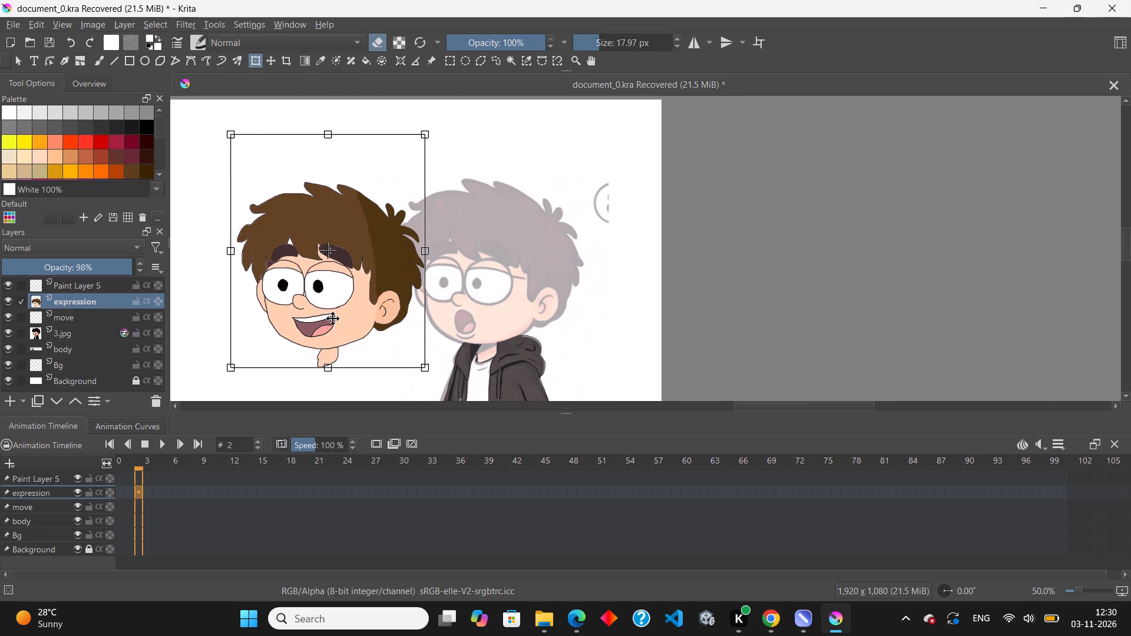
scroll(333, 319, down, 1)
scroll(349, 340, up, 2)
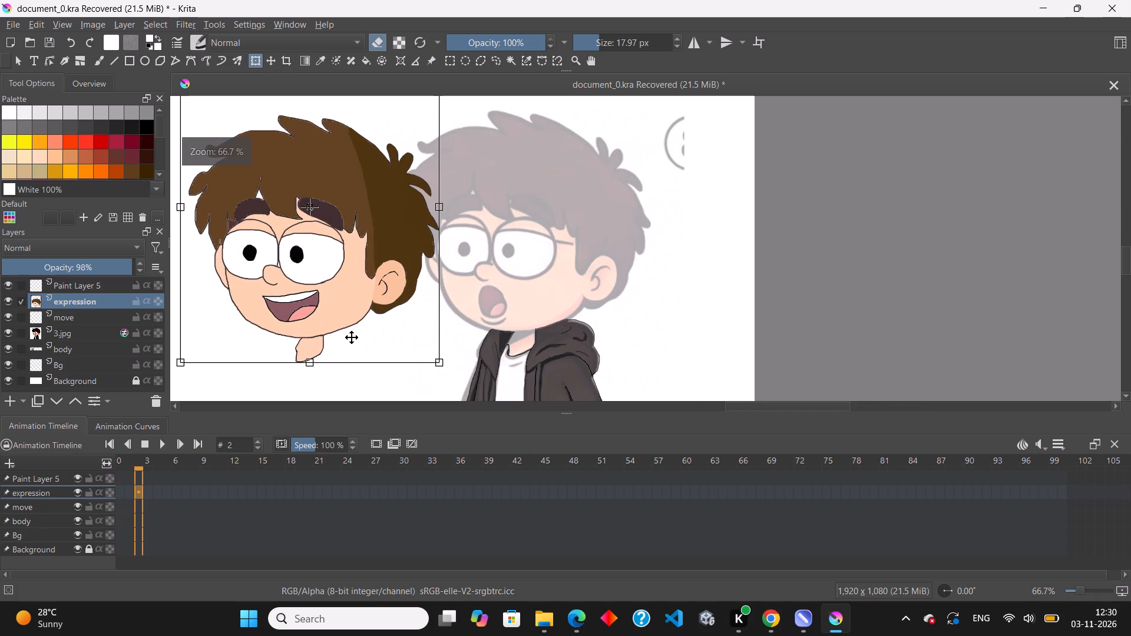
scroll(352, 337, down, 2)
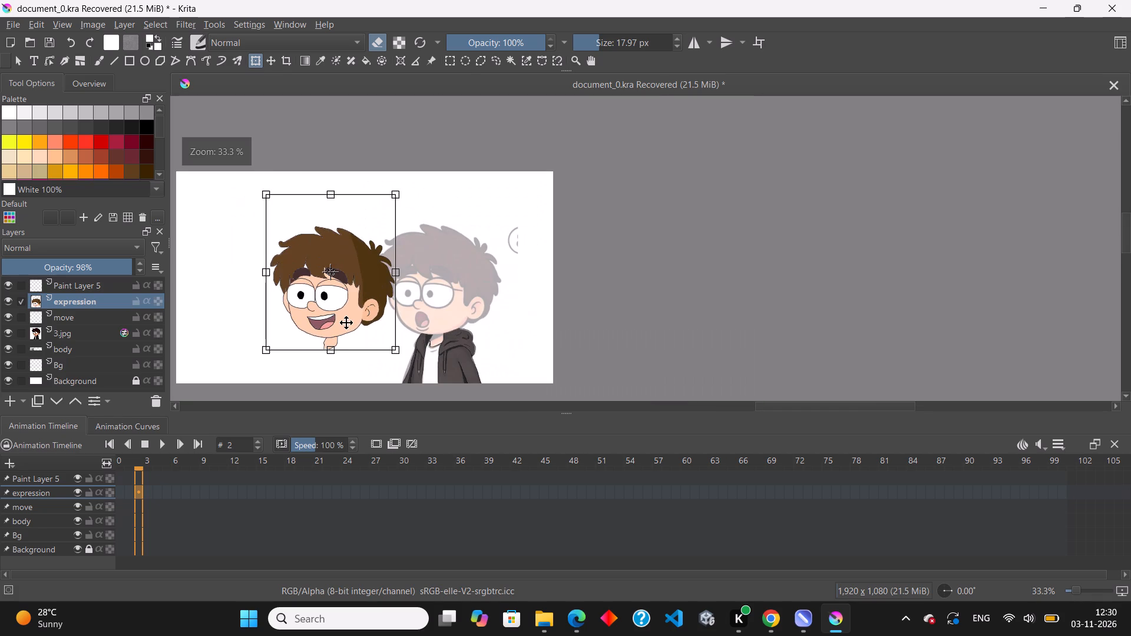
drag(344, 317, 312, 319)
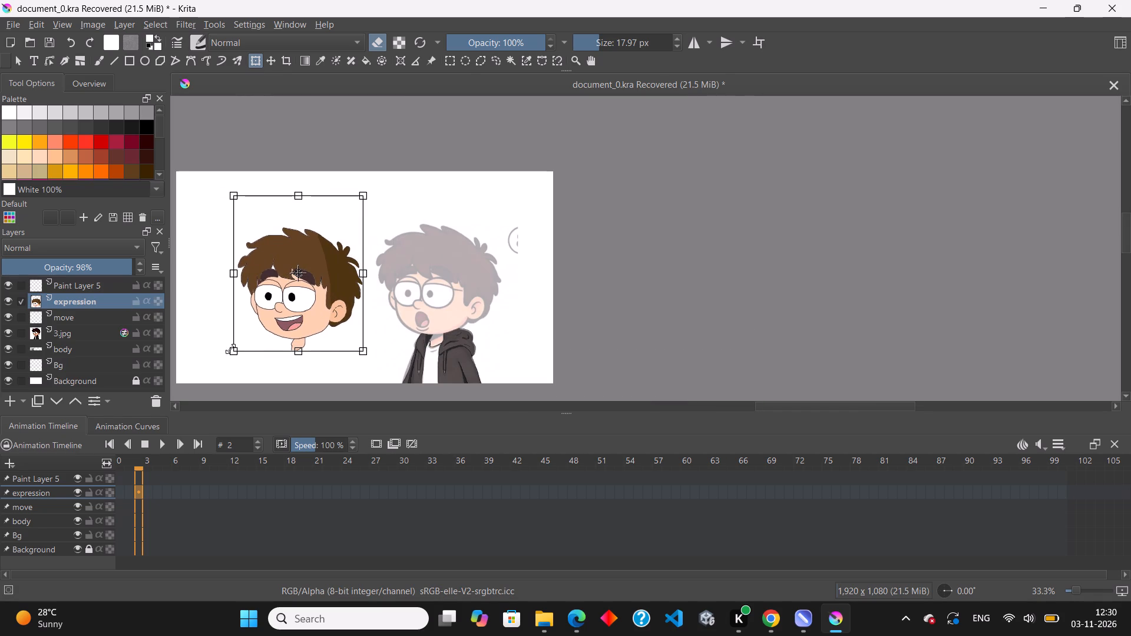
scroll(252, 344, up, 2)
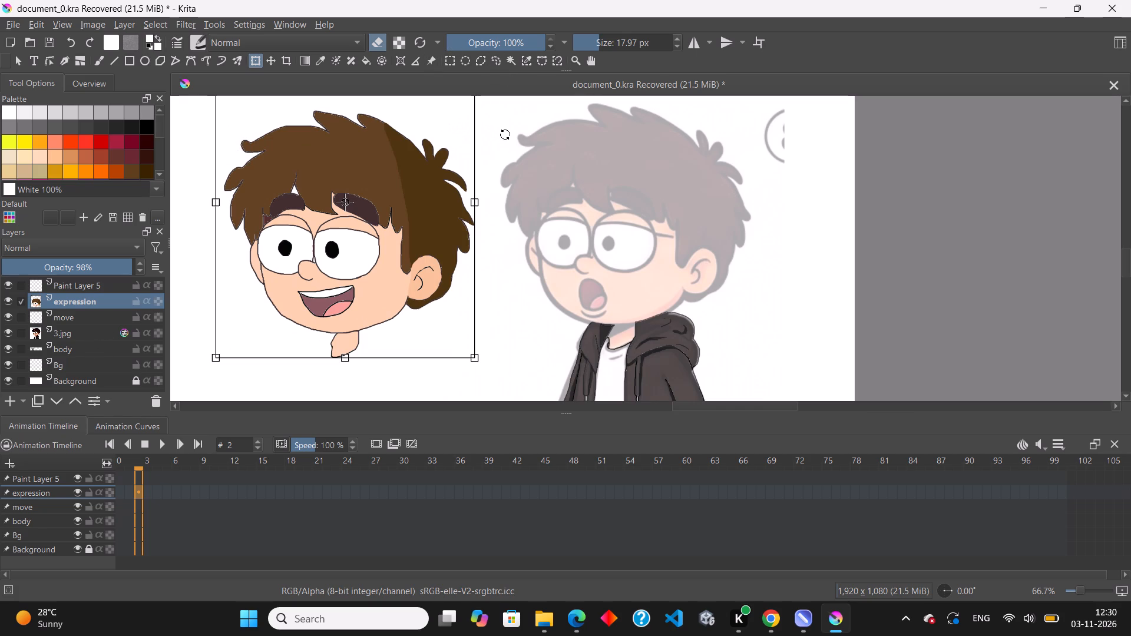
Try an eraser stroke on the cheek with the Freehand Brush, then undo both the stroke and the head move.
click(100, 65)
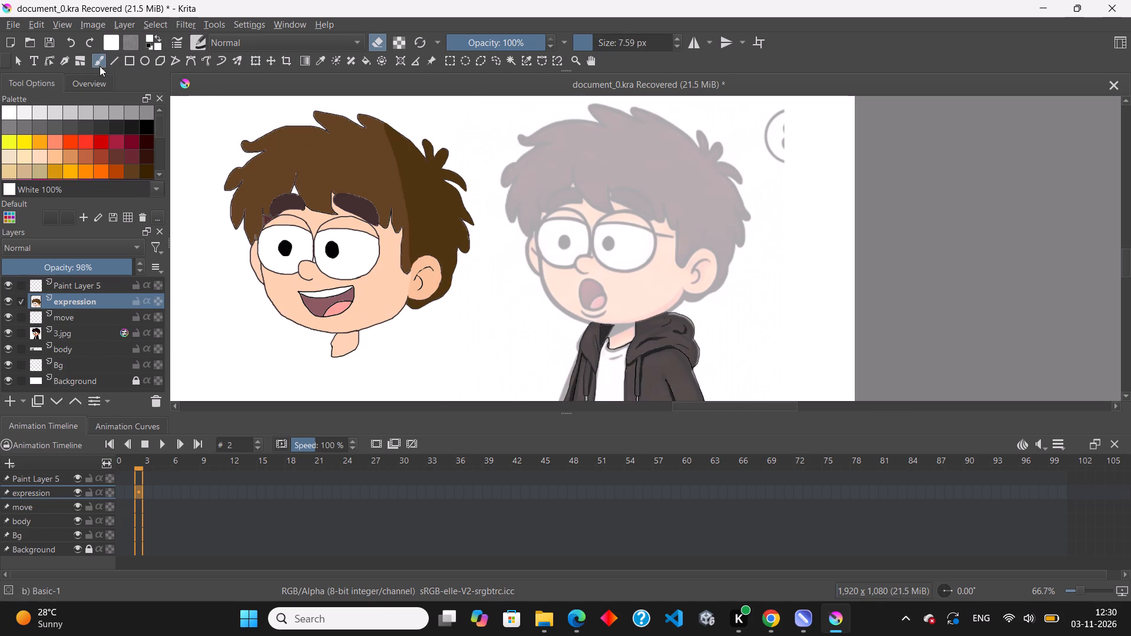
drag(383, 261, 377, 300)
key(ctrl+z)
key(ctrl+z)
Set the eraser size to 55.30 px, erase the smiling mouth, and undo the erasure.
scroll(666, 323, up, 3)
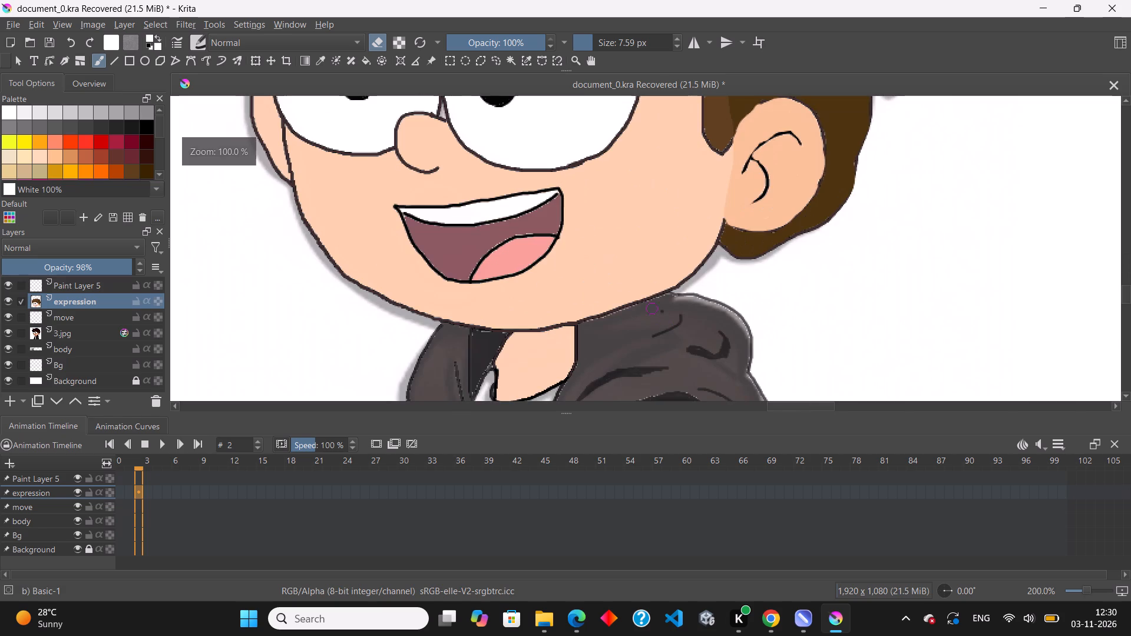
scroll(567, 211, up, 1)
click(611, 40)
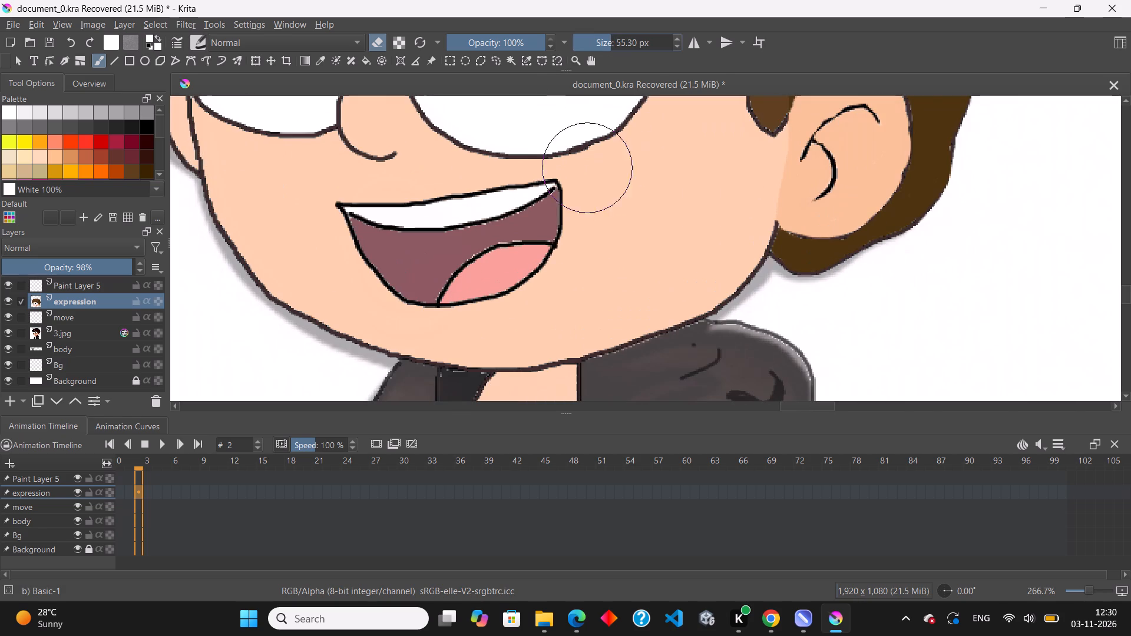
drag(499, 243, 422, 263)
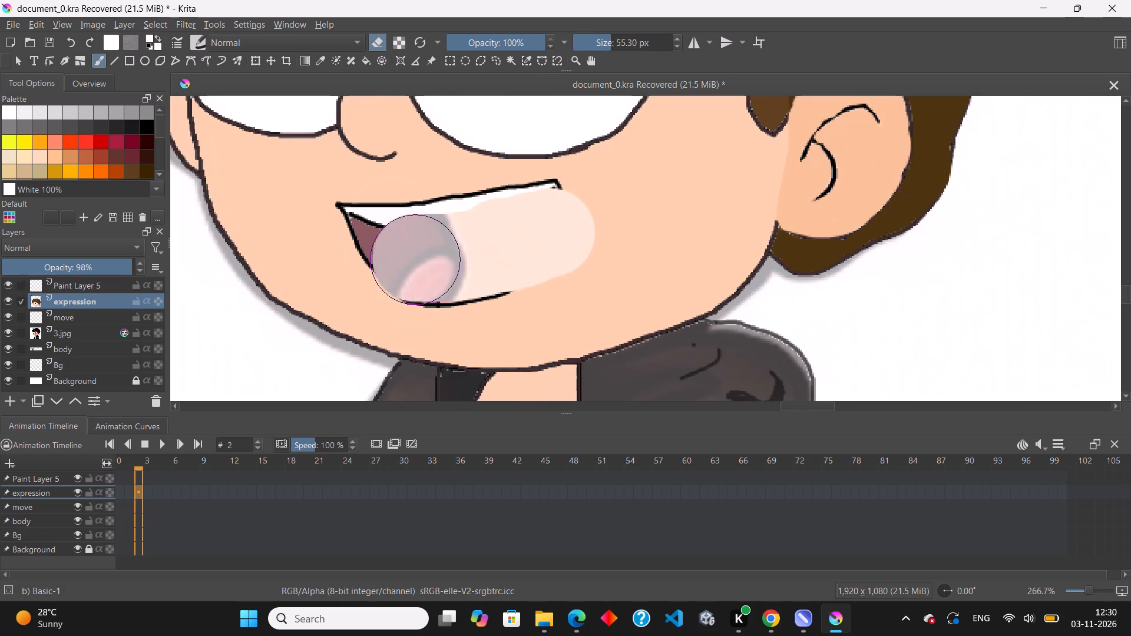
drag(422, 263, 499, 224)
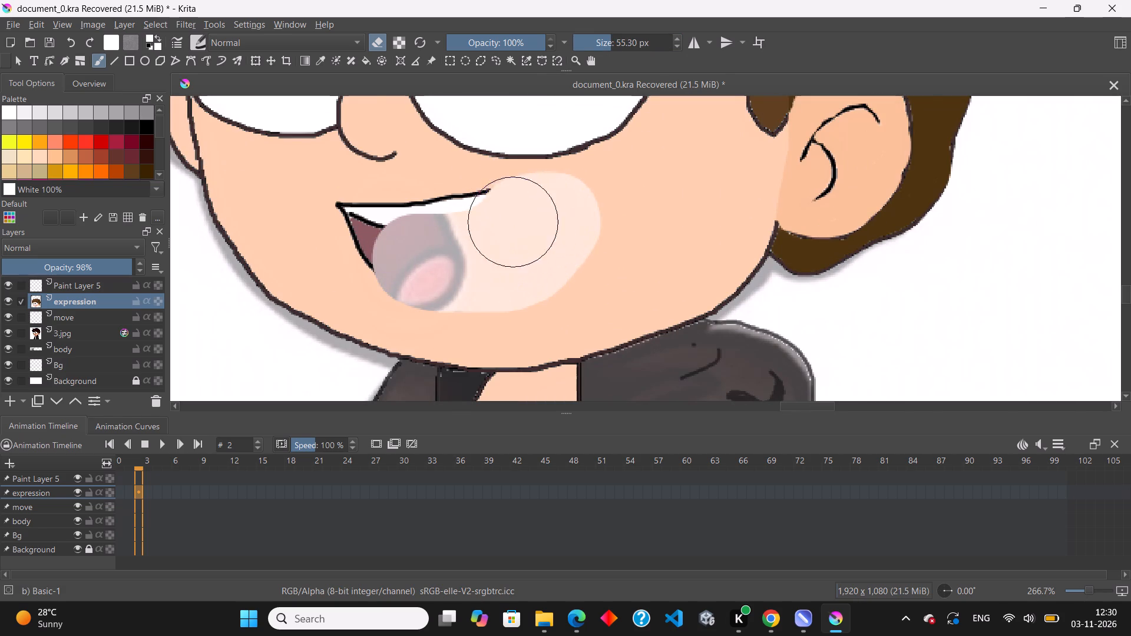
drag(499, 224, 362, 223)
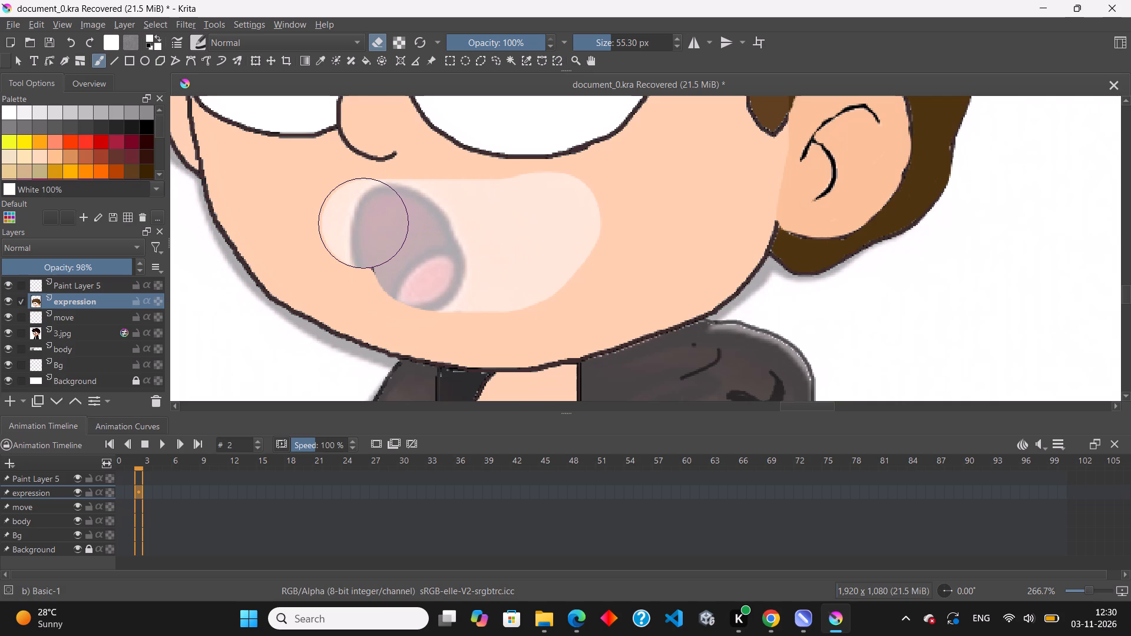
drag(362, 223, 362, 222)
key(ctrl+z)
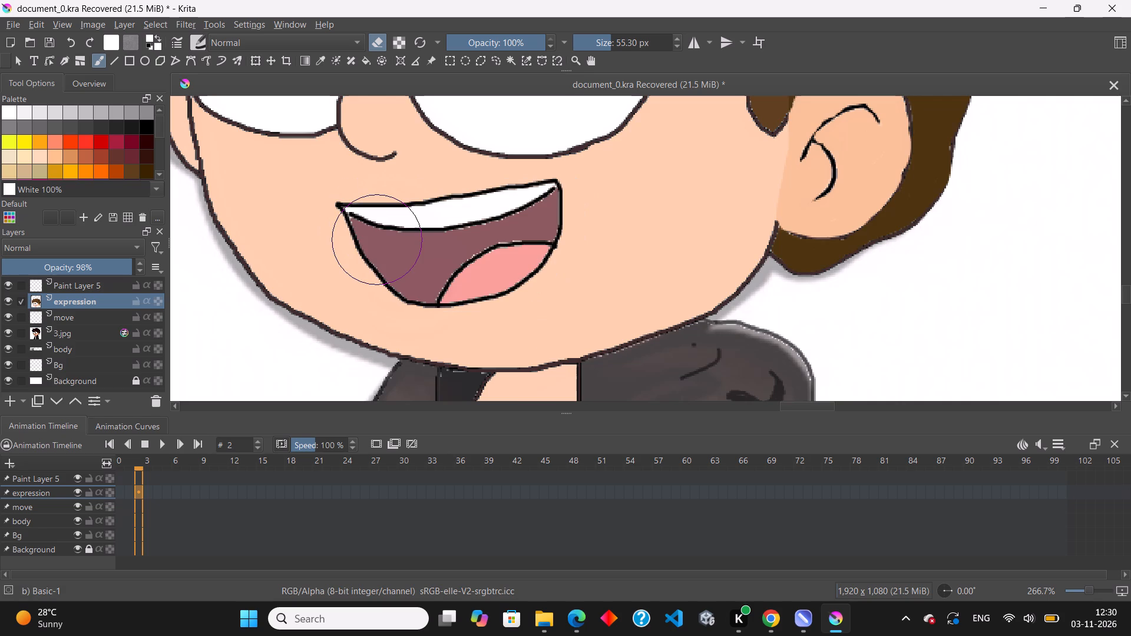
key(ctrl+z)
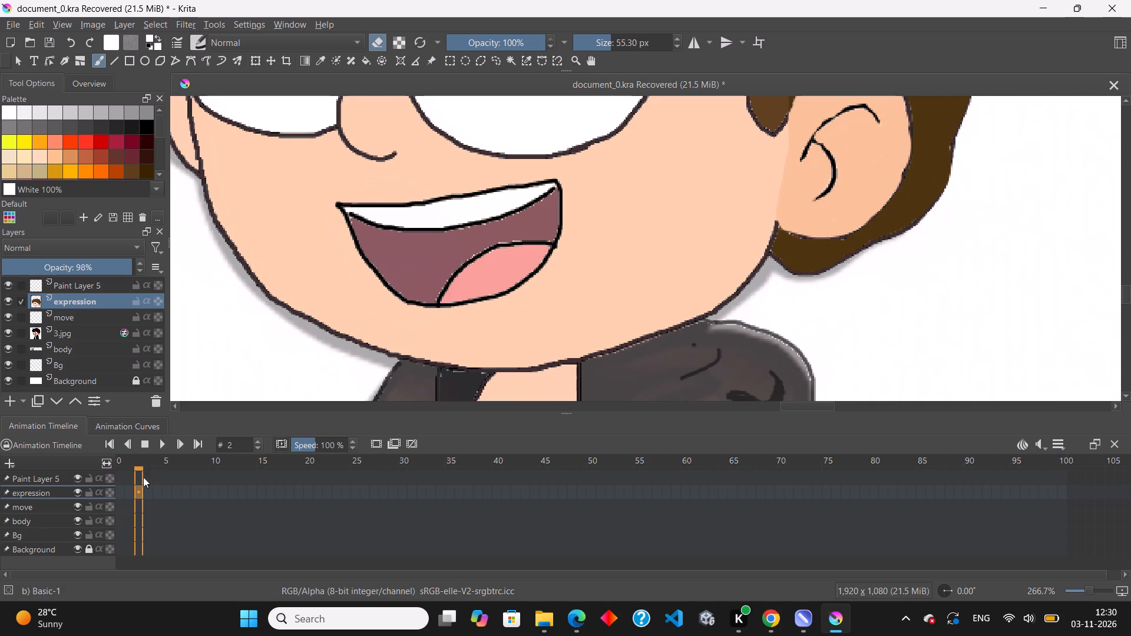
On frame 2 of the expression layer, erase the whole smiling mouth to expose the reference's open mouth.
click(147, 495)
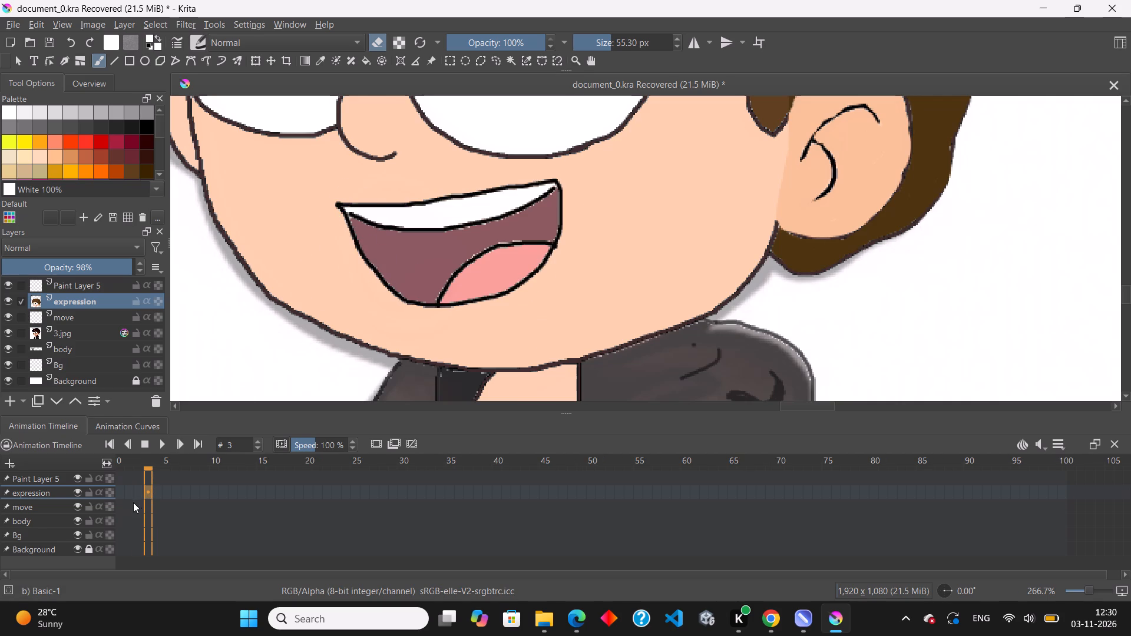
click(135, 495)
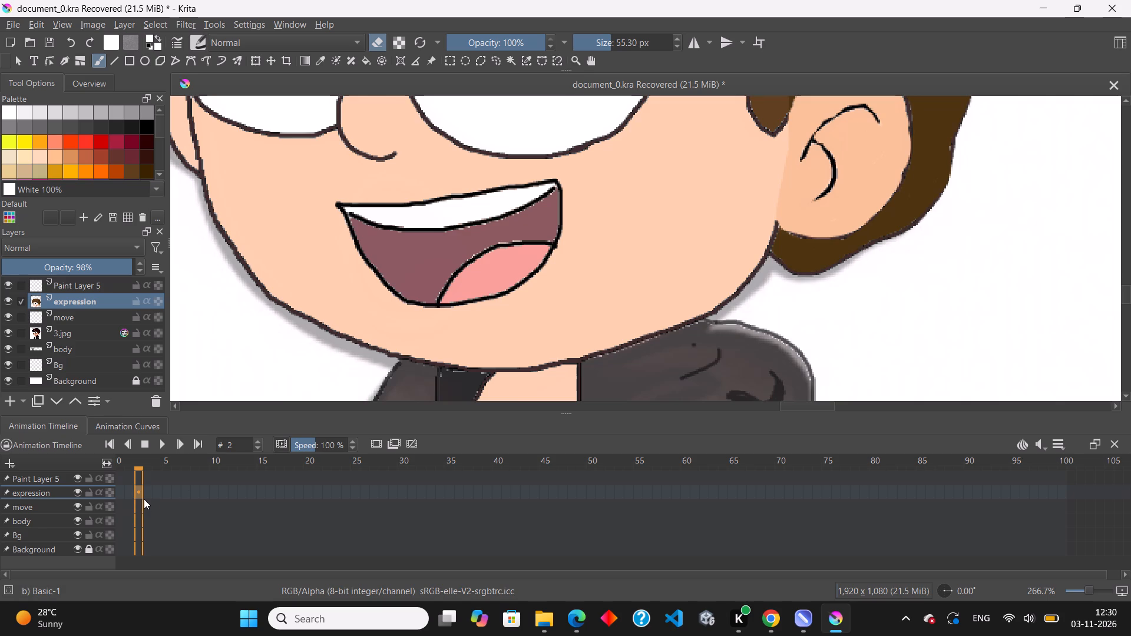
drag(363, 235, 533, 213)
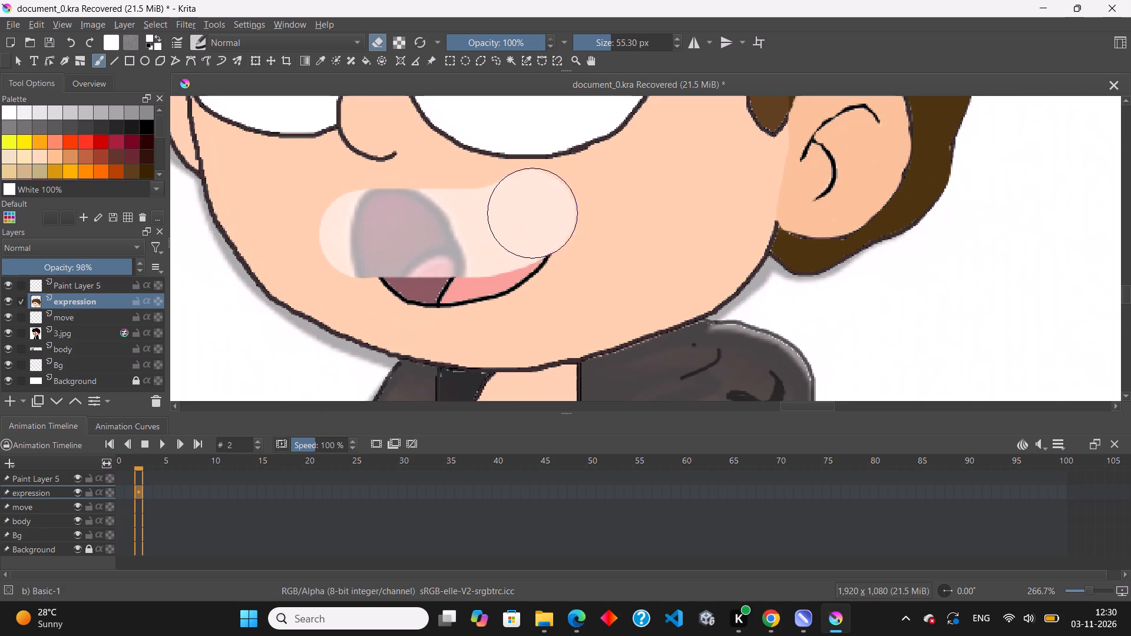
drag(533, 213, 385, 260)
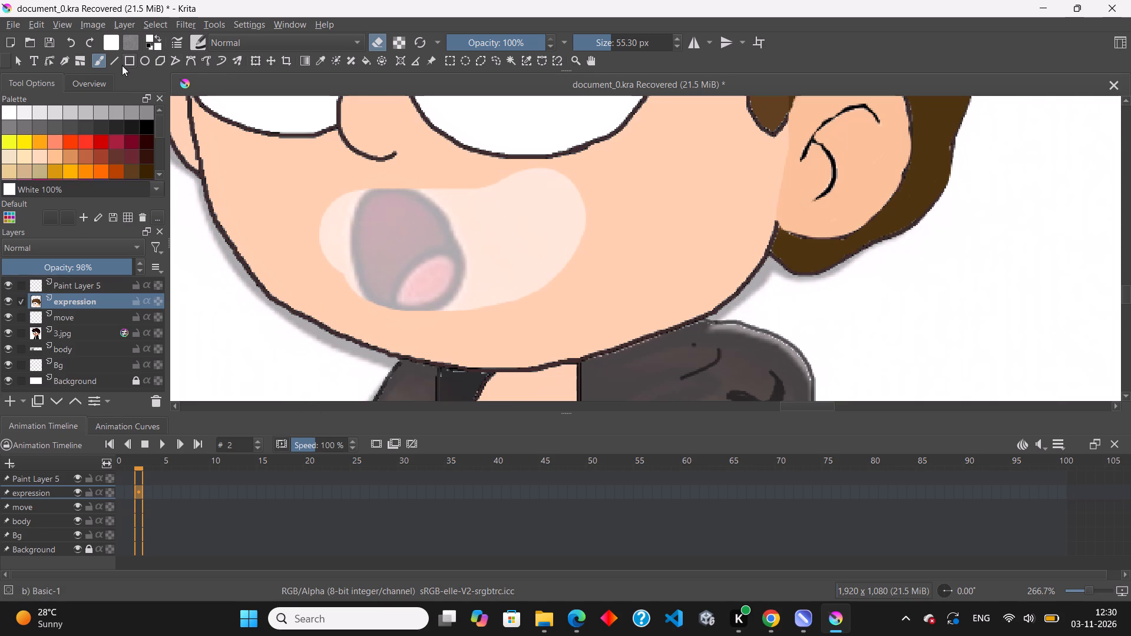
Sample the cheek's skin colour and fill the erased mouth area with it on the expression layer.
click(323, 61)
click(624, 266)
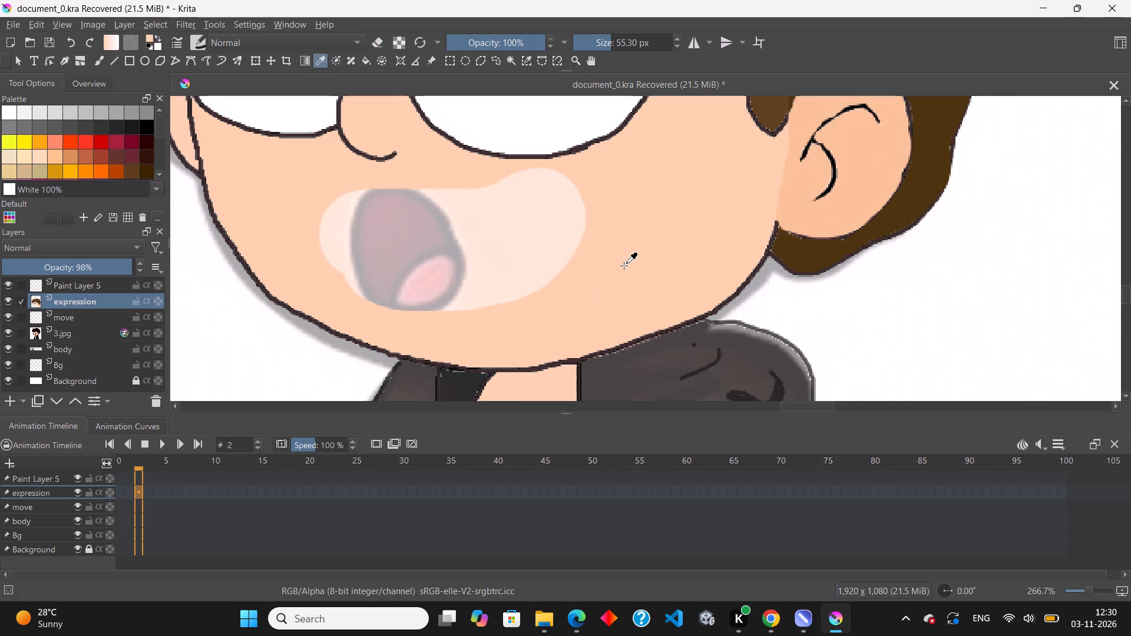
click(624, 266)
key(f)
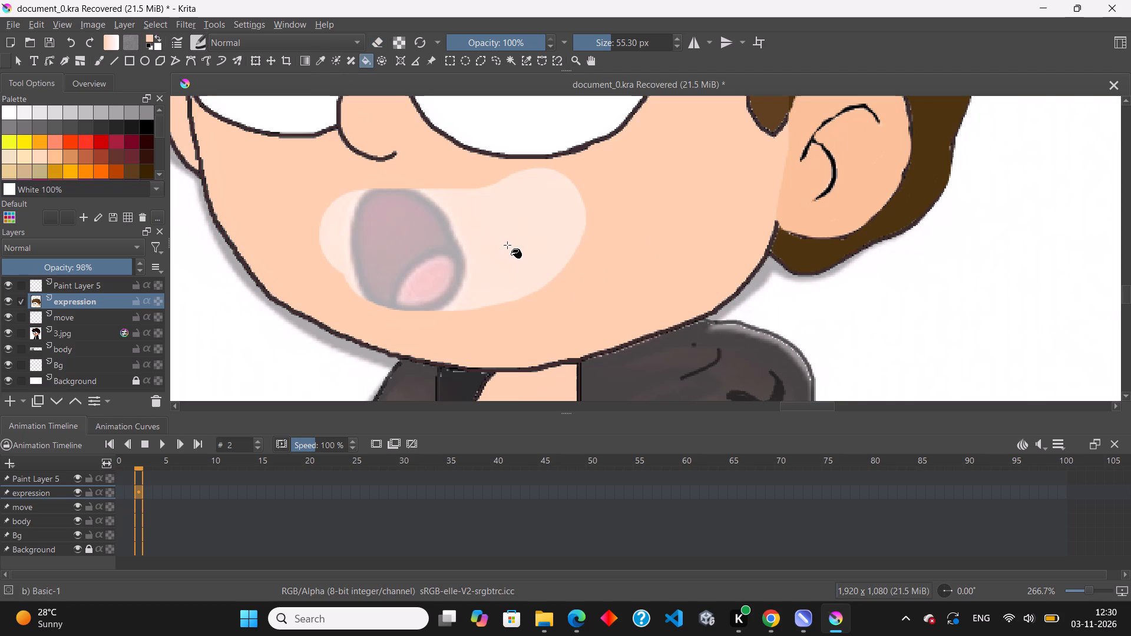
click(507, 245)
scroll(432, 182, up, 3)
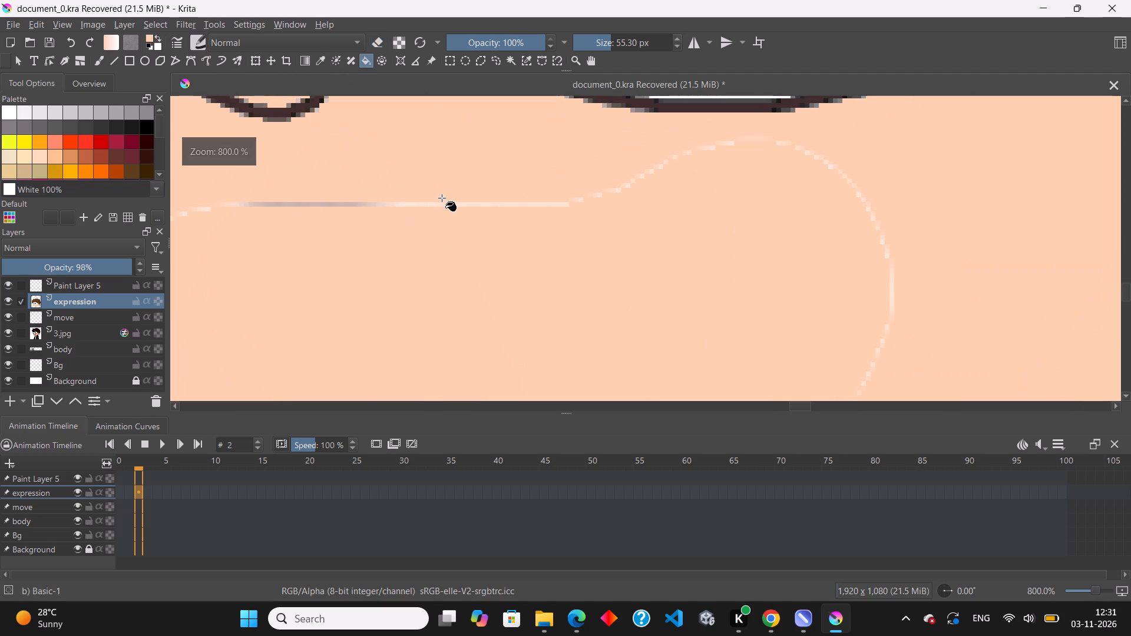
click(443, 202)
click(460, 205)
scroll(471, 207, down, 3)
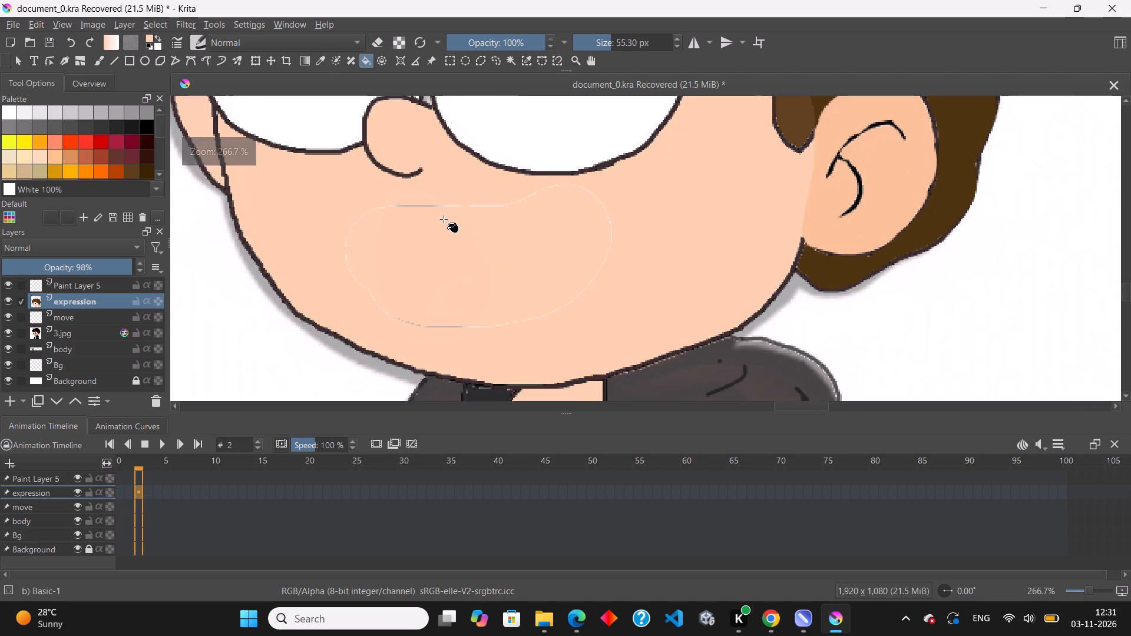
Paint over the pale seam around the filled mouth area with the 55.30 px Freehand Brush in skin colour.
click(102, 59)
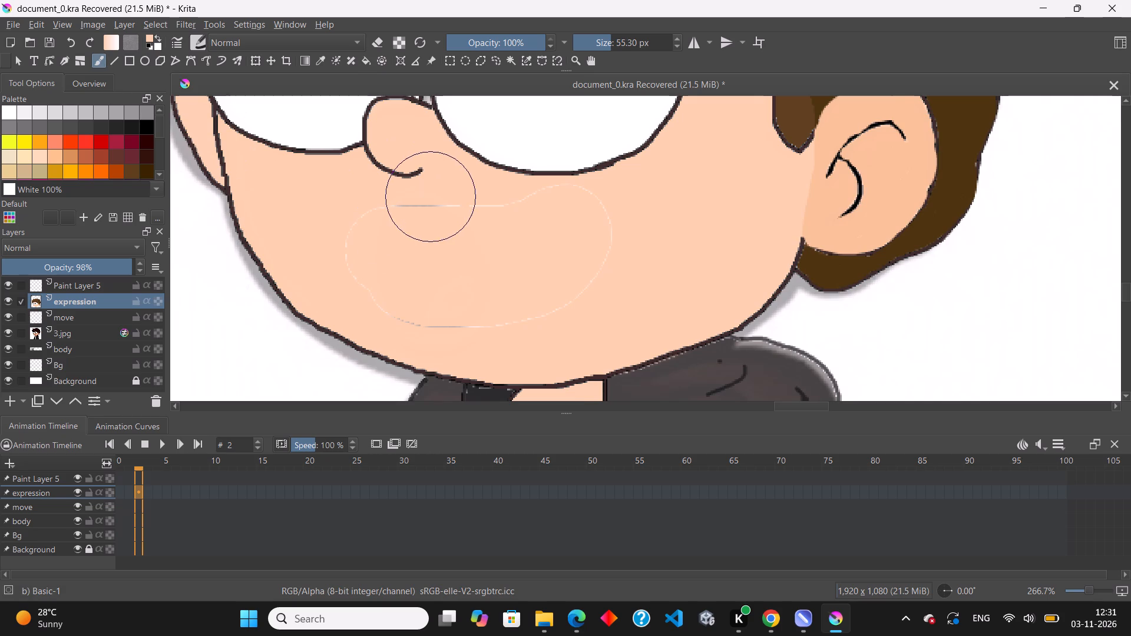
drag(367, 236, 408, 290)
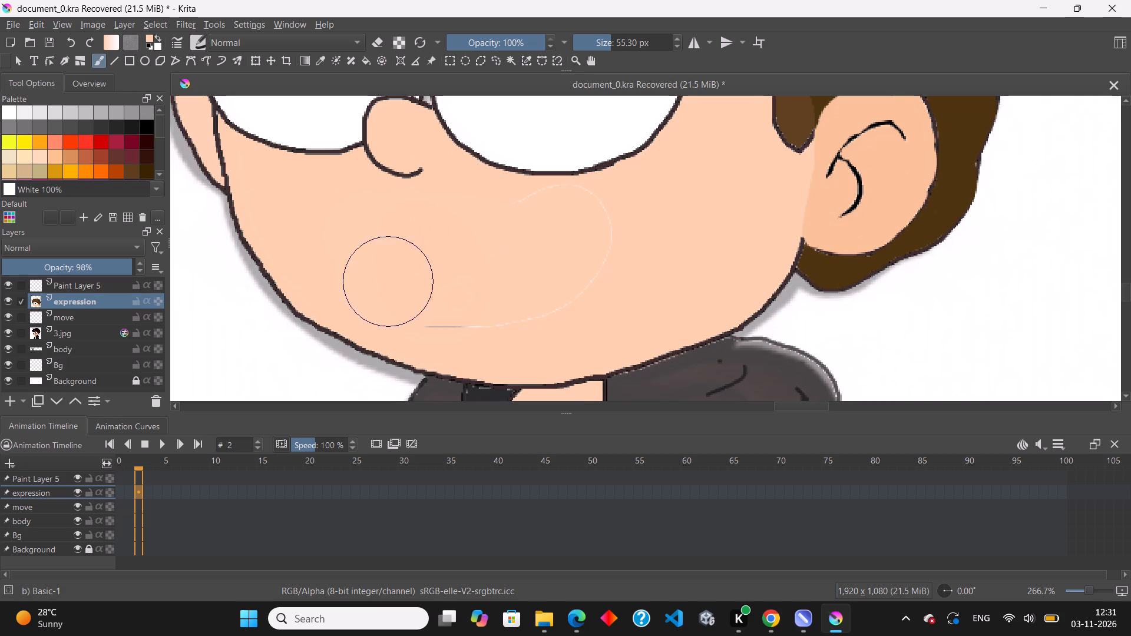
drag(408, 290, 486, 243)
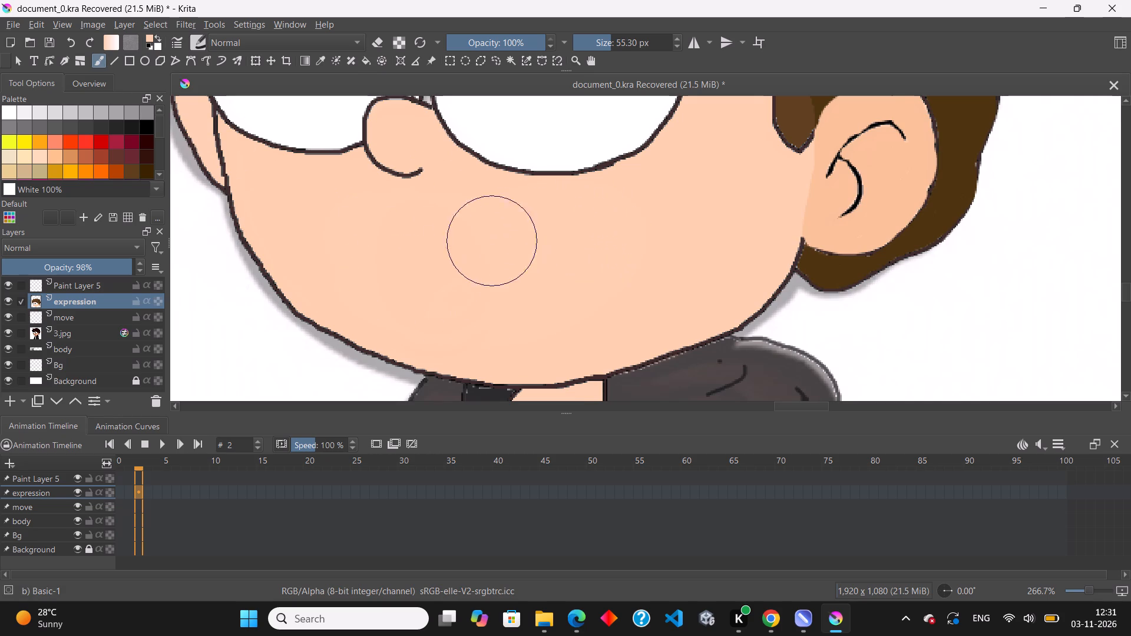
drag(486, 243, 445, 250)
scroll(464, 262, down, 4)
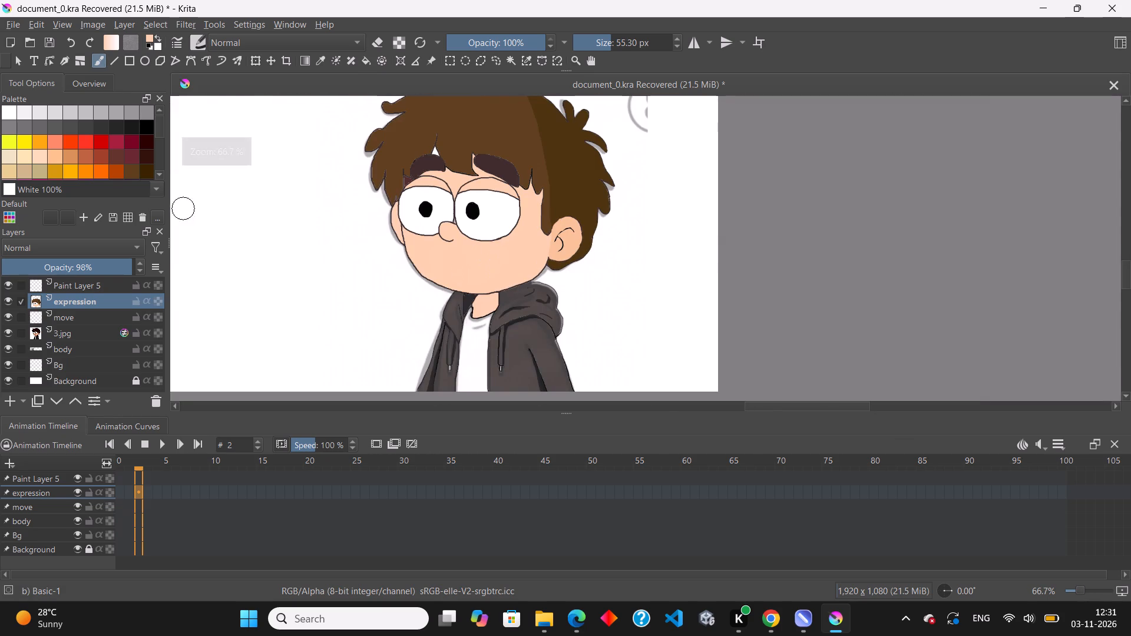
Try several opacities on the 3.jpg reference layer, ending at 24%.
click(71, 336)
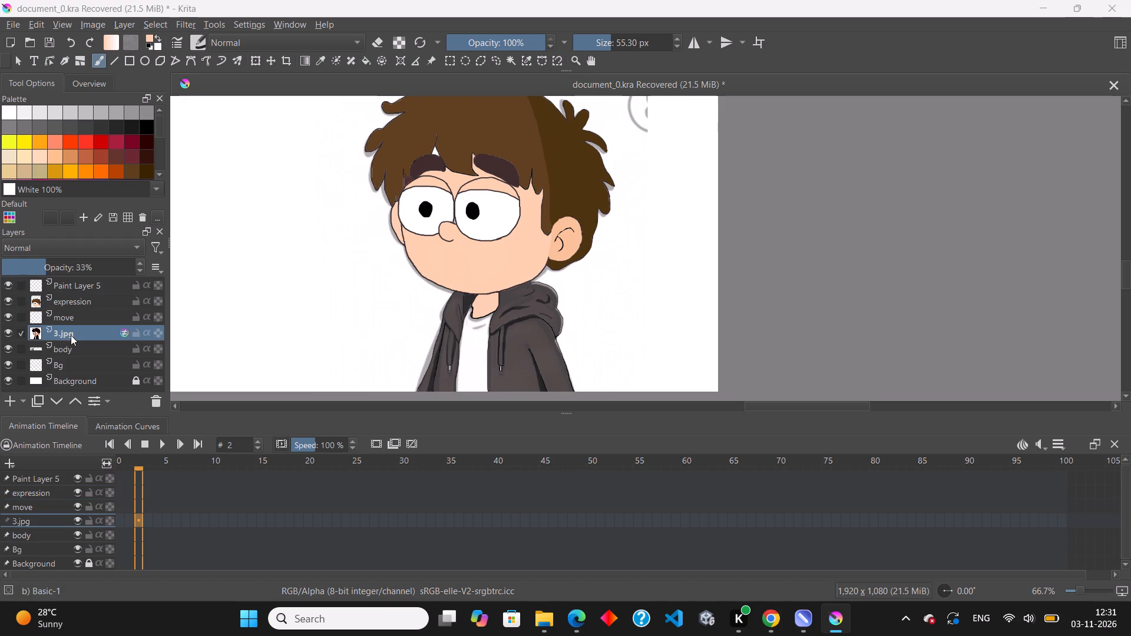
click(64, 268)
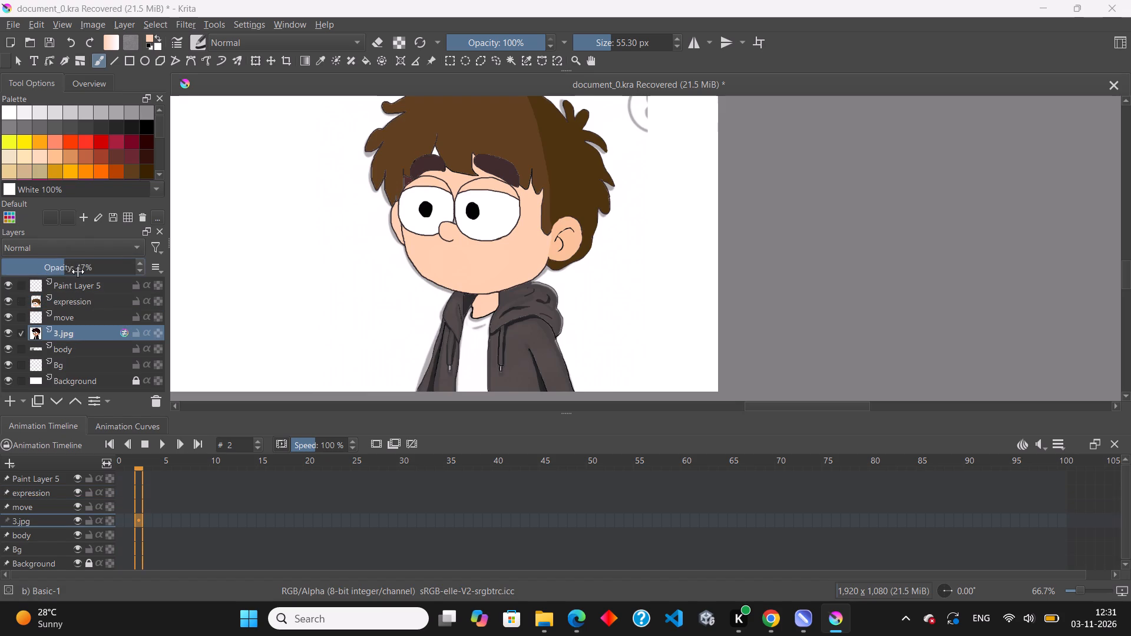
click(79, 271)
click(96, 270)
click(110, 268)
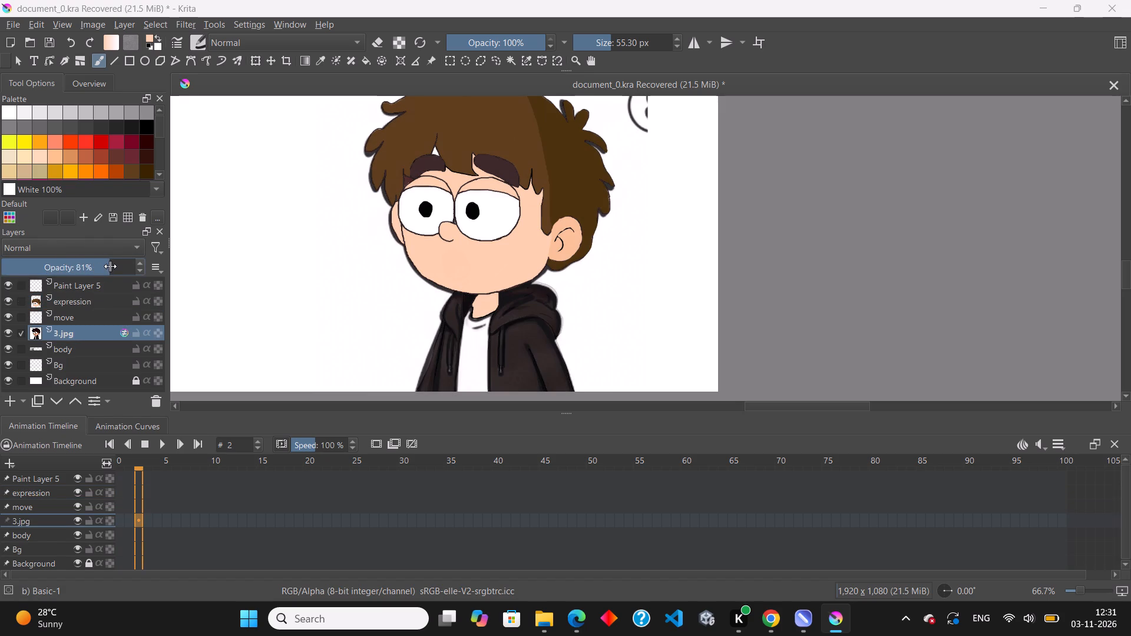
click(114, 266)
click(122, 265)
click(71, 265)
click(51, 270)
click(34, 266)
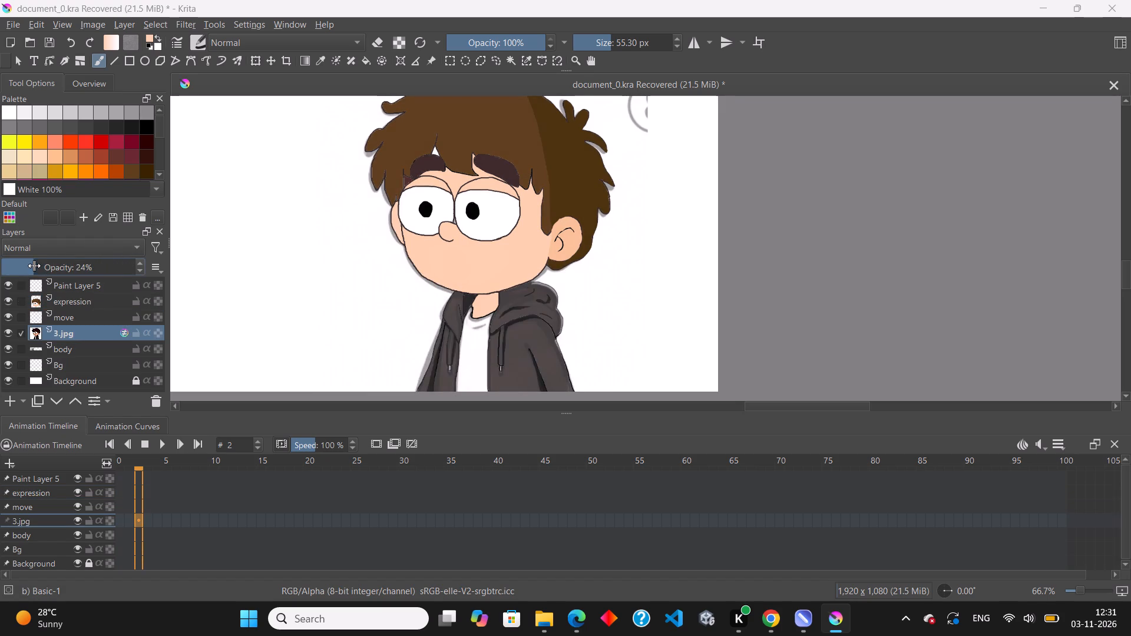
scroll(74, 284, up, 1)
Lower the expression layer's opacity to 37% and keep that layer active.
click(77, 300)
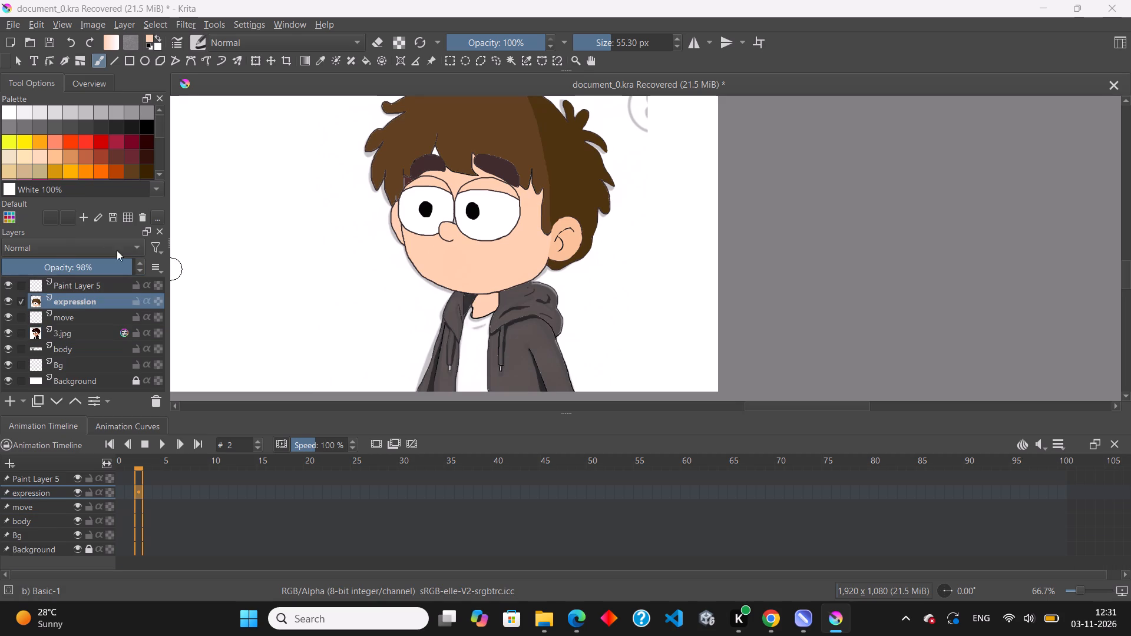
click(51, 270)
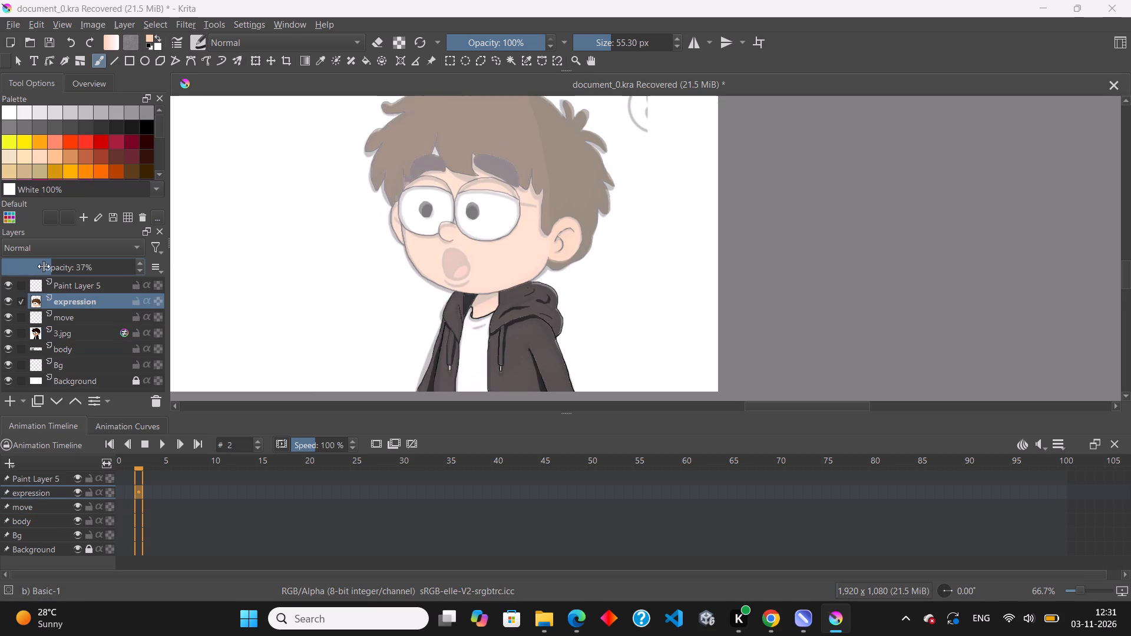
scroll(436, 283, up, 2)
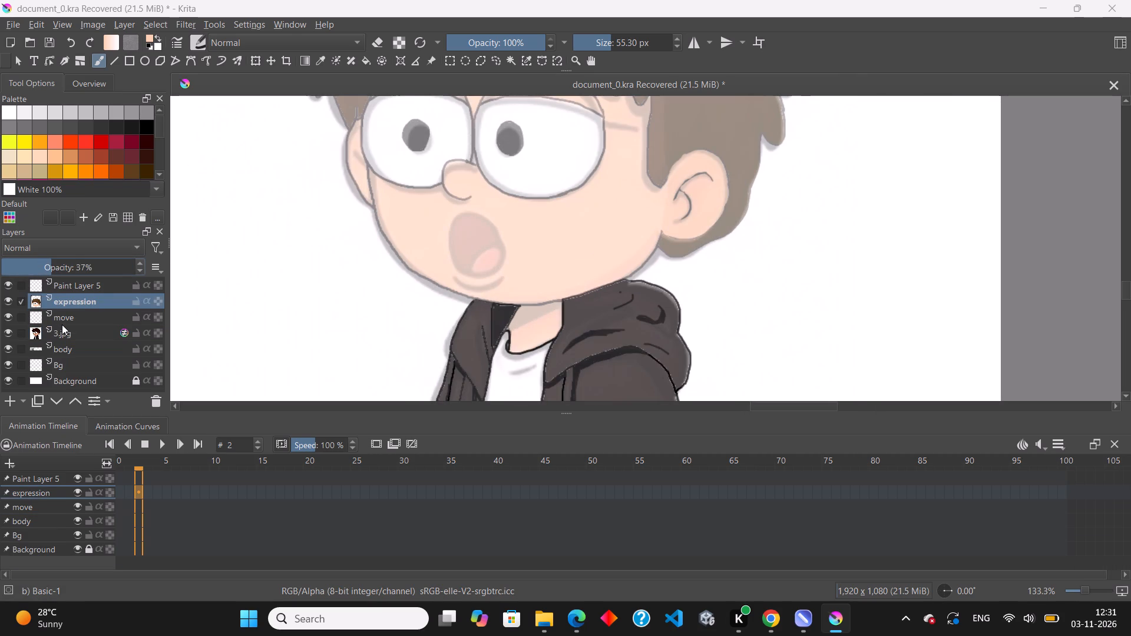
click(67, 320)
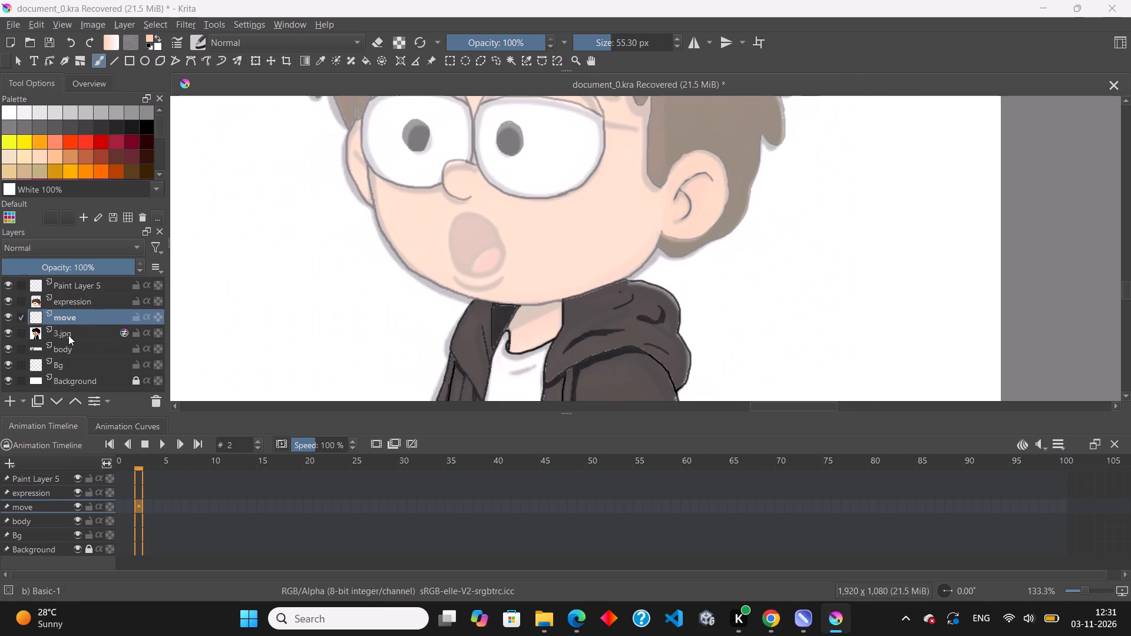
click(77, 304)
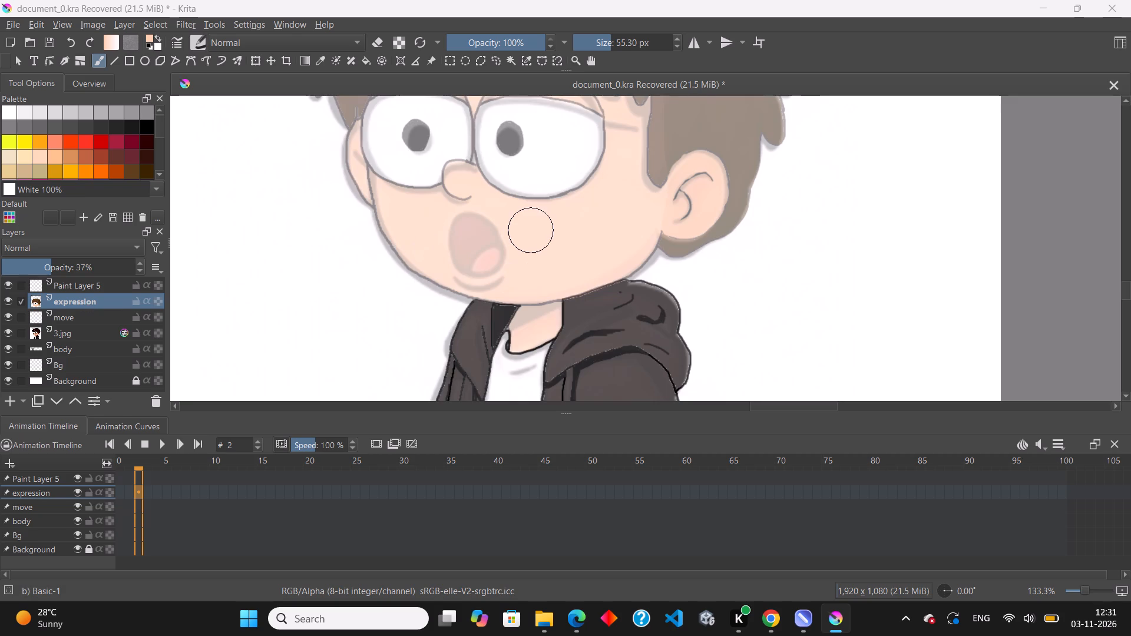
Set the brush size to 1.24 px for outlining the reference's open mouth.
scroll(524, 228, up, 2)
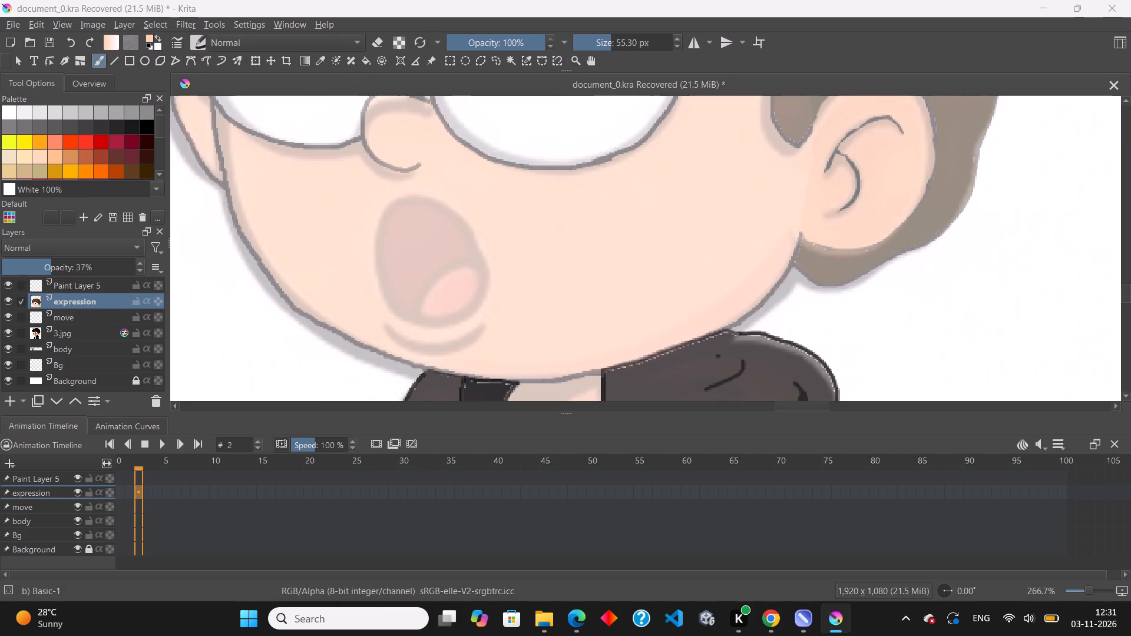
click(581, 41)
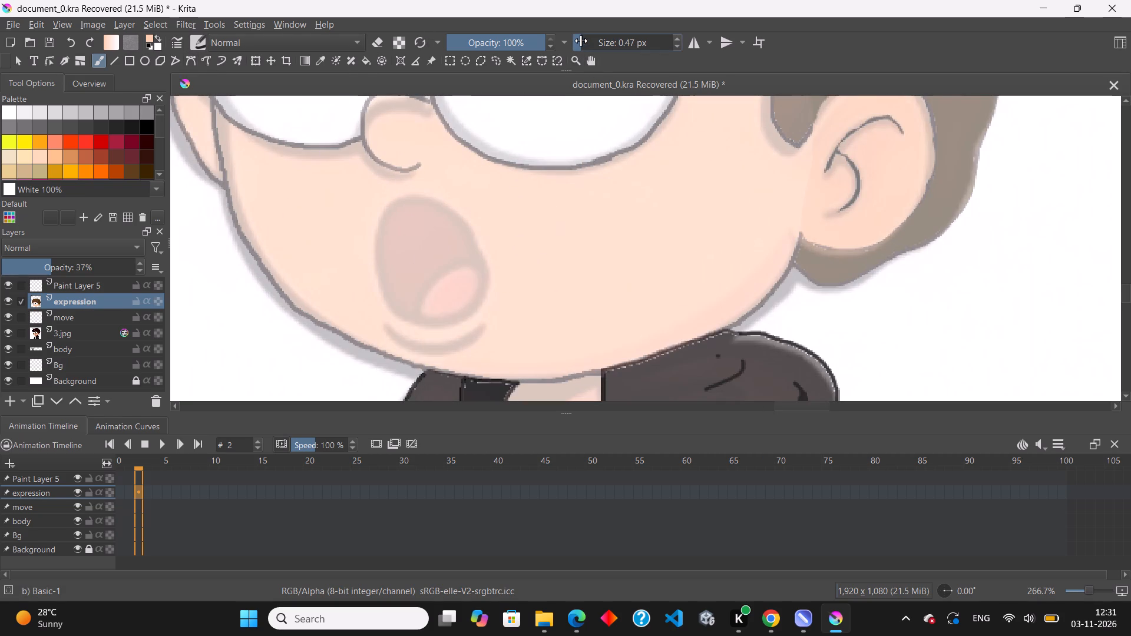
click(583, 41)
click(585, 42)
scroll(417, 249, up, 2)
click(582, 46)
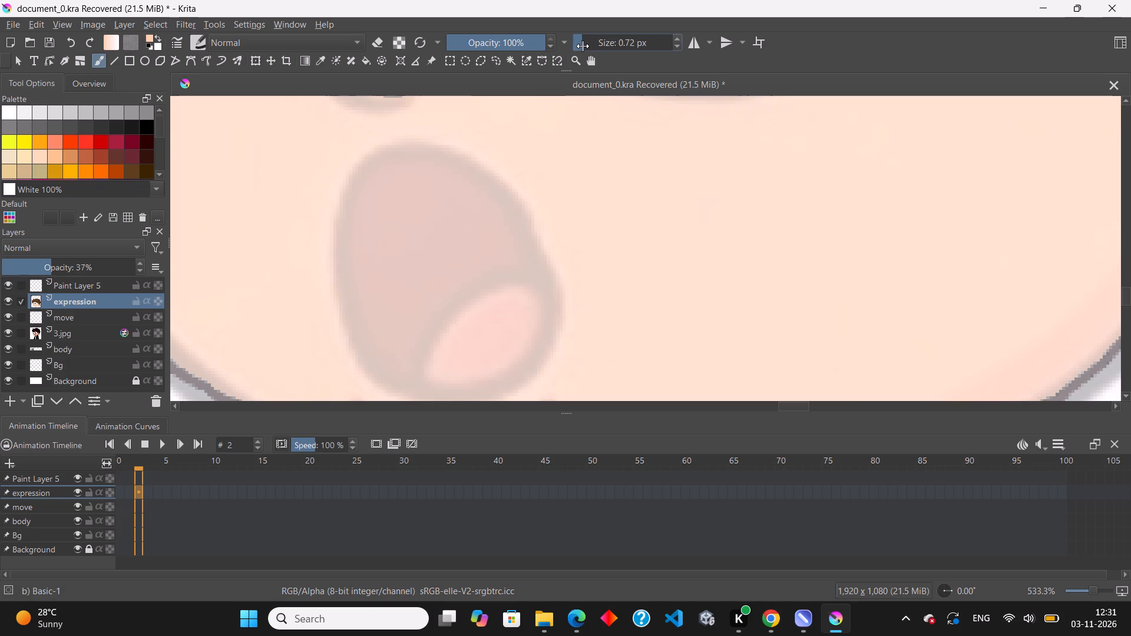
click(584, 45)
scroll(419, 153, down, 1)
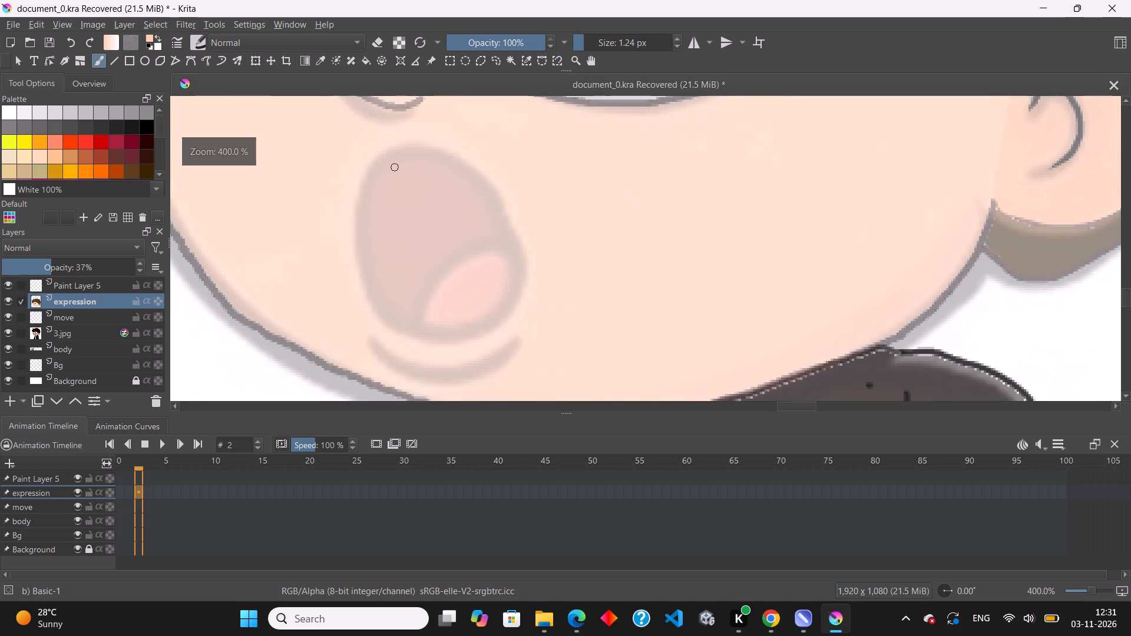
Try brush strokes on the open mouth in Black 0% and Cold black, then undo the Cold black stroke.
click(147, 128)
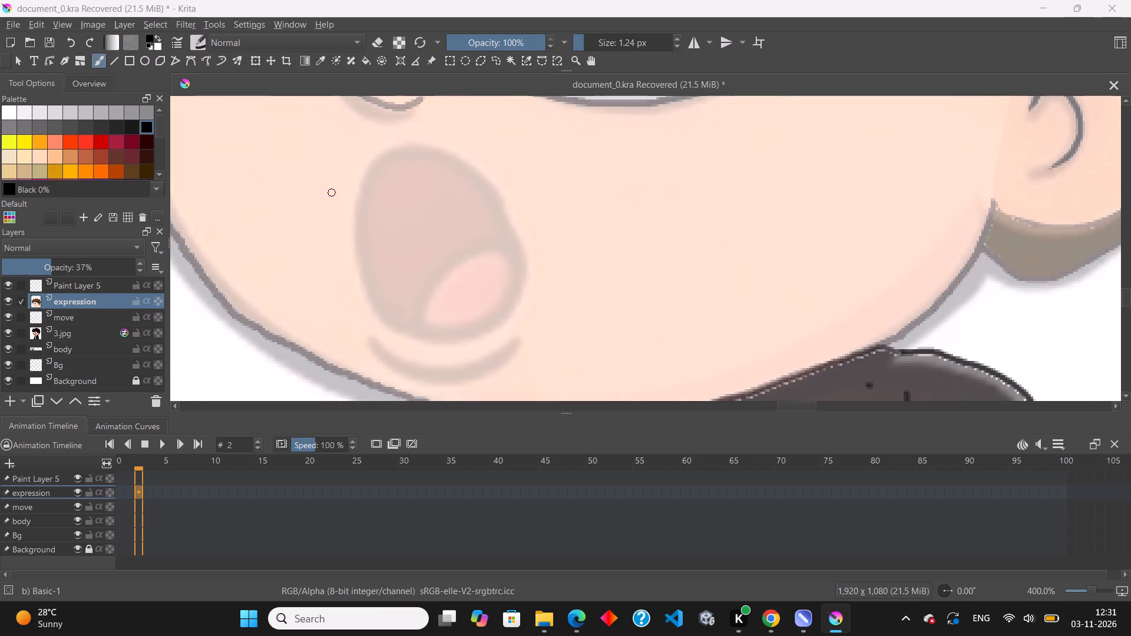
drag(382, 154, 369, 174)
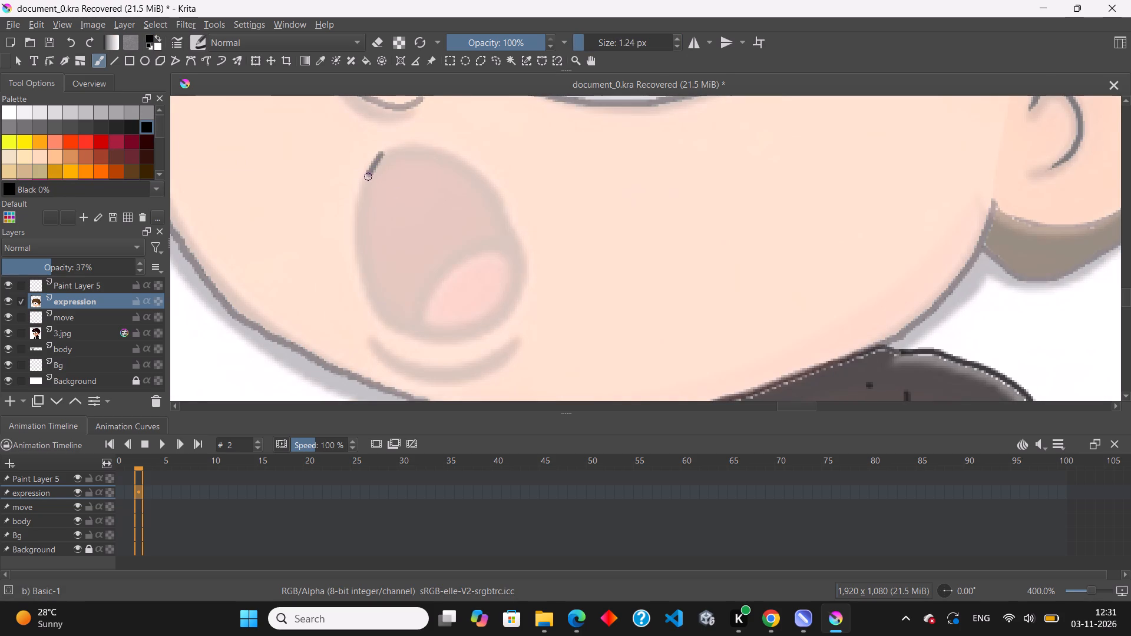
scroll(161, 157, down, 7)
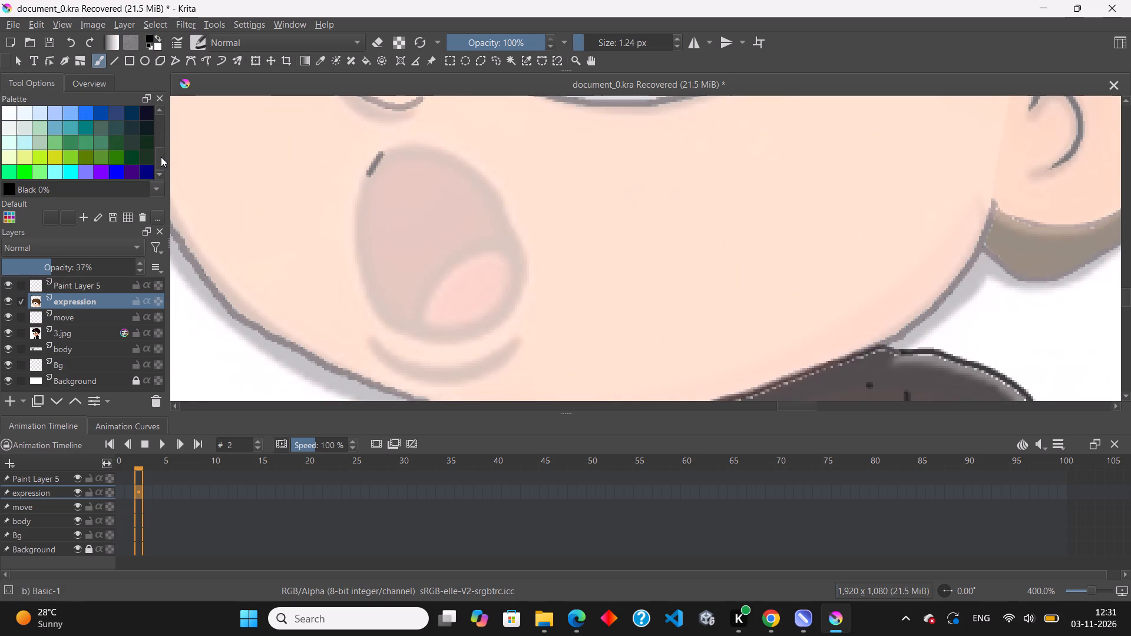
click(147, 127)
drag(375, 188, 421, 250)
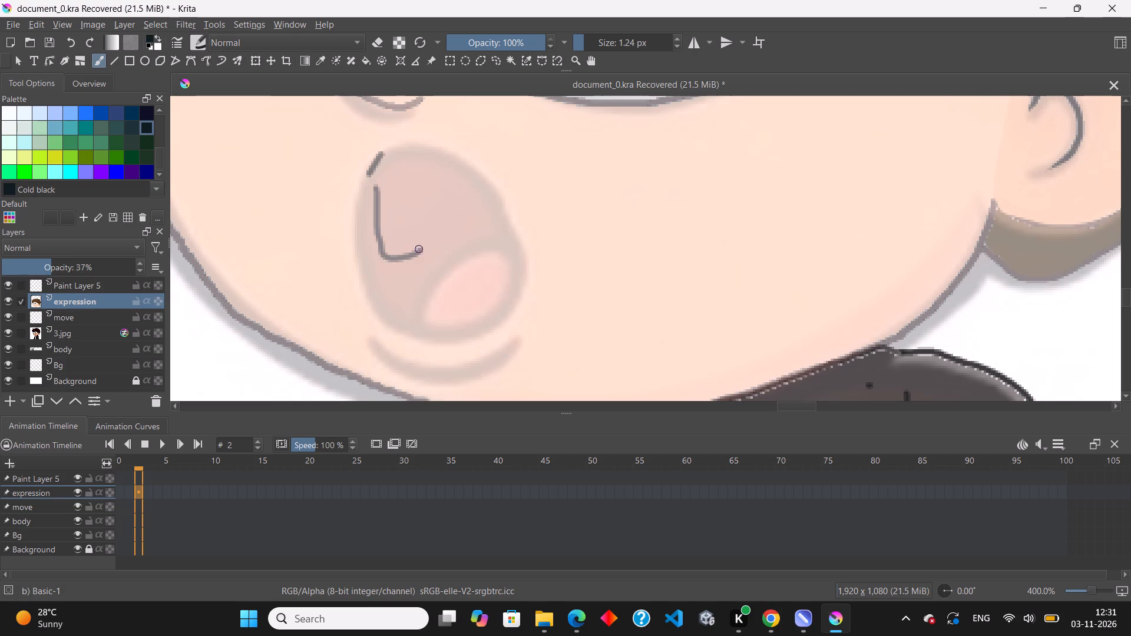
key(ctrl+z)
Set the foreground colour to pure black #000000 and undo the remaining test stroke on the mouth's edge.
click(8, 190)
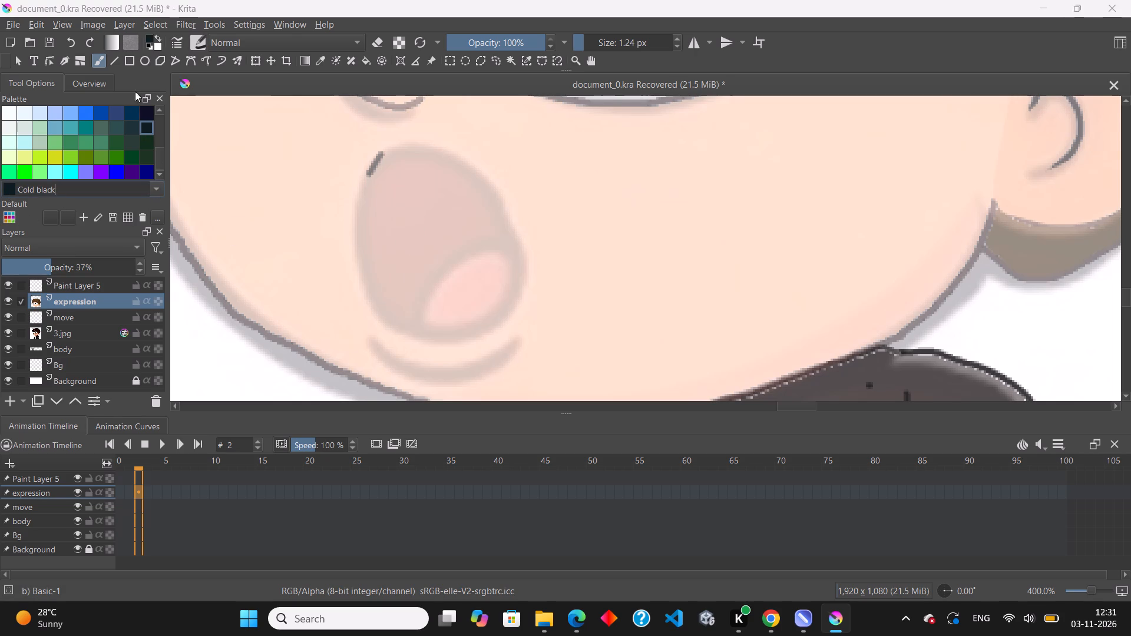
double_click(152, 40)
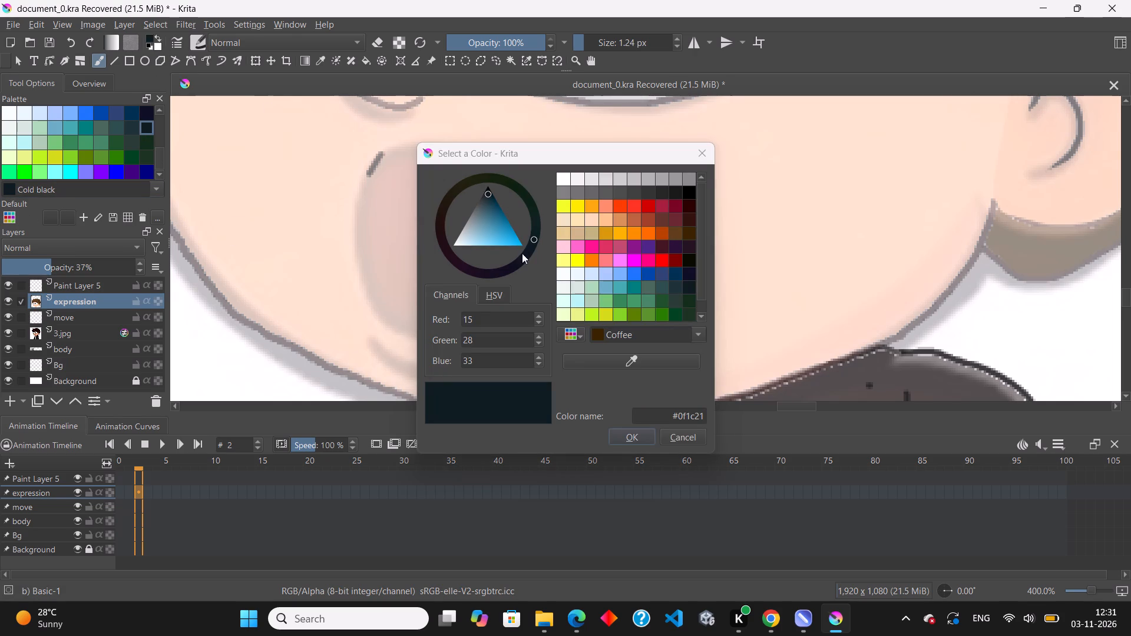
drag(488, 194, 488, 170)
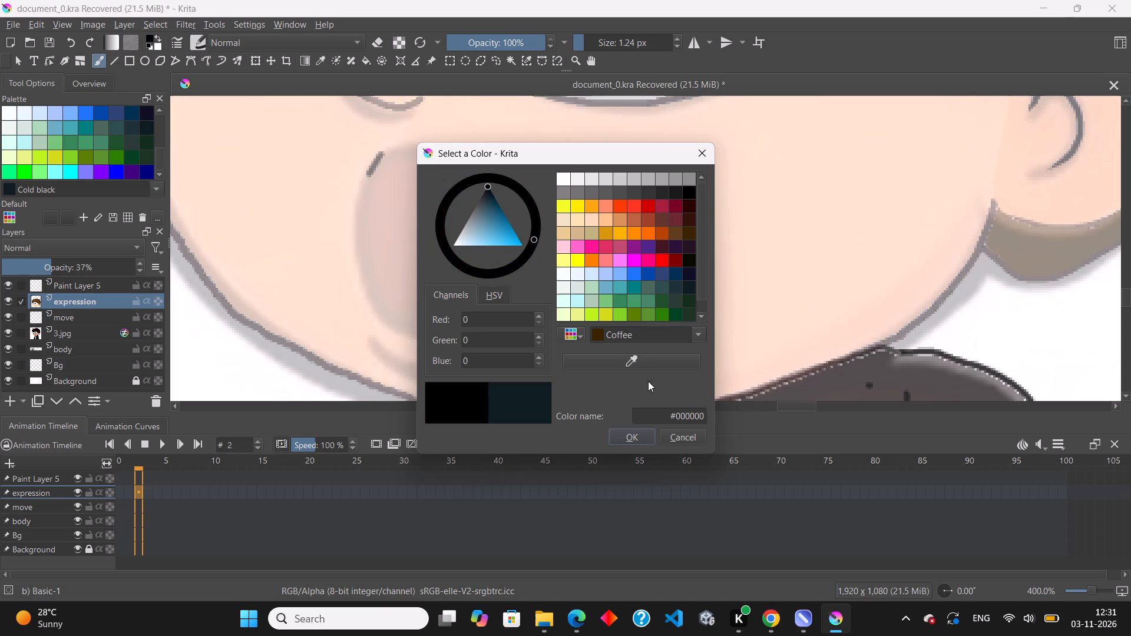
click(639, 439)
key(ctrl+z)
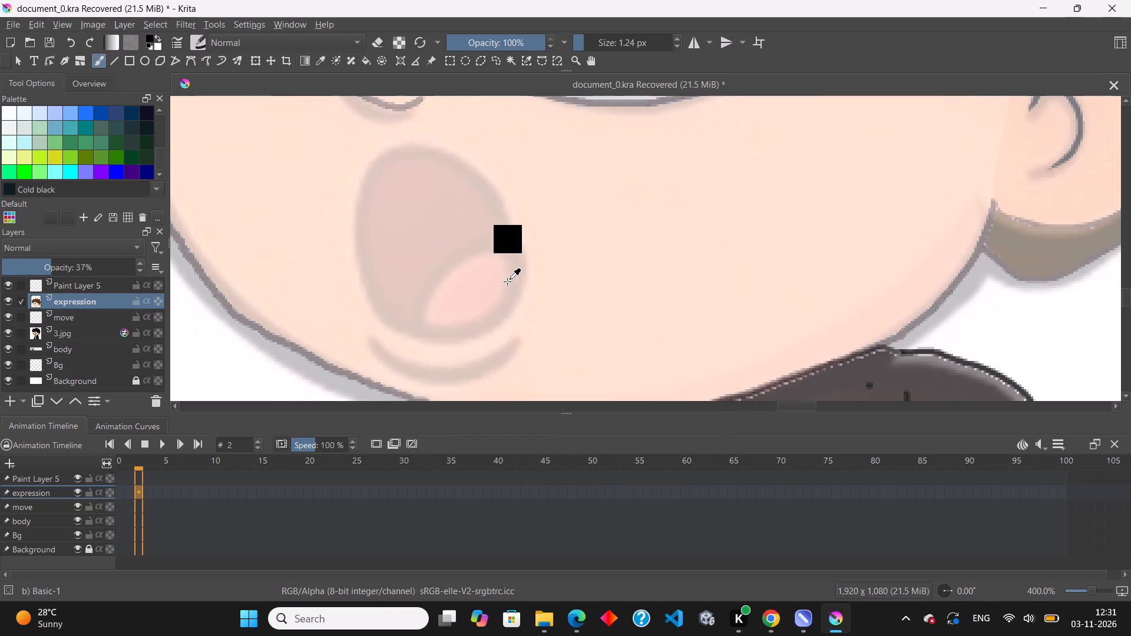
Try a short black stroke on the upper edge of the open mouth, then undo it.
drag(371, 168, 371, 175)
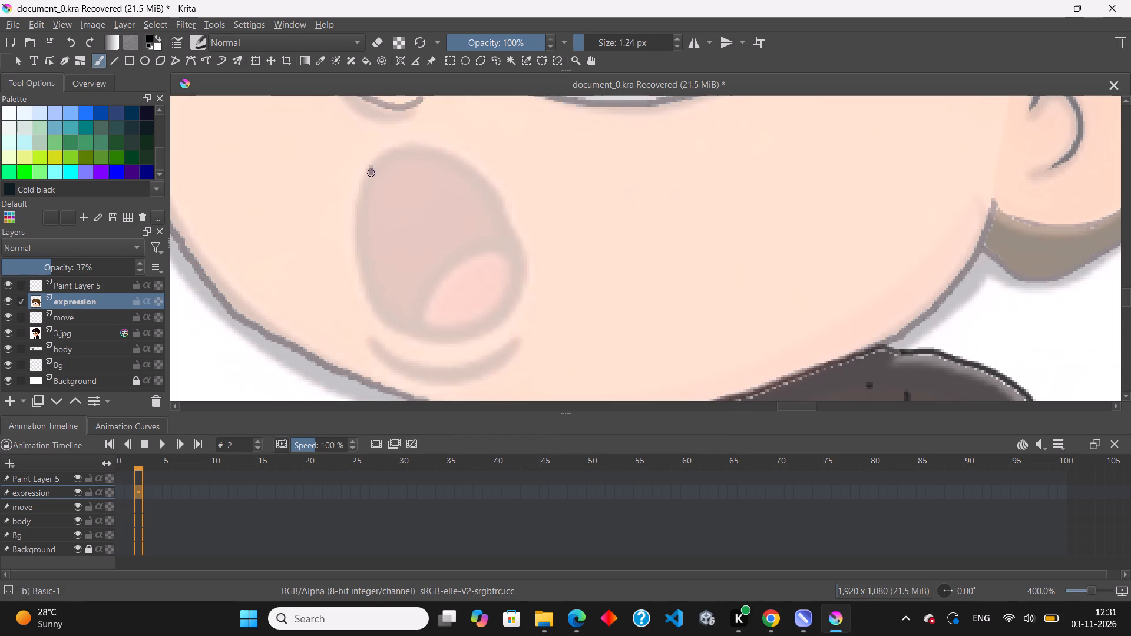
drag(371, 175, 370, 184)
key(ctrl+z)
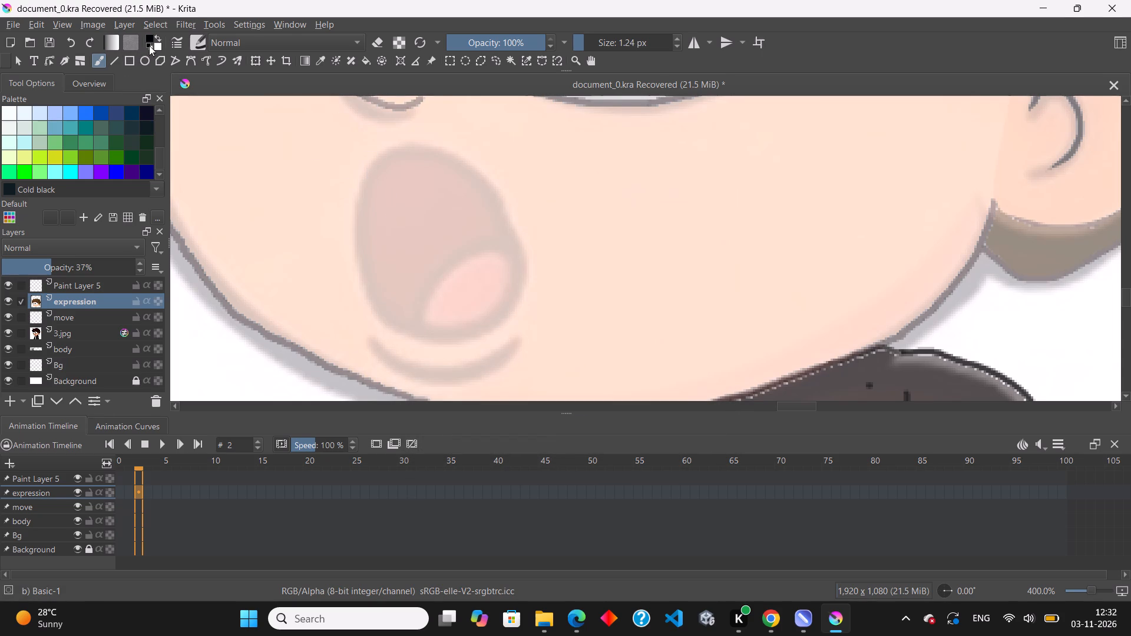
Reselect pure black #000000 as the foreground colour.
double_click(149, 34)
double_click(151, 41)
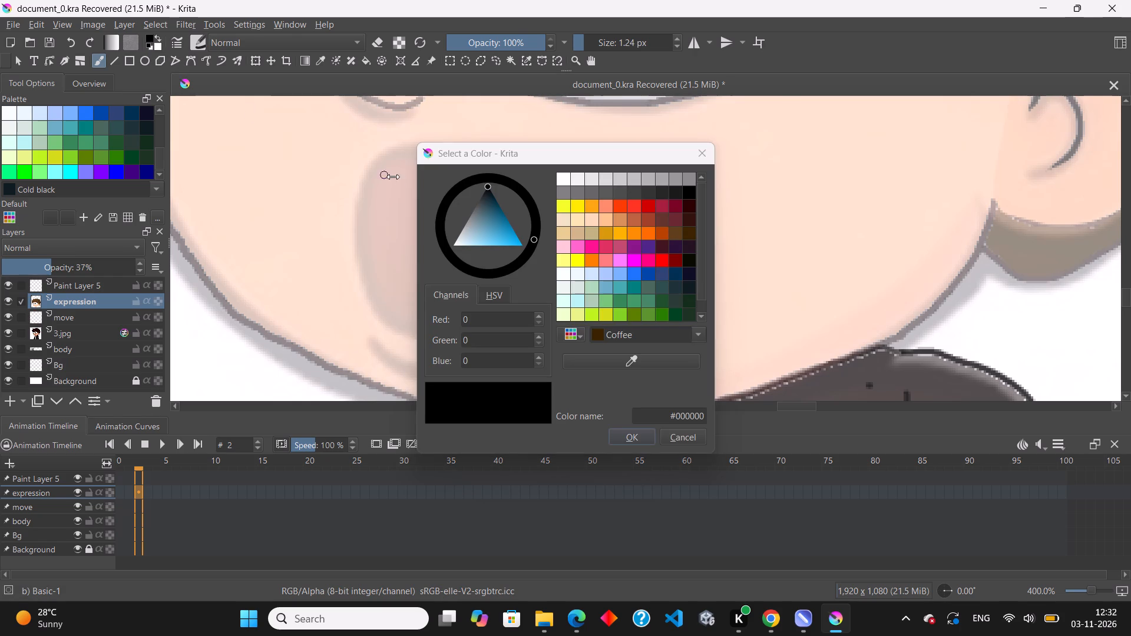
drag(488, 186, 488, 184)
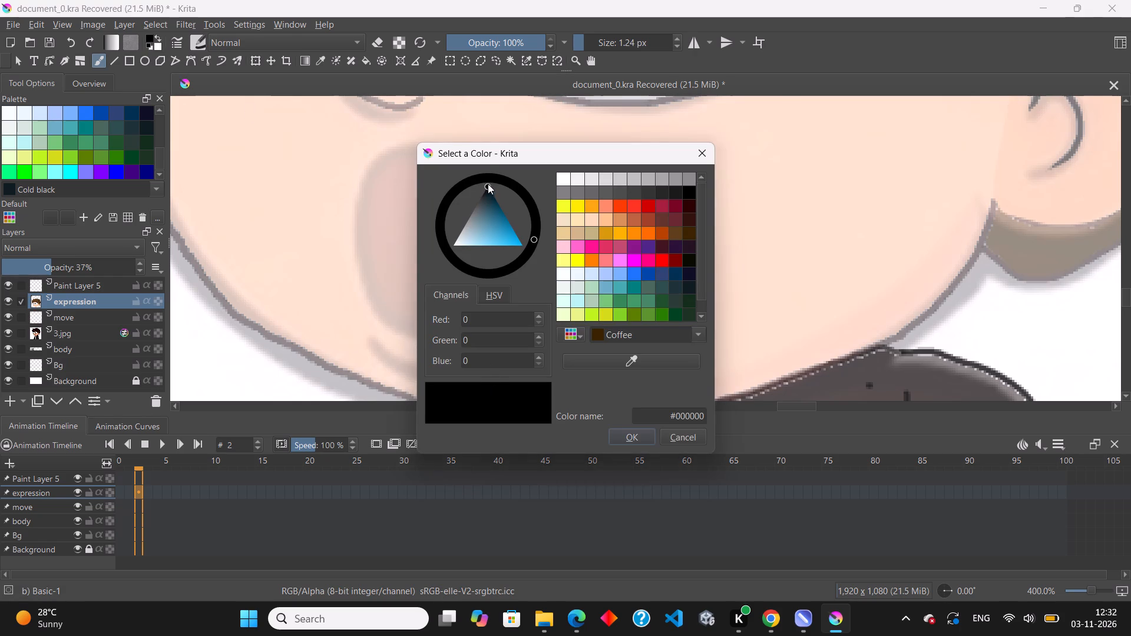
drag(488, 184, 488, 167)
click(690, 192)
drag(488, 183, 488, 160)
click(627, 429)
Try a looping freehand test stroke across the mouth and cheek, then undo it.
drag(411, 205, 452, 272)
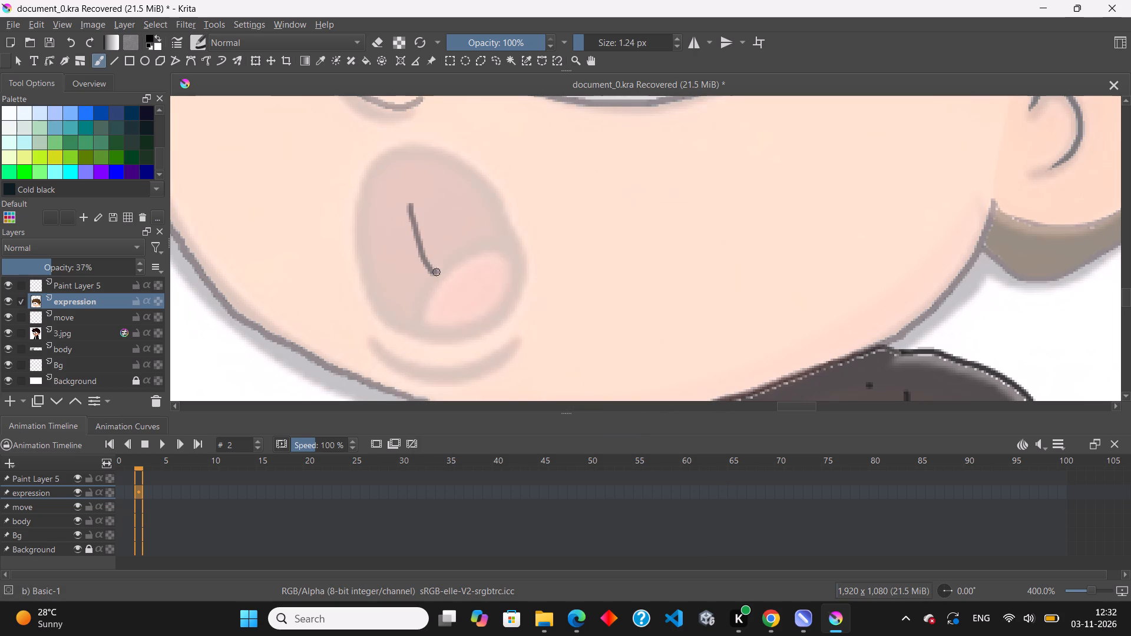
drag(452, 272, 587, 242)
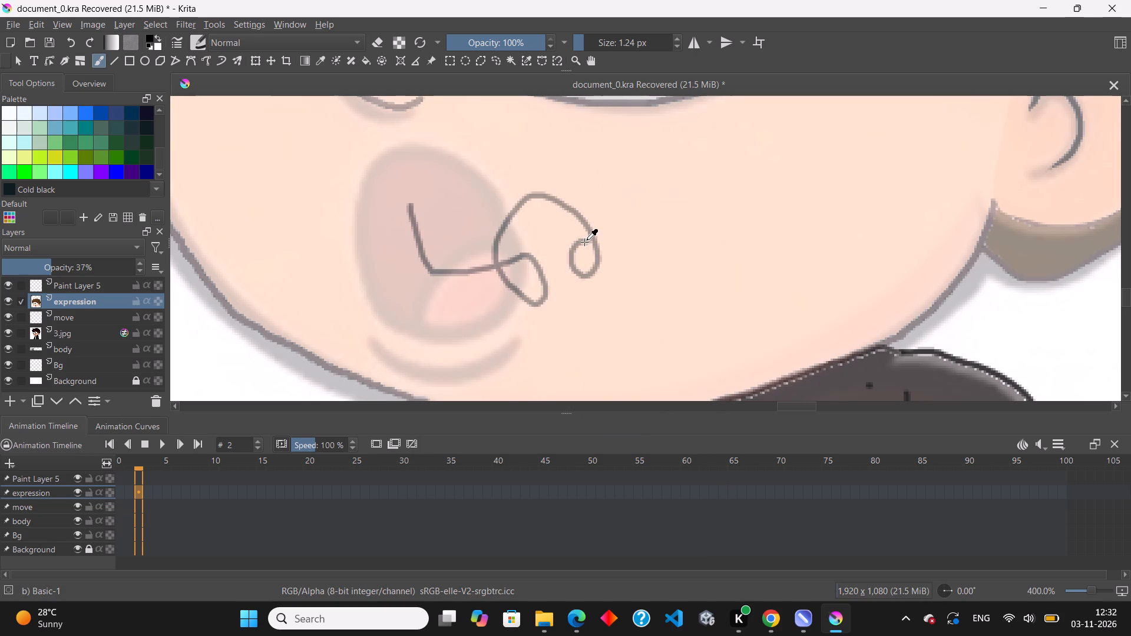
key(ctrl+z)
Trace the complete outline of the open mouth in black over the faded reference, closing the shape.
drag(372, 168, 371, 169)
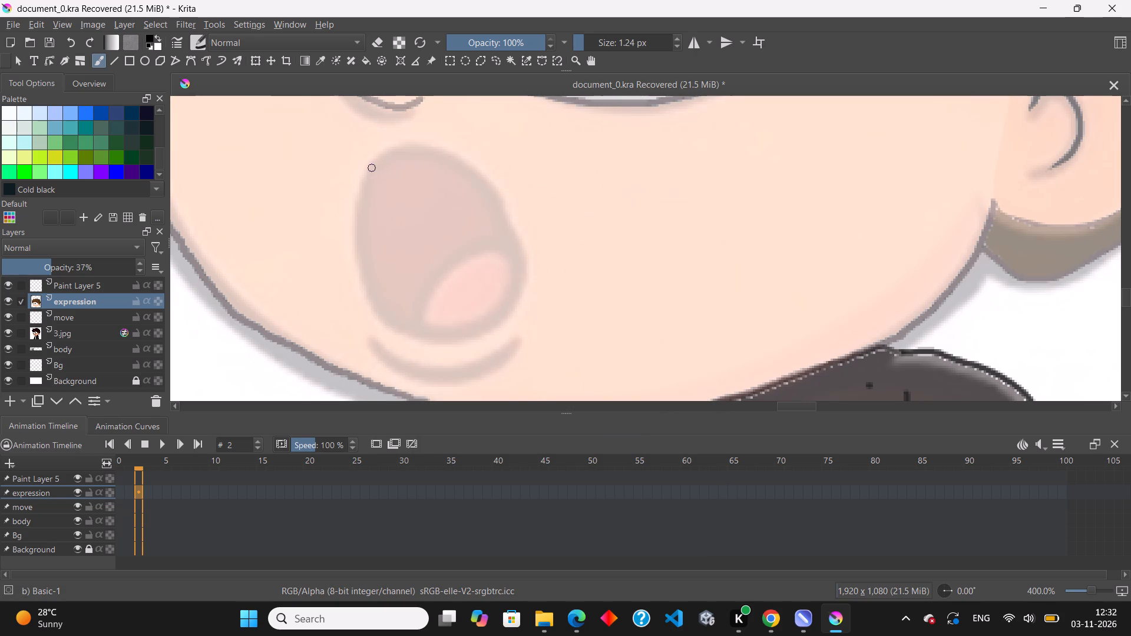
drag(371, 169, 361, 253)
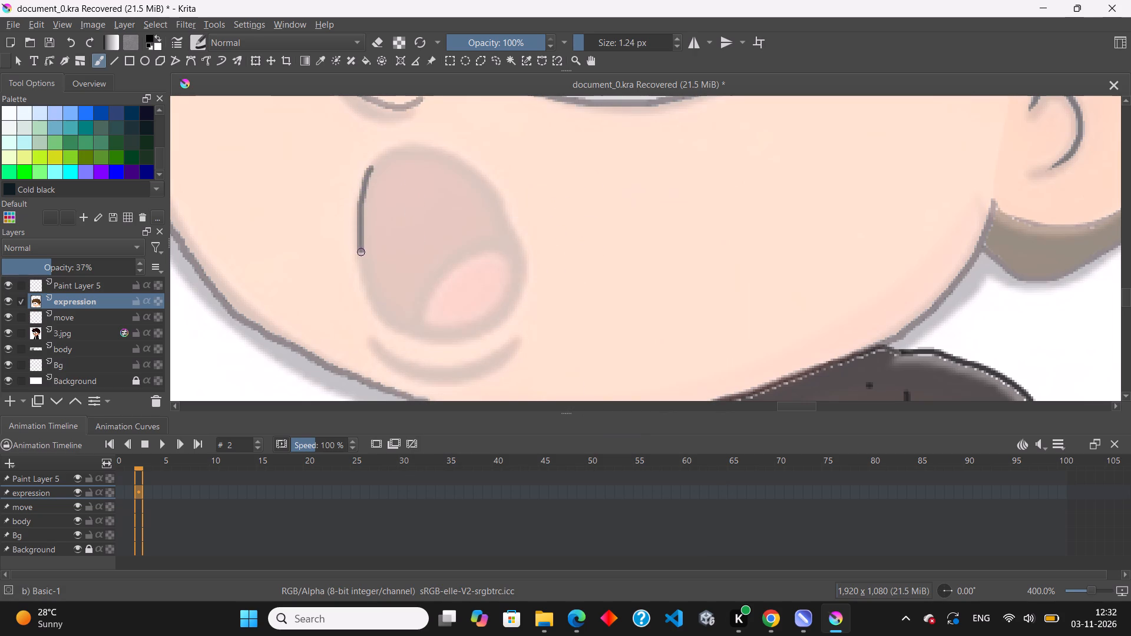
drag(361, 253, 420, 334)
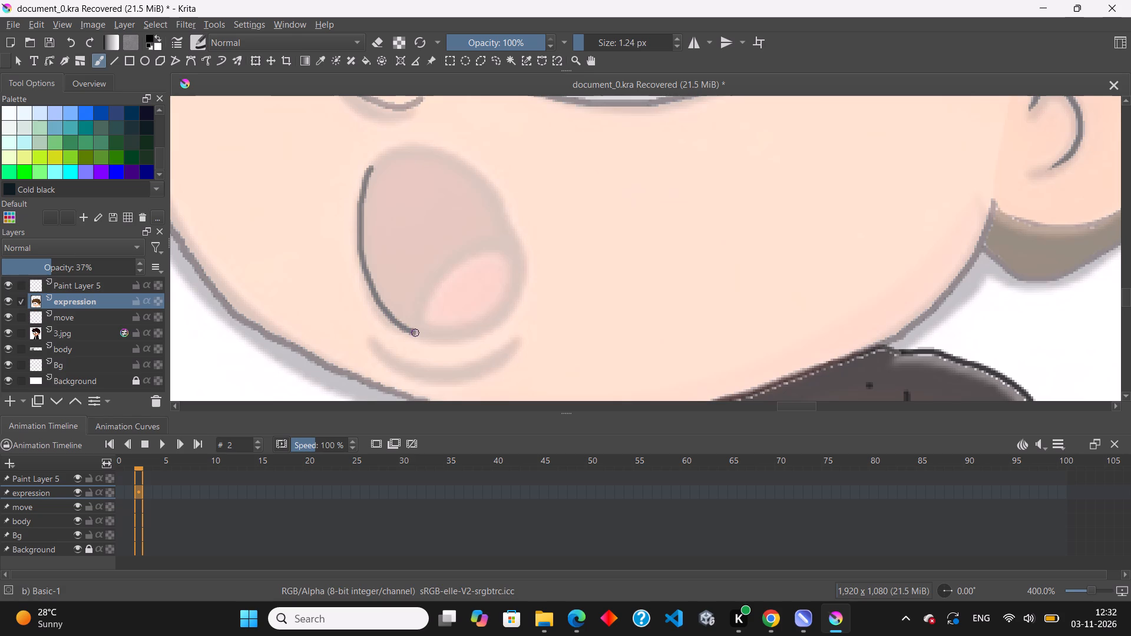
drag(420, 334, 521, 254)
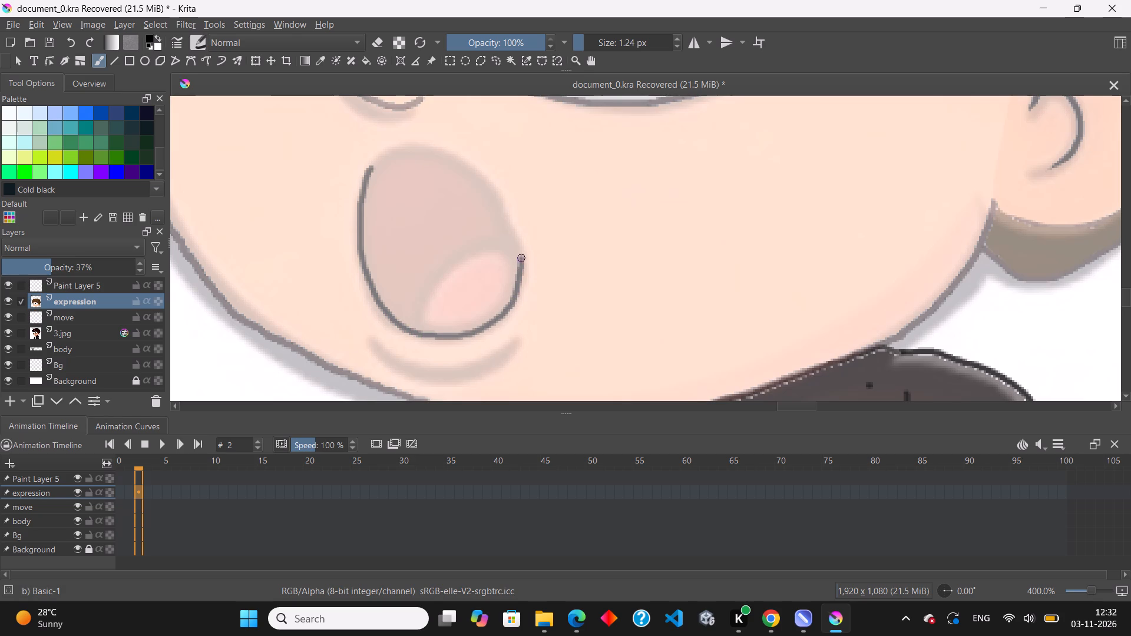
drag(521, 254, 413, 151)
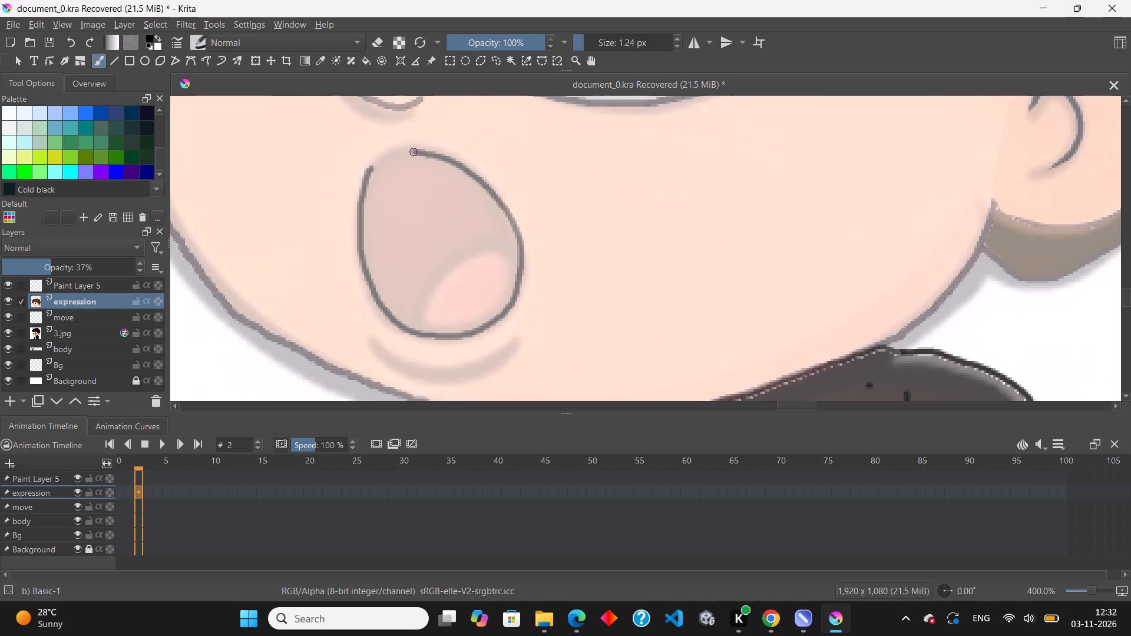
drag(413, 151, 365, 177)
Draw the tongue's curved upper edge inside the mouth, from the lower outline to the edge nearest the ear.
scroll(458, 312, up, 1)
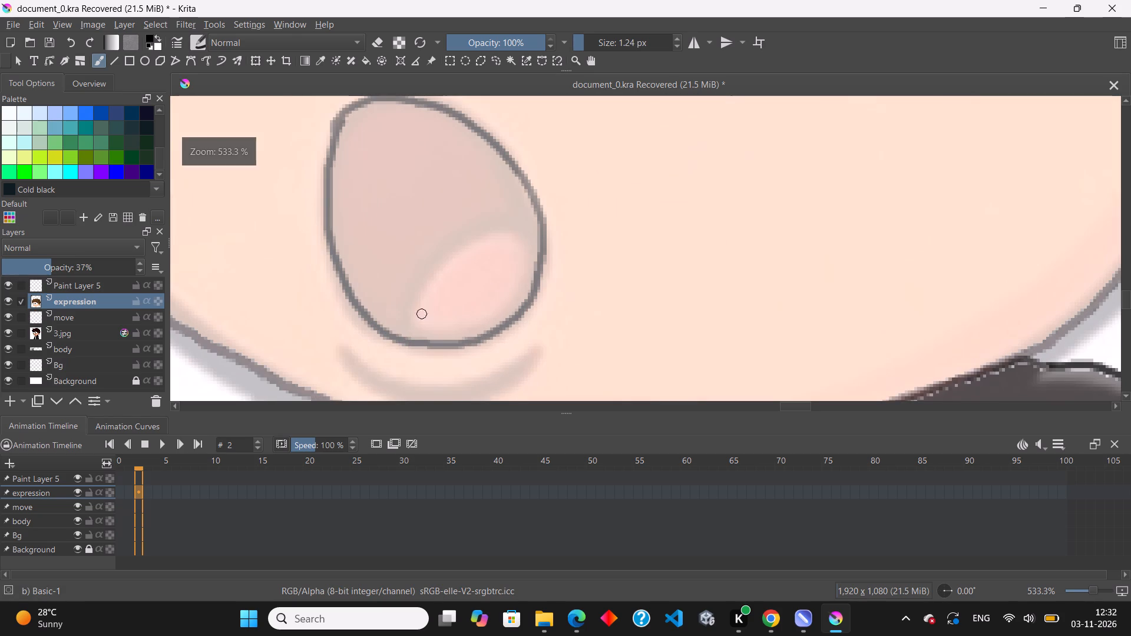
drag(398, 341, 491, 228)
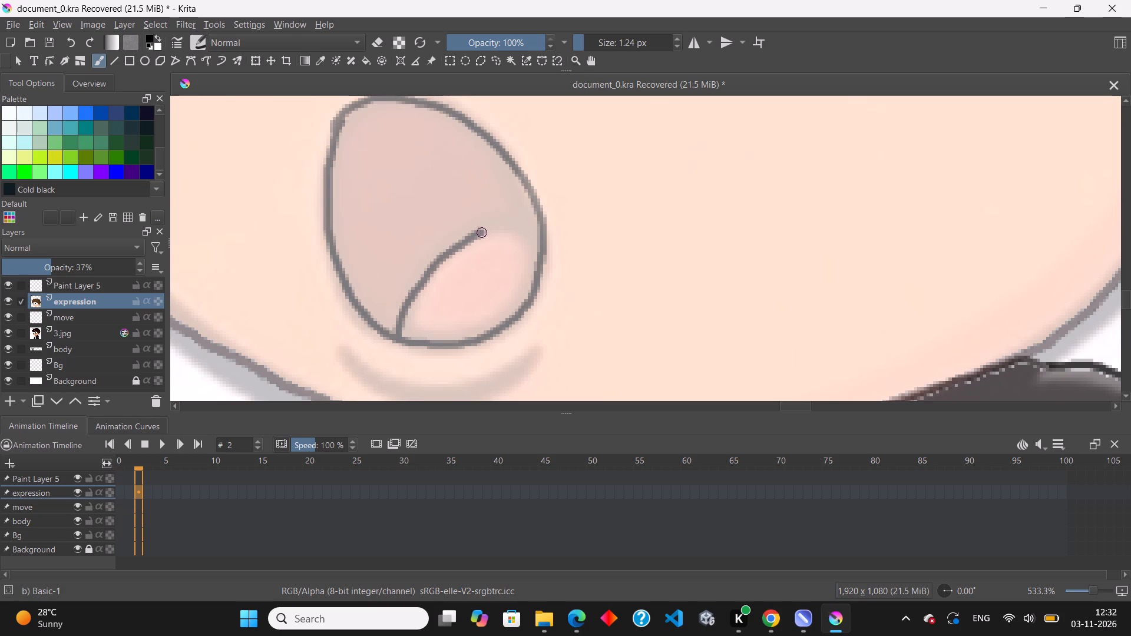
drag(491, 228, 538, 220)
Trace the curved lower-lip crease just beneath the open mouth.
scroll(355, 353, up, 1)
scroll(355, 353, down, 2)
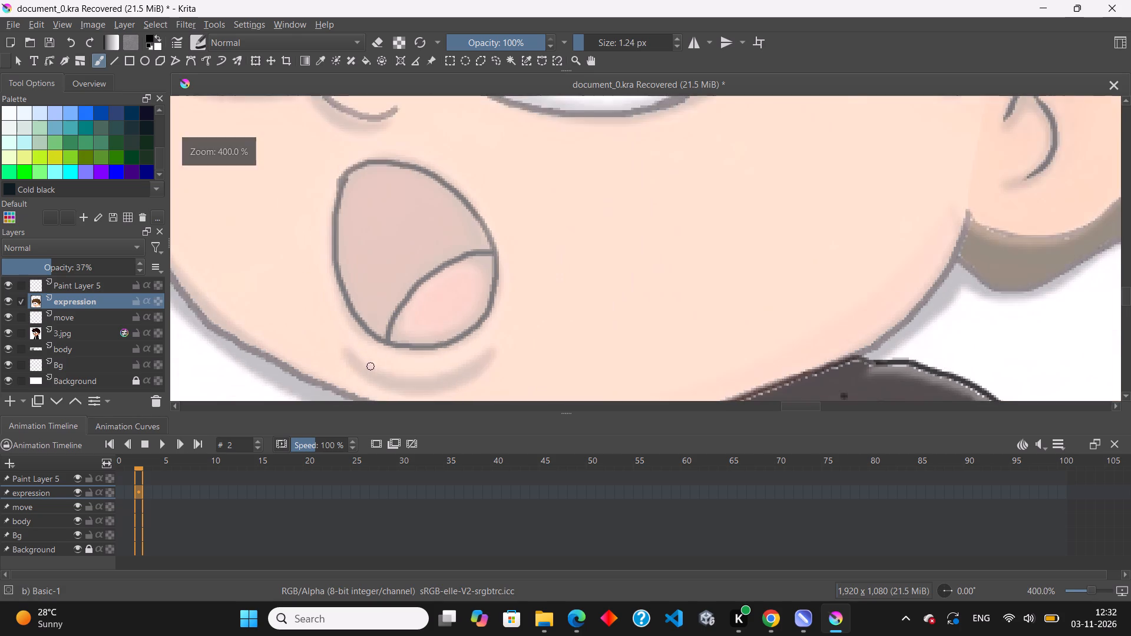
drag(346, 352, 462, 376)
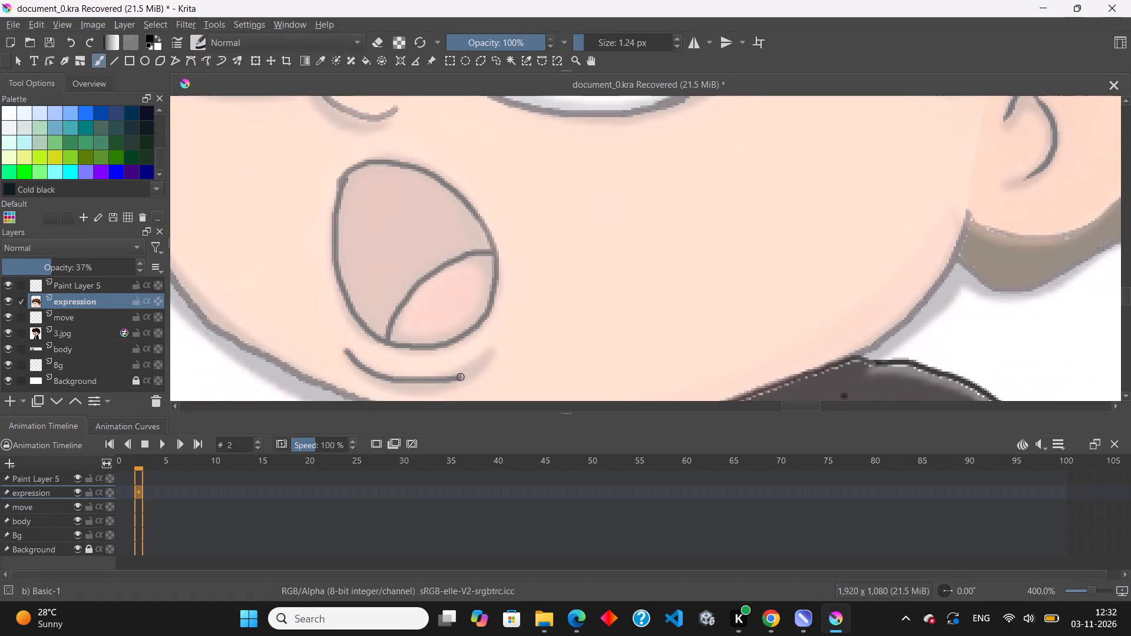
drag(462, 376, 497, 355)
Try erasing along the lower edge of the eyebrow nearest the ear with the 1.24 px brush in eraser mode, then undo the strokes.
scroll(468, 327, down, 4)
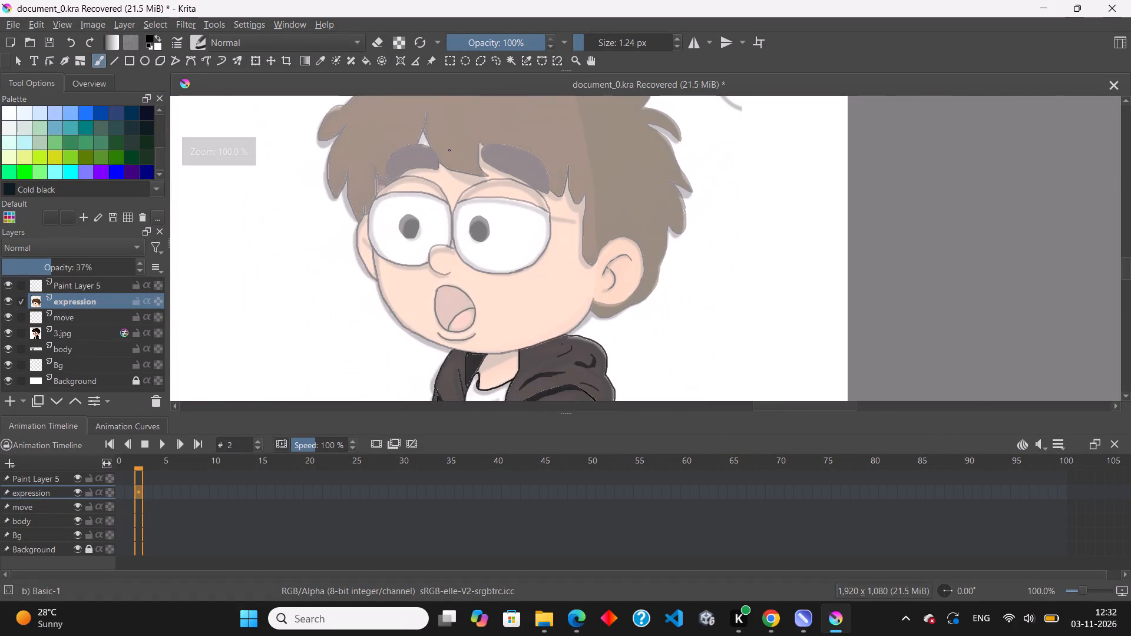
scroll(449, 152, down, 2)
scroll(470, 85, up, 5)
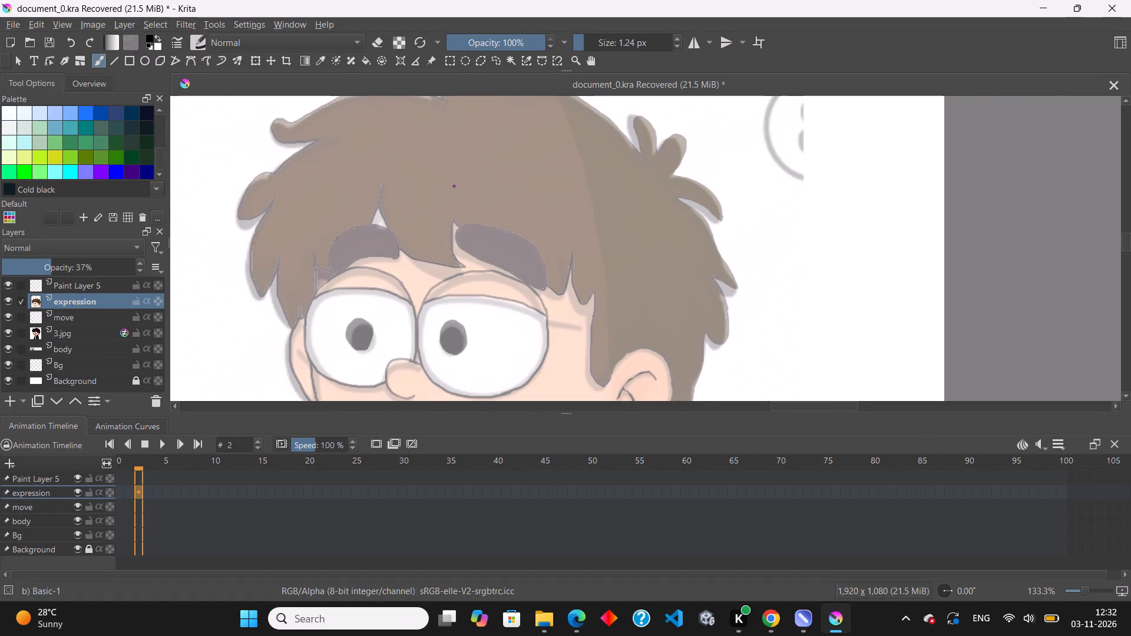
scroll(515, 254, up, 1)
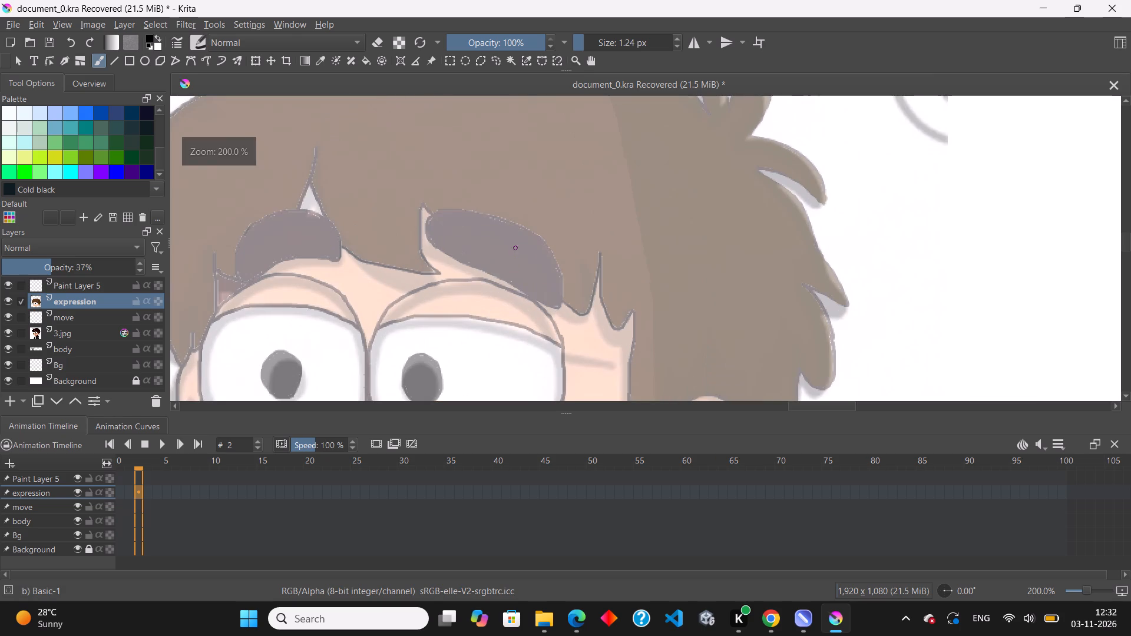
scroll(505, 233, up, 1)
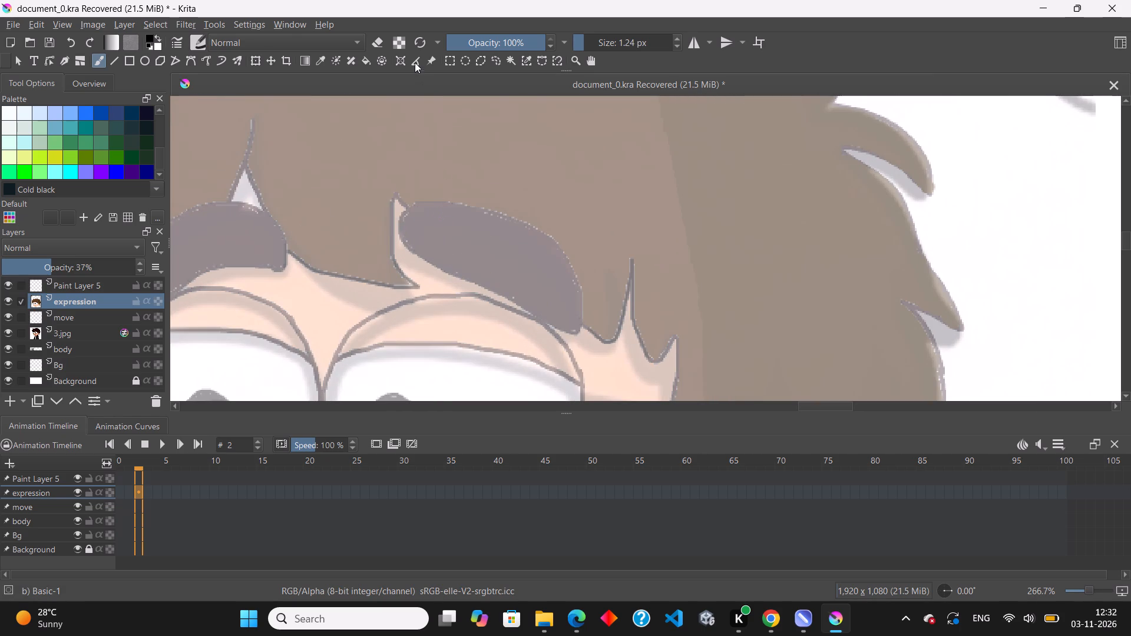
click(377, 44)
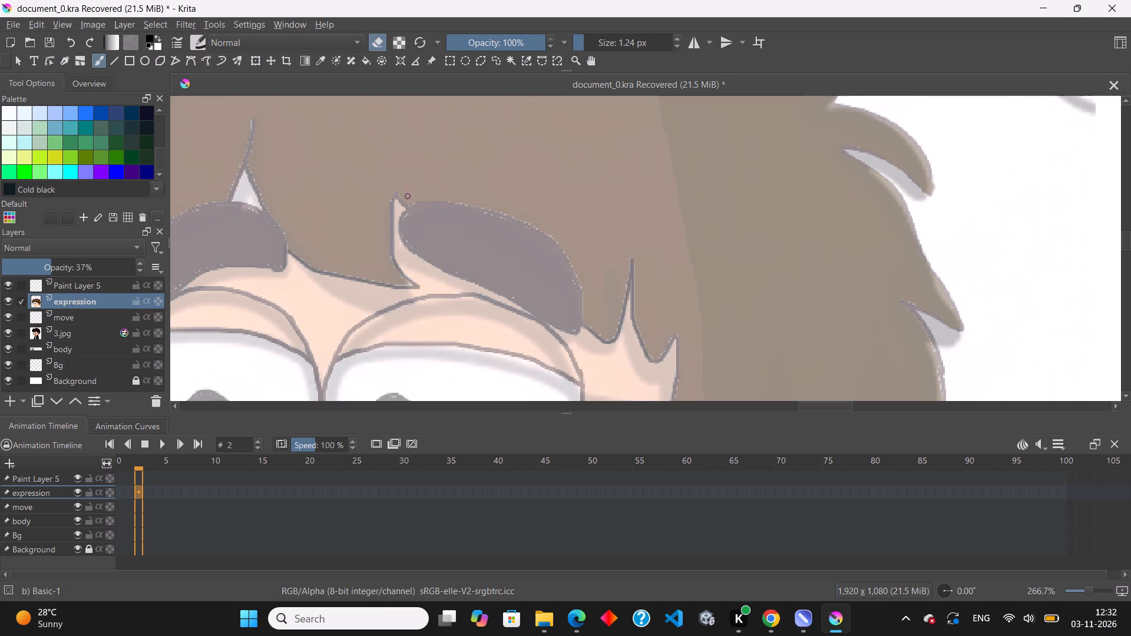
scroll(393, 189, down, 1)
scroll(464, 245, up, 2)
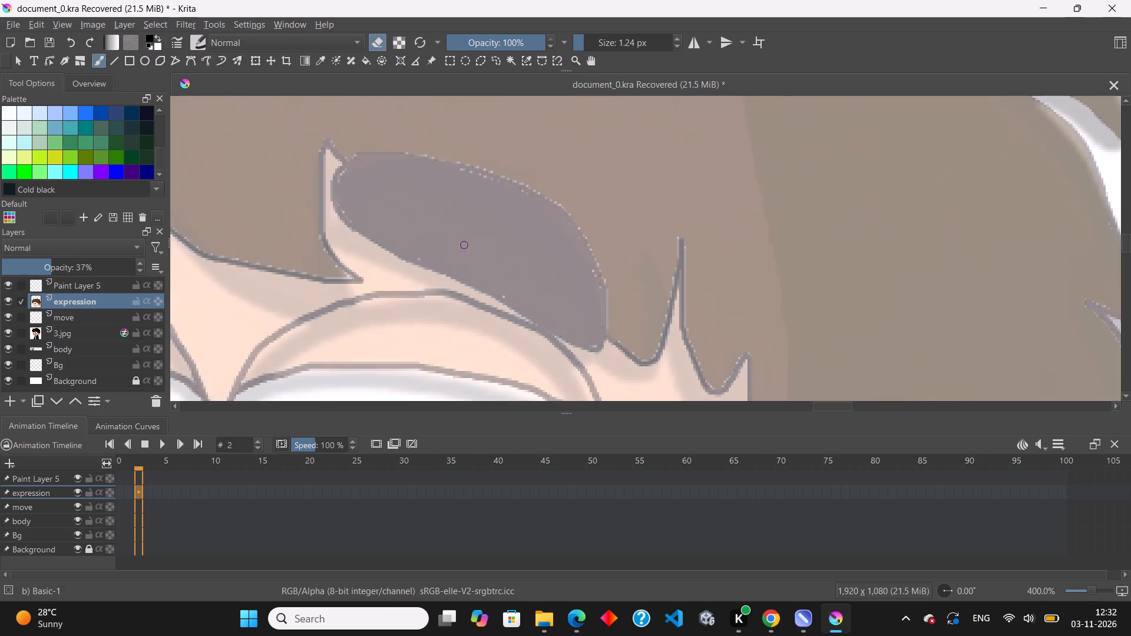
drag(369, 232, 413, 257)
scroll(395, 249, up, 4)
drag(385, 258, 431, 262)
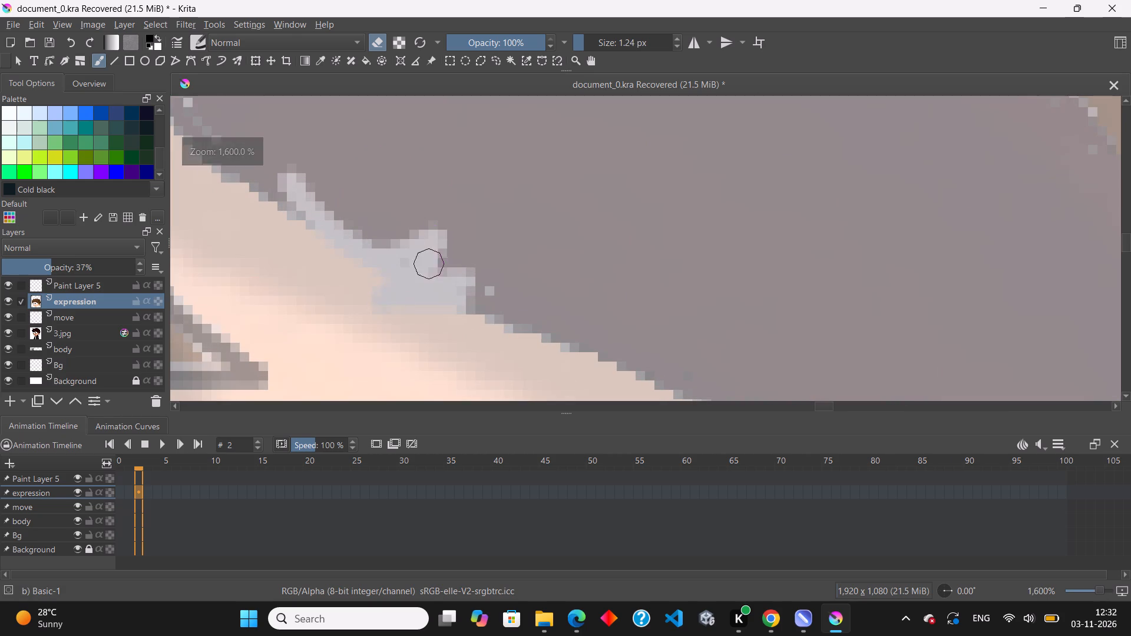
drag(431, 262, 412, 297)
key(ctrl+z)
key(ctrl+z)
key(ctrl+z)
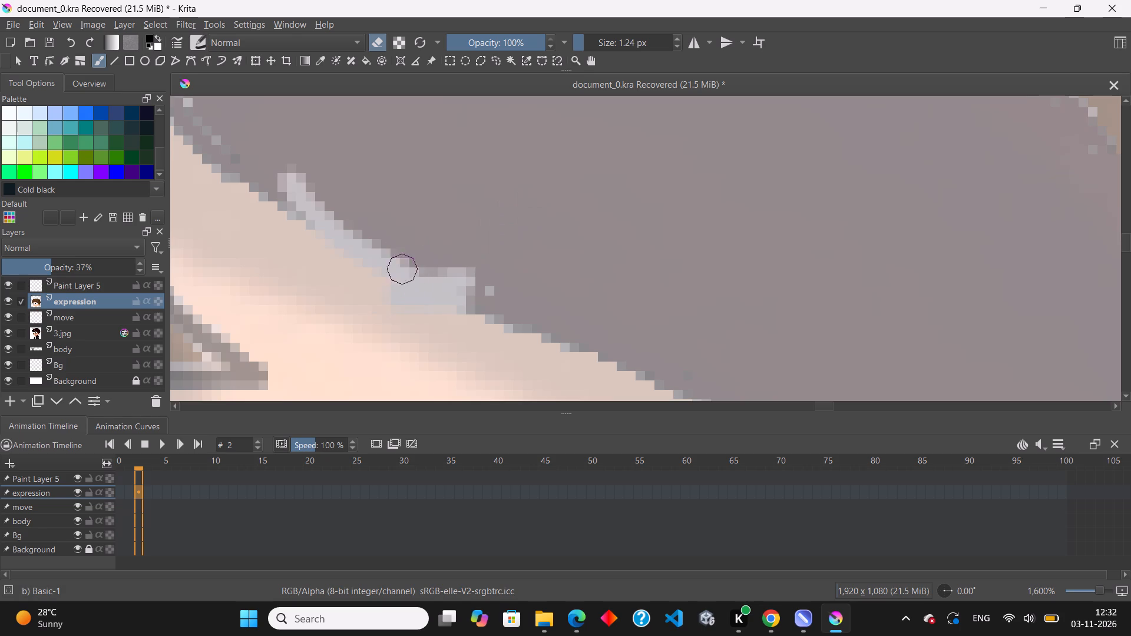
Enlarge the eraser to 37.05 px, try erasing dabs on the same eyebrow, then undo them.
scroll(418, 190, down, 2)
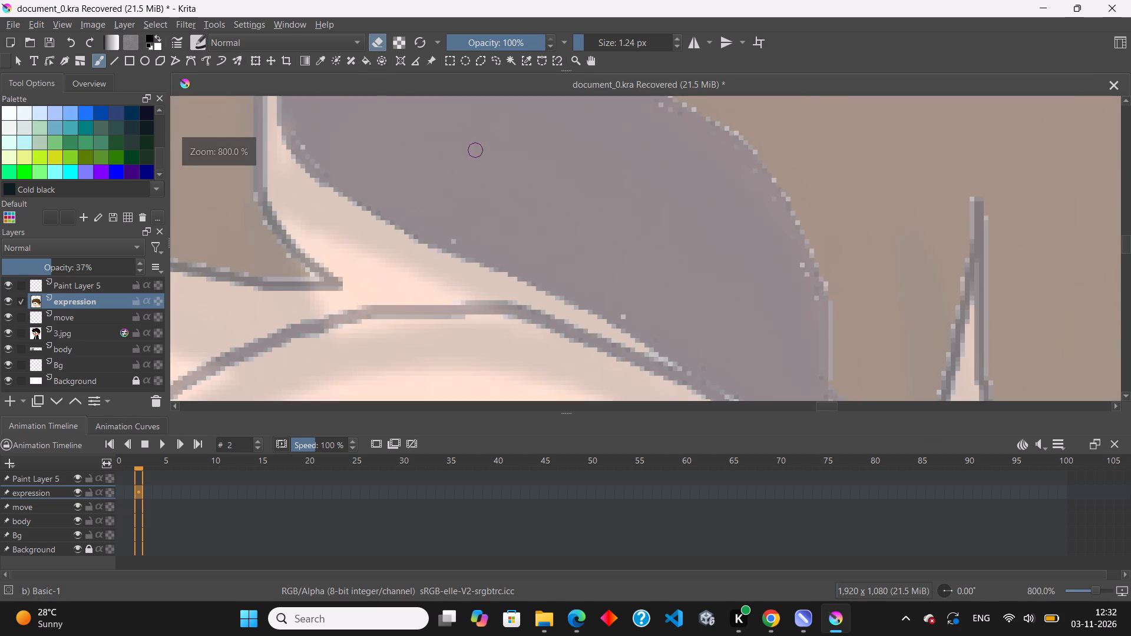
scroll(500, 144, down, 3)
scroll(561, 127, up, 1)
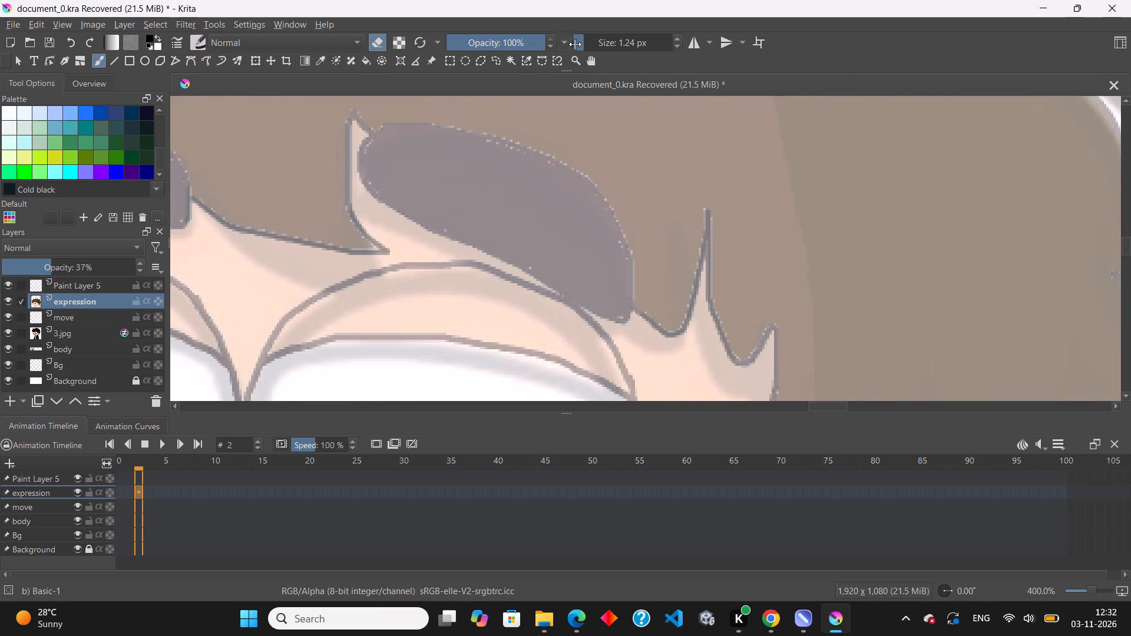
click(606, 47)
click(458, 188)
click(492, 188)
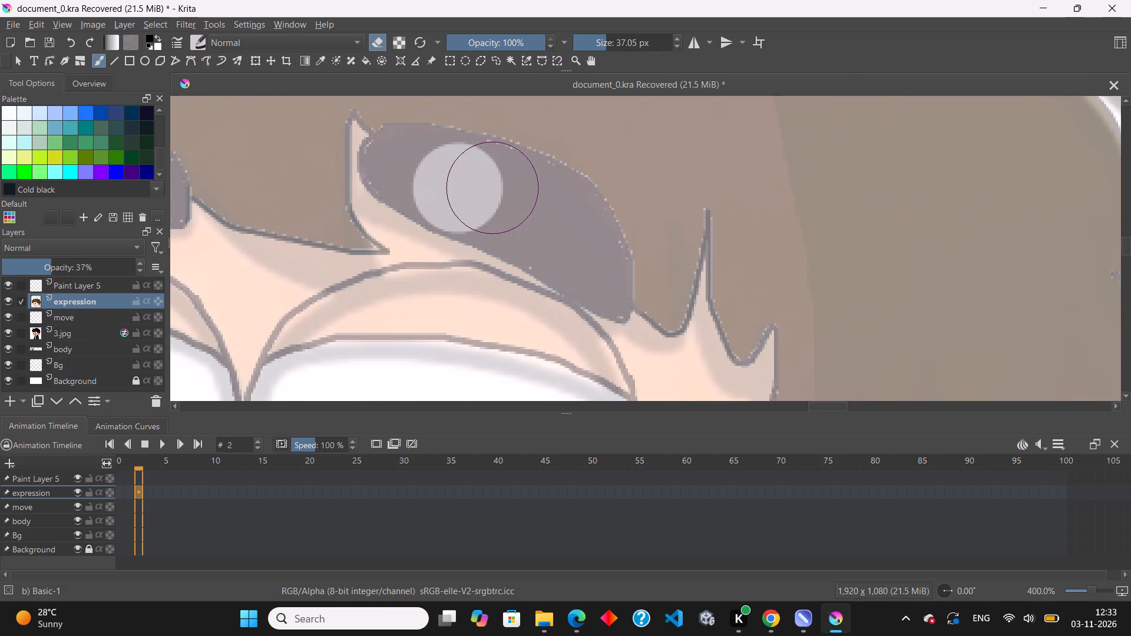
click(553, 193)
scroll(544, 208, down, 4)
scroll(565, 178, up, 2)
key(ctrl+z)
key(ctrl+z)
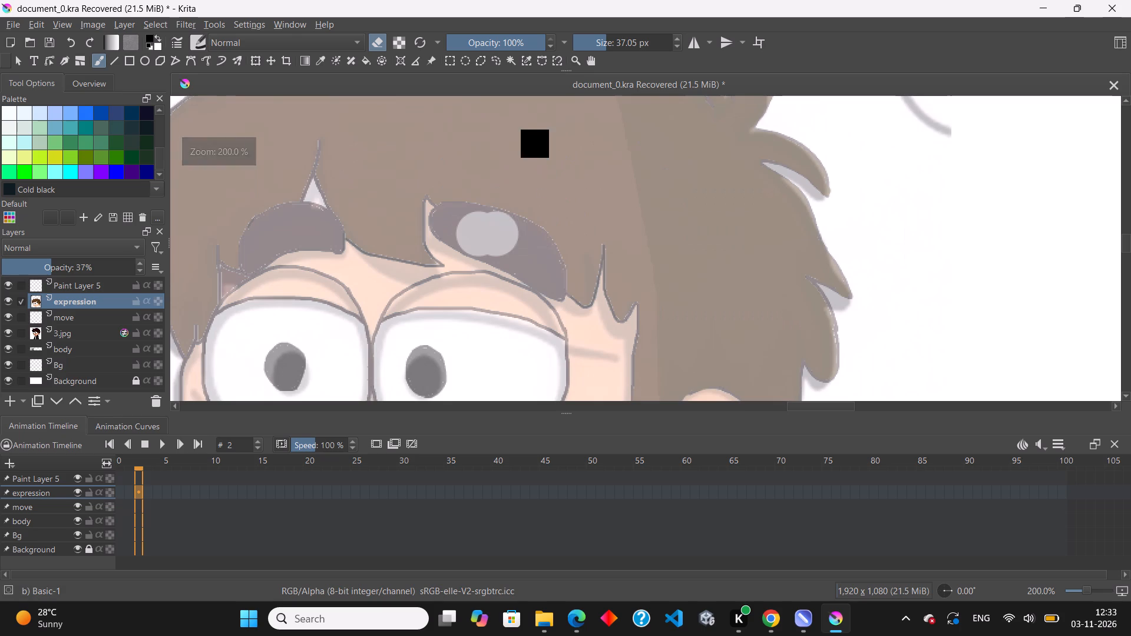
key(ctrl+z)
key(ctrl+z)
Restore the expression layer's opacity to 100%.
scroll(486, 224, down, 6)
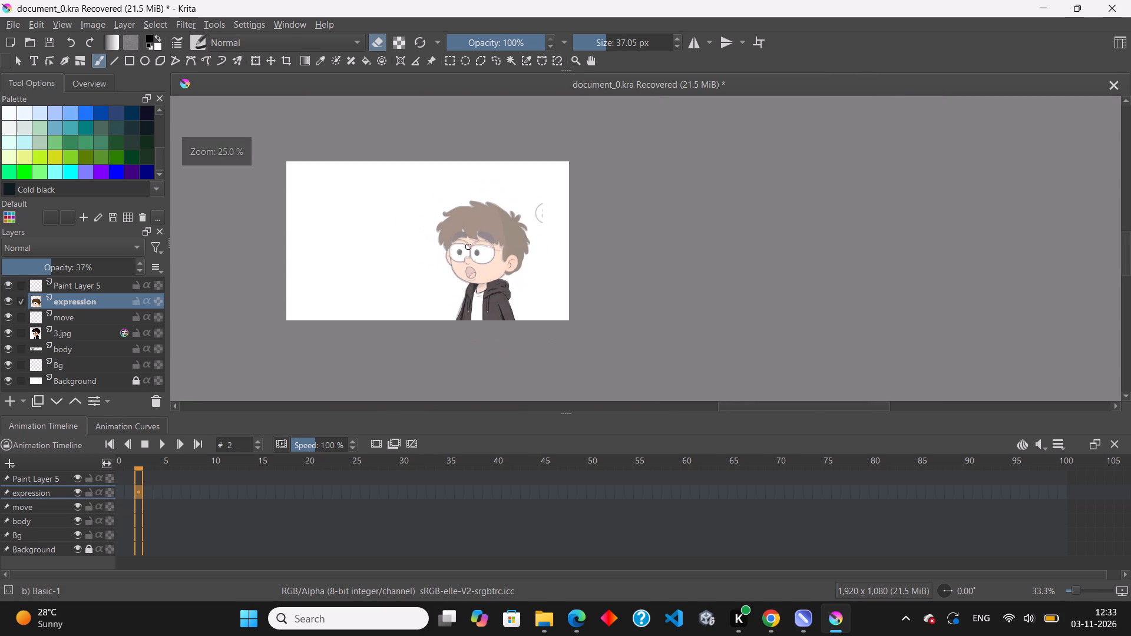
drag(54, 268, 164, 267)
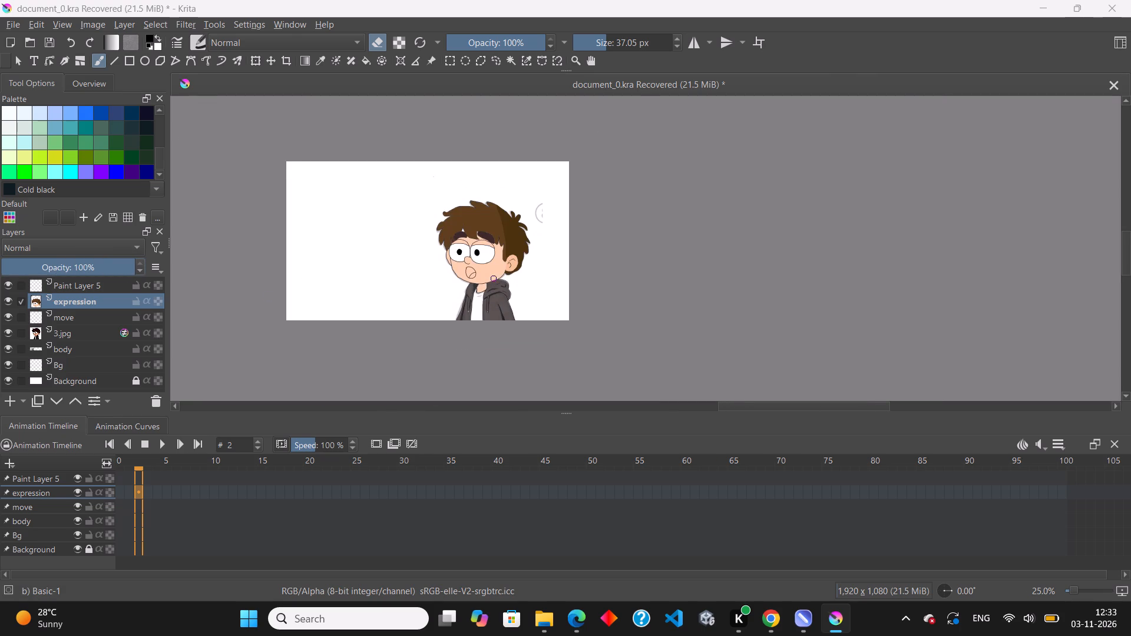
Move the 3.jpg reference image horizontally off the drawn boy so it stands beside him on the empty side of the canvas.
scroll(495, 277, up, 2)
click(64, 337)
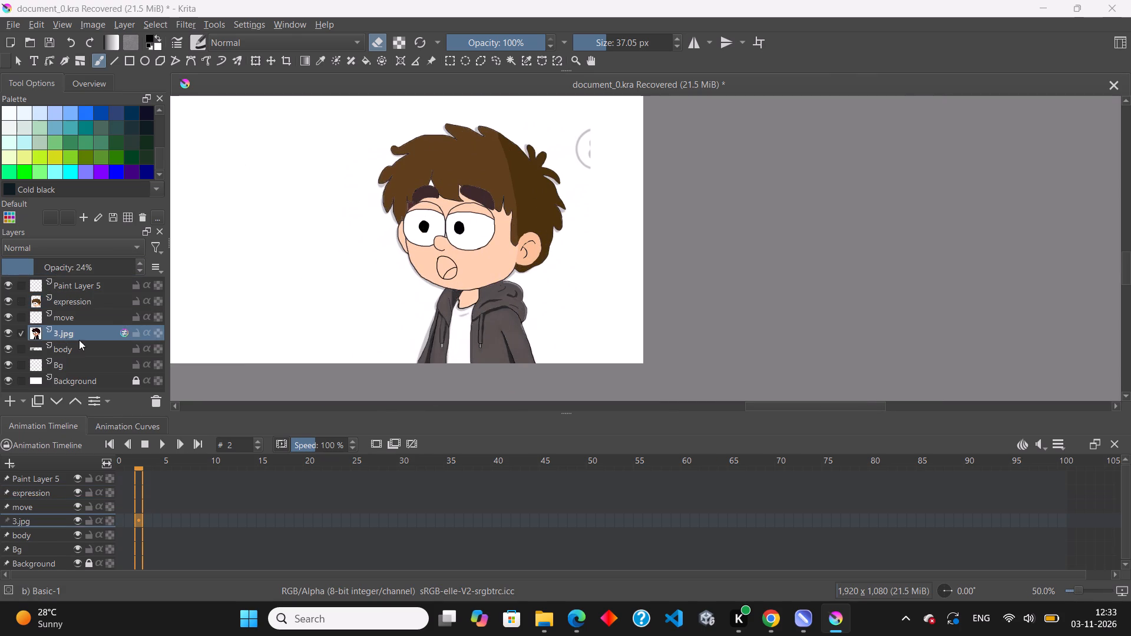
click(19, 61)
key(ctrl+t)
scroll(422, 306, down, 1)
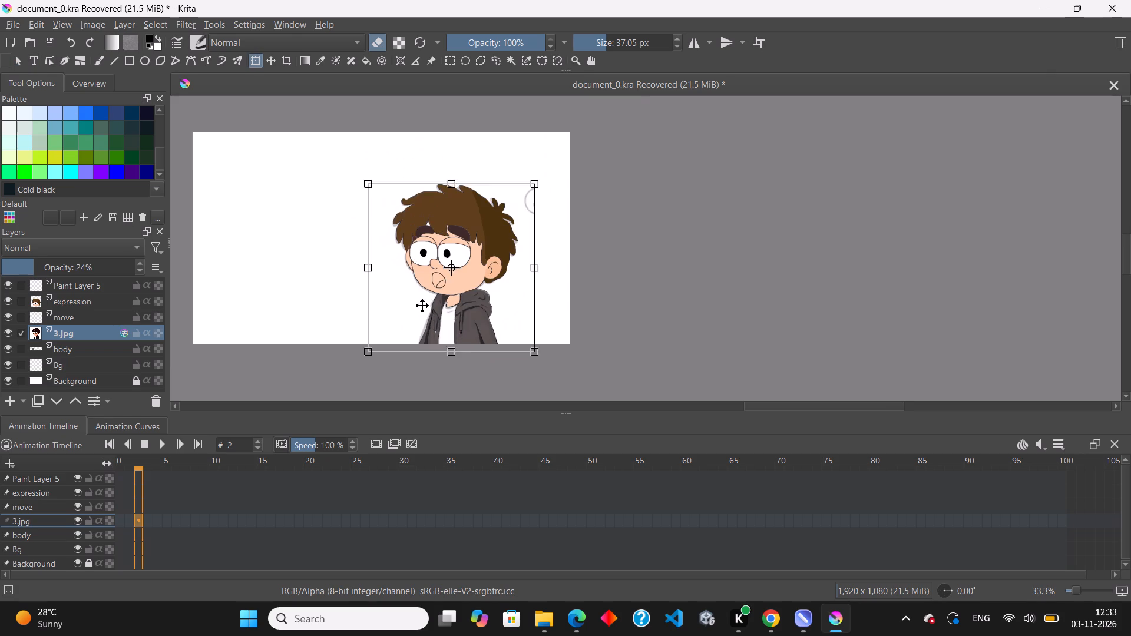
drag(424, 303, 278, 299)
scroll(325, 250, up, 1)
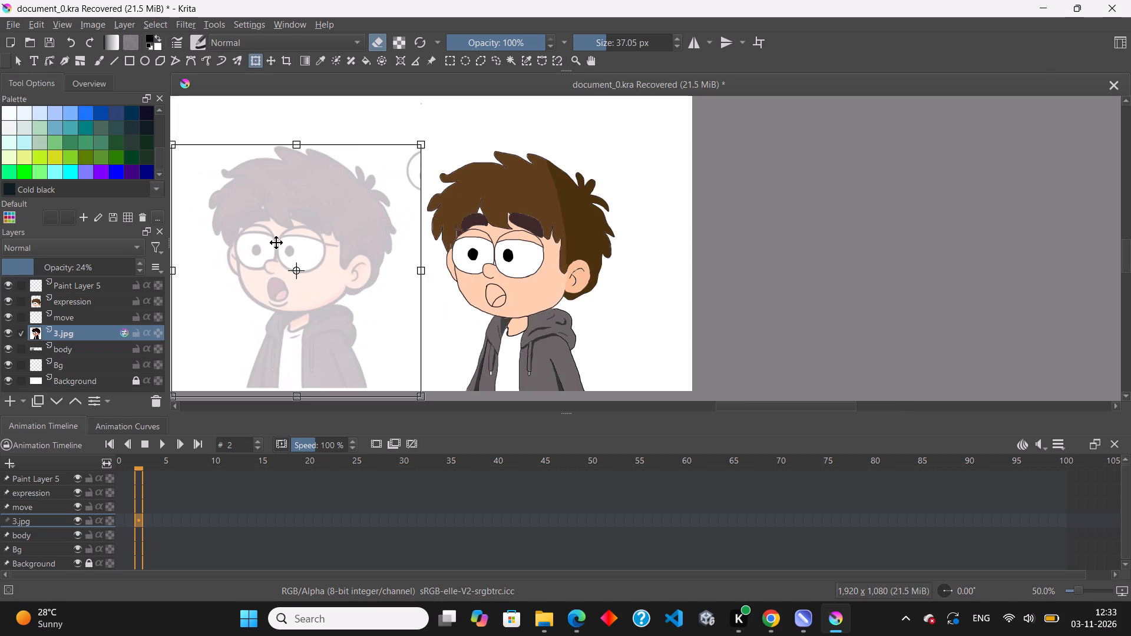
Set the 3.jpg reference layer's opacity to 60%.
click(102, 261)
click(125, 270)
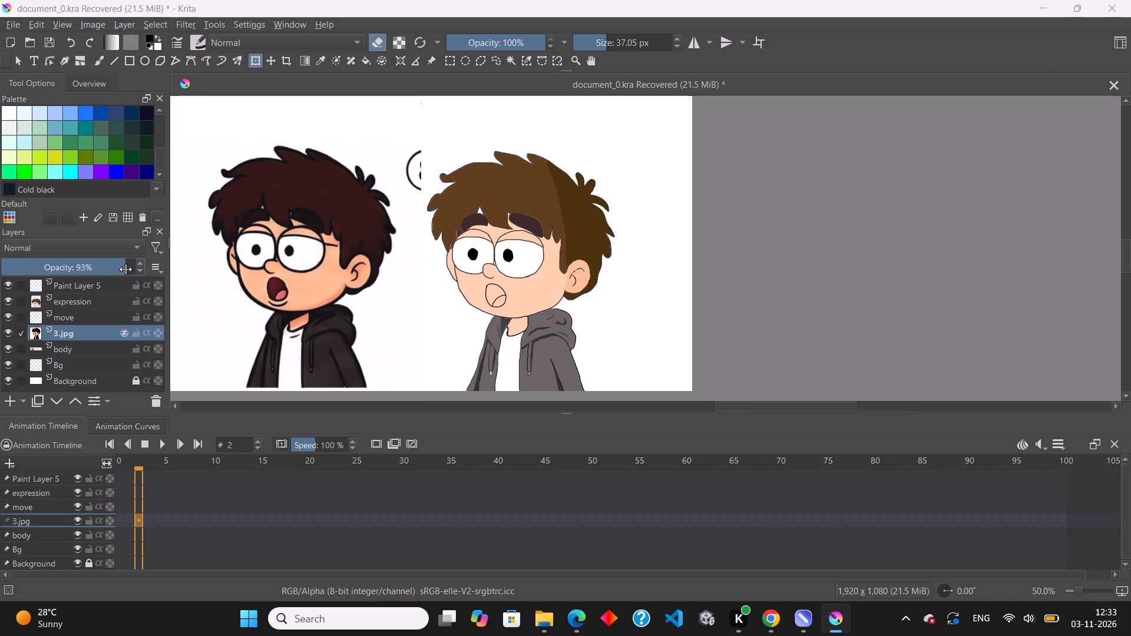
click(81, 270)
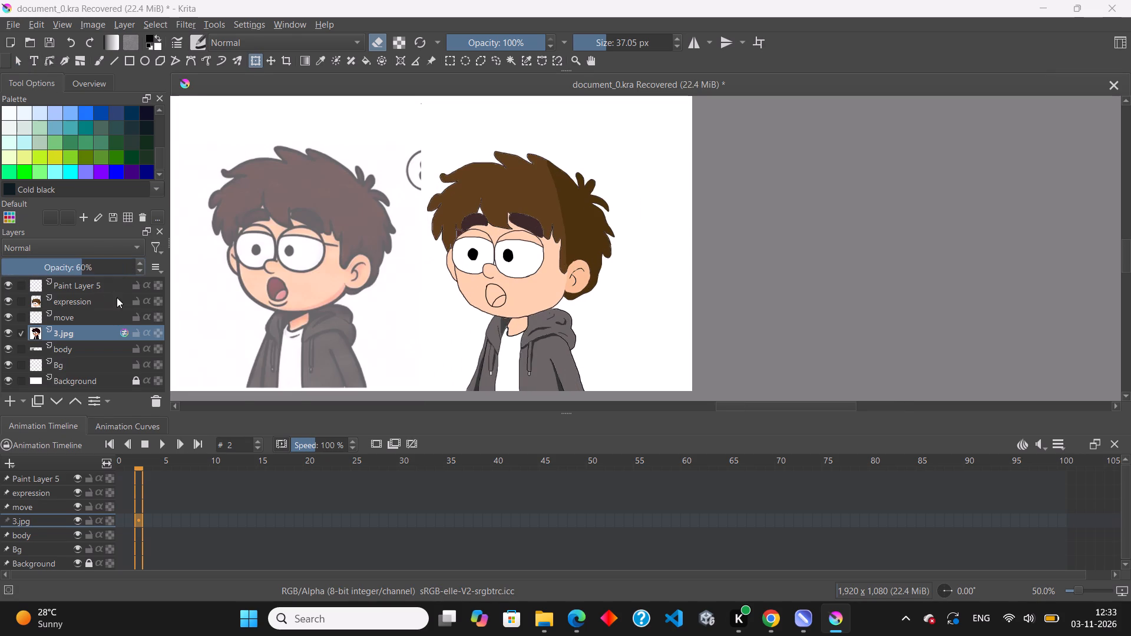
Go to frame 0 of the 3.jpg layer in the animation timeline.
click(120, 522)
click(124, 524)
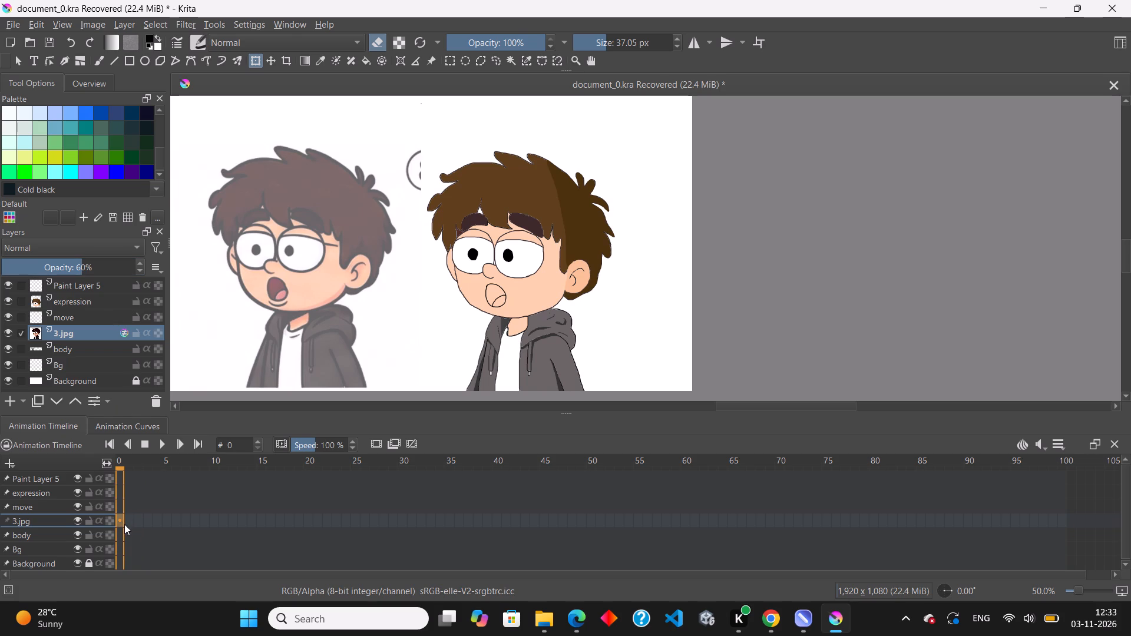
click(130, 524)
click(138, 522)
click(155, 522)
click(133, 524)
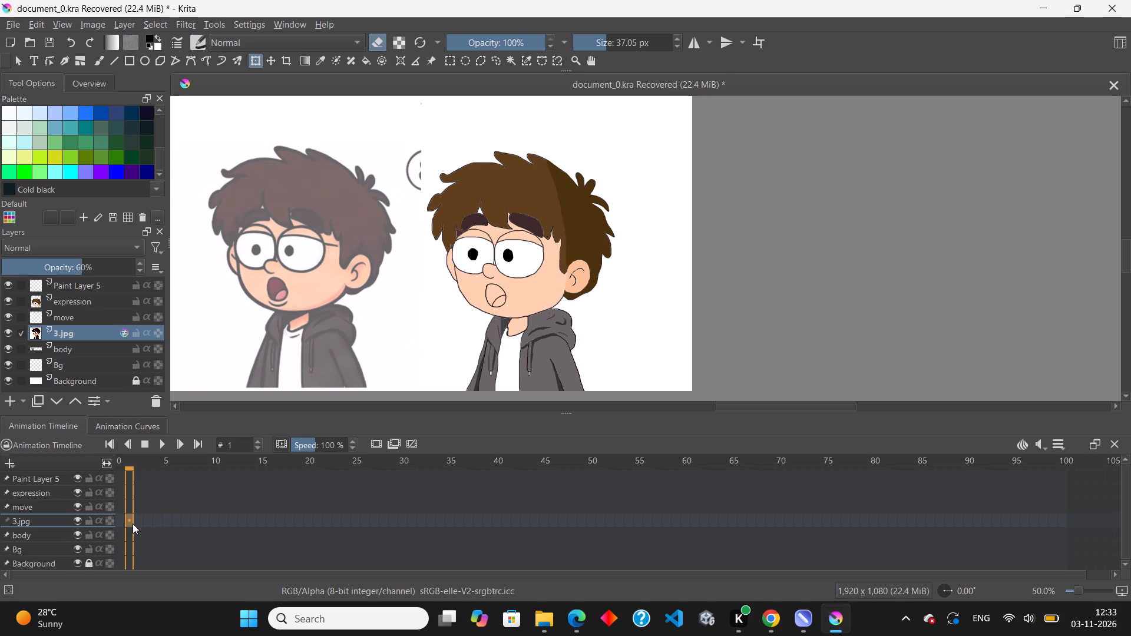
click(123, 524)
Undo back through the 3.jpg layer's opacity and position changes and the mouth redraw, to the boy's original open smile.
key(ctrl+z)
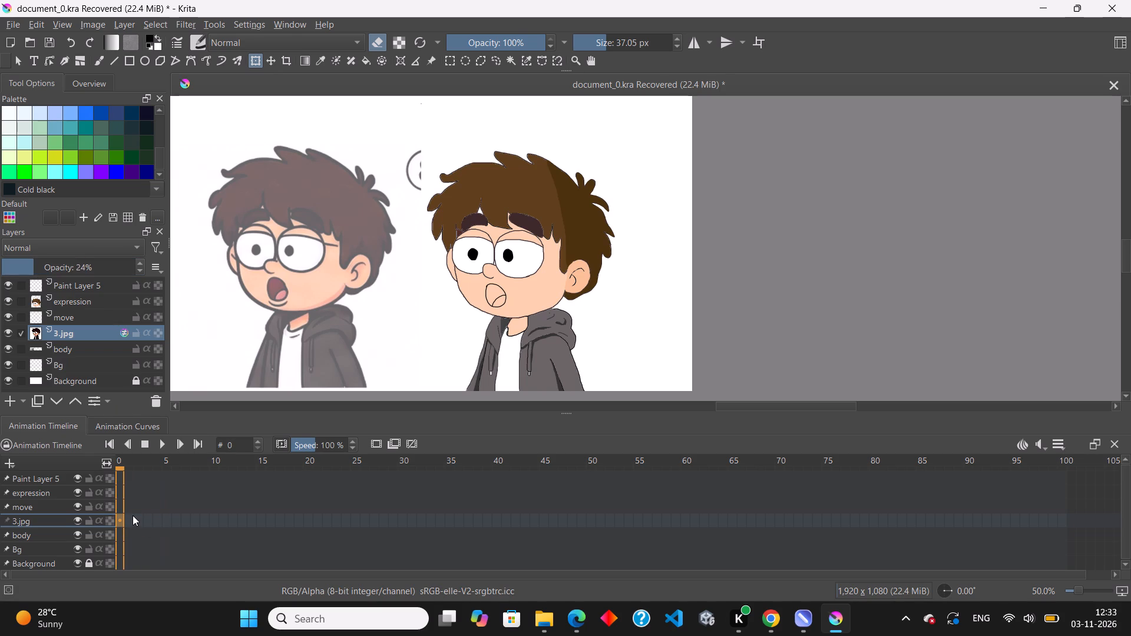
key(ctrl+z)
key(ctrl+z)
key(ctrl+z)
key(ctrl+z)
key(ctrl+z)
key(ctrl+z)
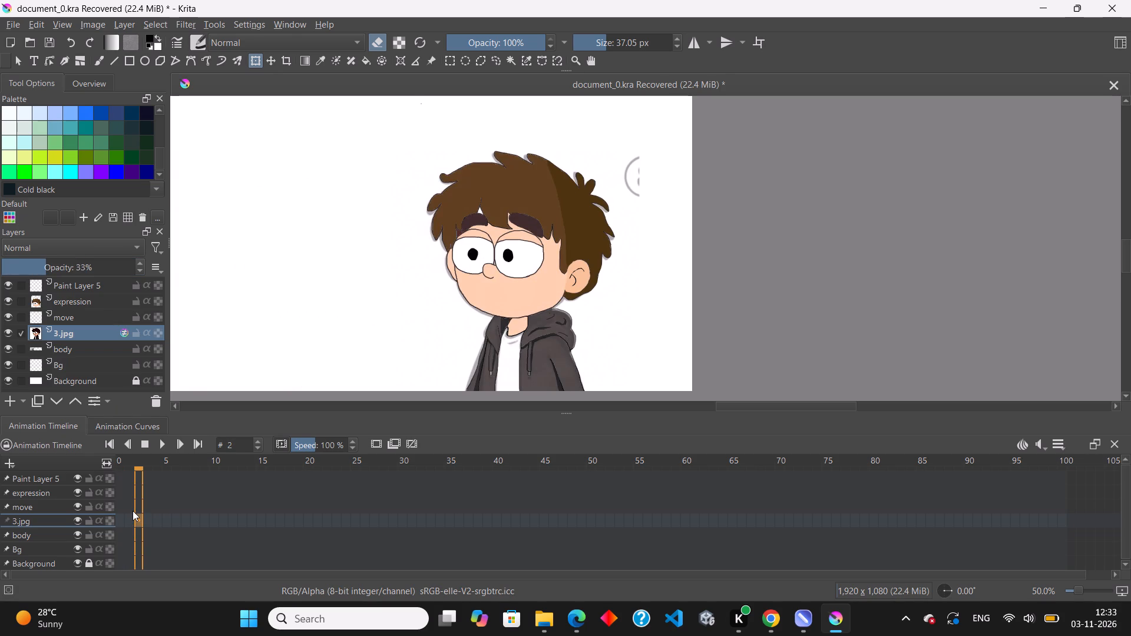
key(ctrl+z)
key(ctrl+z)
key(ctrl+z)
key(ctrl+z)
key(ctrl+z)
key(ctrl+z)
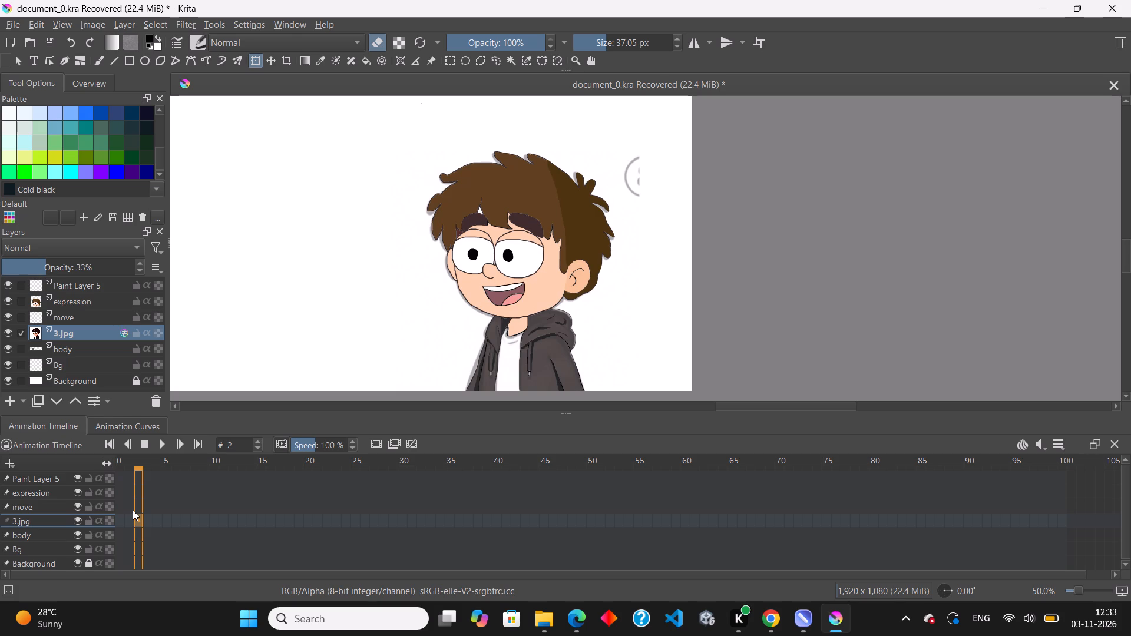
key(ctrl+z)
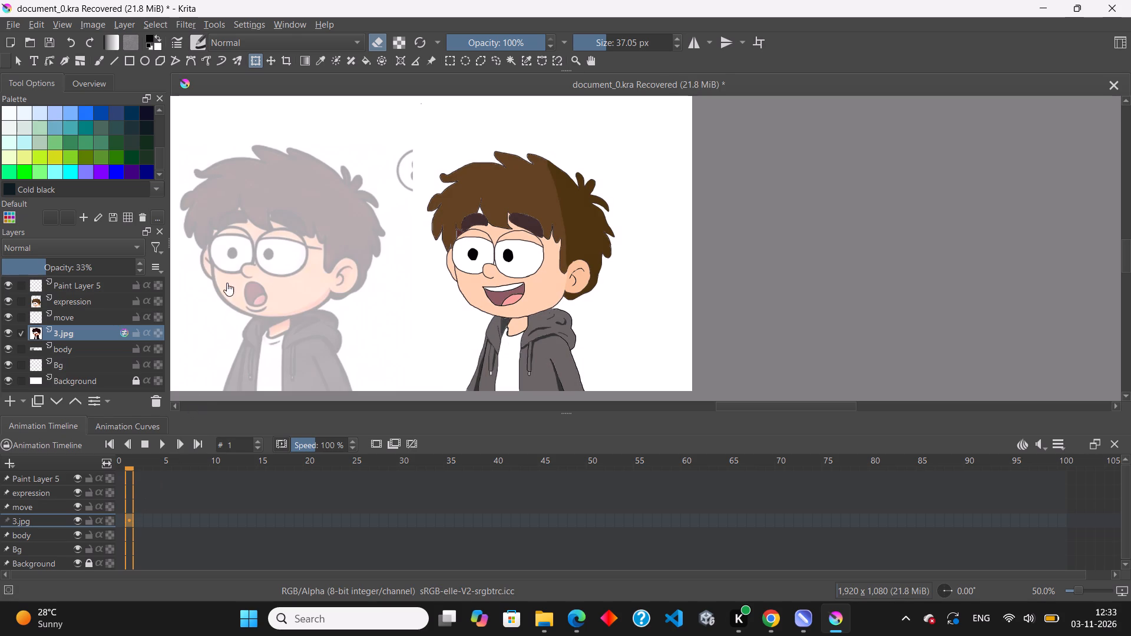
Delete the reference picture from the 3.jpg layer, leaving only the drawn boy on the canvas.
key(ctrl+t)
click(242, 266)
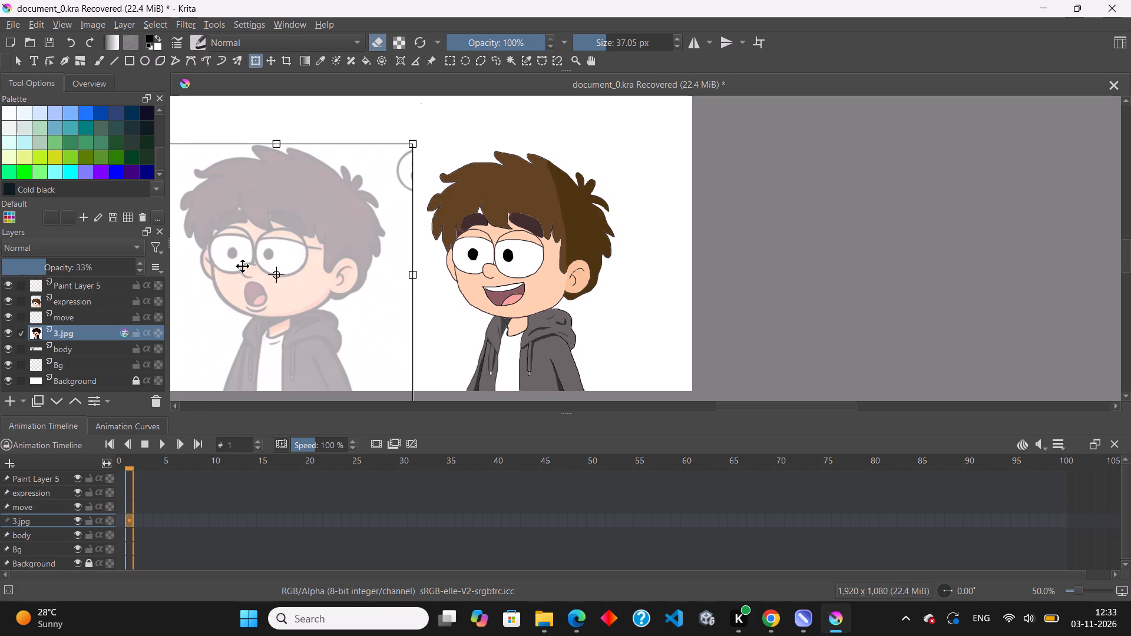
key(Delete)
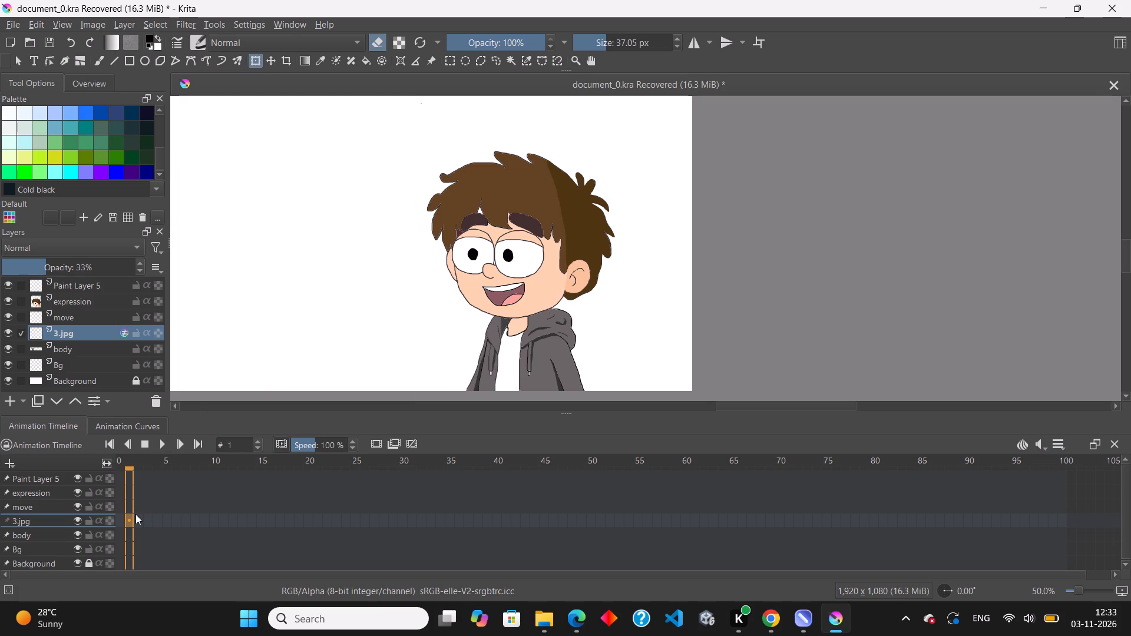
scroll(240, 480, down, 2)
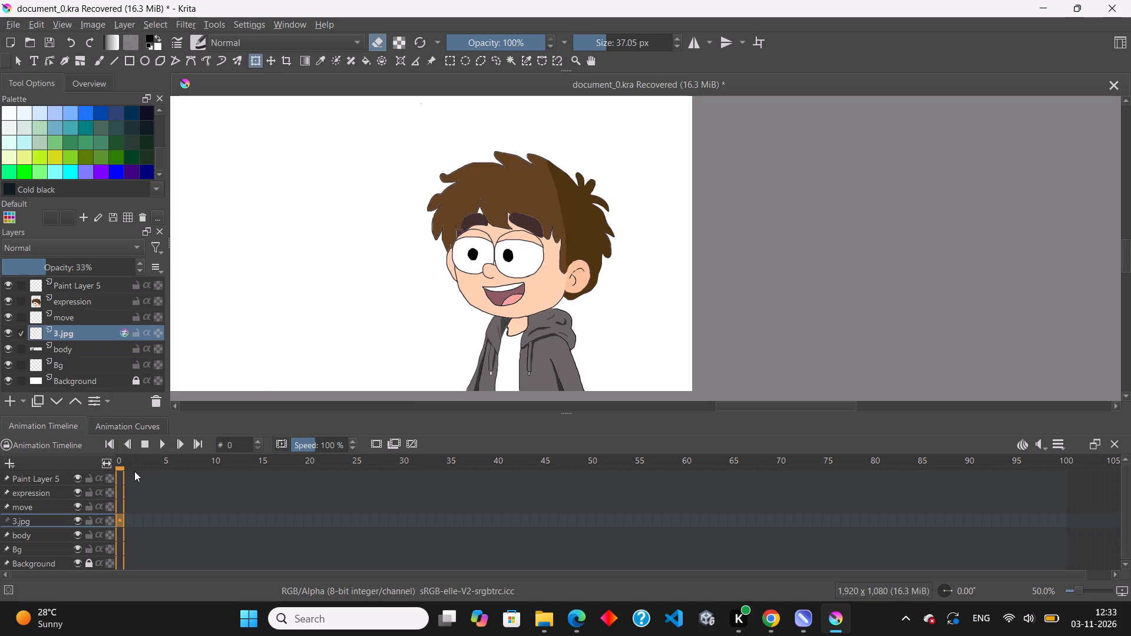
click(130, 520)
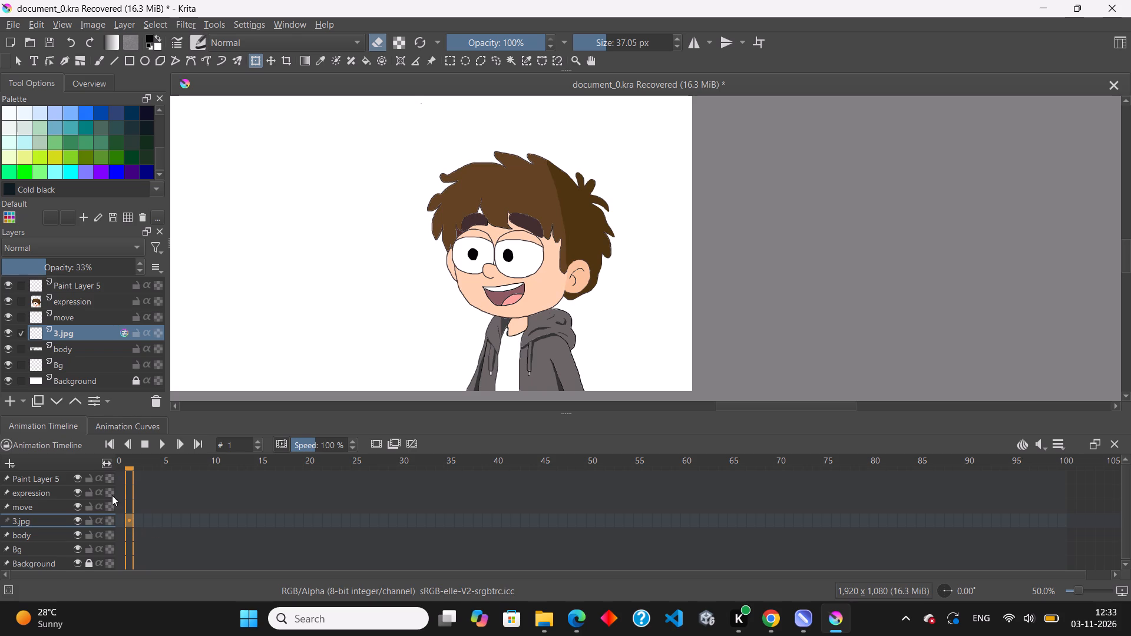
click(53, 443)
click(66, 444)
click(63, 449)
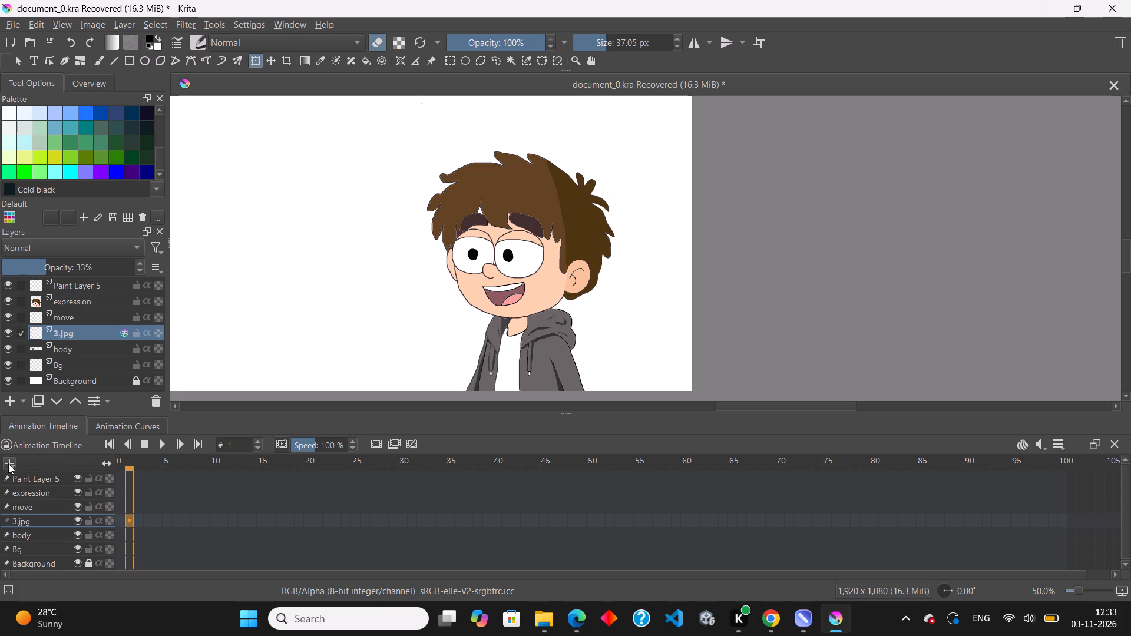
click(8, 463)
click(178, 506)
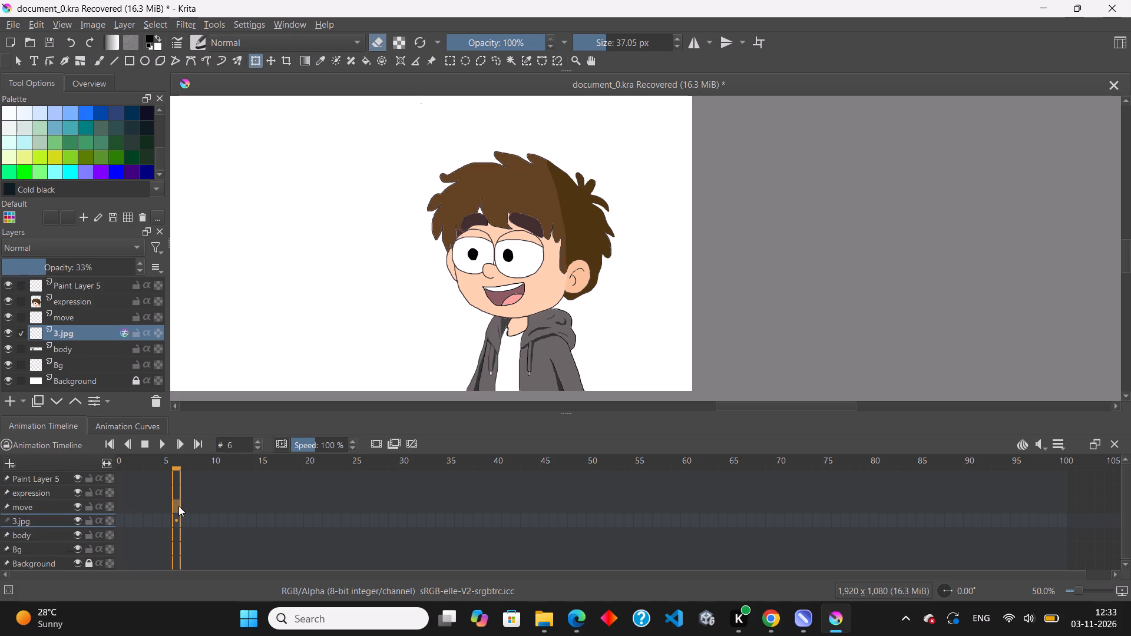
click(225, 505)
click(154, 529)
Turn on alpha lock for the 3.jpg layer.
click(114, 521)
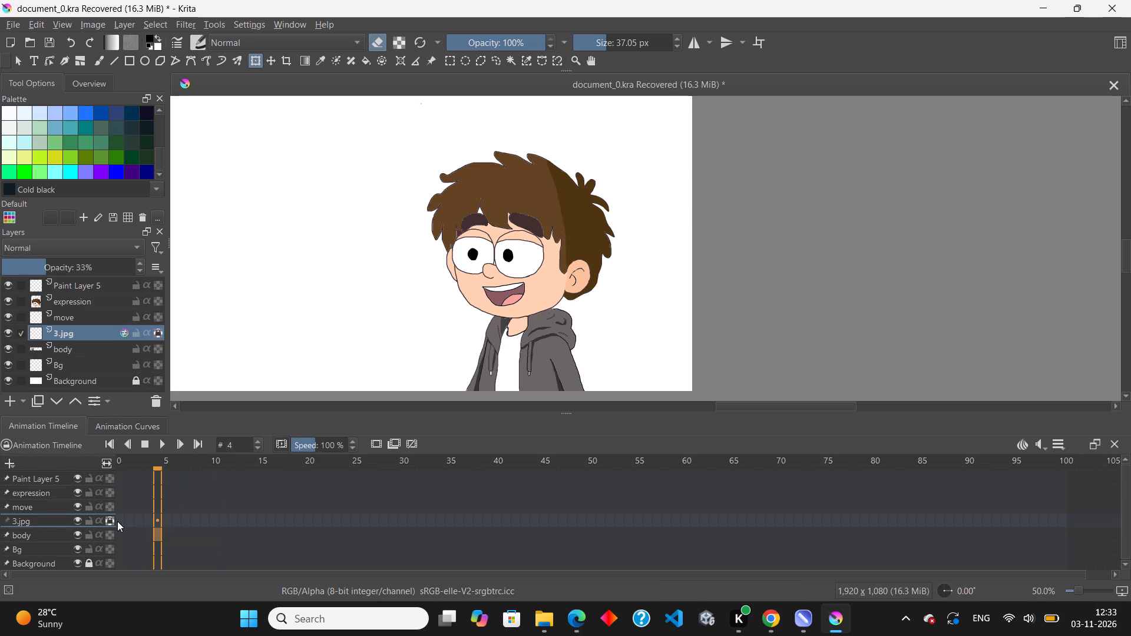
Play the animation from frame 0 on the timeline, and pause it after a brief preview.
click(118, 522)
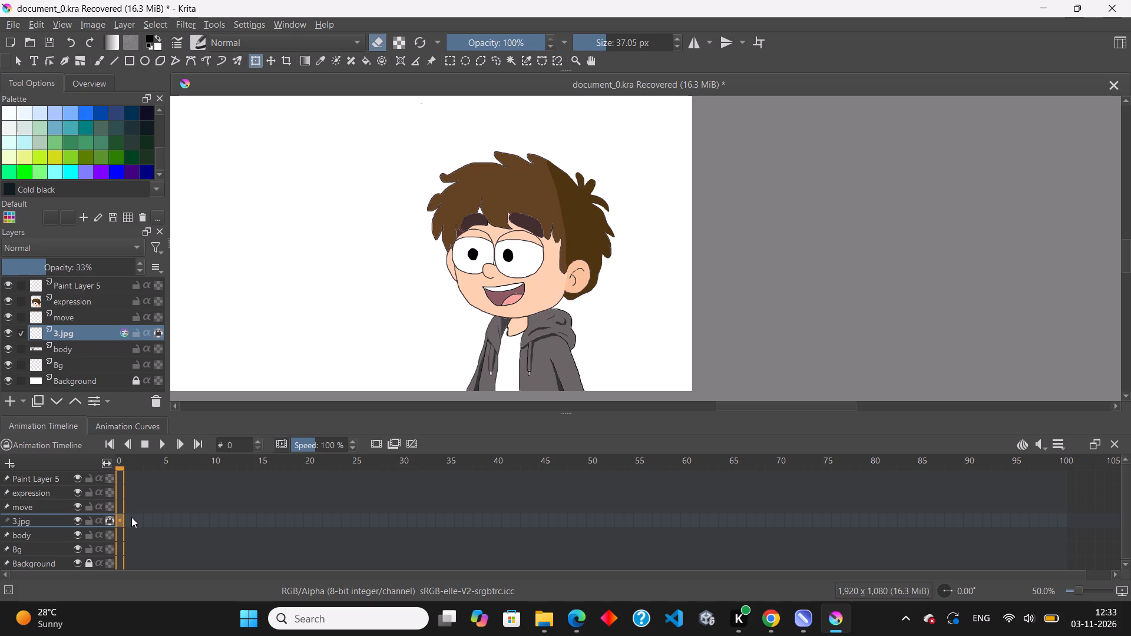
click(161, 442)
click(161, 442)
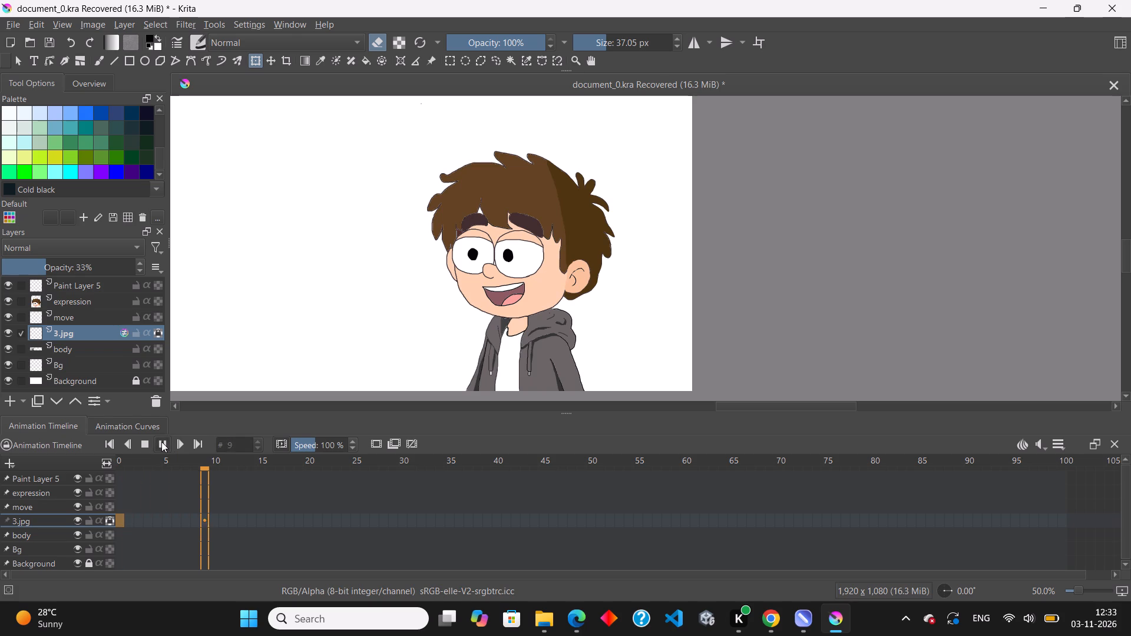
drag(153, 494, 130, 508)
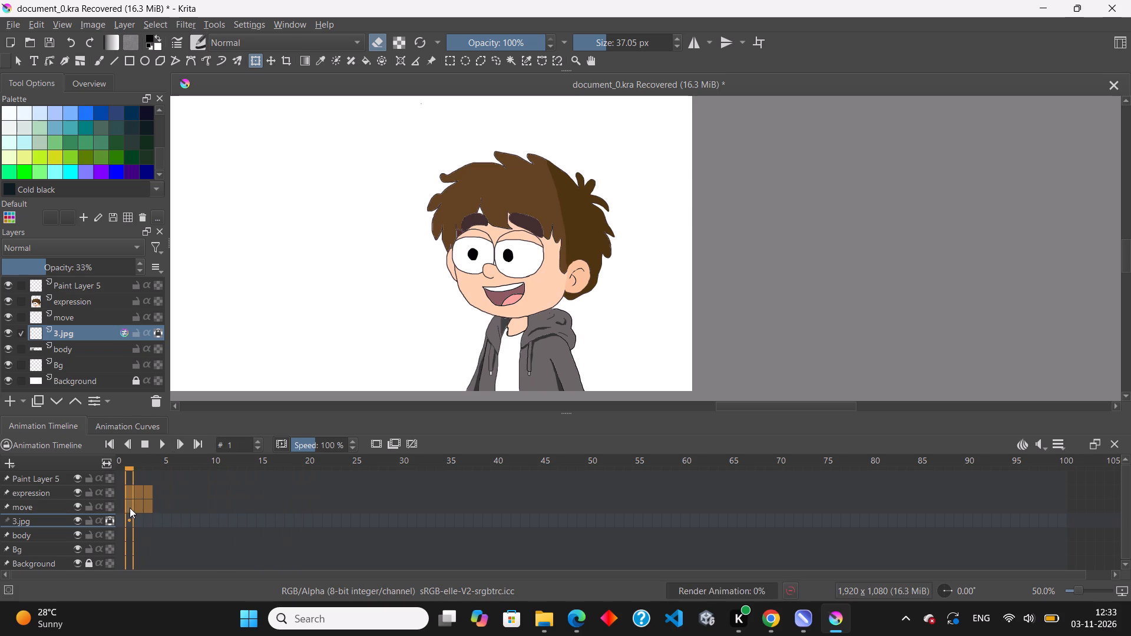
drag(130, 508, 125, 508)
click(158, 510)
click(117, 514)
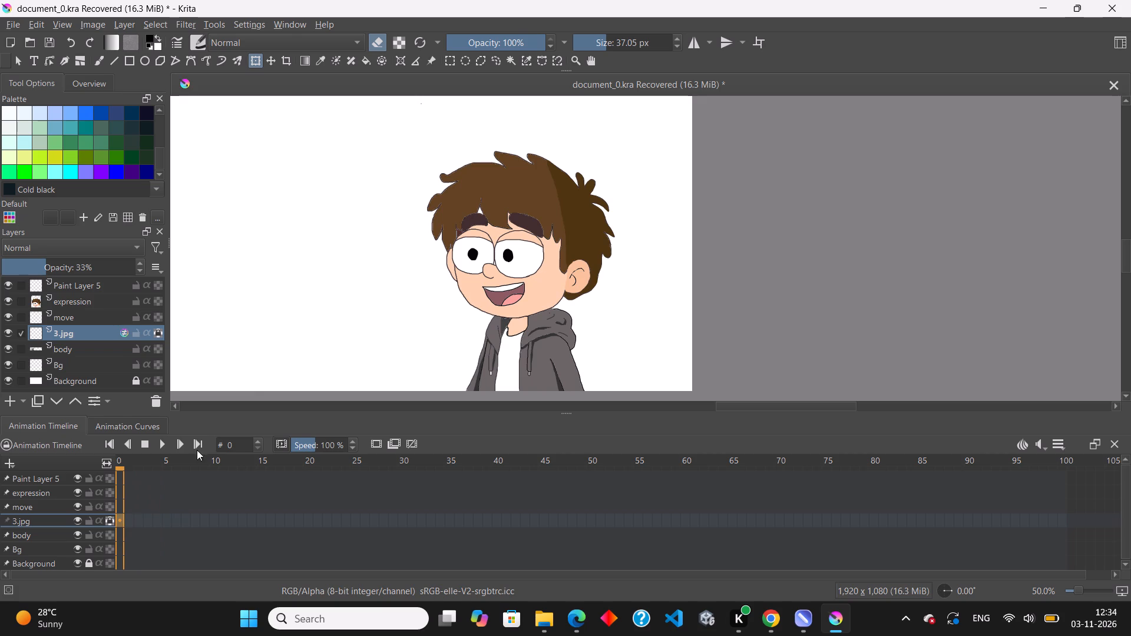